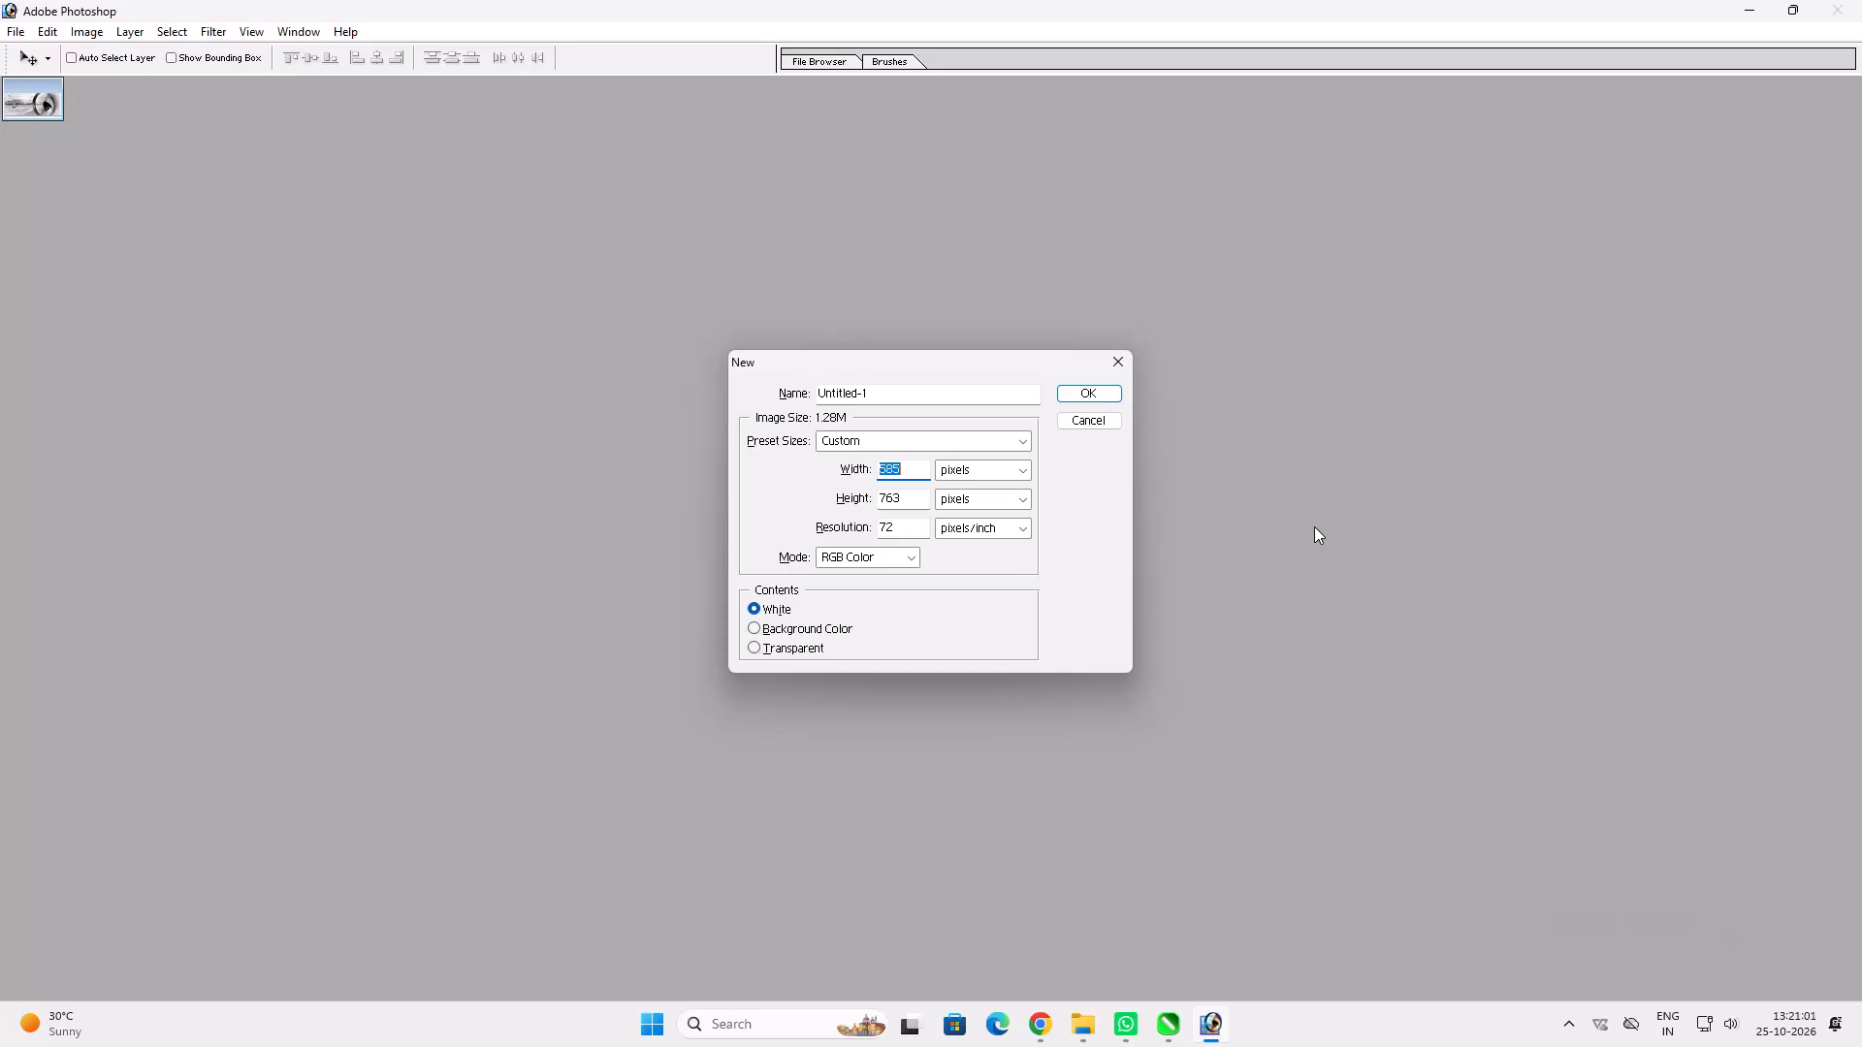
# Create a new white document 36 inches wide and 48 inches high in CMYK Color mode.
pyautogui.write('36')
pyautogui.press('Tab')
pyautogui.press('Down')
pyautogui.press('Tab')
pyautogui.write('48')
pyautogui.press('Tab')
pyautogui.press('Down')
pyautogui.press('Tab')
pyautogui.press('Tab')
pyautogui.press('Tab')
pyautogui.press('Right')
pyautogui.press('Return')
# Paste the copied sewing machine store poster into the new document and maximize the document window.
pyautogui.press('v')
pyautogui.hotkey('ctrl', 'v')
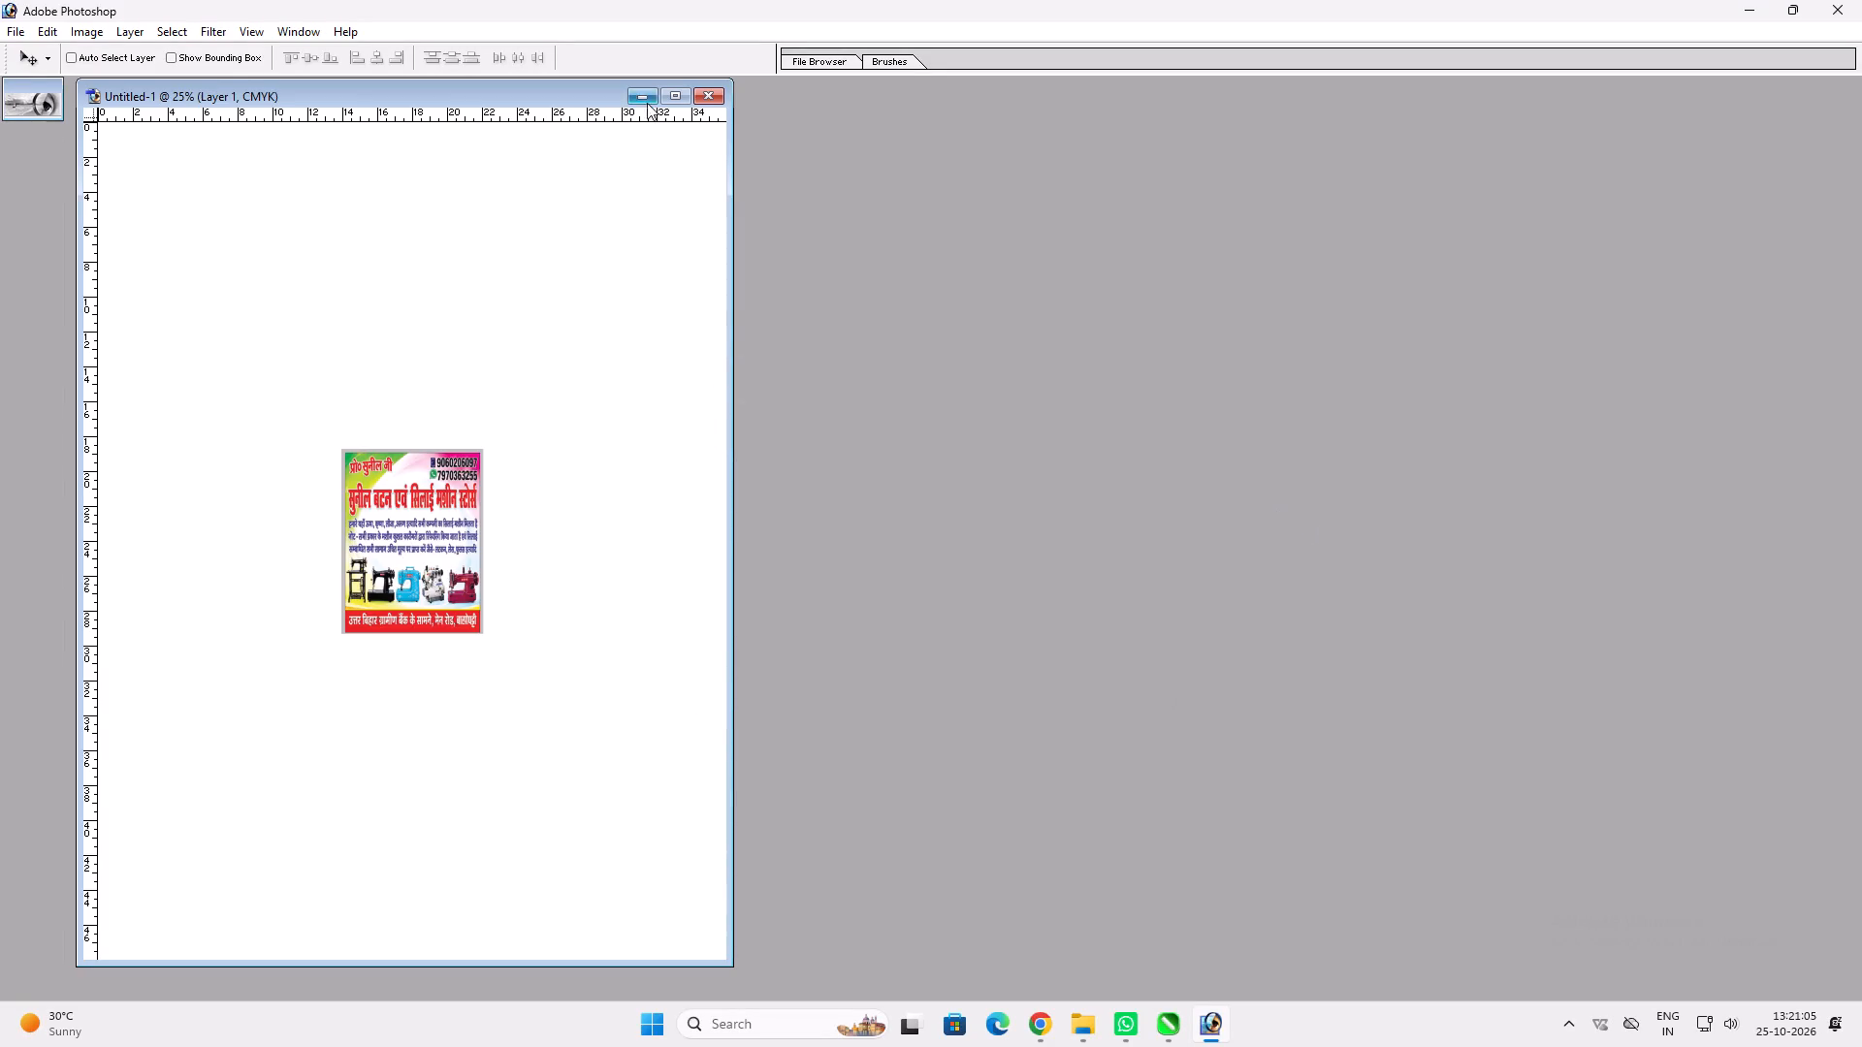
pyautogui.keyDown('ctrl'); pyautogui.click(680, 98); pyautogui.keyUp('ctrl')
# Enlarge the pasted poster proportionally about its centre until it leaves only a narrow white margin on the canvas.
pyautogui.hotkey('ctrl', 't')
pyautogui.keyDown('alt'); pyautogui.keyDown('shift'); pyautogui.moveTo(1008, 449); pyautogui.dragTo(1152, 250); pyautogui.keyUp('shift'); pyautogui.keyUp('alt')
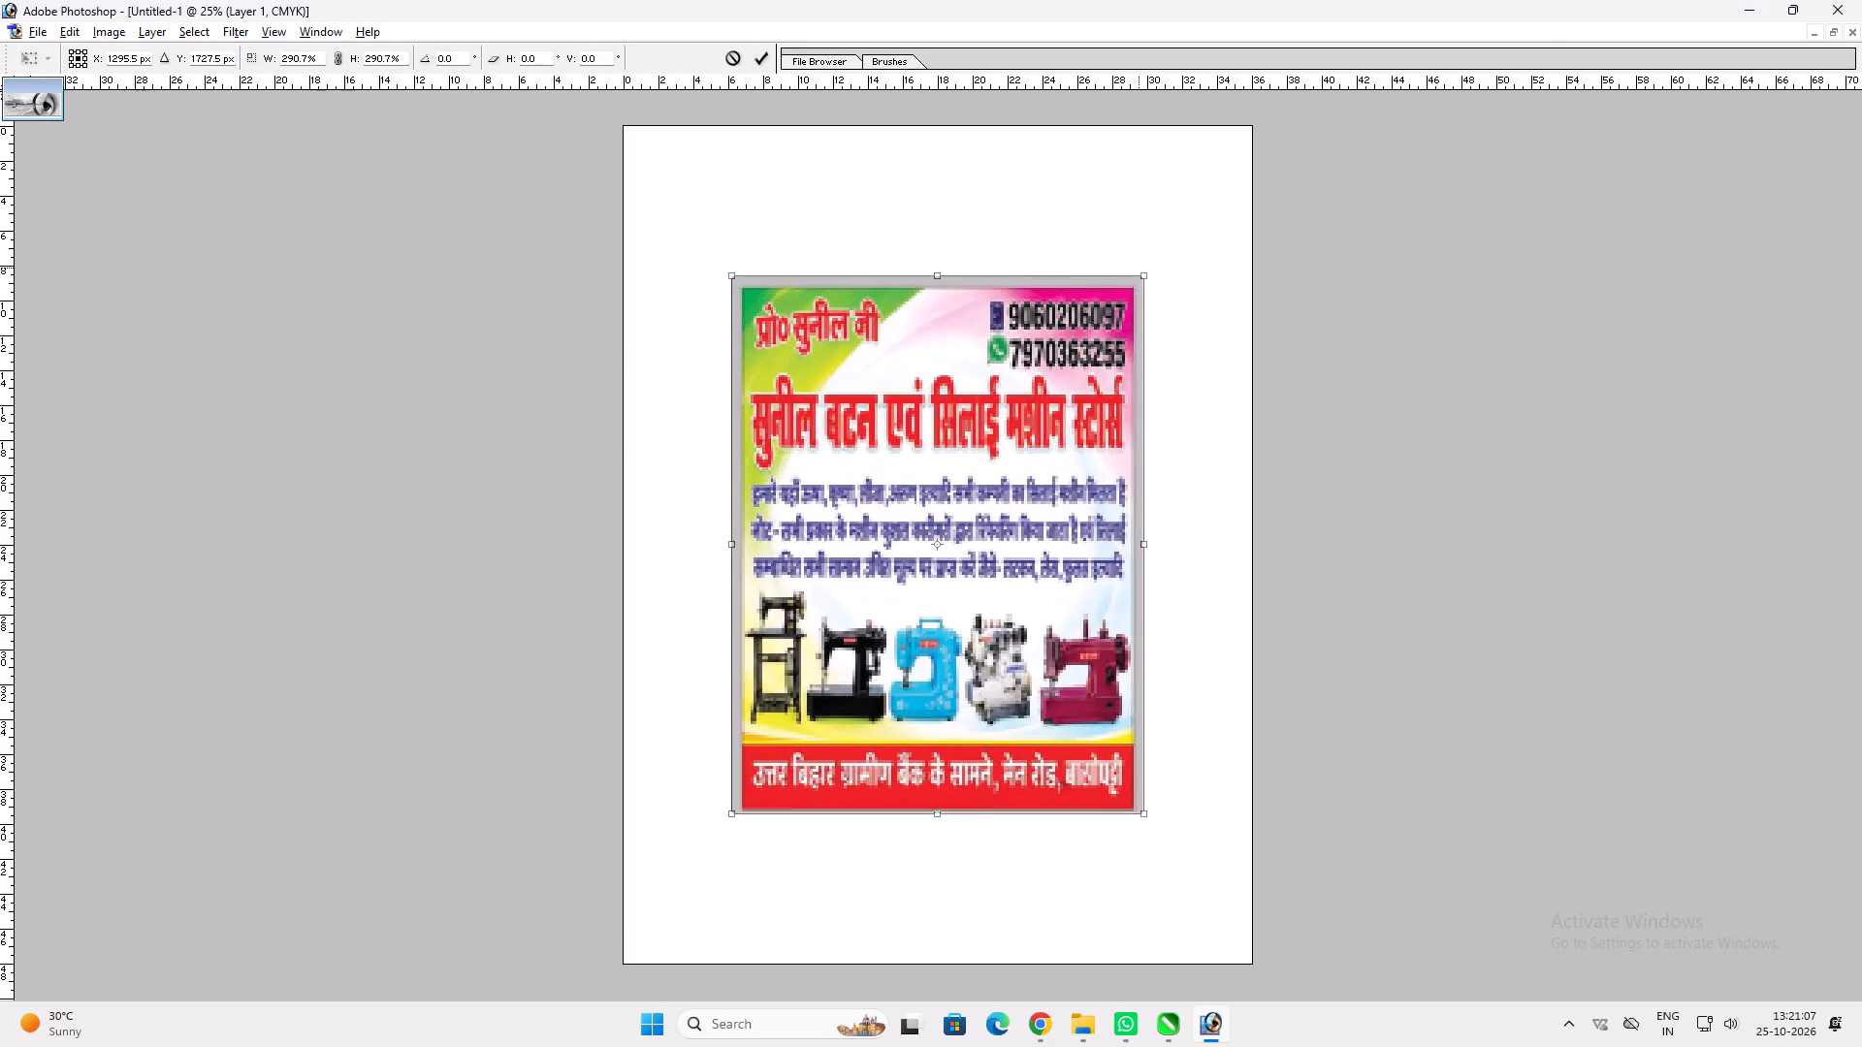
pyautogui.keyDown('alt'); pyautogui.keyDown('shift'); pyautogui.moveTo(1152, 250); pyautogui.dragTo(1173, 206); pyautogui.keyUp('shift'); pyautogui.keyUp('alt')
pyautogui.hotkey('shift', 'Return')
pyautogui.press('v')
pyautogui.hotkey('ctrl', '0')
pyautogui.hotkey('ctrl', 't')
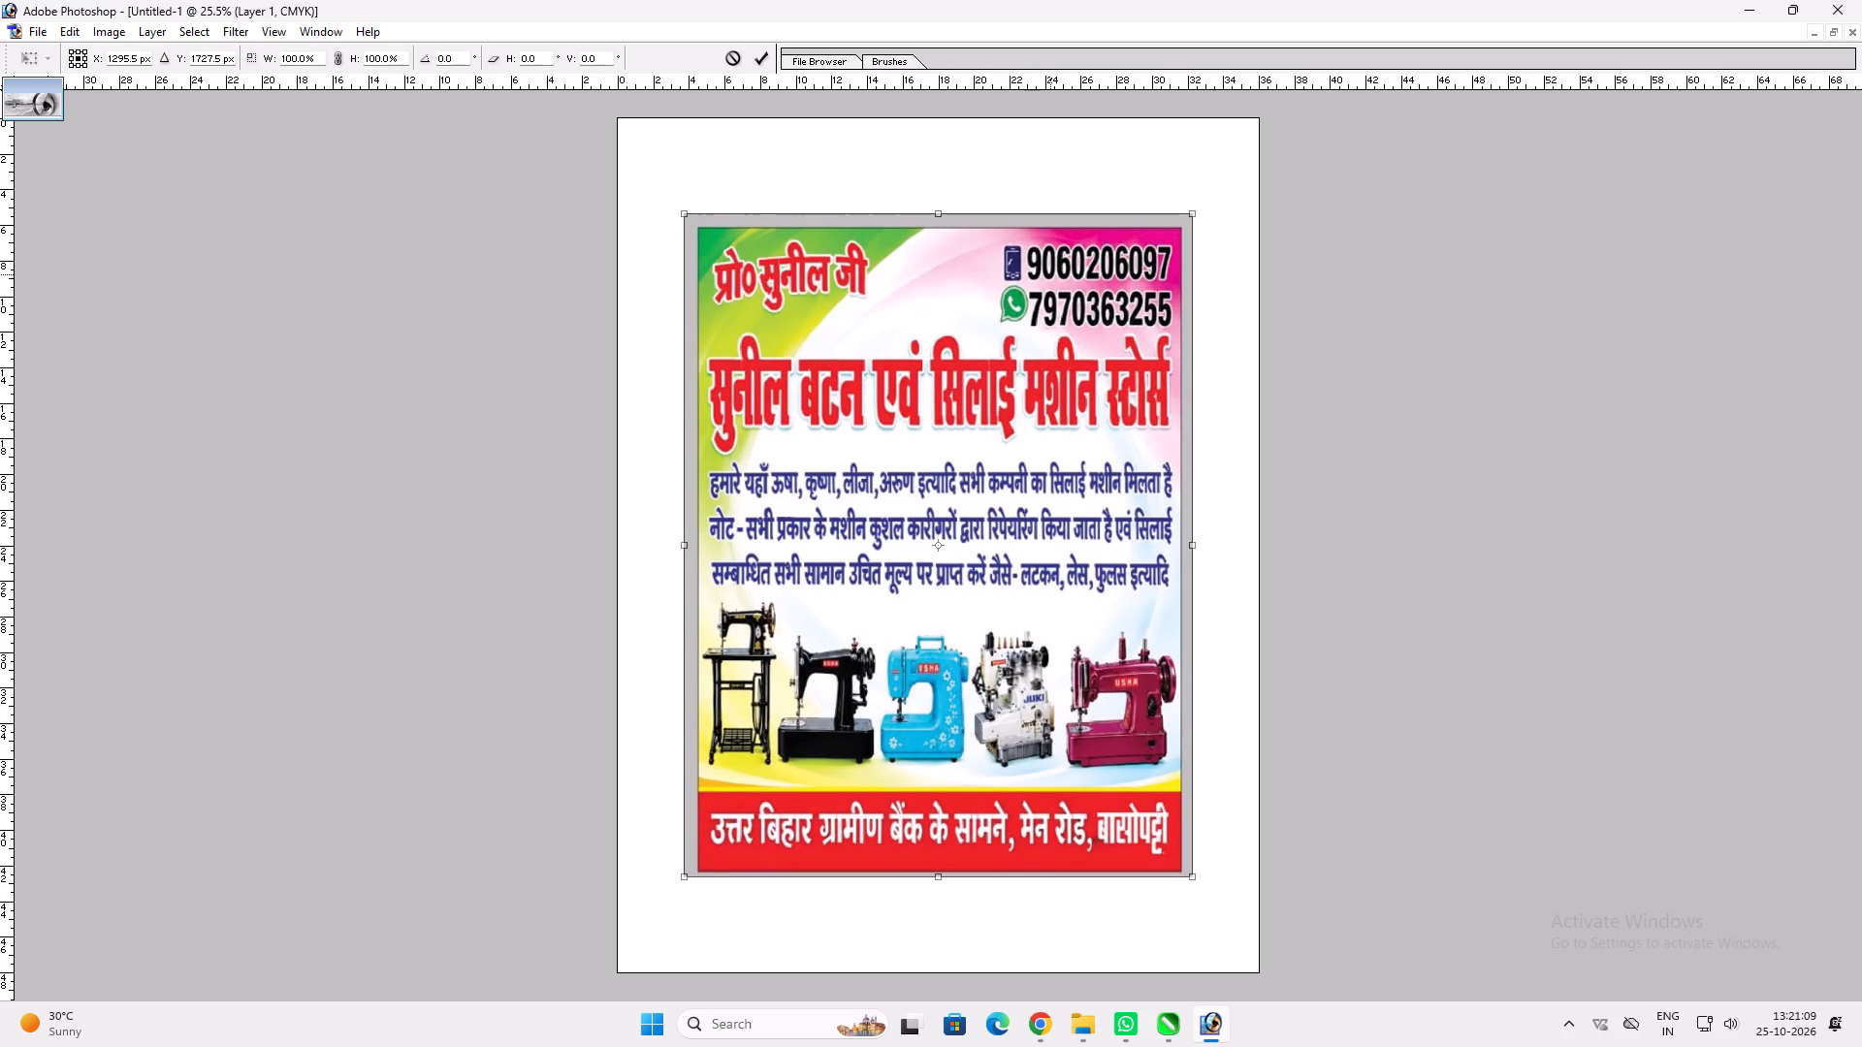
pyautogui.keyDown('shift'); pyautogui.moveTo(1191, 209); pyautogui.dragTo(1211, 181); pyautogui.keyUp('shift')
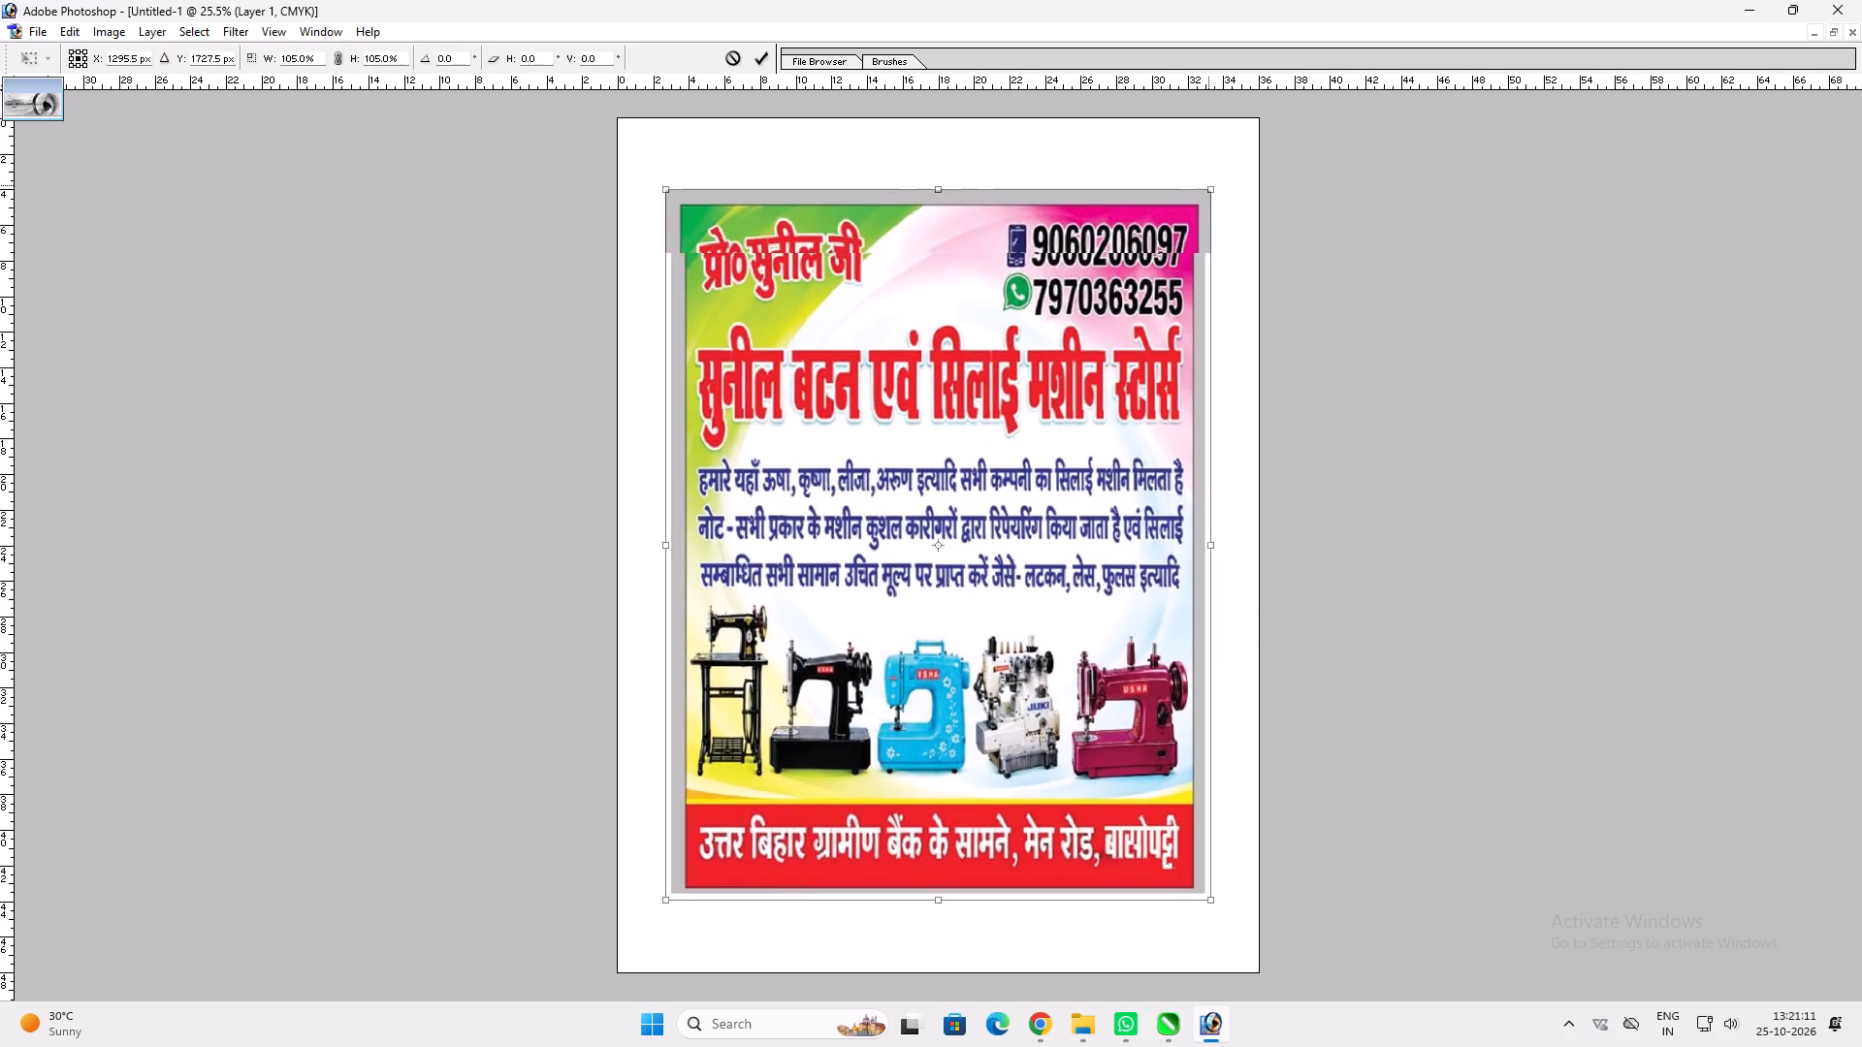
pyautogui.keyDown('shift'); pyautogui.moveTo(1211, 181); pyautogui.dragTo(1235, 153); pyautogui.keyUp('shift')
pyautogui.hotkey('shift', 'Return')
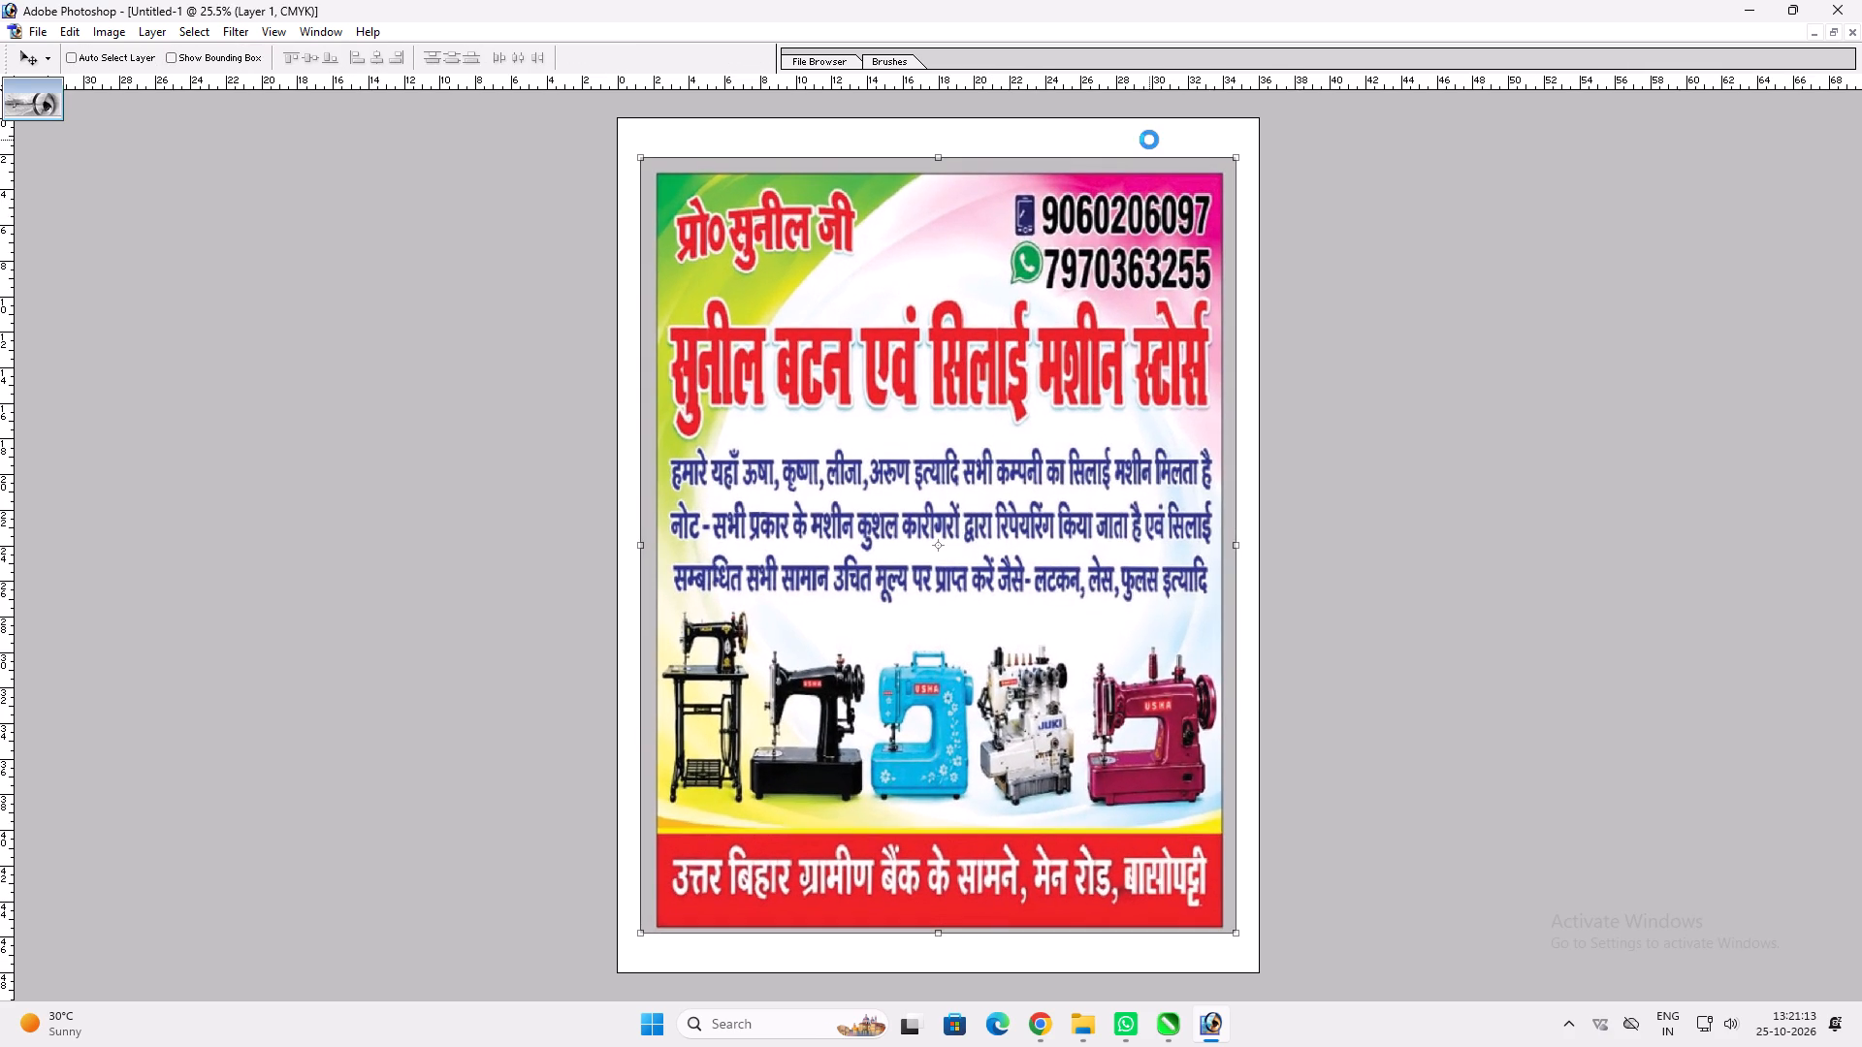
# Stretch the poster vertically about its centre to reach the top and bottom edges of the canvas.
pyautogui.press('v')
pyautogui.scroll(1, 1044, 544)
pyautogui.hotkey('ctrl', 't')
pyautogui.keyDown('alt'); pyautogui.keyDown('shift'); pyautogui.moveTo(987, 203); pyautogui.dragTo(1002, 196); pyautogui.keyUp('shift'); pyautogui.keyUp('alt')
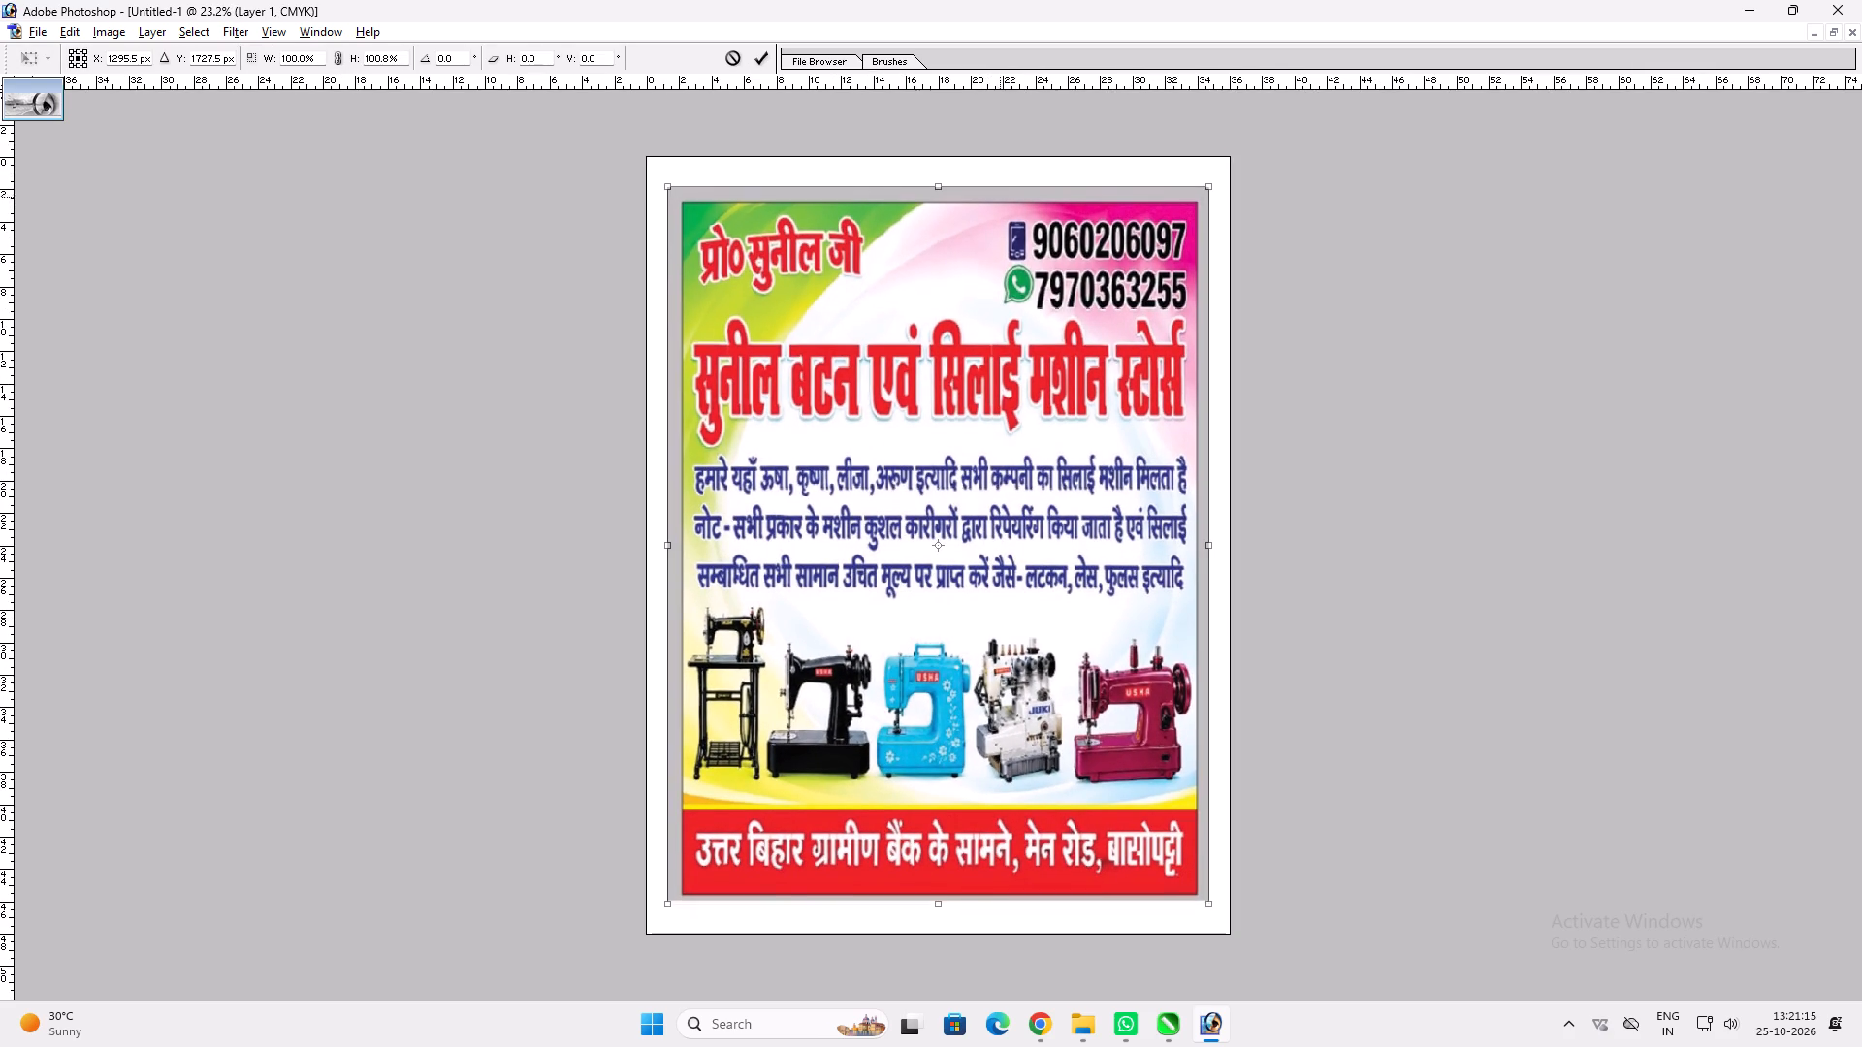
pyautogui.keyDown('alt'); pyautogui.keyDown('shift'); pyautogui.moveTo(1002, 196); pyautogui.dragTo(1020, 173); pyautogui.keyUp('shift'); pyautogui.keyUp('alt')
pyautogui.hotkey('shift', 'Return')
pyautogui.press('v')
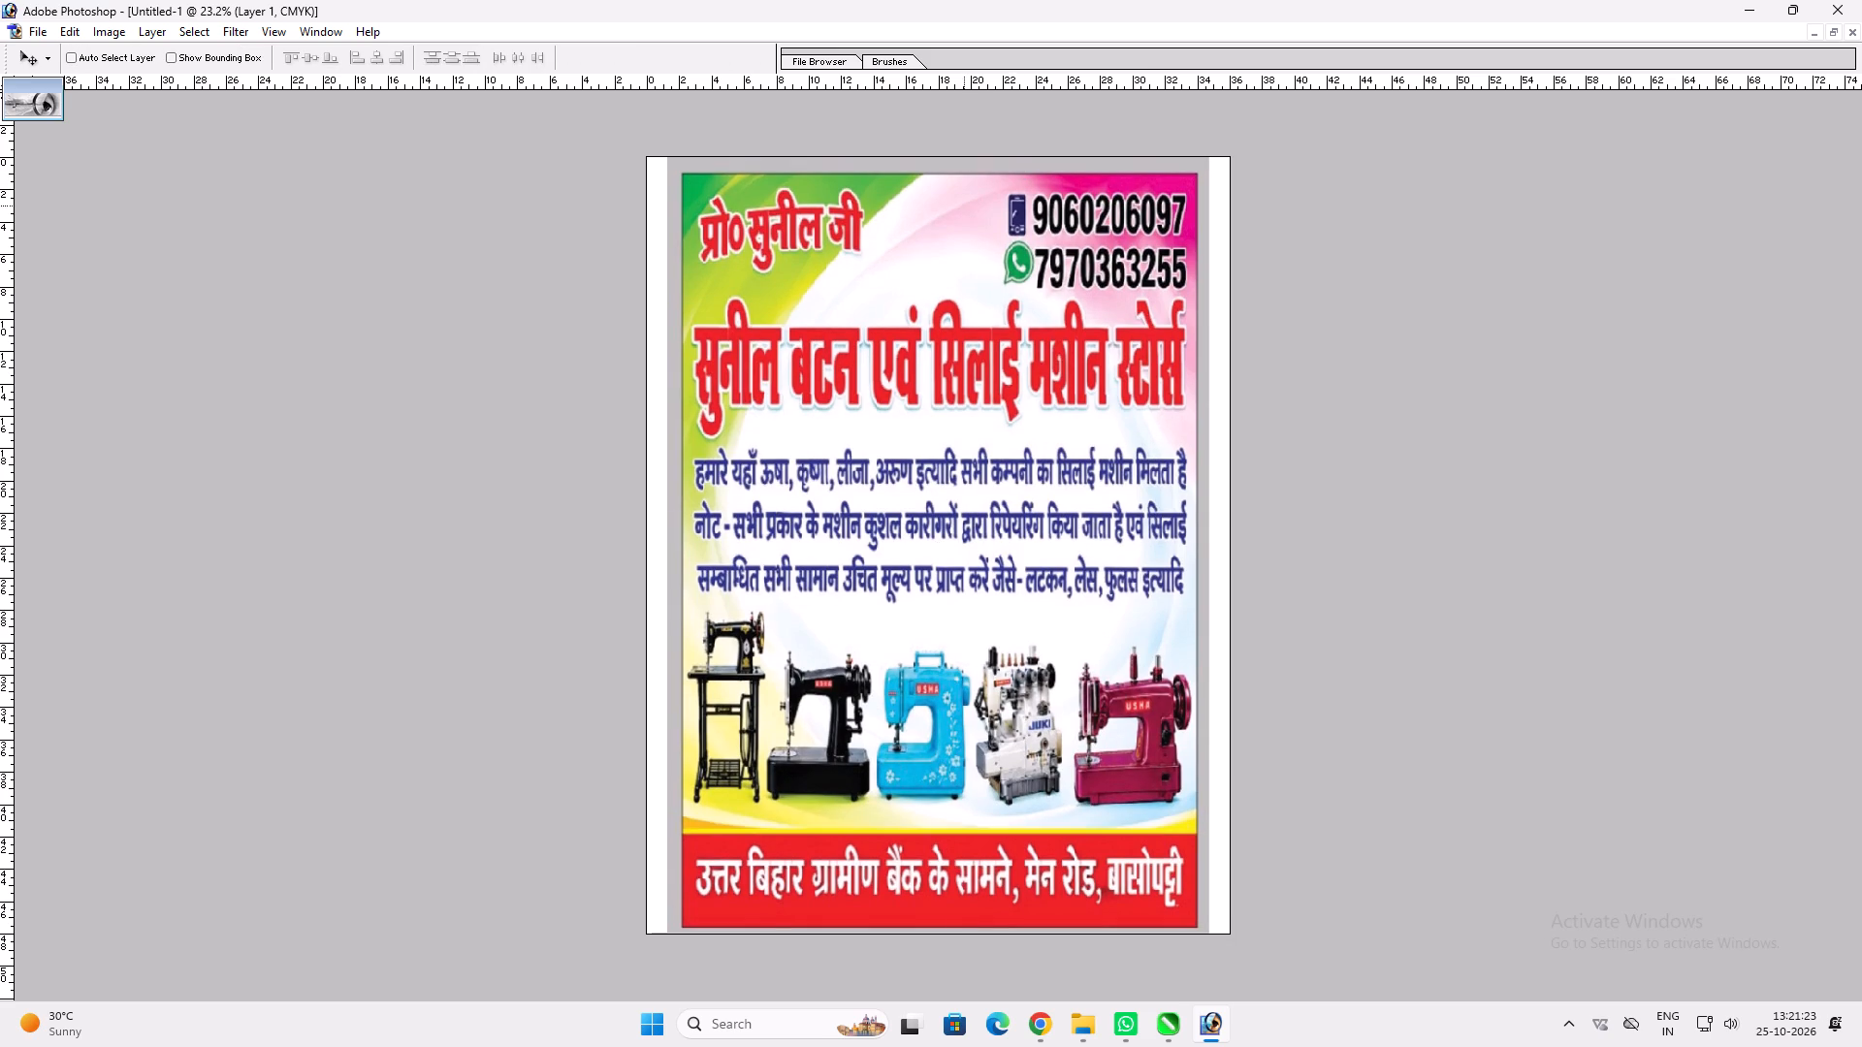
# Stretch the poster horizontally about its centre to about 108% so it fills the canvas width.
pyautogui.hotkey('ctrl', 't')
pyautogui.keyDown('shift'); pyautogui.moveTo(1204, 235); pyautogui.dragTo(1225, 230); pyautogui.keyUp('shift')
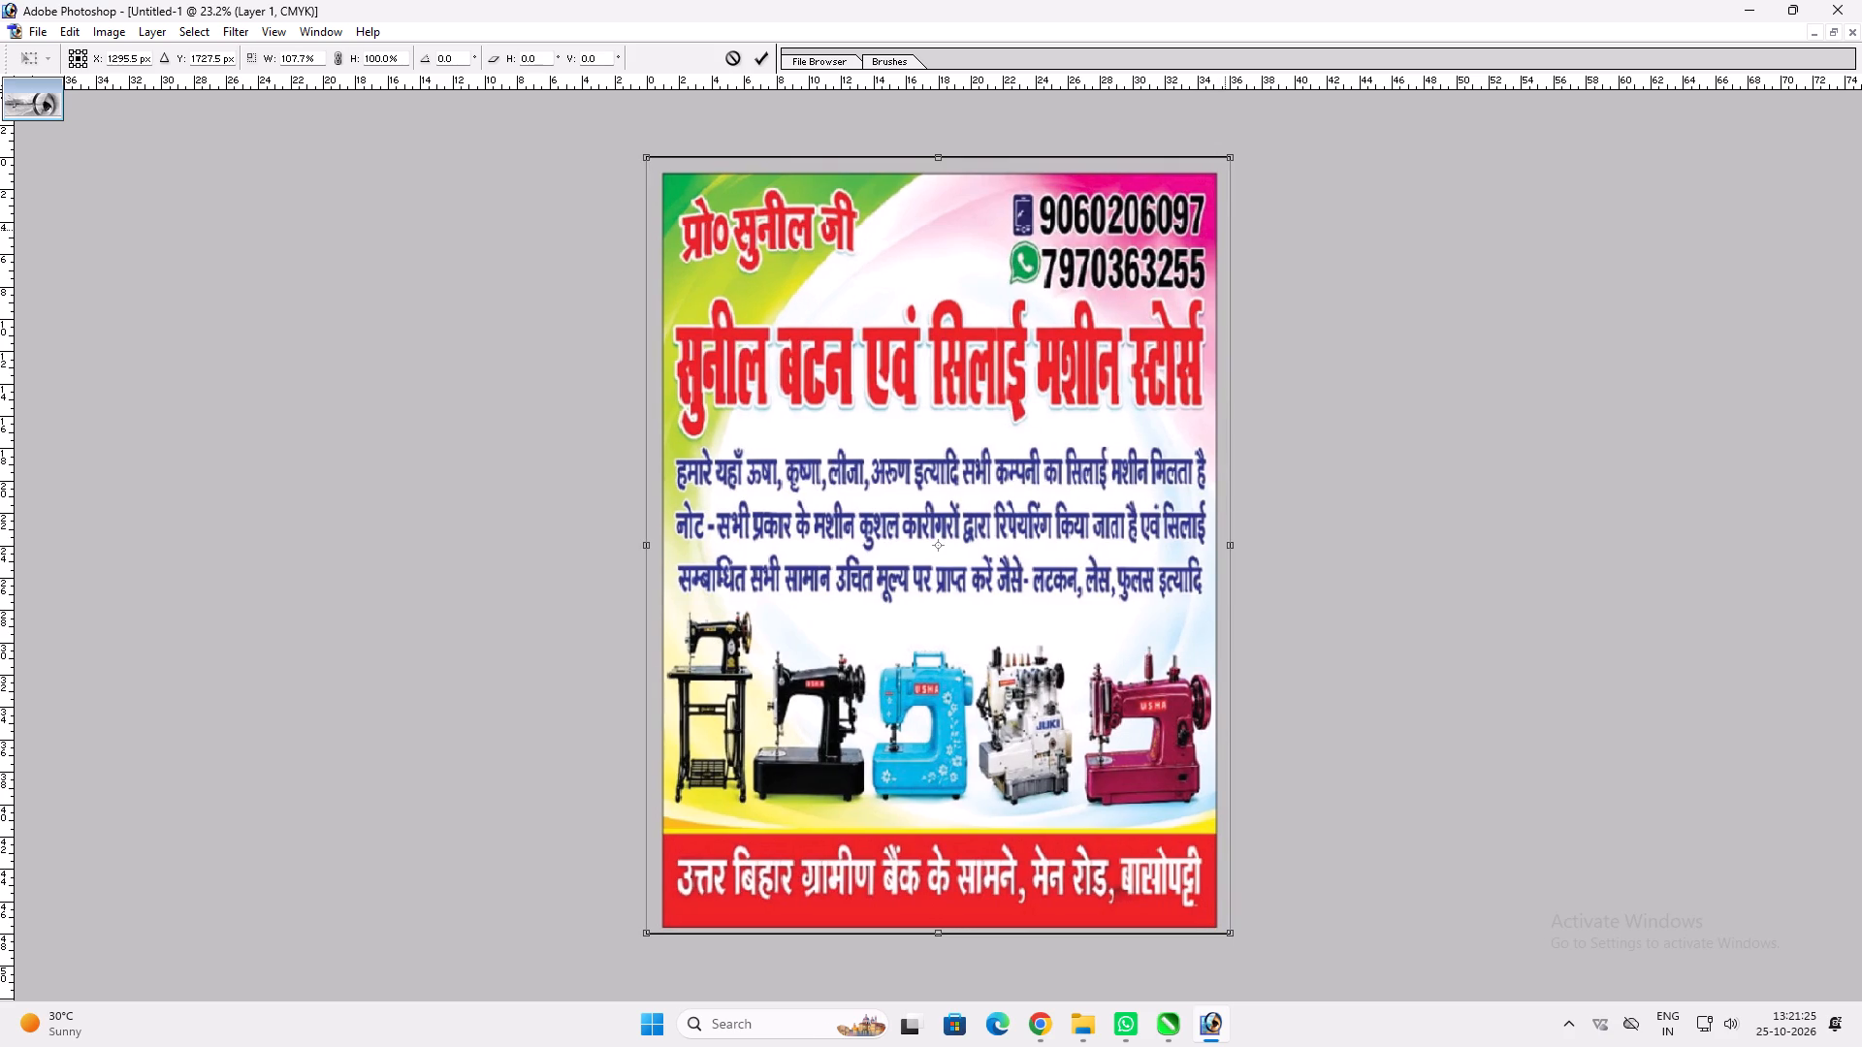
pyautogui.keyDown('shift'); pyautogui.moveTo(1225, 230); pyautogui.dragTo(1232, 228); pyautogui.keyUp('shift')
pyautogui.press('Return')
pyautogui.press('v')
pyautogui.hotkey('ctrl', '0')
pyautogui.press('v')
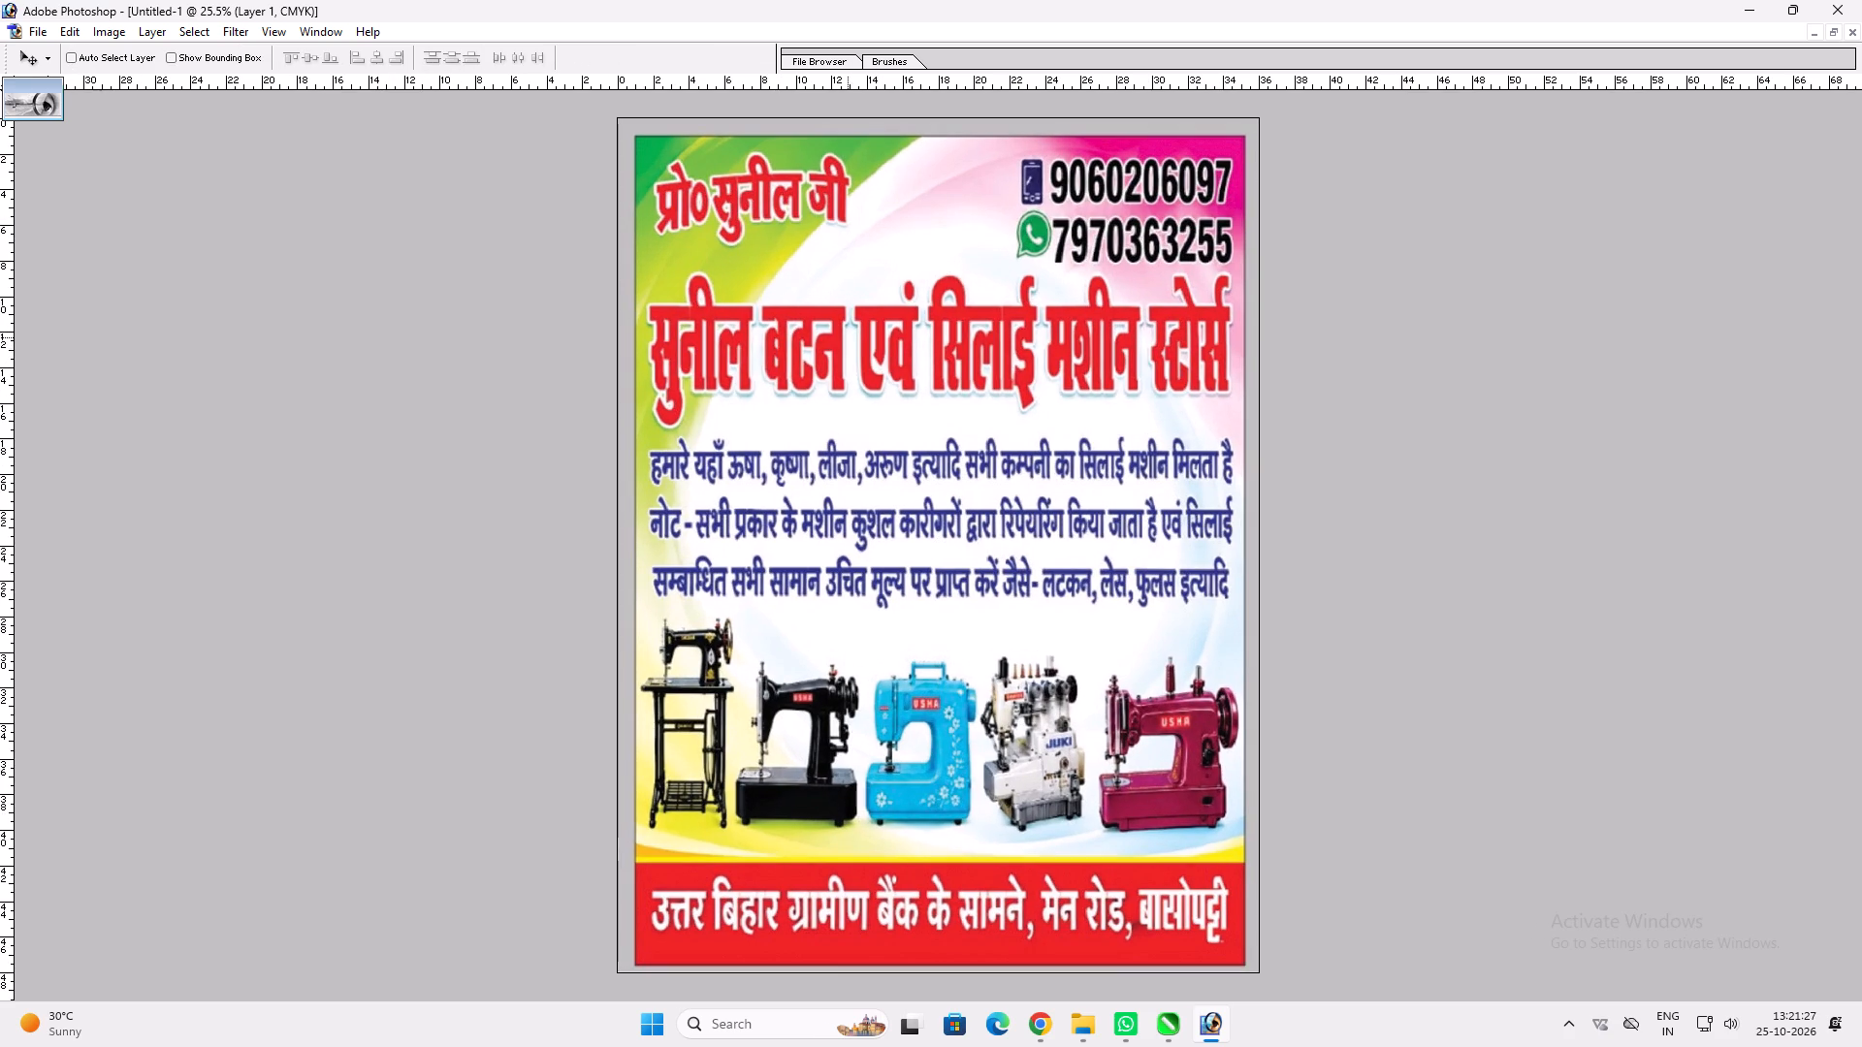
# Add a placeholder text "fff" over the proprietor's name near the poster's upper-left corner and enlarge it from its centre.
pyautogui.press('t')
pyautogui.press('t')
pyautogui.write('tt')
pyautogui.write('tt')
pyautogui.click(774, 209)
pyautogui.write('fff')
pyautogui.hotkey('ctrl', 'a')
pyautogui.hotkey('ctrl', 'Return')
pyautogui.hotkey('ctrl', 't')
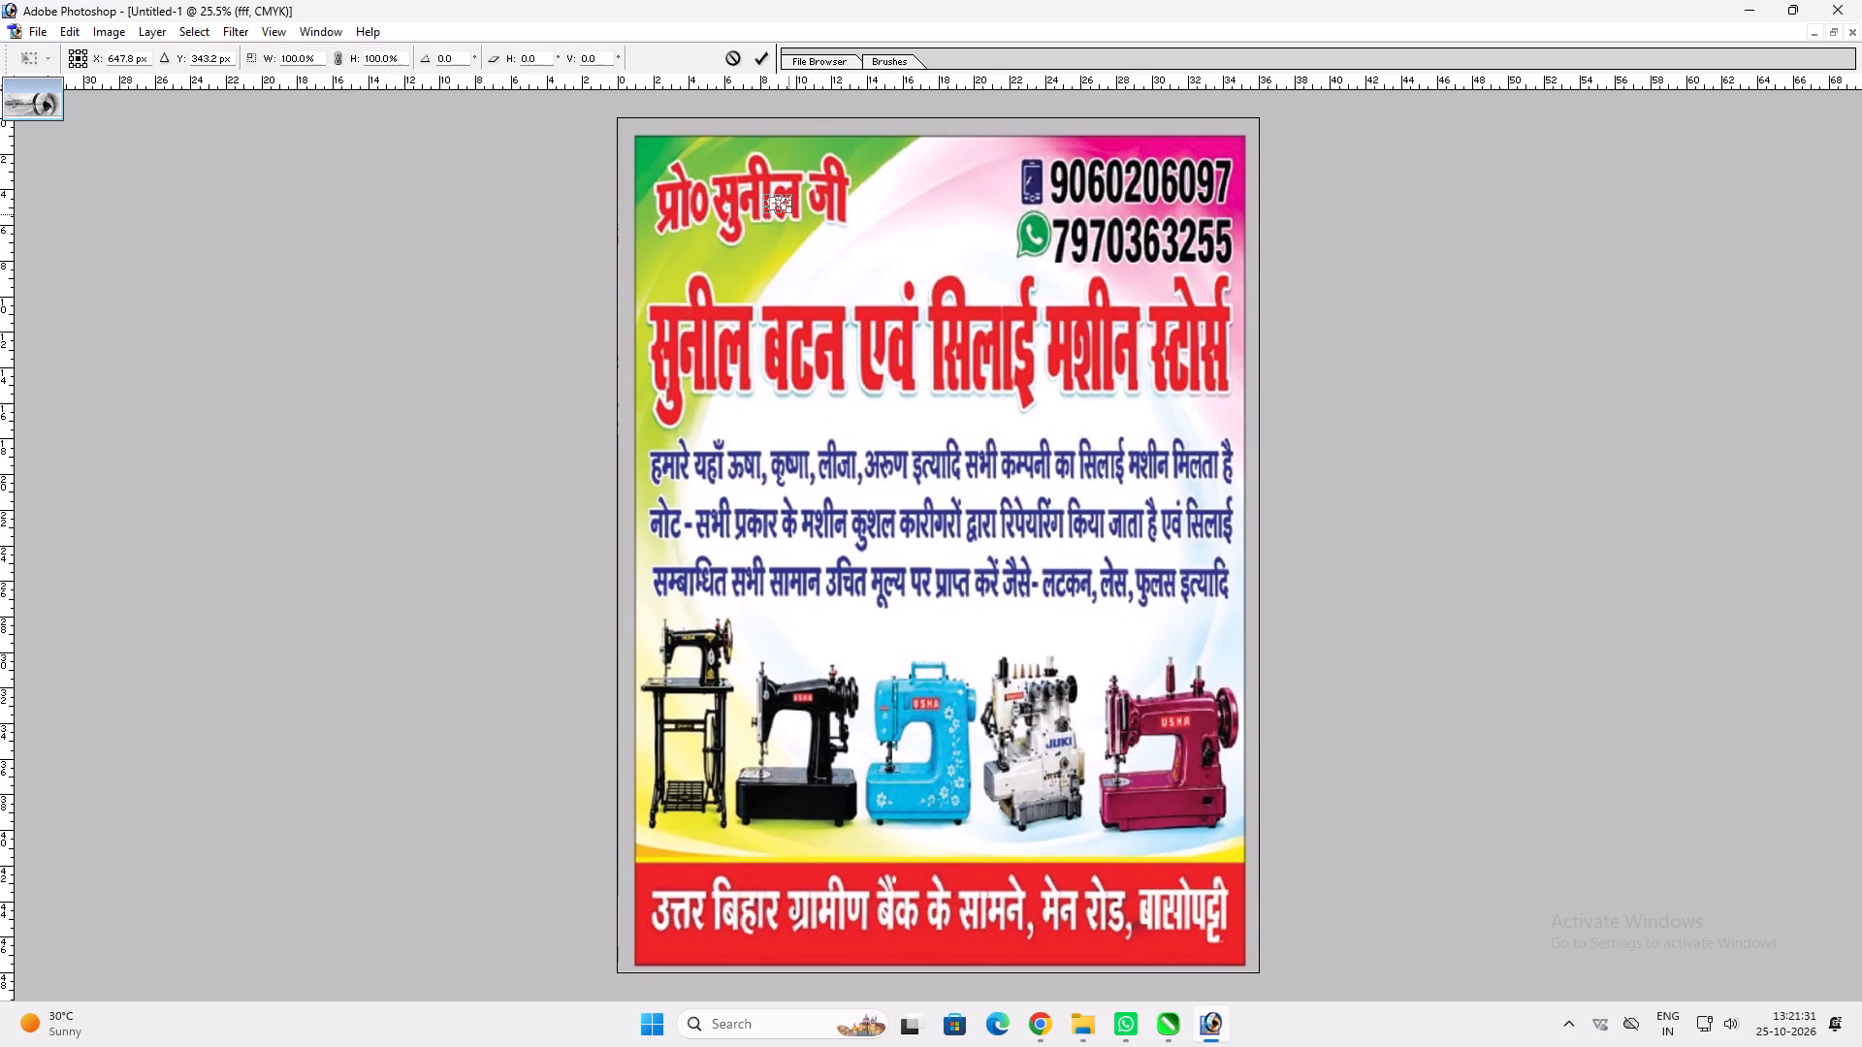
pyautogui.keyDown('shift'); pyautogui.moveTo(792, 214); pyautogui.dragTo(843, 233); pyautogui.keyUp('shift')
pyautogui.hotkey('shift', 'Return')
# Replace the placeholder text with the Hindi proprietor line "प्रो०ः- सुनिल जी" in the RAJ 04 font.
pyautogui.press('t')
pyautogui.click(763, 224)
pyautogui.hotkey('ctrl', 'a')
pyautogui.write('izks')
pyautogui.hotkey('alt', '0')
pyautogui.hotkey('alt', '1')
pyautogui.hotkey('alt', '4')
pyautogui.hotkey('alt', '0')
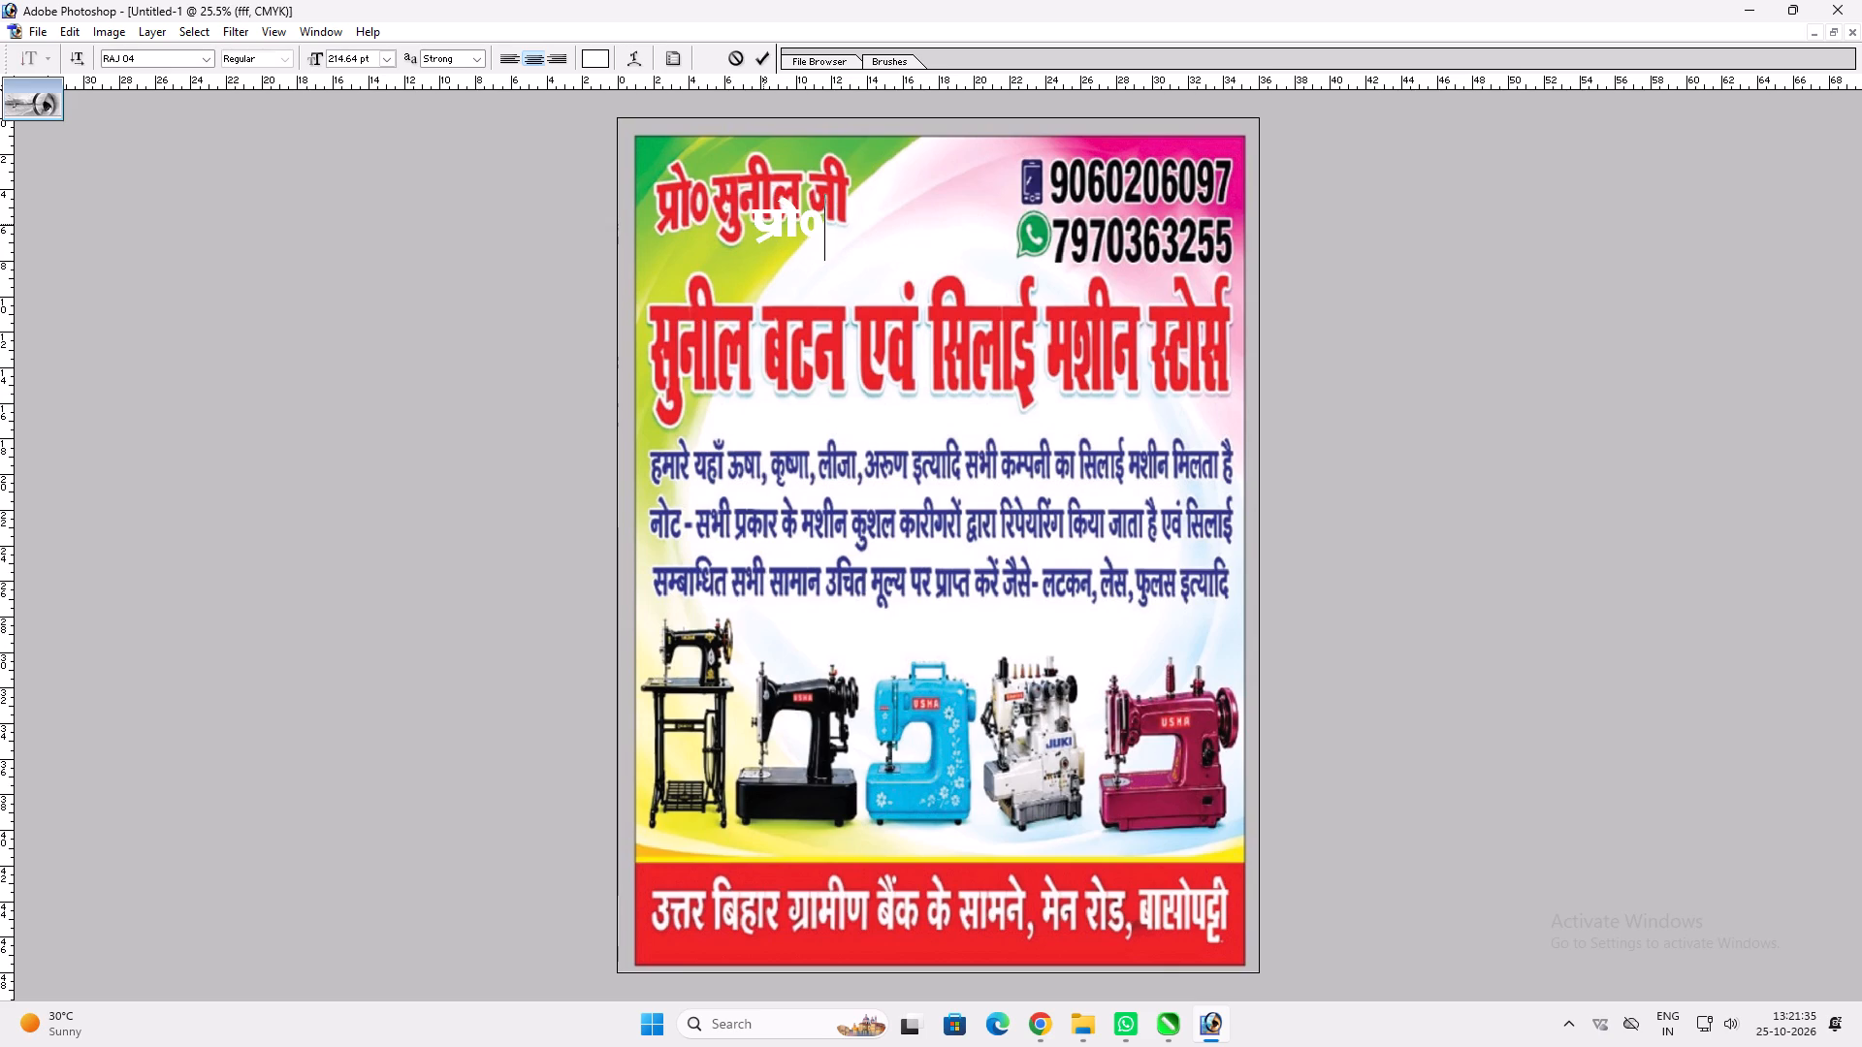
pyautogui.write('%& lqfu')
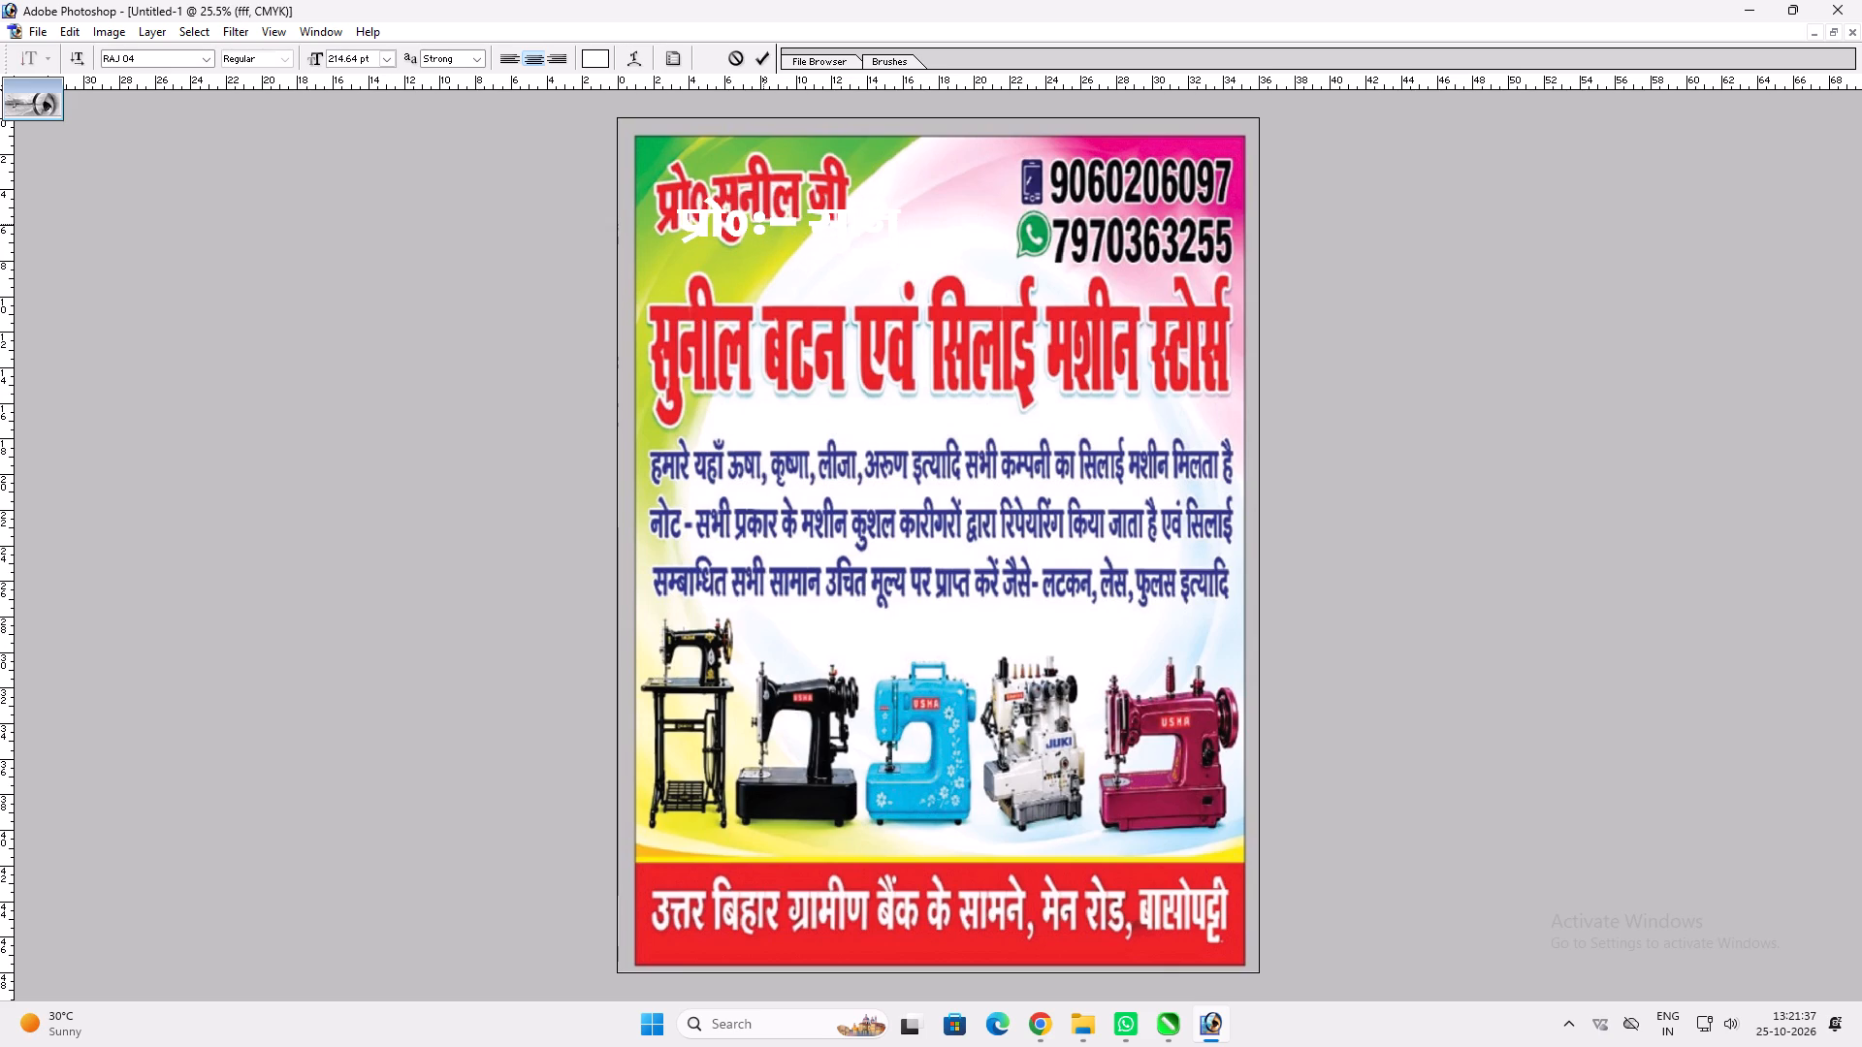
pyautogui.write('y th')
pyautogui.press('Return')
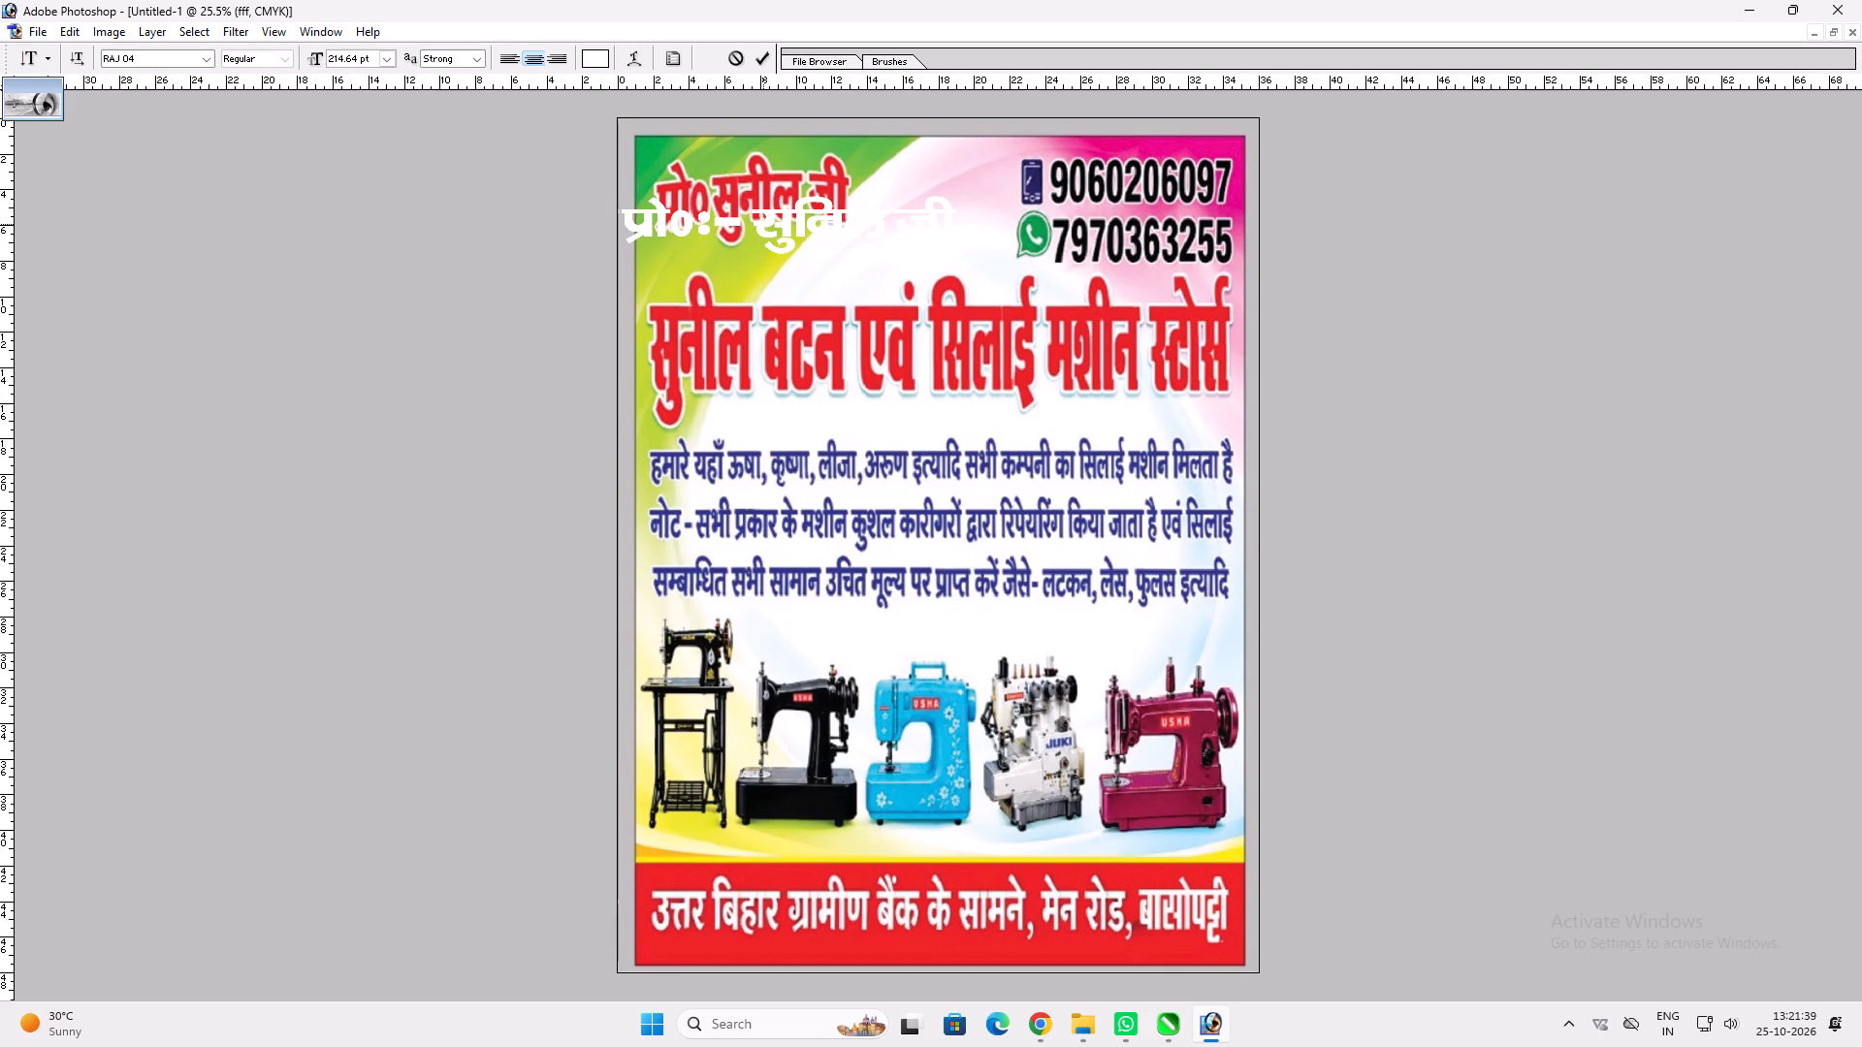
# Apply a red Color Overlay and a thickened white outside Stroke to the proprietor text layer.
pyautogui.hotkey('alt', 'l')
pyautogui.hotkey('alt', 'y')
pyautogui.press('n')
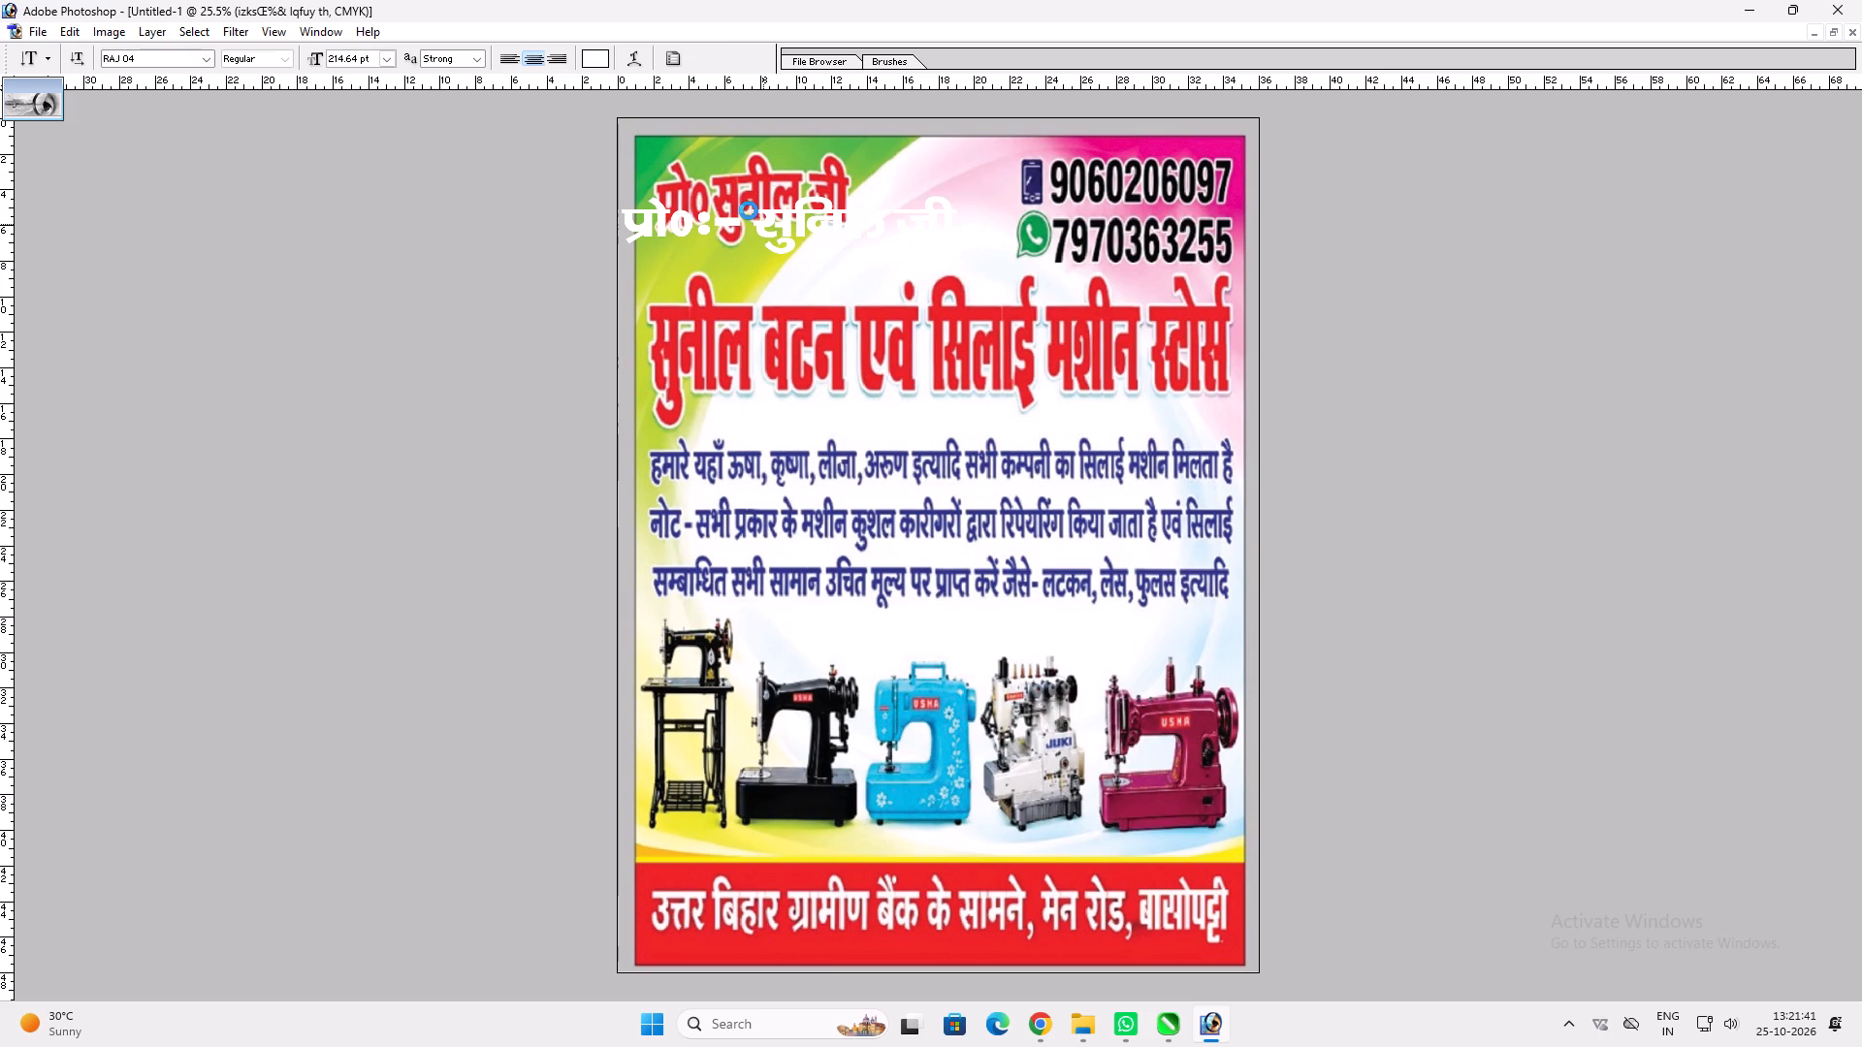
pyautogui.click(1043, 443)
pyautogui.click(1042, 440)
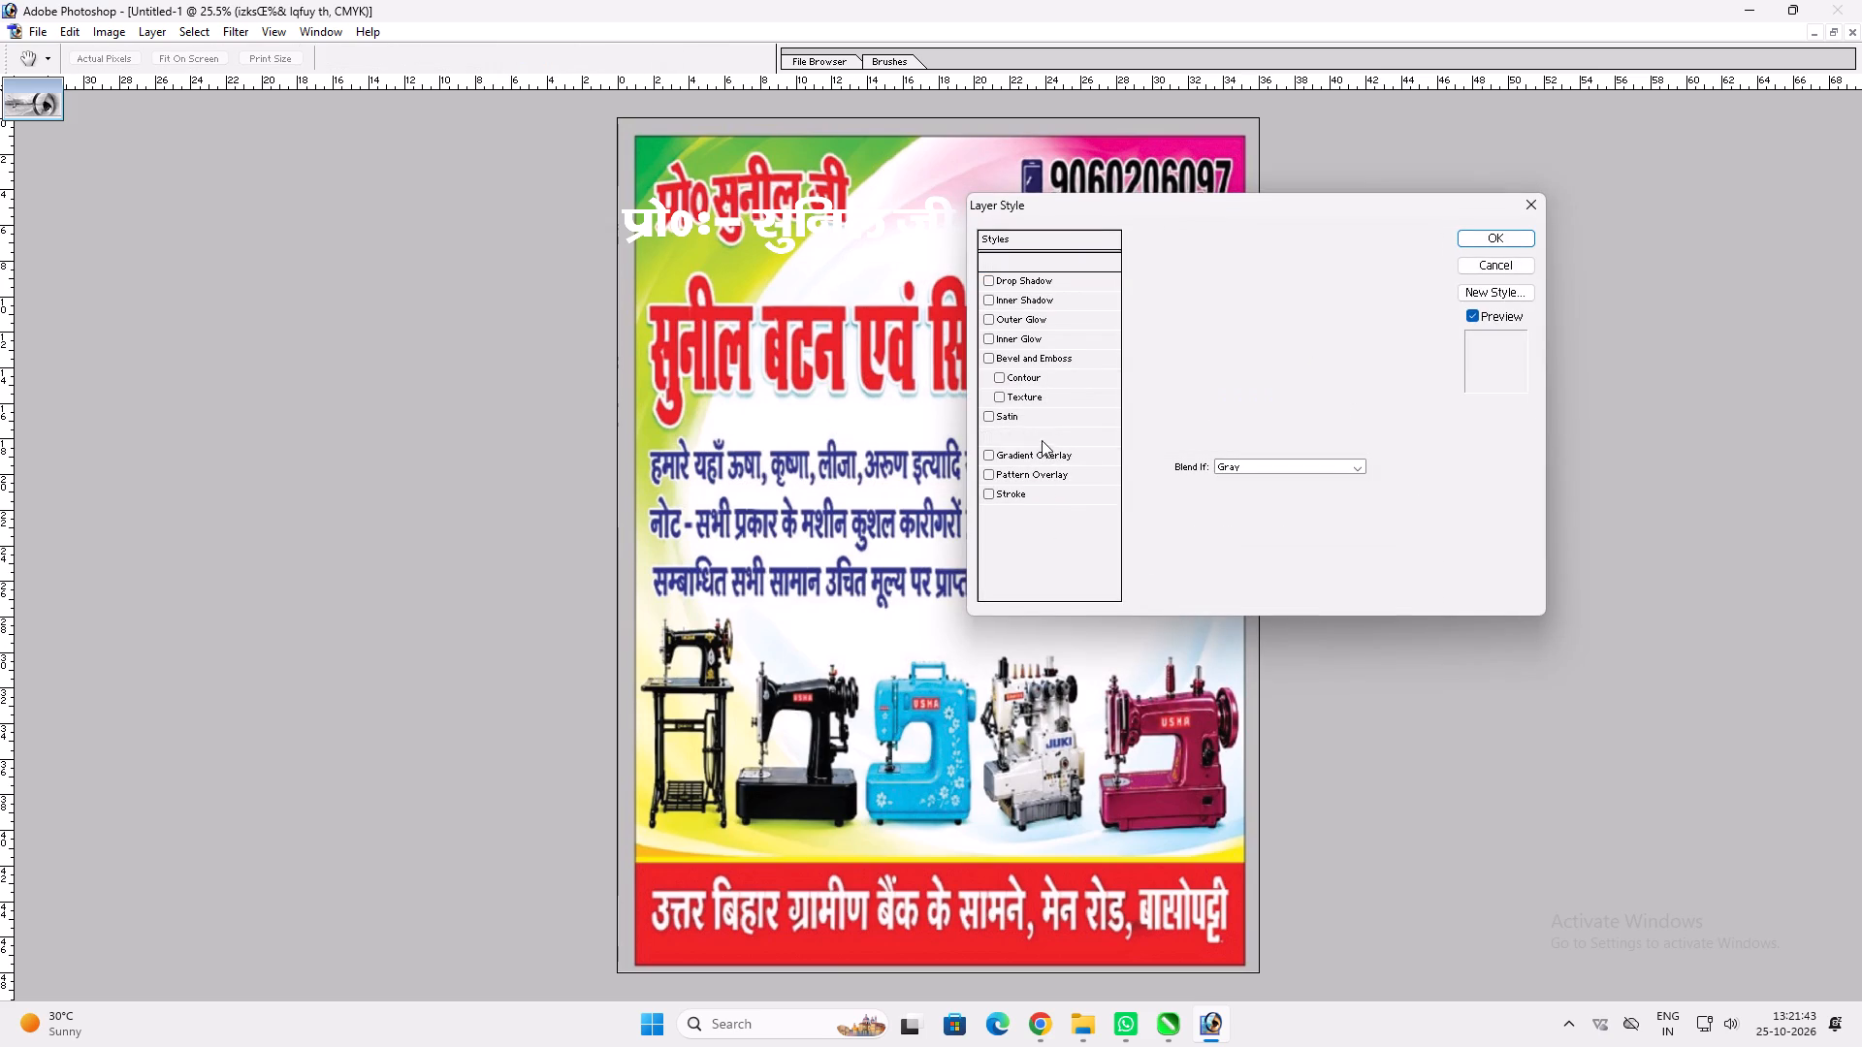
pyautogui.click(1026, 502)
pyautogui.click(1025, 500)
pyautogui.click(1200, 378)
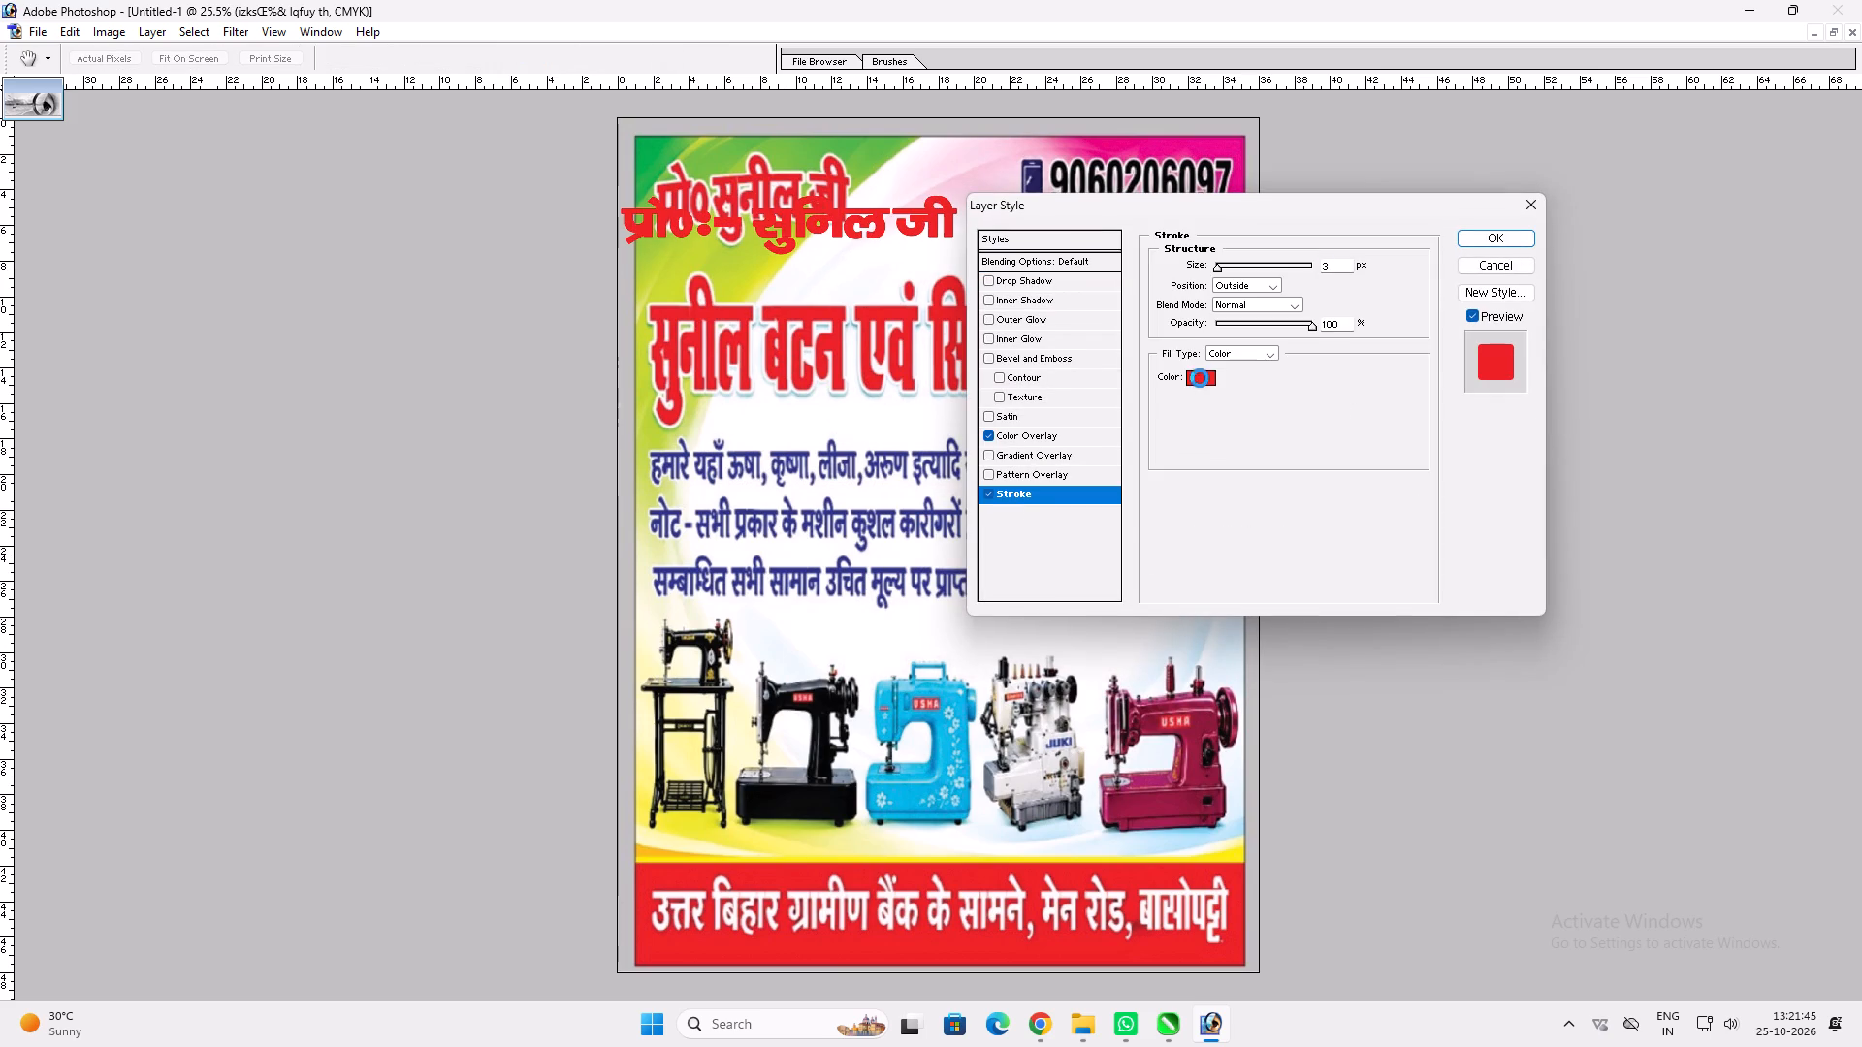
pyautogui.moveTo(811, 479); pyautogui.dragTo(440, 135)
pyautogui.press('Return')
pyautogui.scroll(8, 1065, 518)
pyautogui.press('Return')
# Start a free transform of the red proprietor text.
pyautogui.hotkey('ctrl', 't')
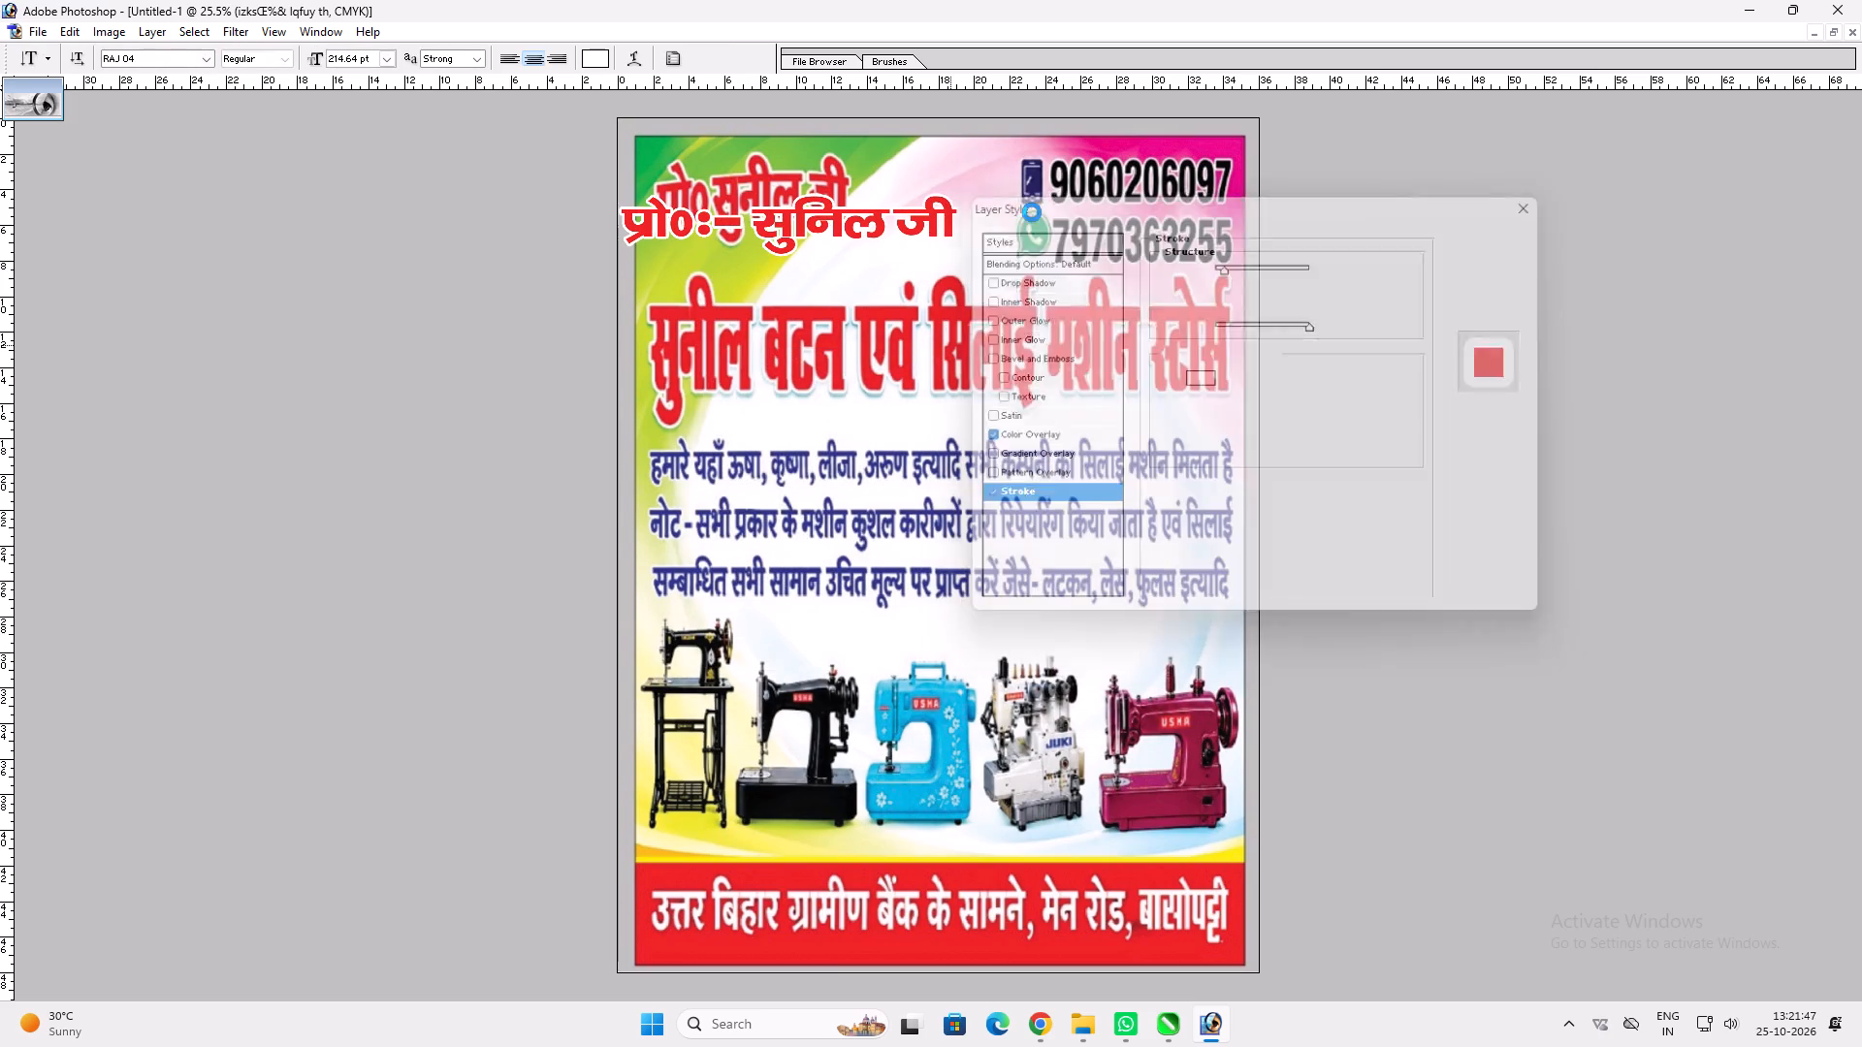
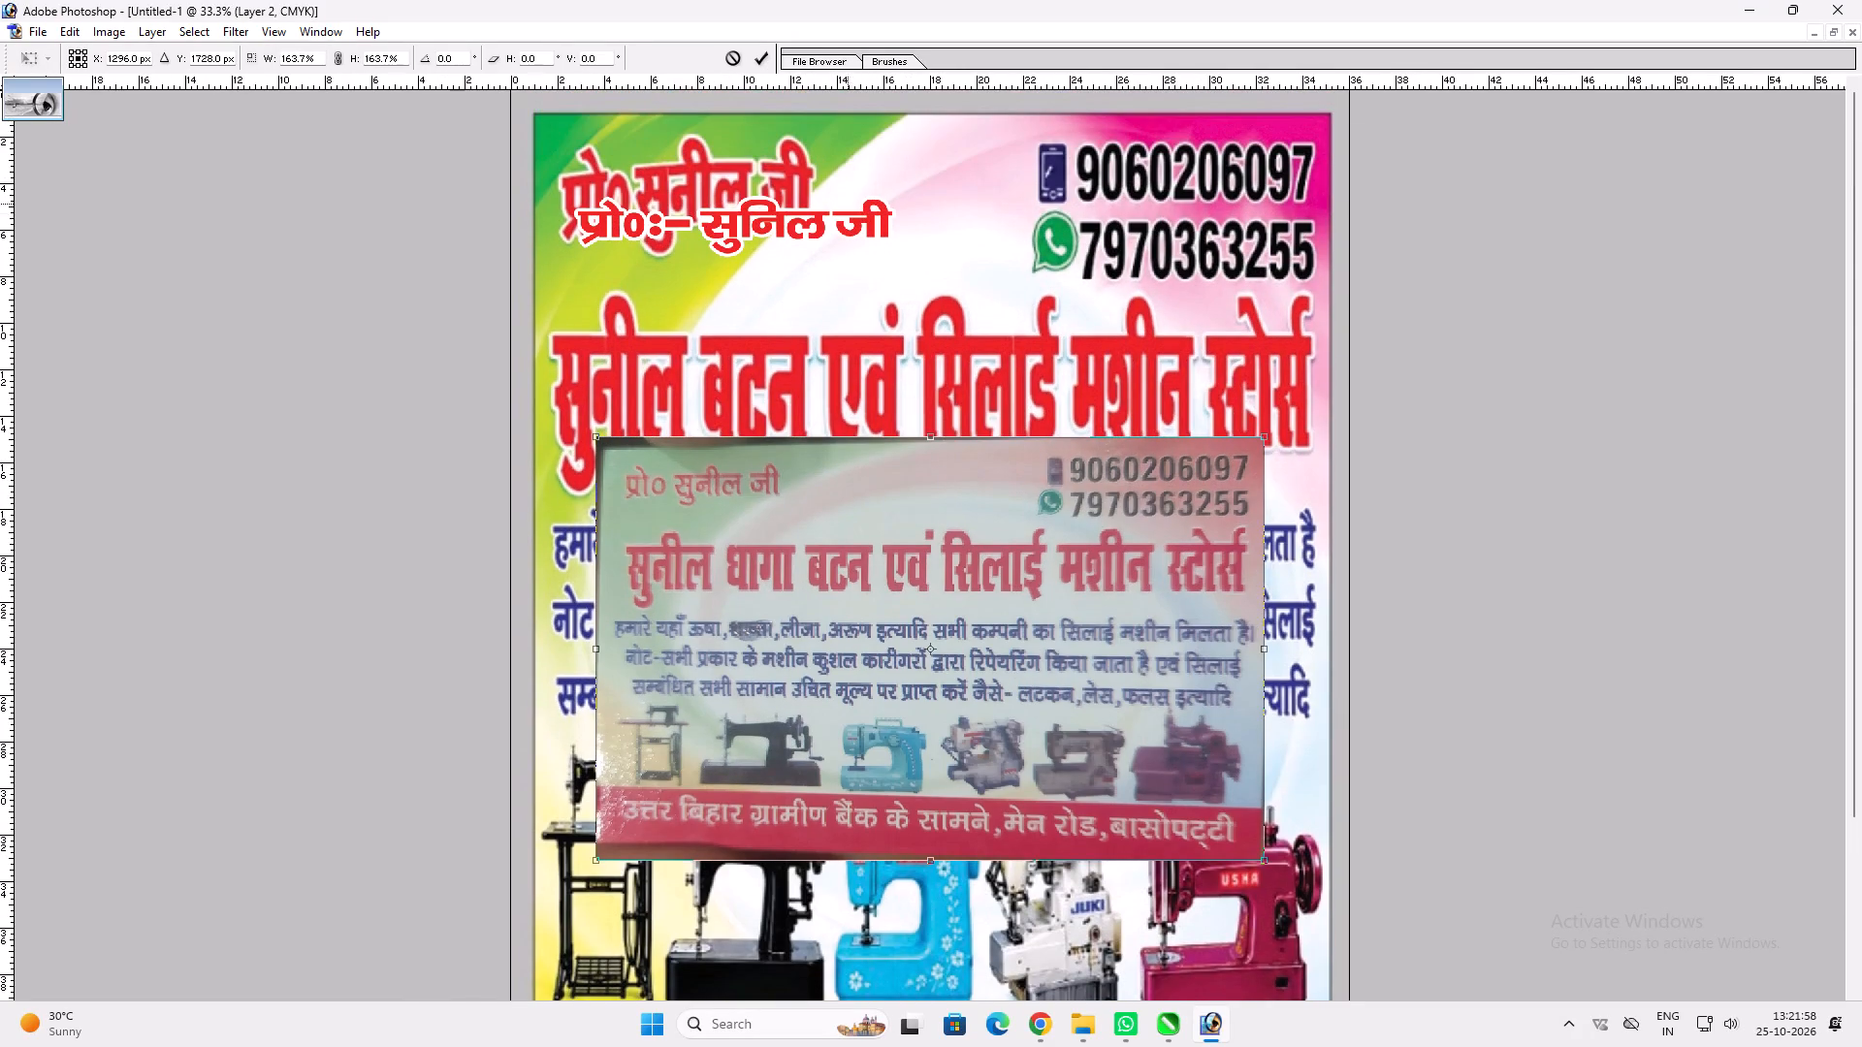
# Narrow the red proprietor text slightly and place it just below the original proprietor's name on the poster.
pyautogui.press('t')
pyautogui.press('Return')
pyautogui.write('tt')
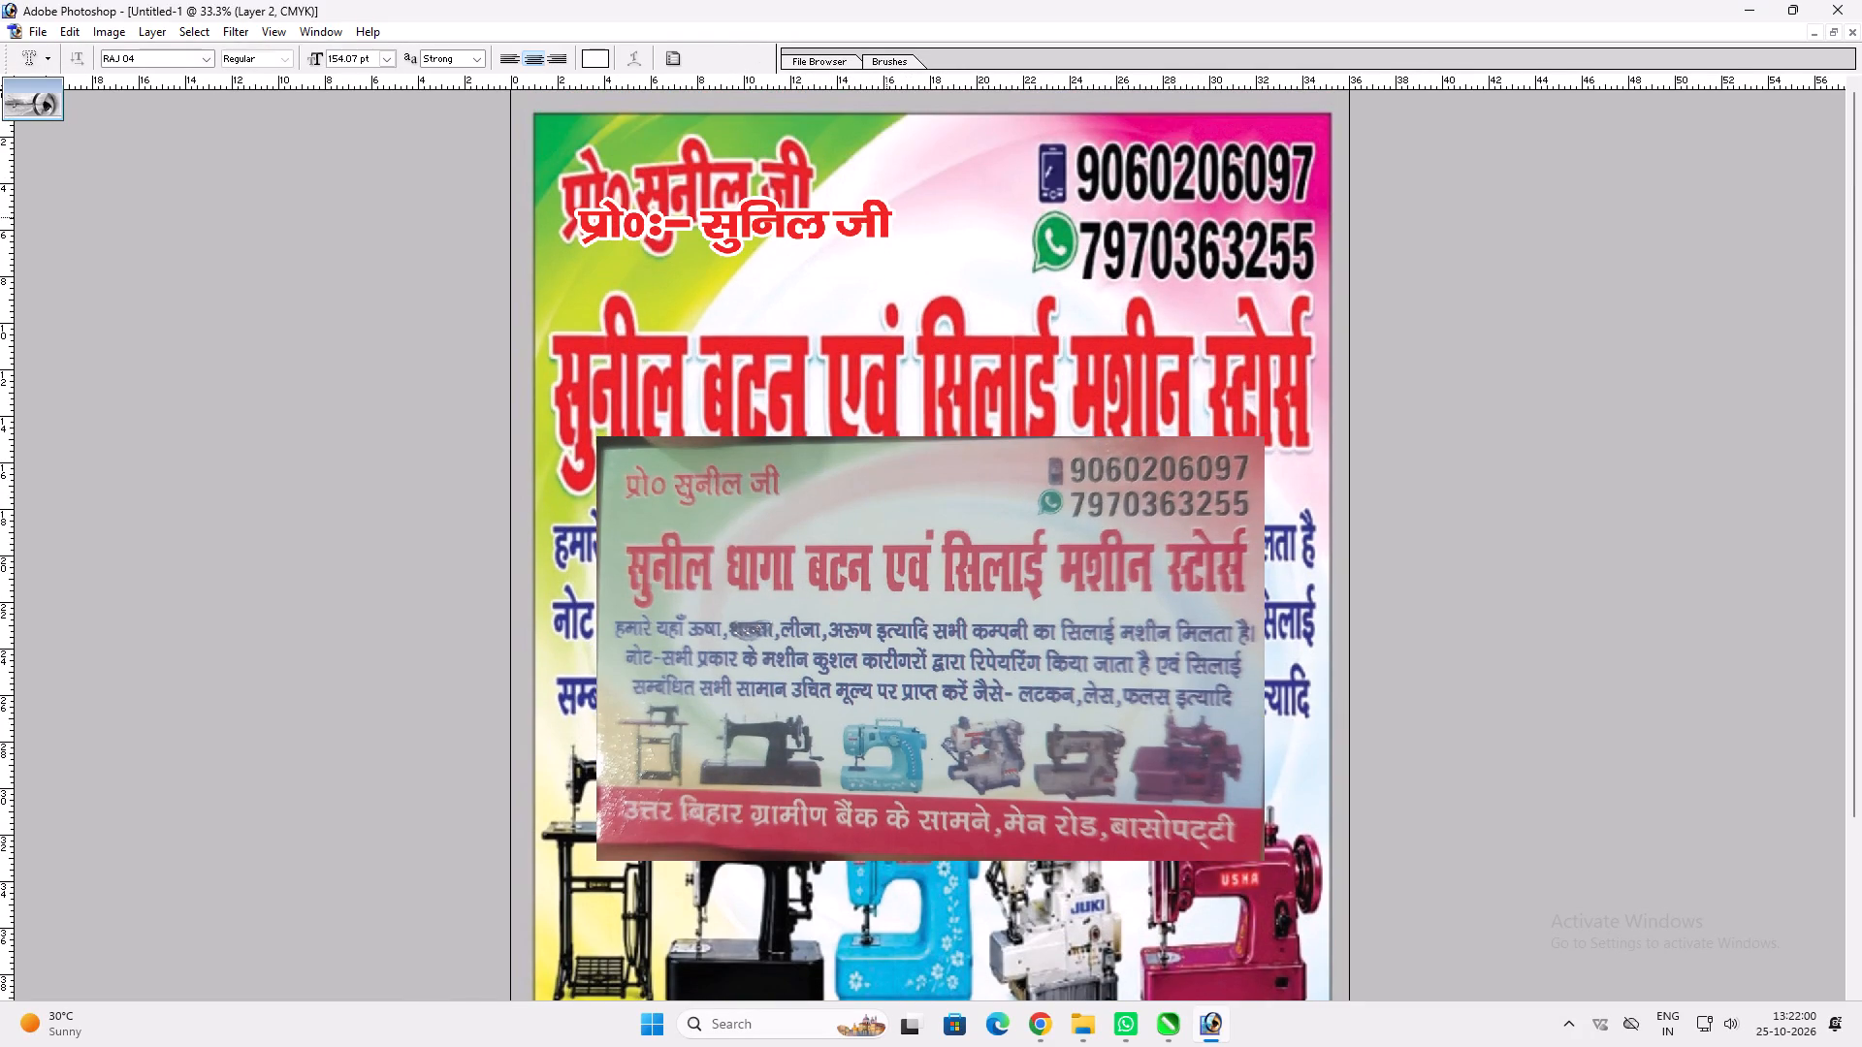
pyautogui.click(886, 217)
pyautogui.press('Return')
pyautogui.hotkey('ctrl', 't')
pyautogui.keyDown('shift'); pyautogui.moveTo(885, 217); pyautogui.dragTo(854, 221); pyautogui.keyUp('shift')
pyautogui.hotkey('shift', 'Return')
pyautogui.press('v')
pyautogui.moveTo(759, 206); pyautogui.dragTo(759, 178)
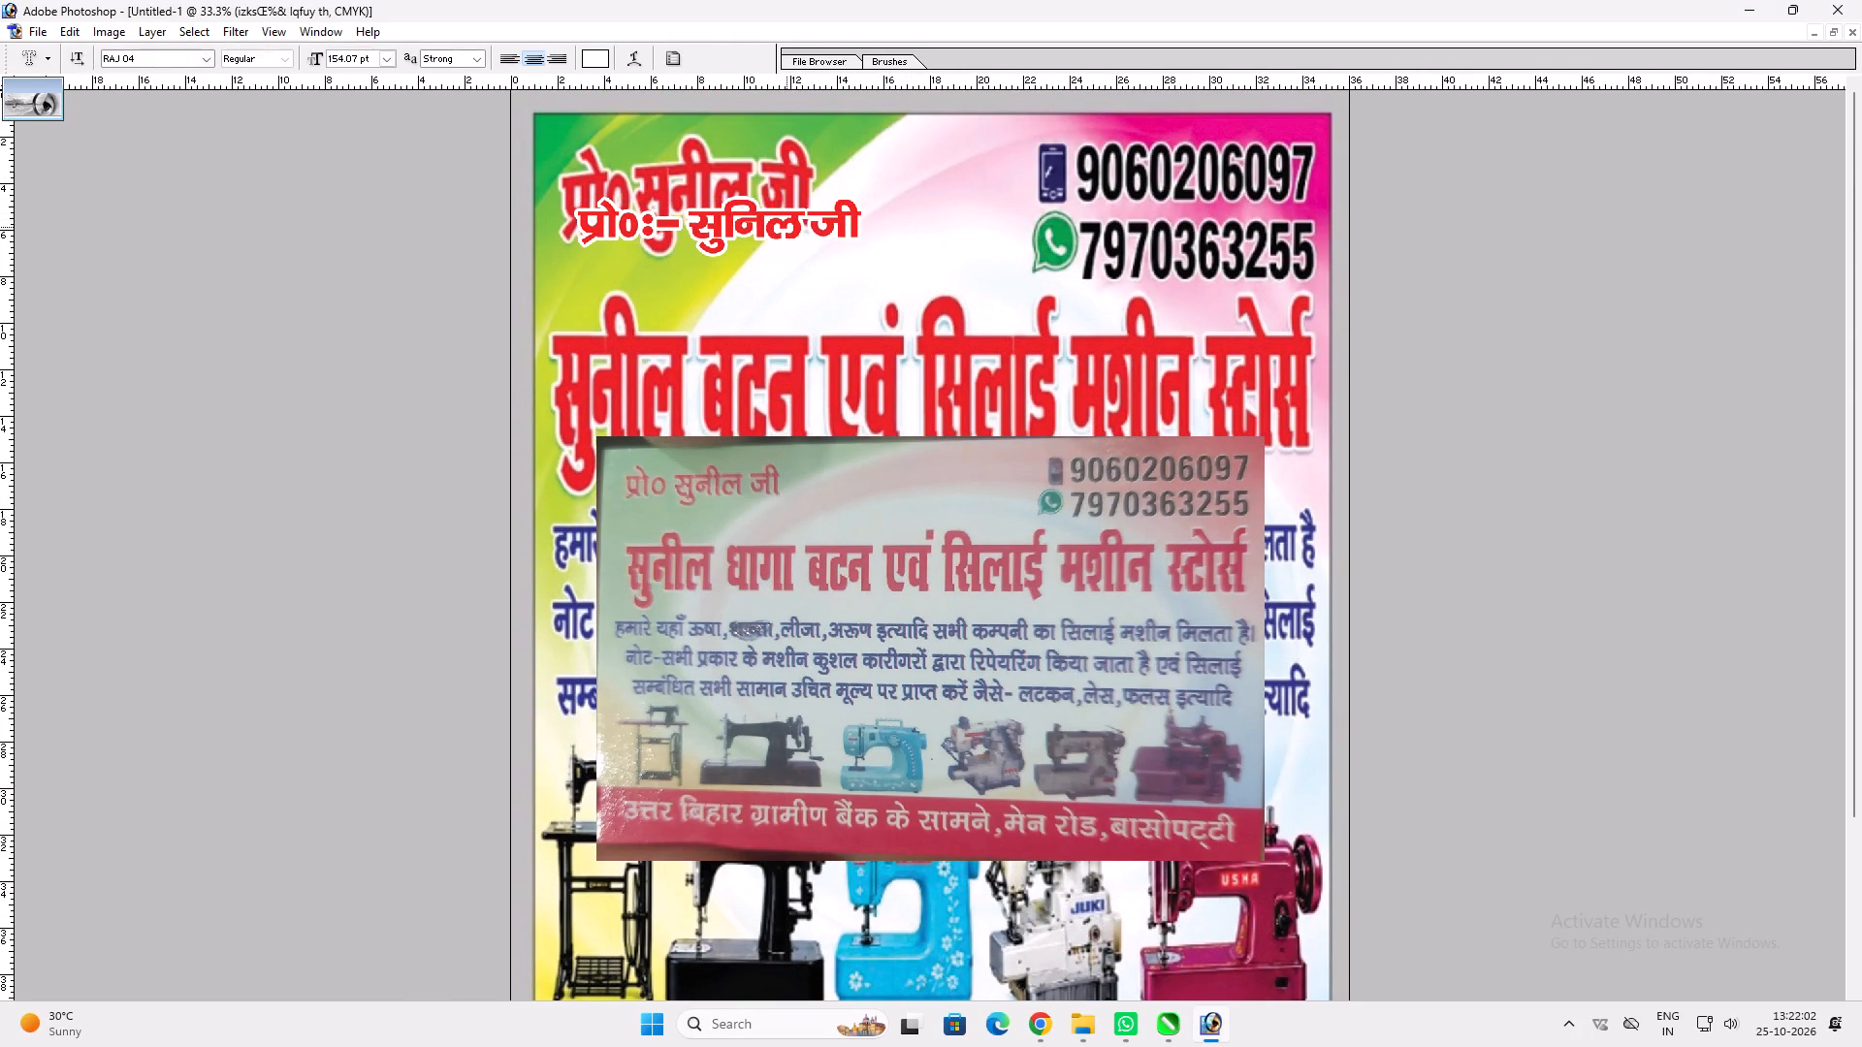
pyautogui.moveTo(759, 178); pyautogui.dragTo(778, 249)
# Correct the spelling of "सुनिल" to "सुनील" in the red proprietor text.
pyautogui.press('t')
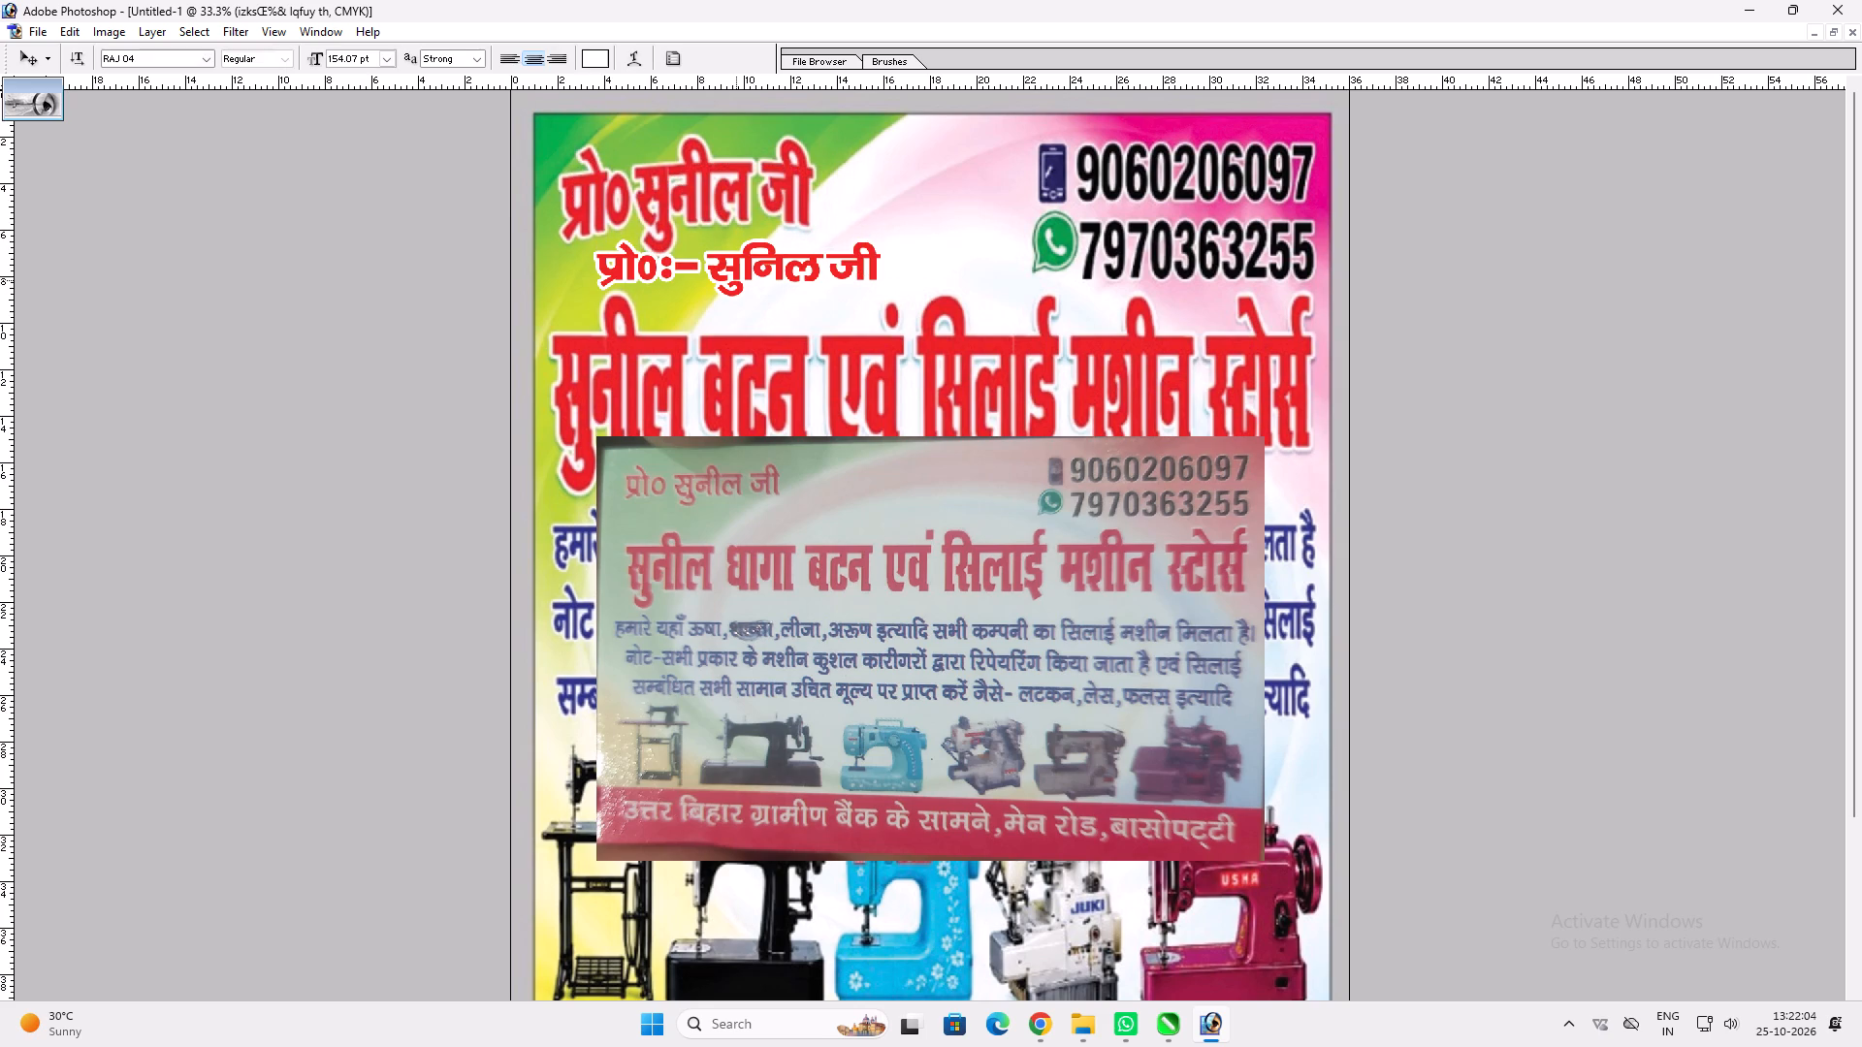
pyautogui.click(754, 273)
pyautogui.press('BackSpace')
pyautogui.click(767, 273)
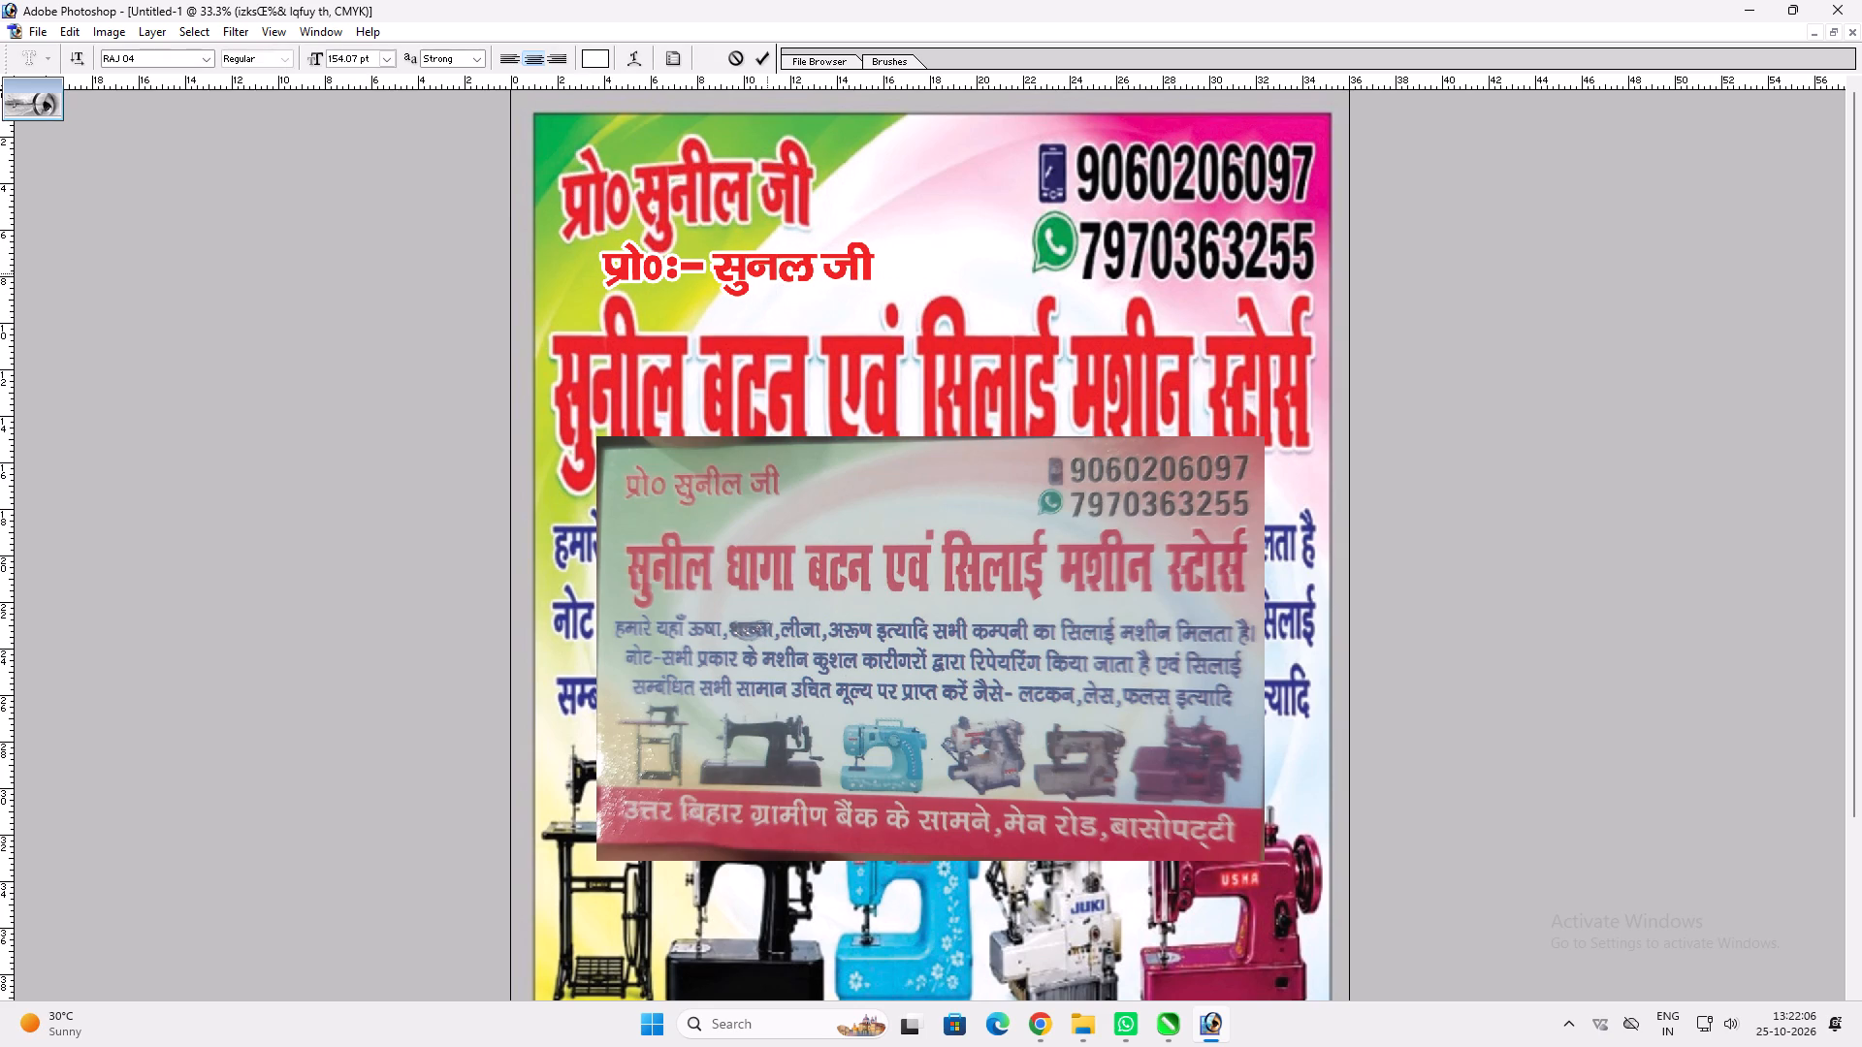
pyautogui.press('h')
pyautogui.press('Return')
pyautogui.press('v')
# Append a comma and the letters "मा" after "जी" at the end of the proprietor line.
pyautogui.press('t')
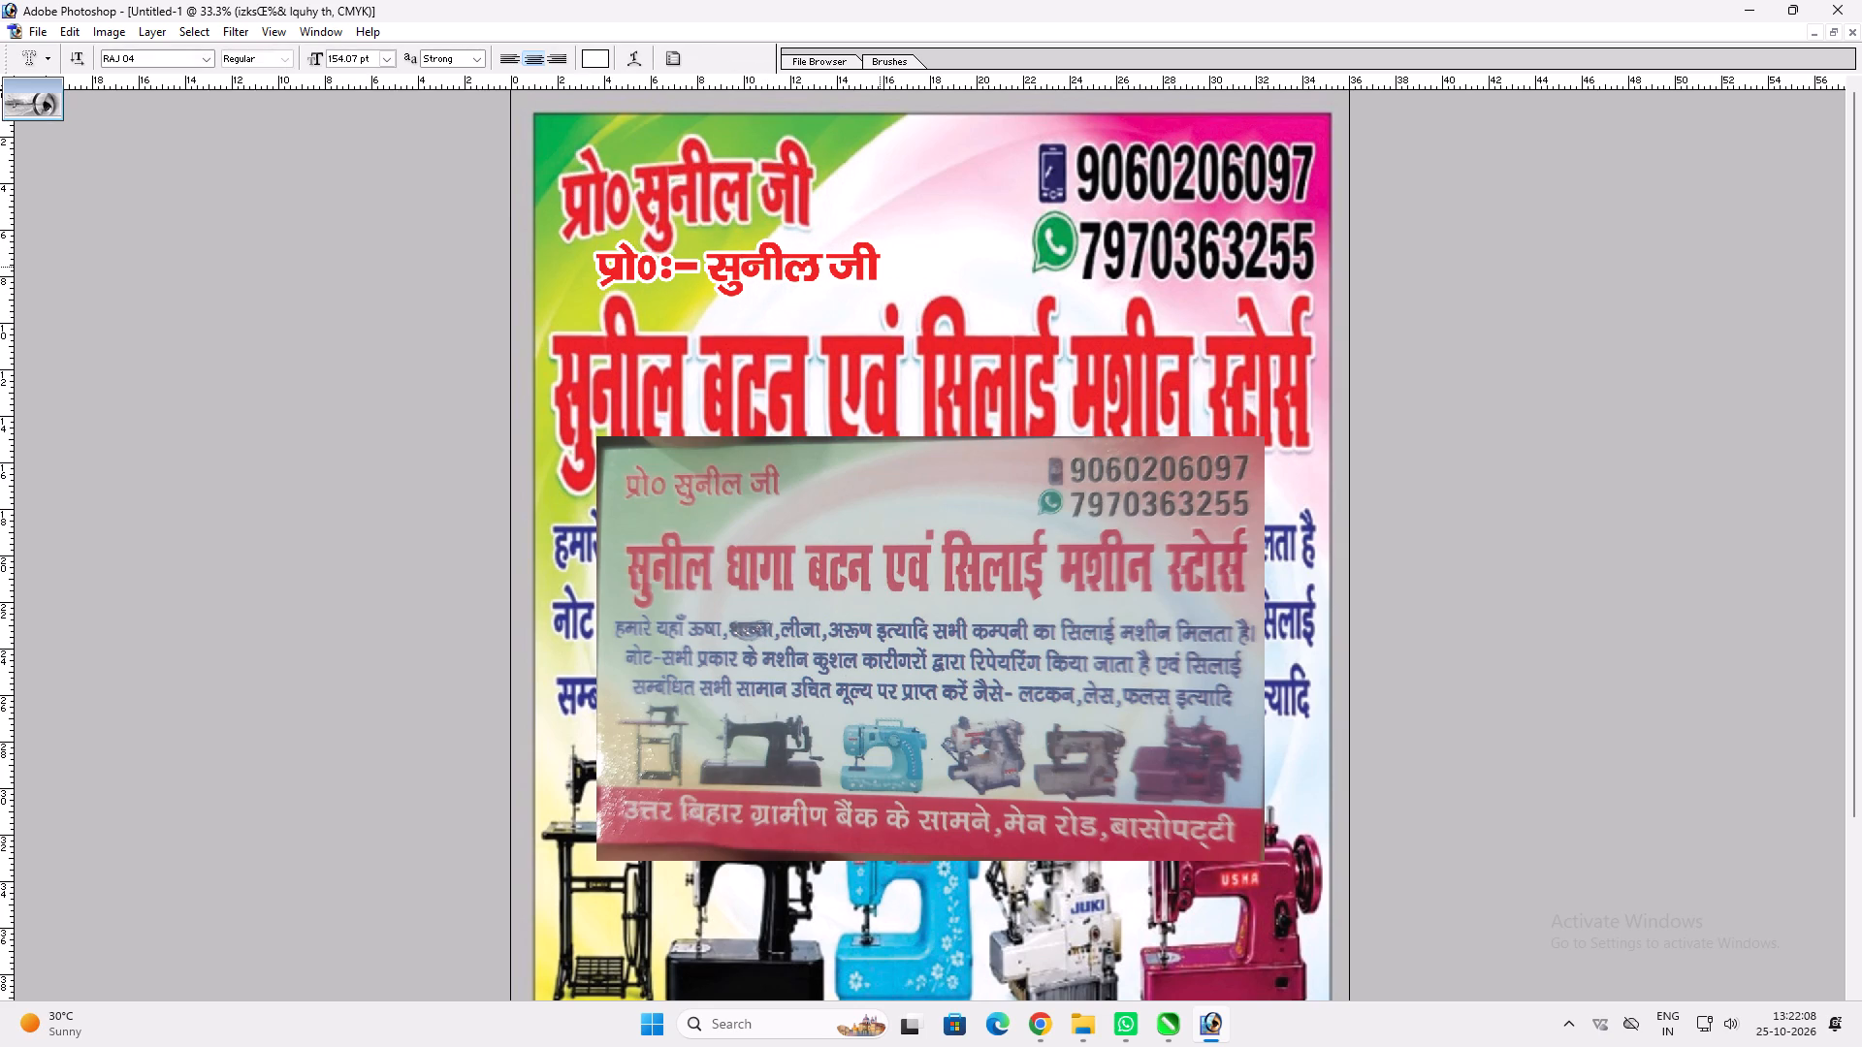
pyautogui.click(880, 267)
pyautogui.write('] e')
pyautogui.write('ks')
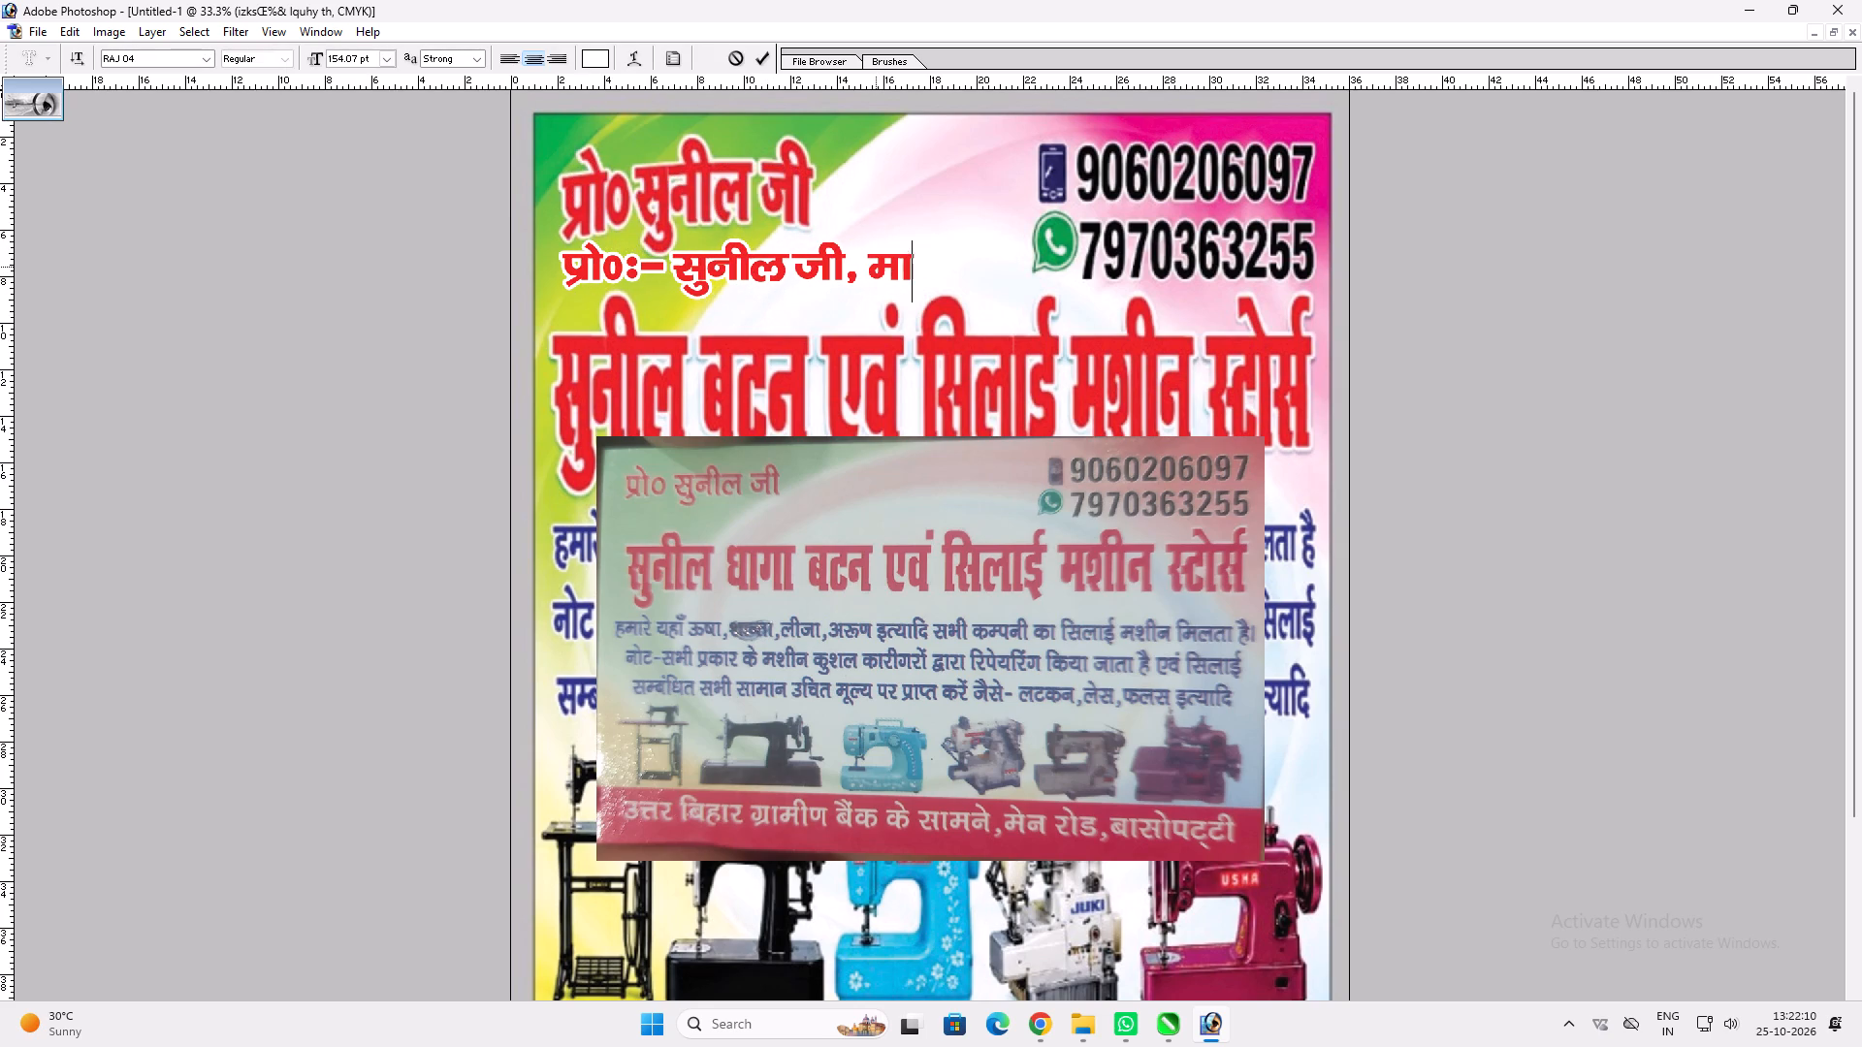
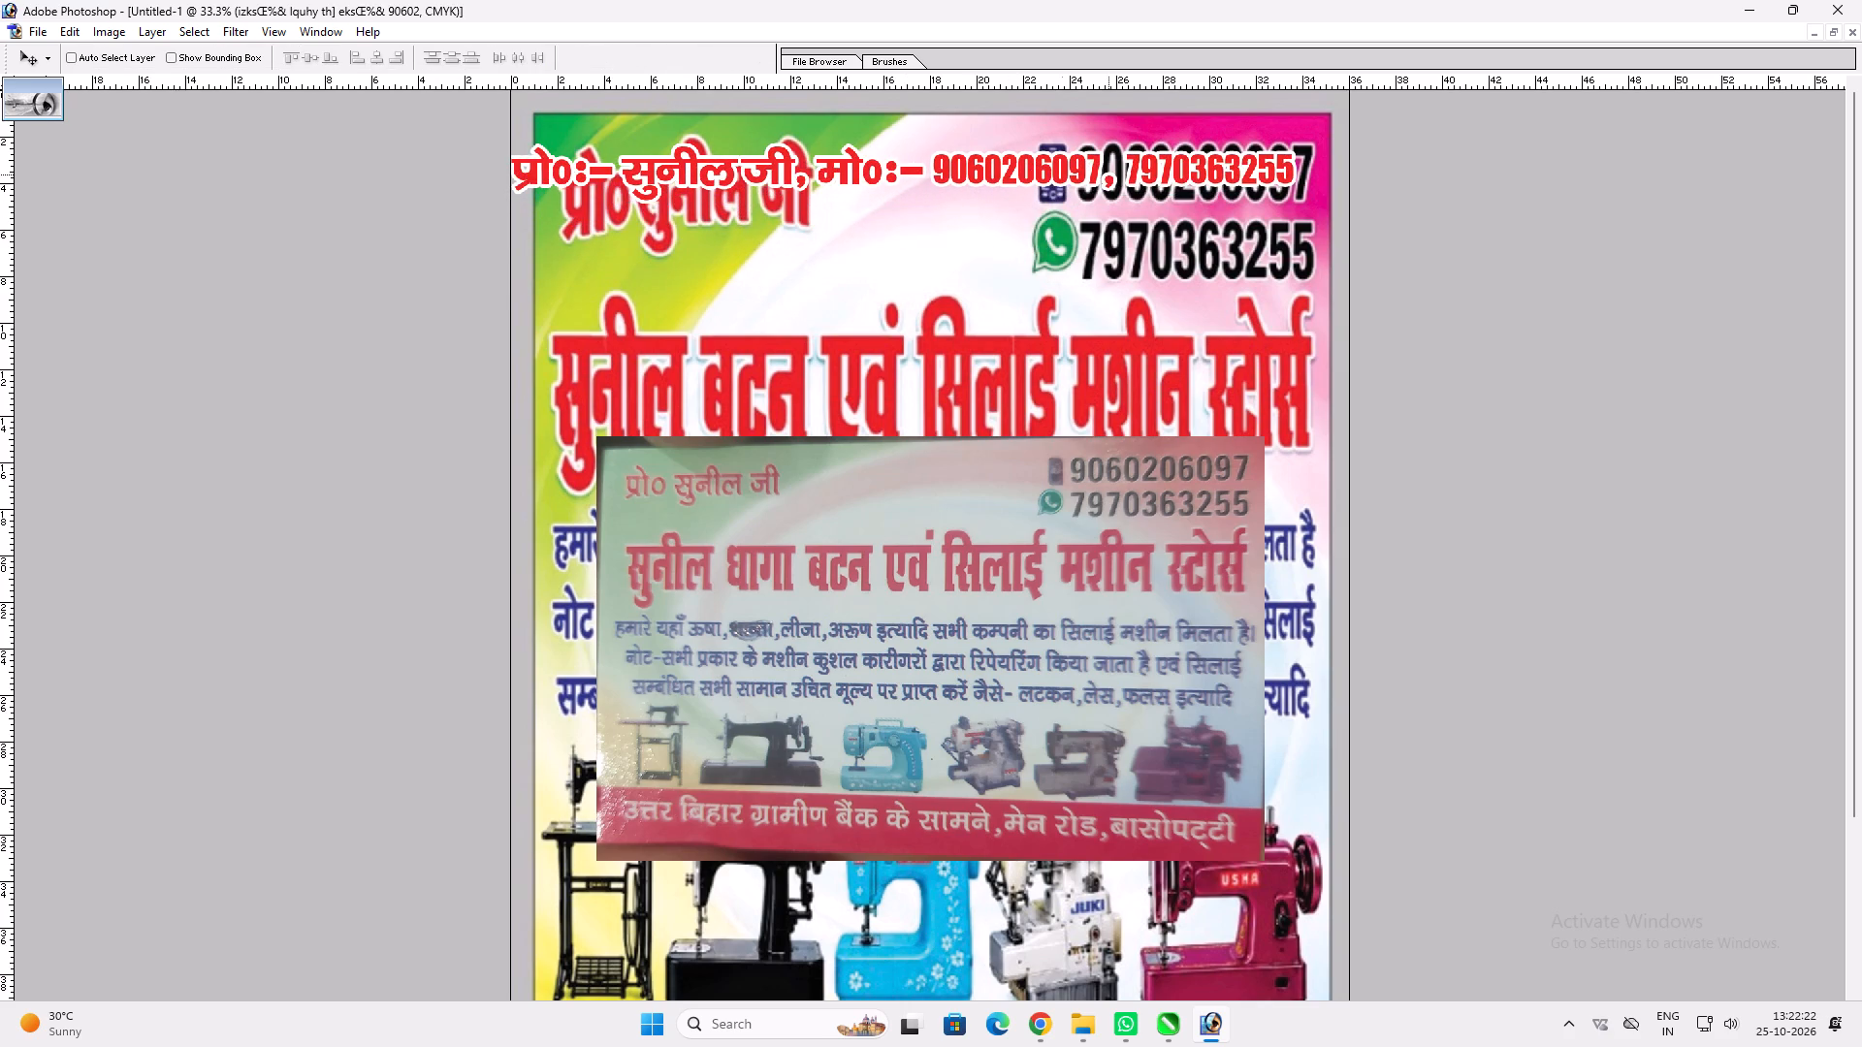
# Resize the proprietor and phone line and place it along the poster's top edge, spanning nearly the full poster width.
pyautogui.hotkey('ctrl', 't')
pyautogui.keyDown('alt'); pyautogui.keyDown('shift'); pyautogui.moveTo(1299, 184); pyautogui.dragTo(1221, 191); pyautogui.keyUp('shift'); pyautogui.keyUp('alt')
pyautogui.press('Return')
pyautogui.press('v')
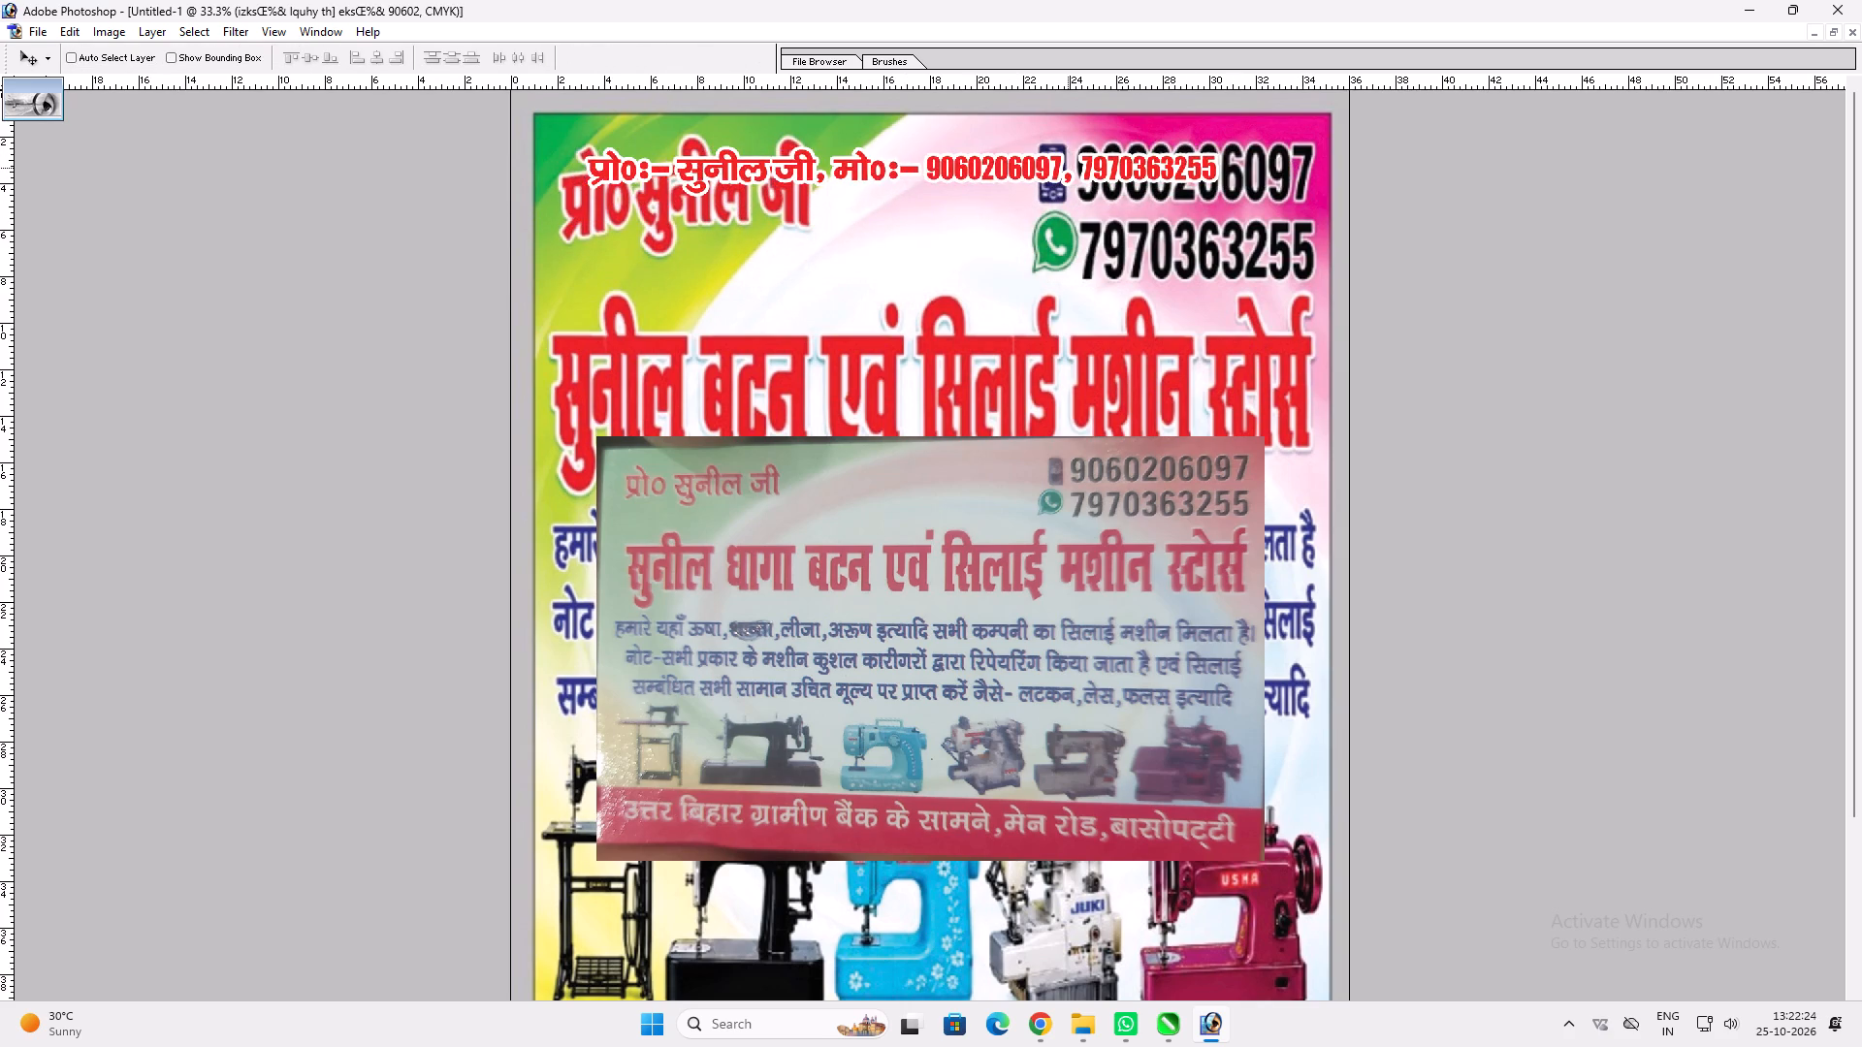
pyautogui.moveTo(998, 174); pyautogui.dragTo(965, 150)
pyautogui.press('space')
pyautogui.moveTo(953, 163); pyautogui.dragTo(967, 299)
pyautogui.hotkey('ctrl', 't')
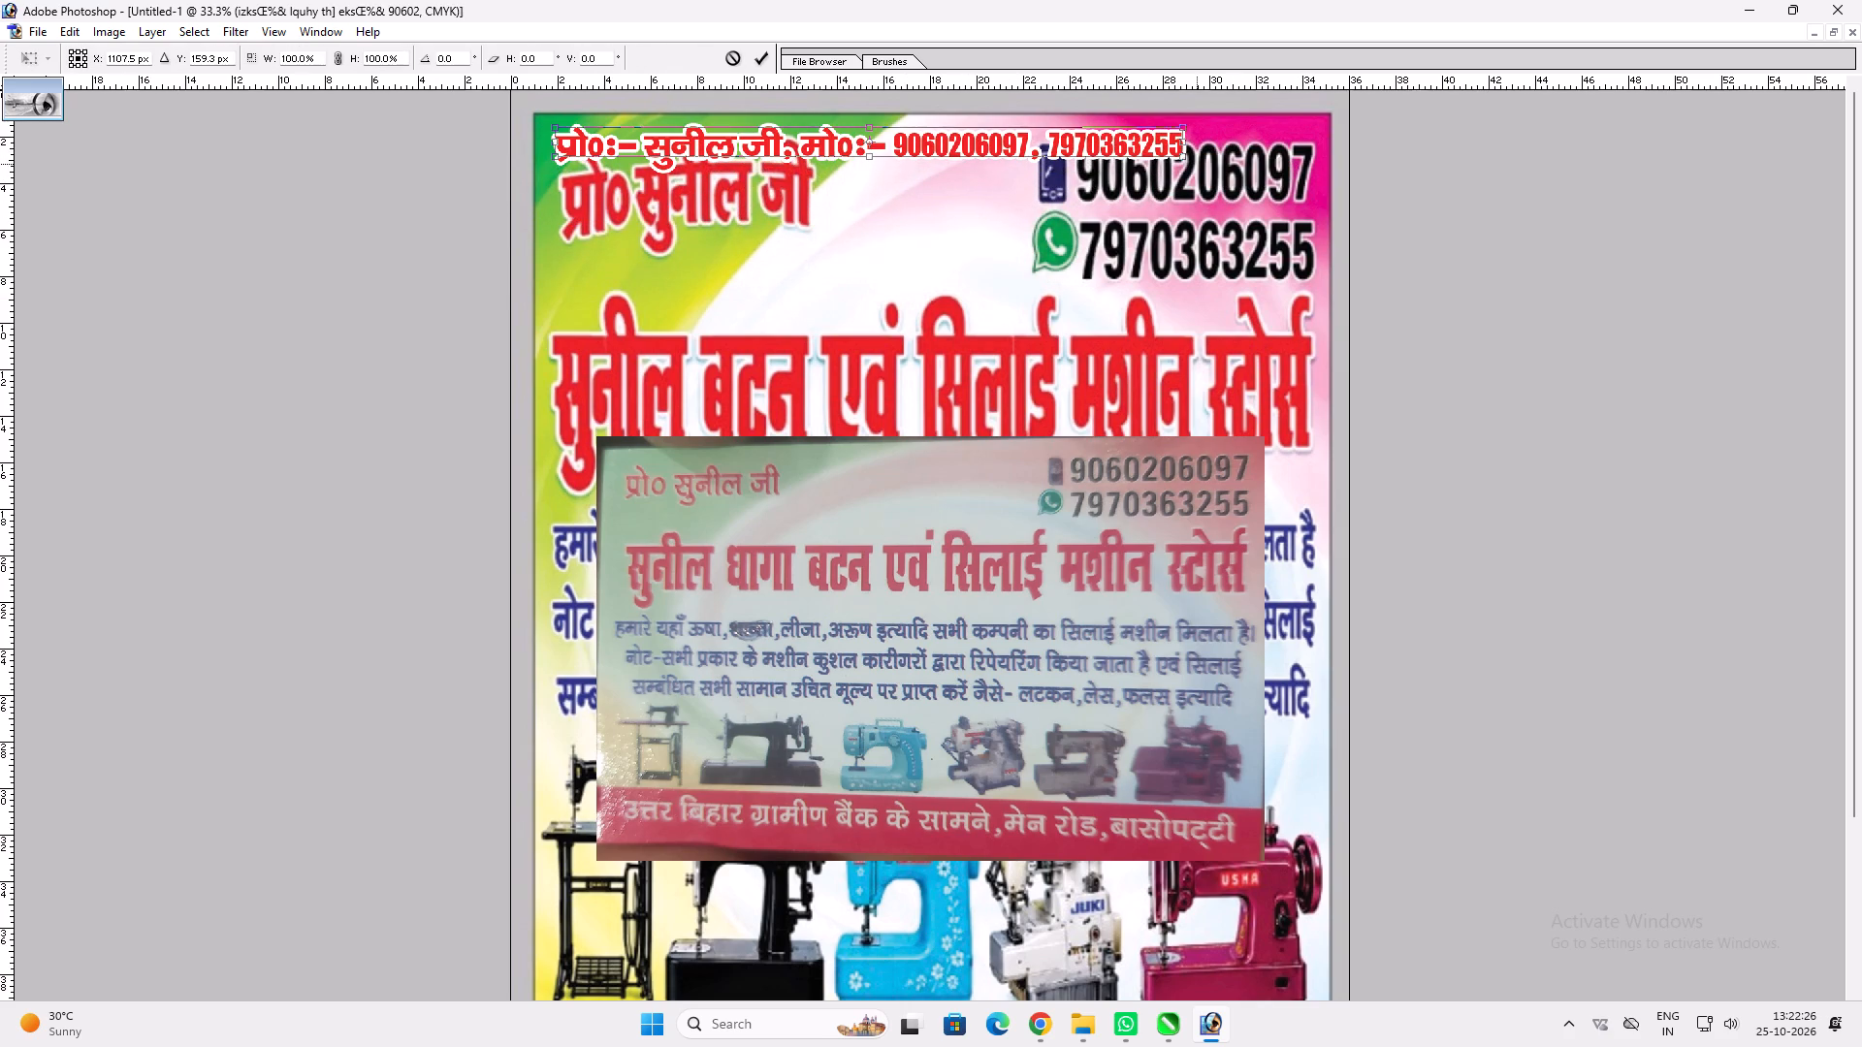
pyautogui.keyDown('shift'); pyautogui.moveTo(1185, 161); pyautogui.dragTo(1296, 161); pyautogui.keyUp('shift')
pyautogui.keyDown('shift'); pyautogui.click(1277, 164); pyautogui.keyUp('shift')
pyautogui.press('Return')
pyautogui.press('v')
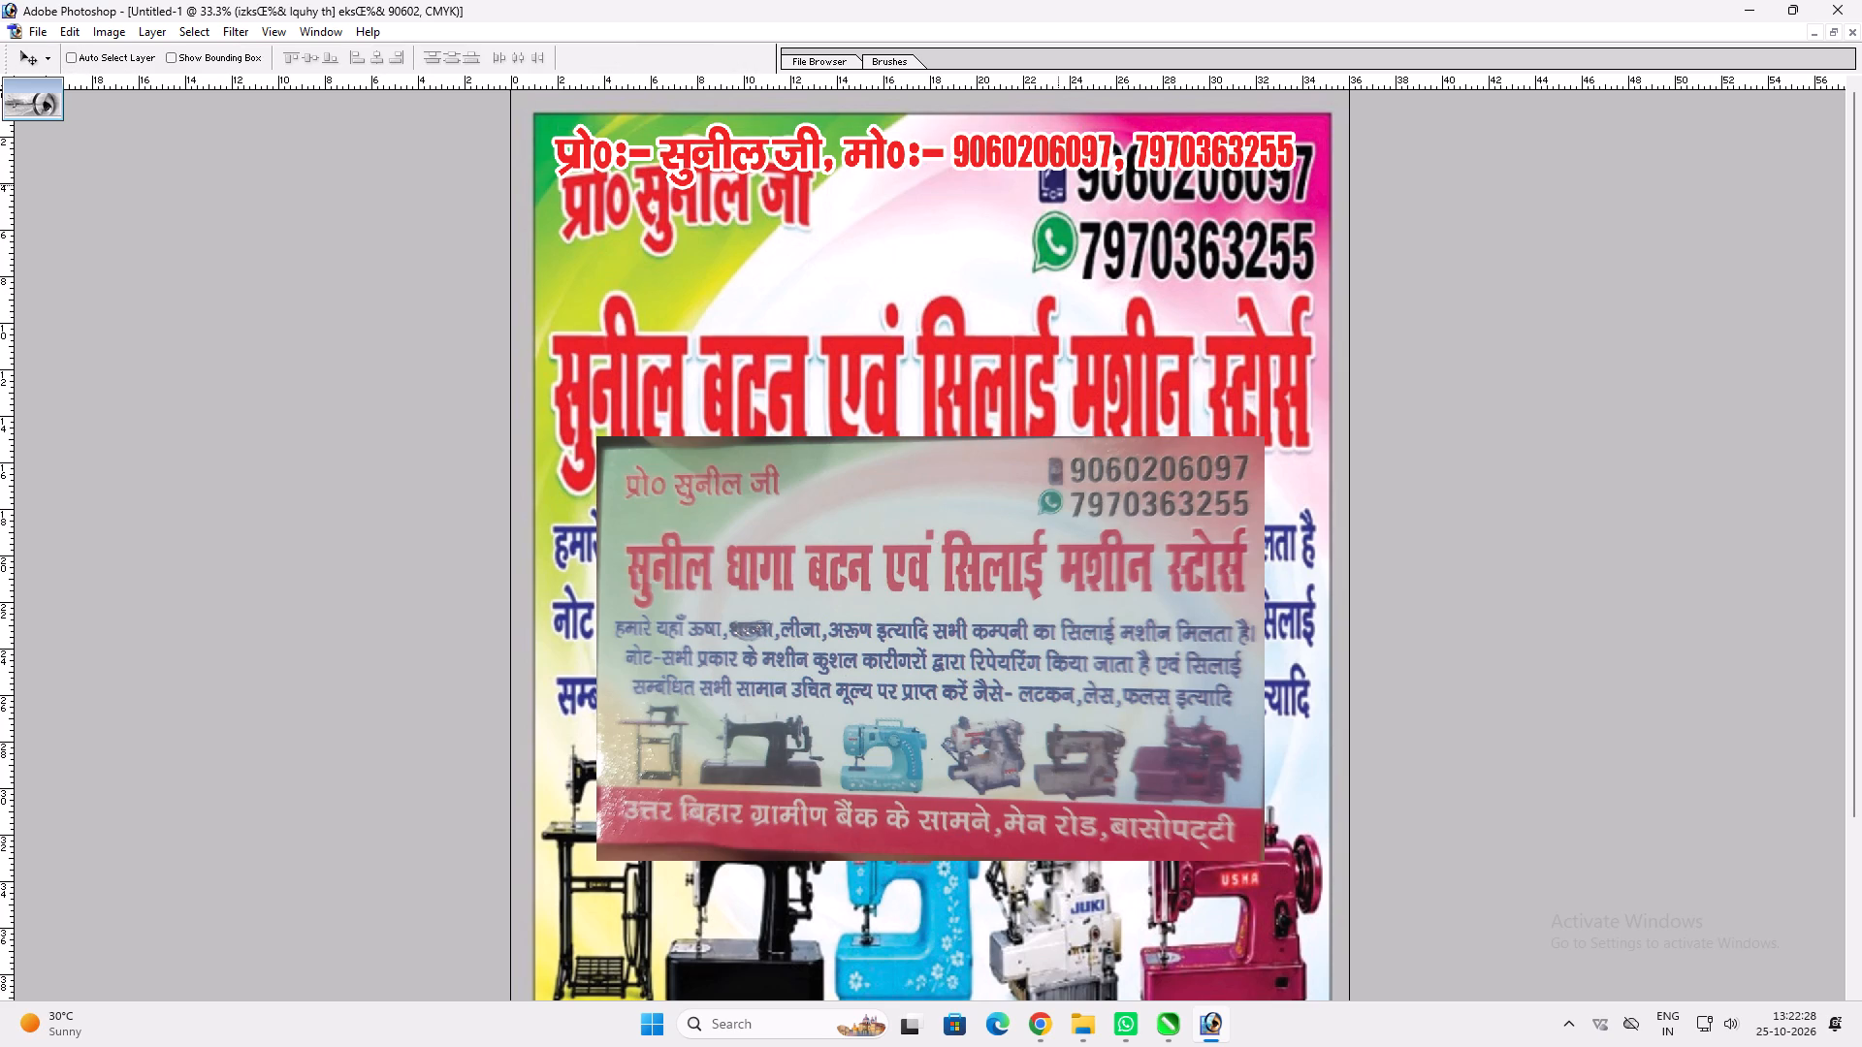
# Duplicate the proprietor and phone line just below itself and replace the copy's text with "सुनील".
pyautogui.keyDown('alt'); pyautogui.moveTo(1011, 178); pyautogui.dragTo(1006, 261); pyautogui.keyUp('alt')
pyautogui.press('t')
pyautogui.click(989, 241)
pyautogui.hotkey('ctrl', 'a')
pyautogui.write('lauh')
pyautogui.hotkey('ctrl', 'a')
pyautogui.write('lquh')
pyautogui.write('y')
pyautogui.press('space')
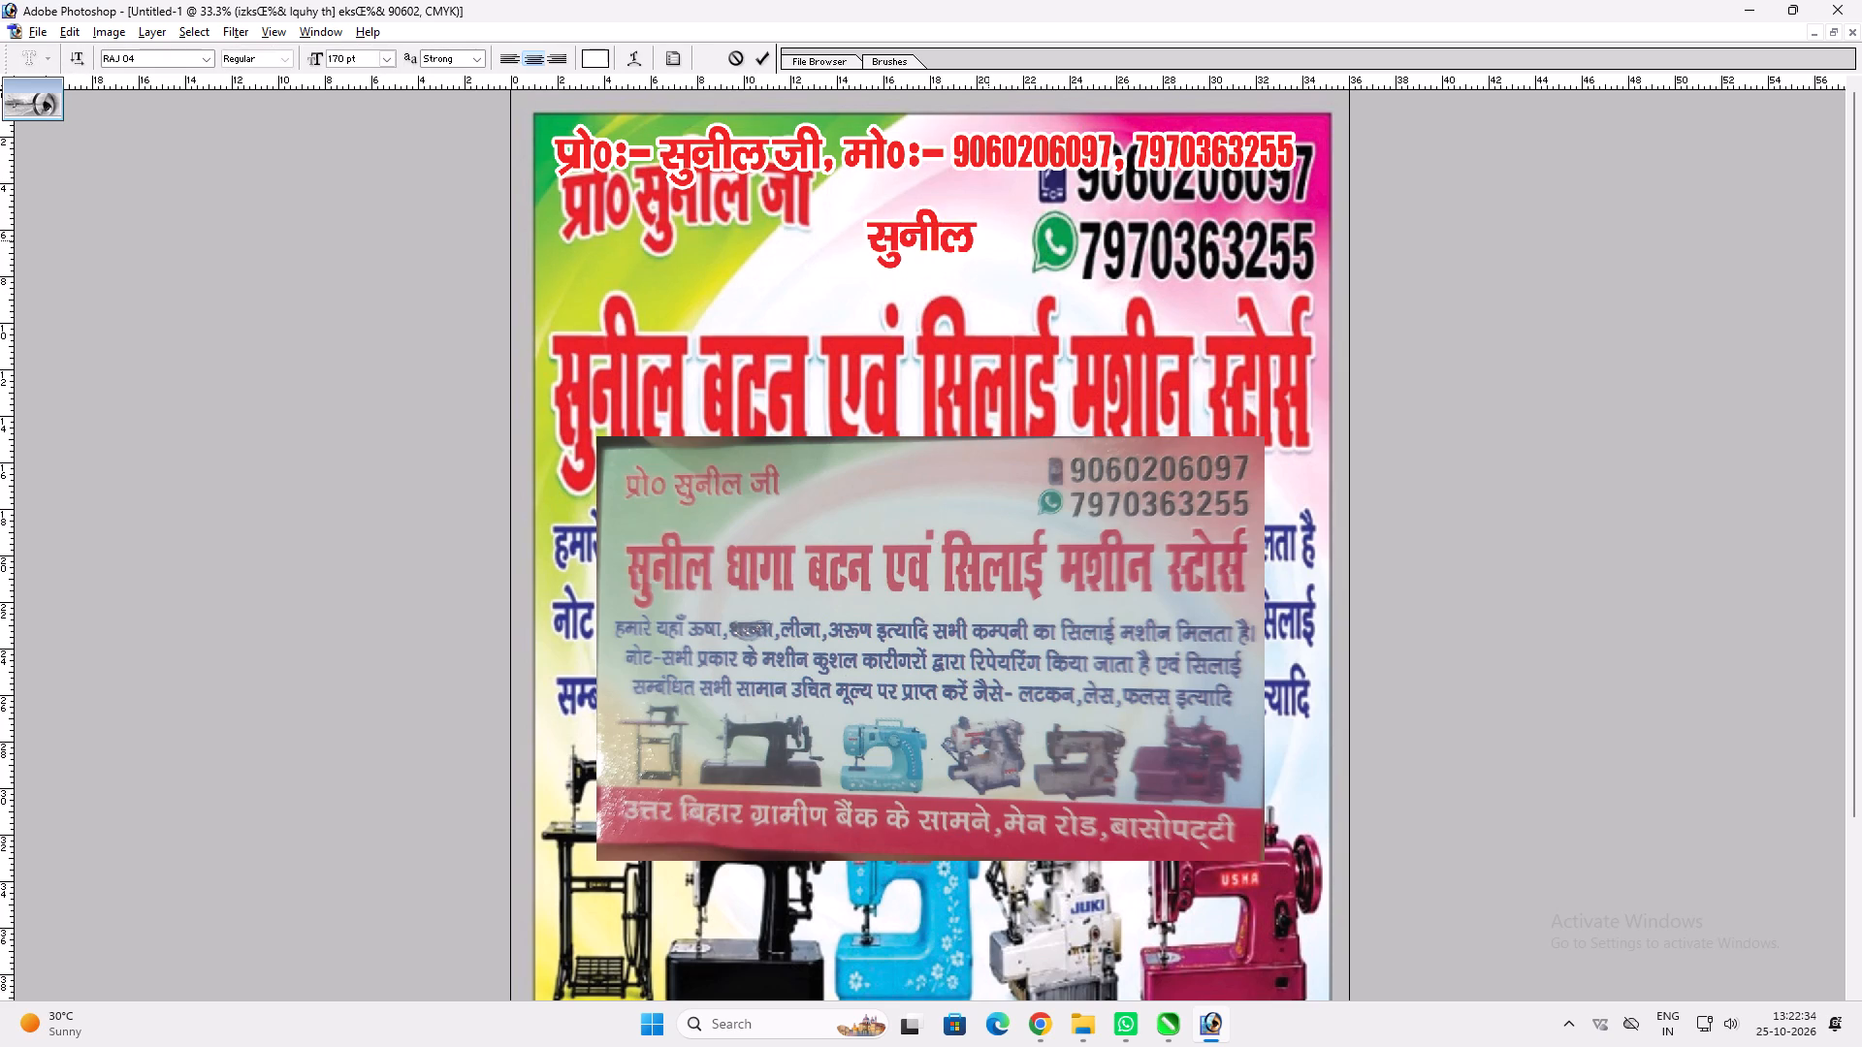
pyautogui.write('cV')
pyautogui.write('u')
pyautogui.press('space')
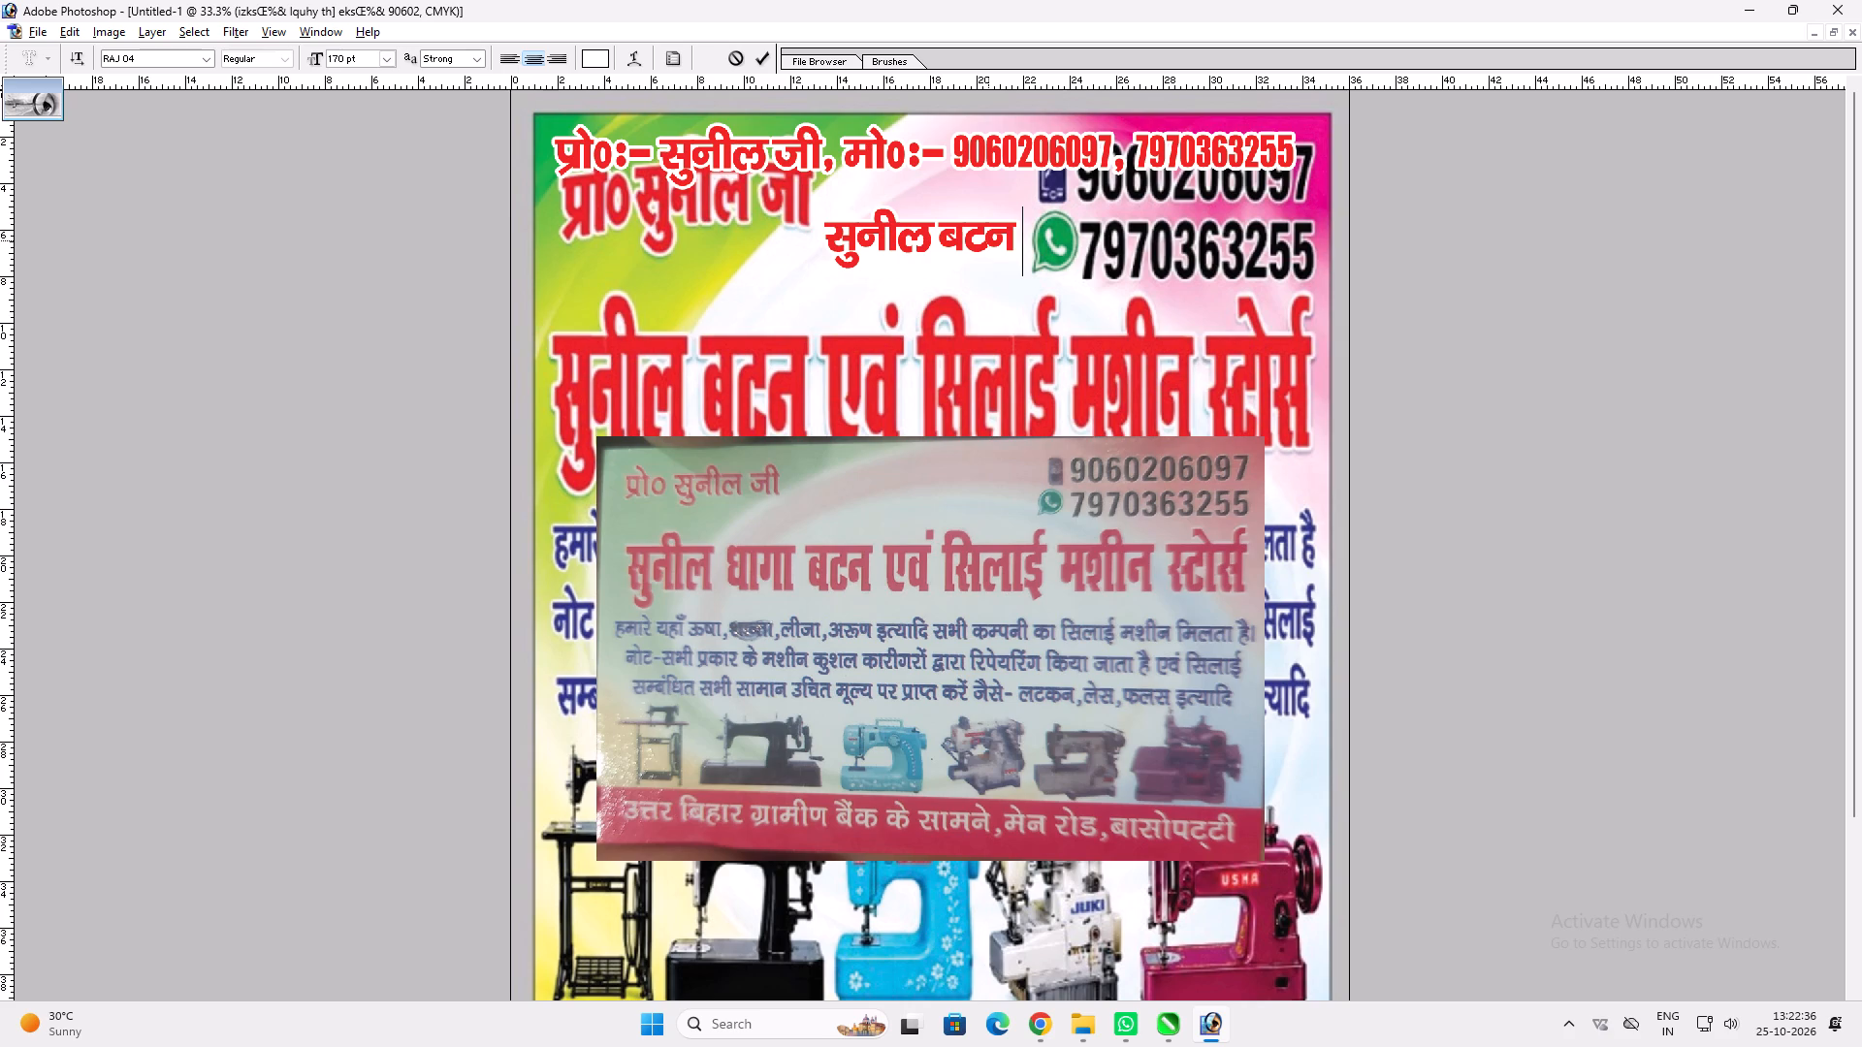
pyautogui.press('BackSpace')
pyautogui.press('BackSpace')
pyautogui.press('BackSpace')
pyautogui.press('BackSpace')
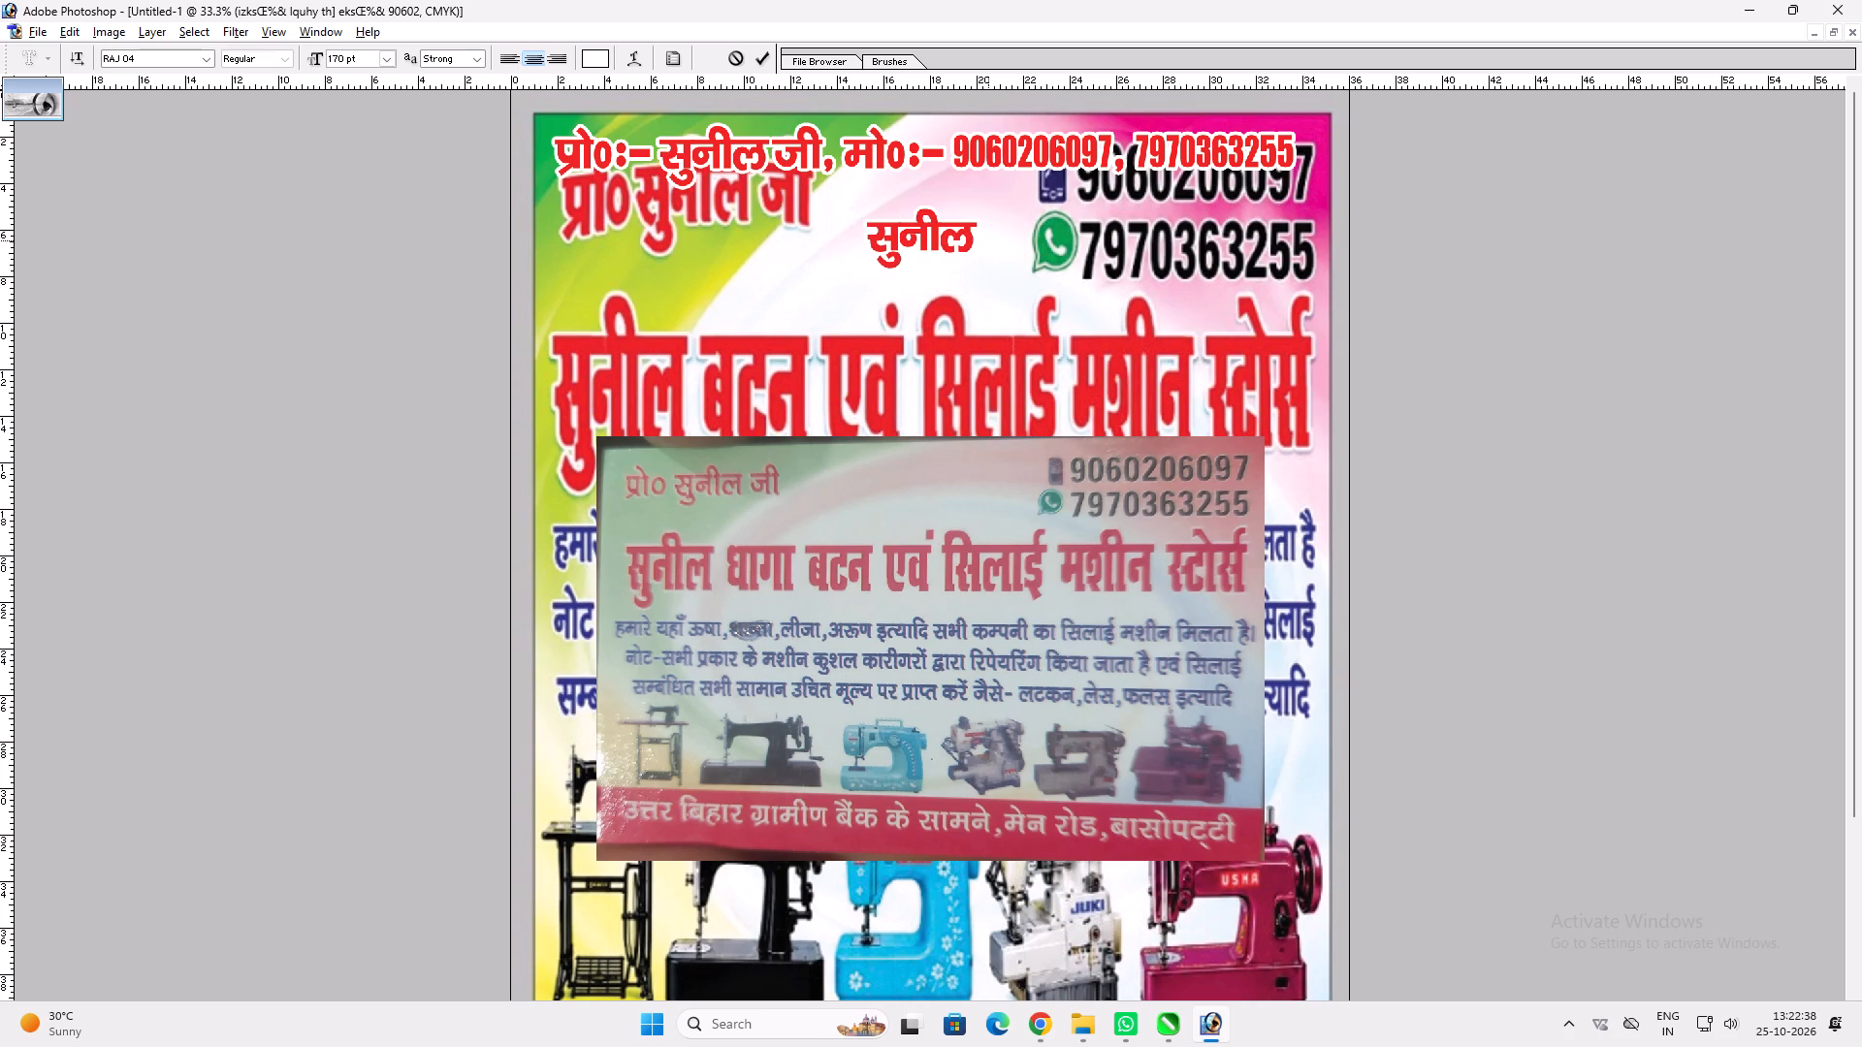
# Complete the new store name line after "सुनील" with "धागा बटन एवं सिलाई मशीन स्टोर्स".
pyautogui.write('/kkxk c')
pyautogui.write('Cu')
pyautogui.press('space')
pyautogui.press('BackSpace')
pyautogui.press('BackSpace')
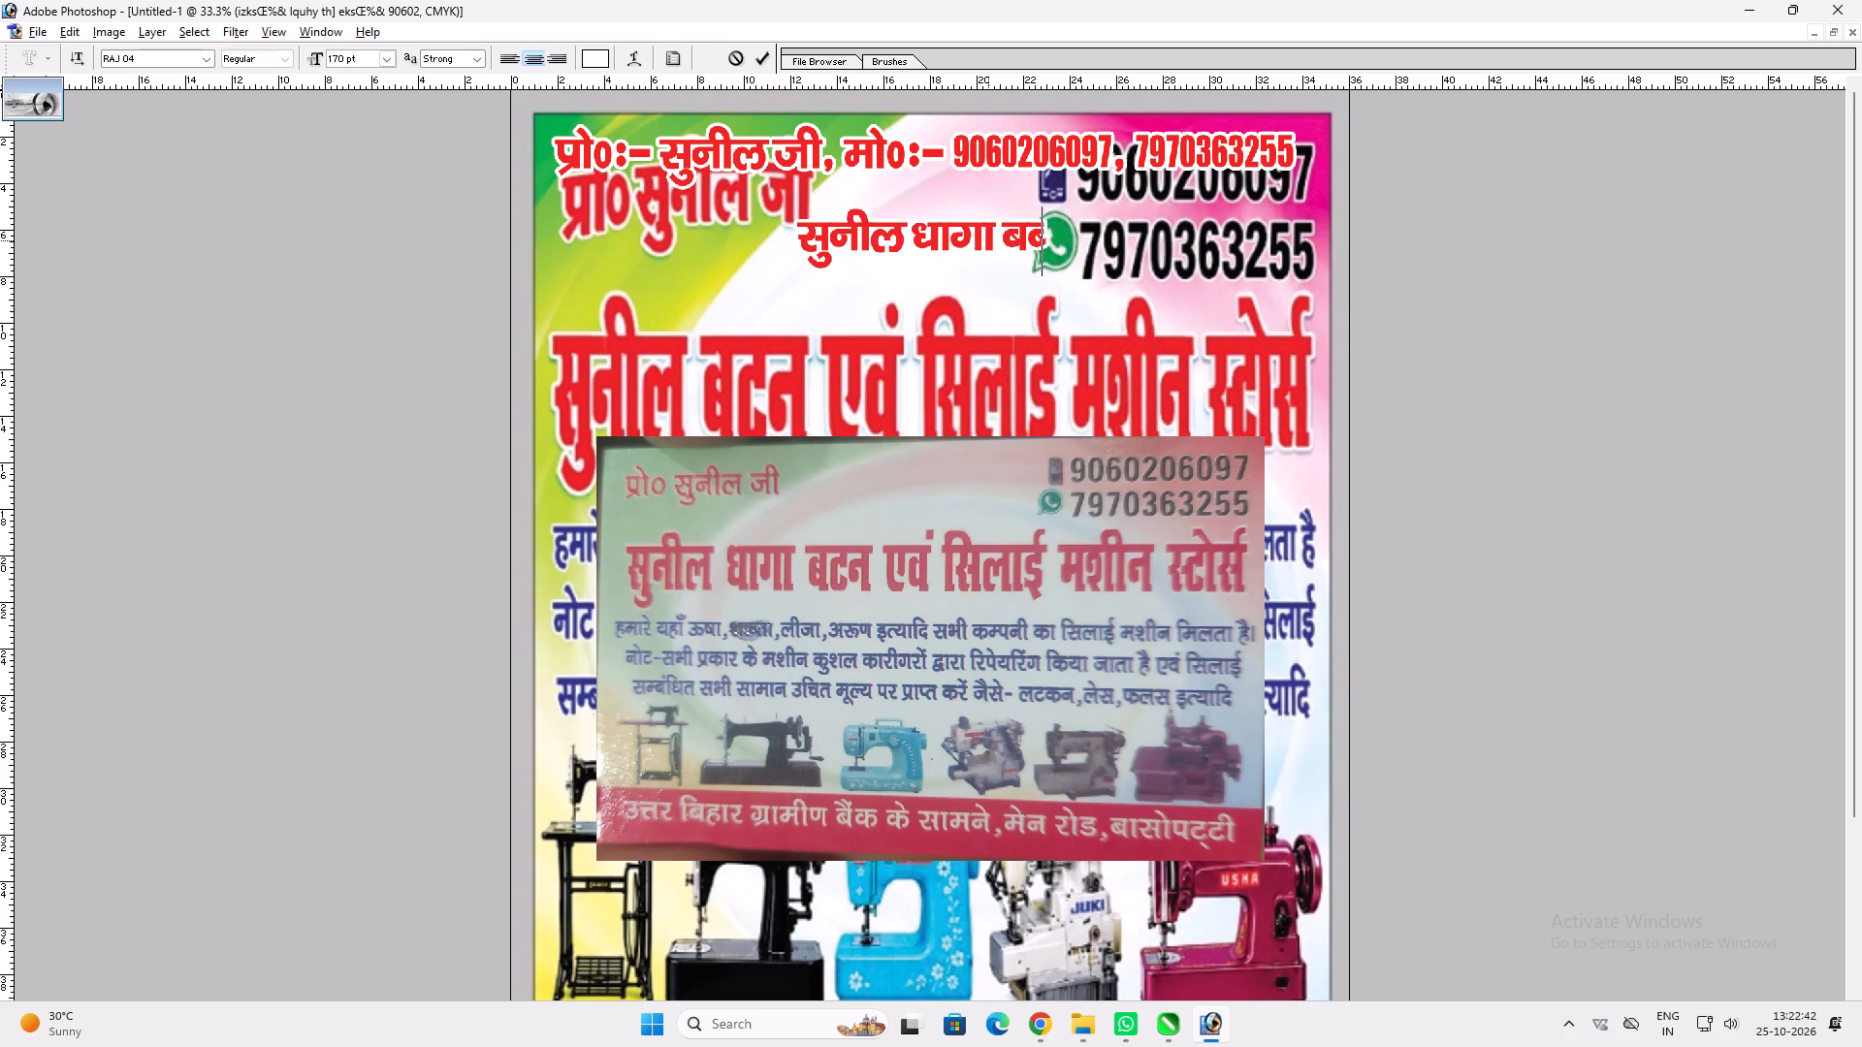
pyautogui.press('BackSpace')
pyautogui.write('Vu ,oa')
pyautogui.press('space')
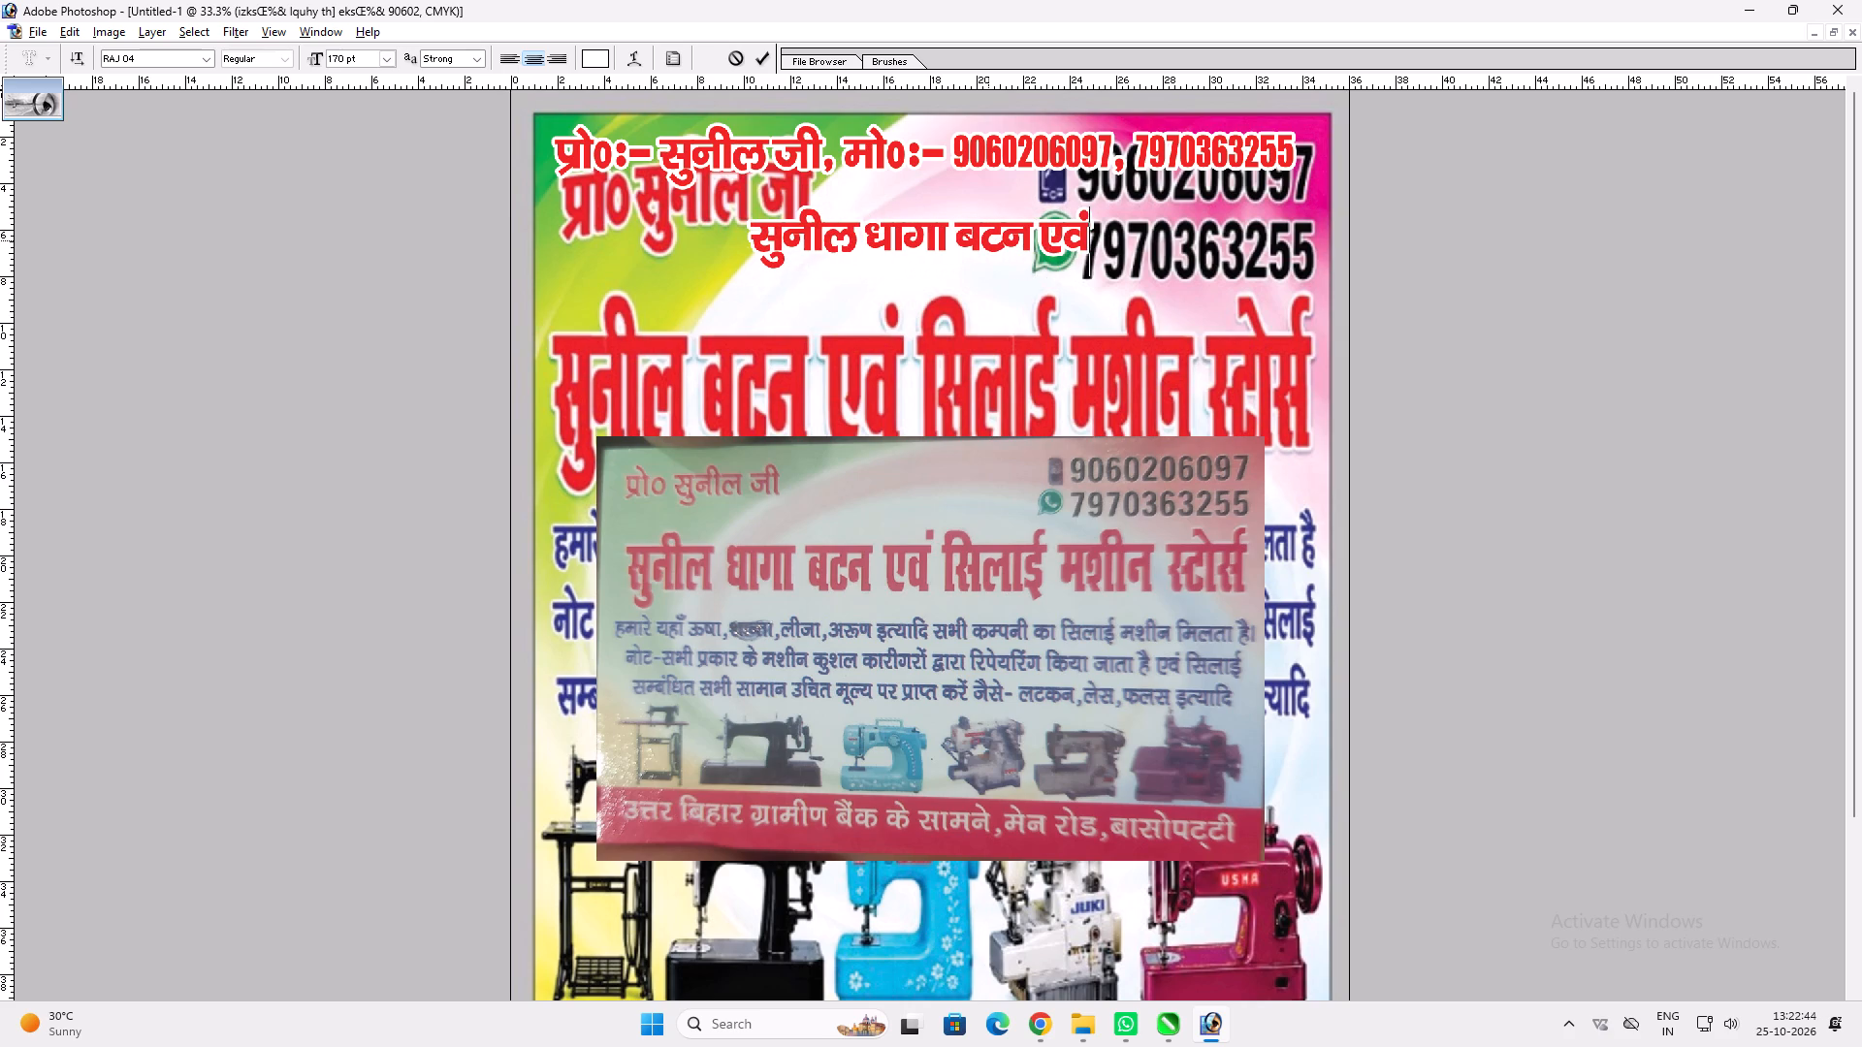
pyautogui.write('fl')
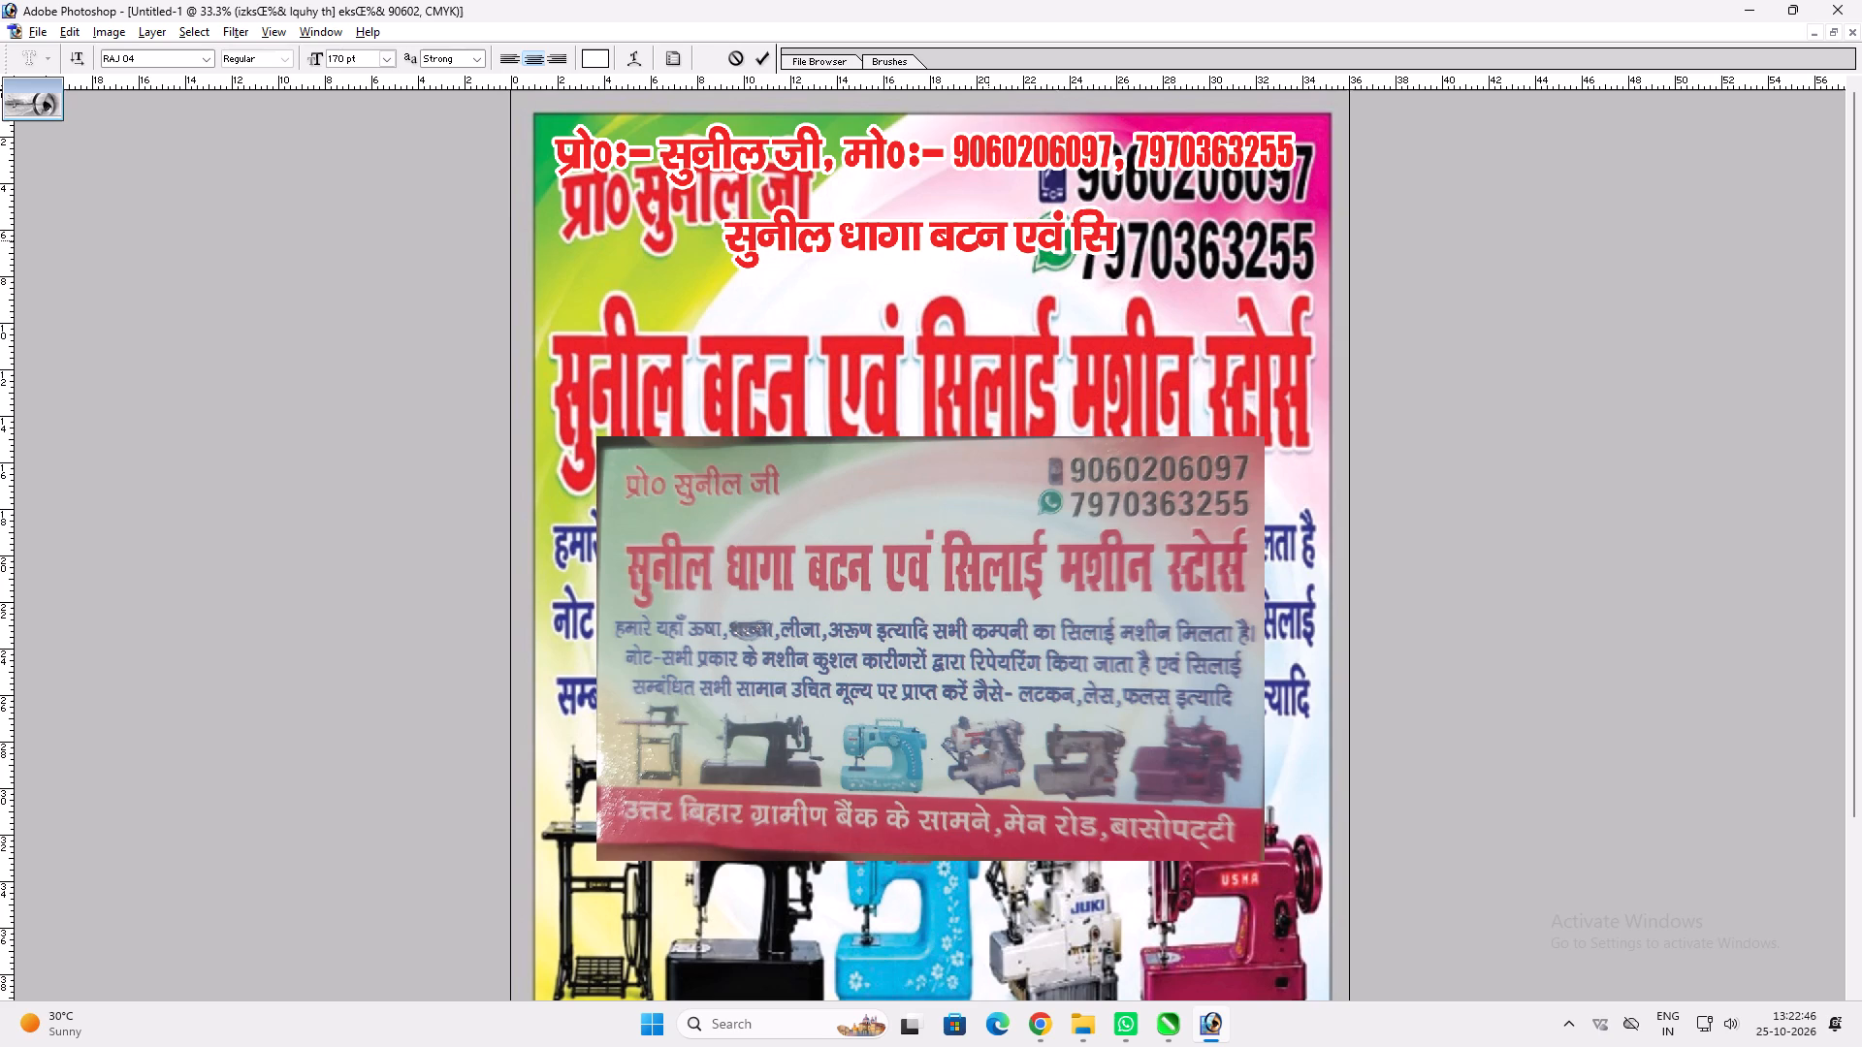
pyautogui.write('ykb')
pyautogui.write("Z e'khu")
pyautogui.press('space')
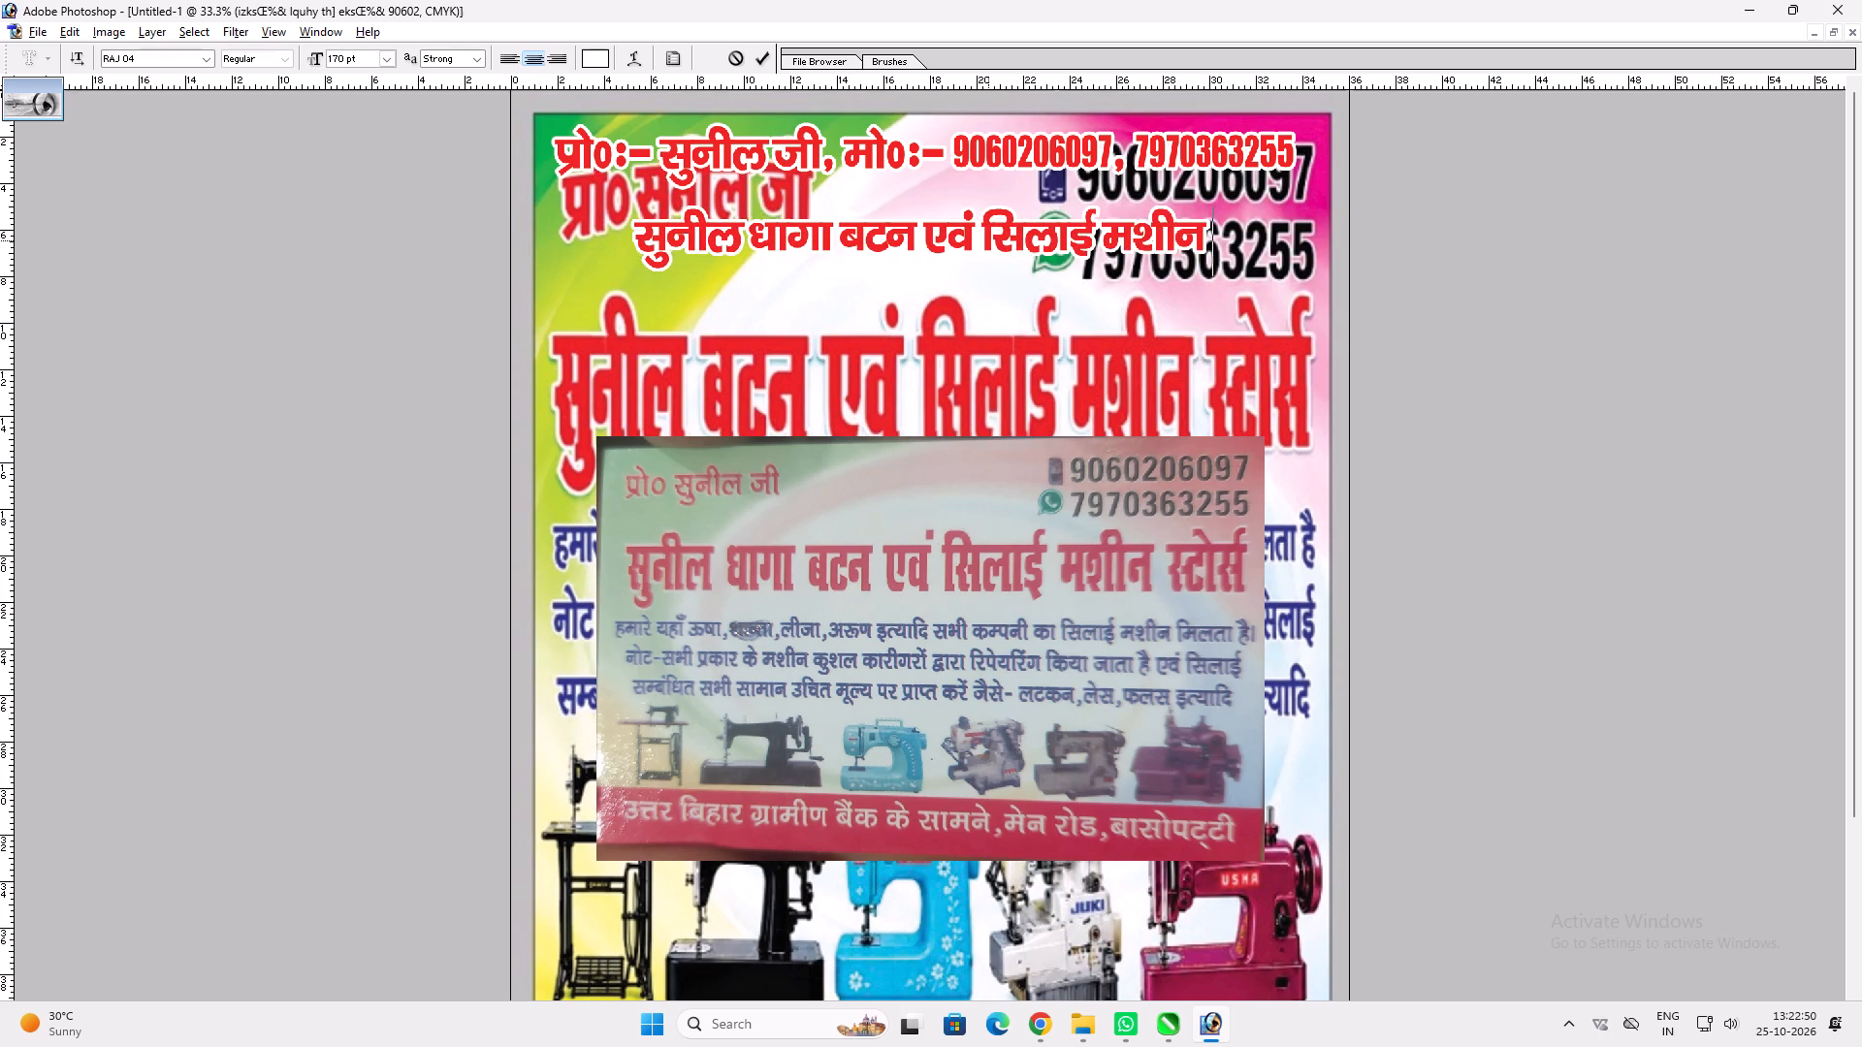
pyautogui.write('LVkslZ')
pyautogui.press('Return')
pyautogui.press('v')
# Enlarge the new store name line toward the poster's right edge and fine-tune its height.
pyautogui.hotkey('ctrl', 't')
pyautogui.keyDown('shift'); pyautogui.moveTo(1251, 244); pyautogui.dragTo(1280, 253); pyautogui.keyUp('shift')
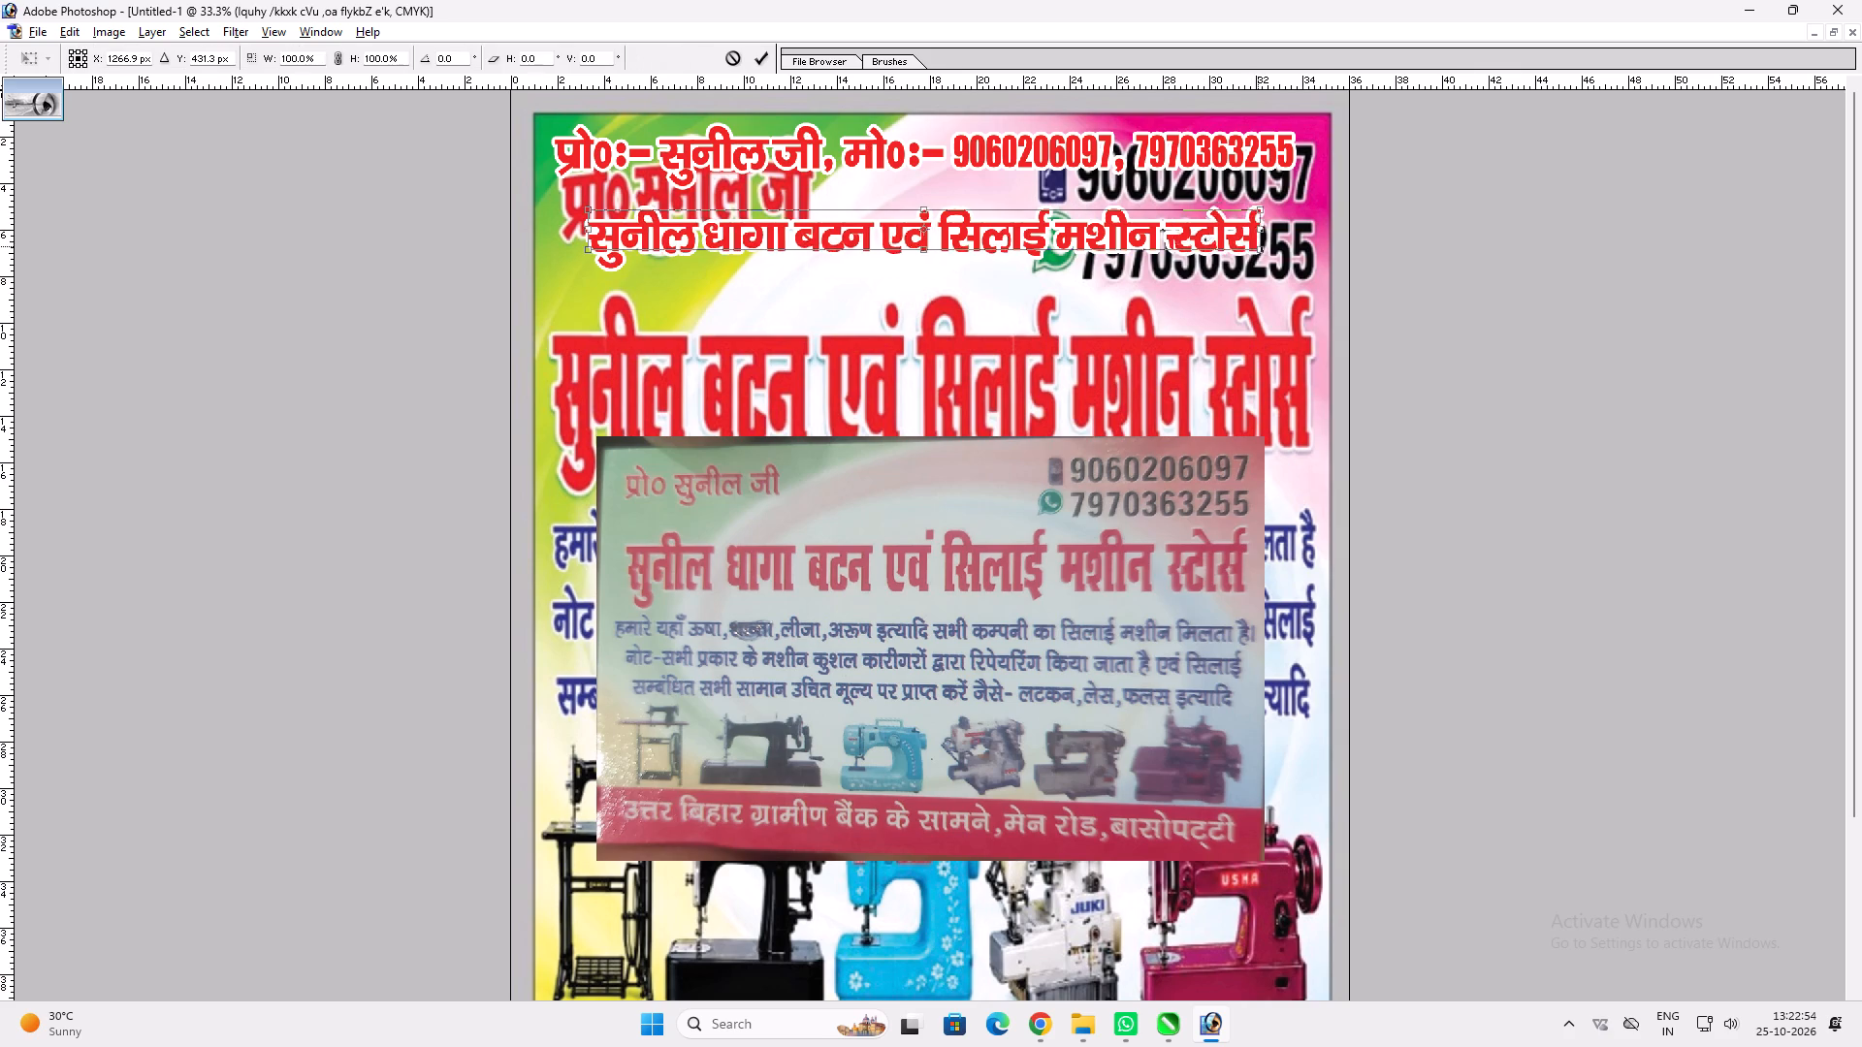
pyautogui.keyDown('shift'); pyautogui.moveTo(1280, 253); pyautogui.dragTo(1318, 259); pyautogui.keyUp('shift')
pyautogui.keyDown('shift'); pyautogui.moveTo(1271, 254); pyautogui.dragTo(1263, 279); pyautogui.keyUp('shift')
pyautogui.hotkey('shift', 'Return')
pyautogui.press('t')
pyautogui.press('Return')
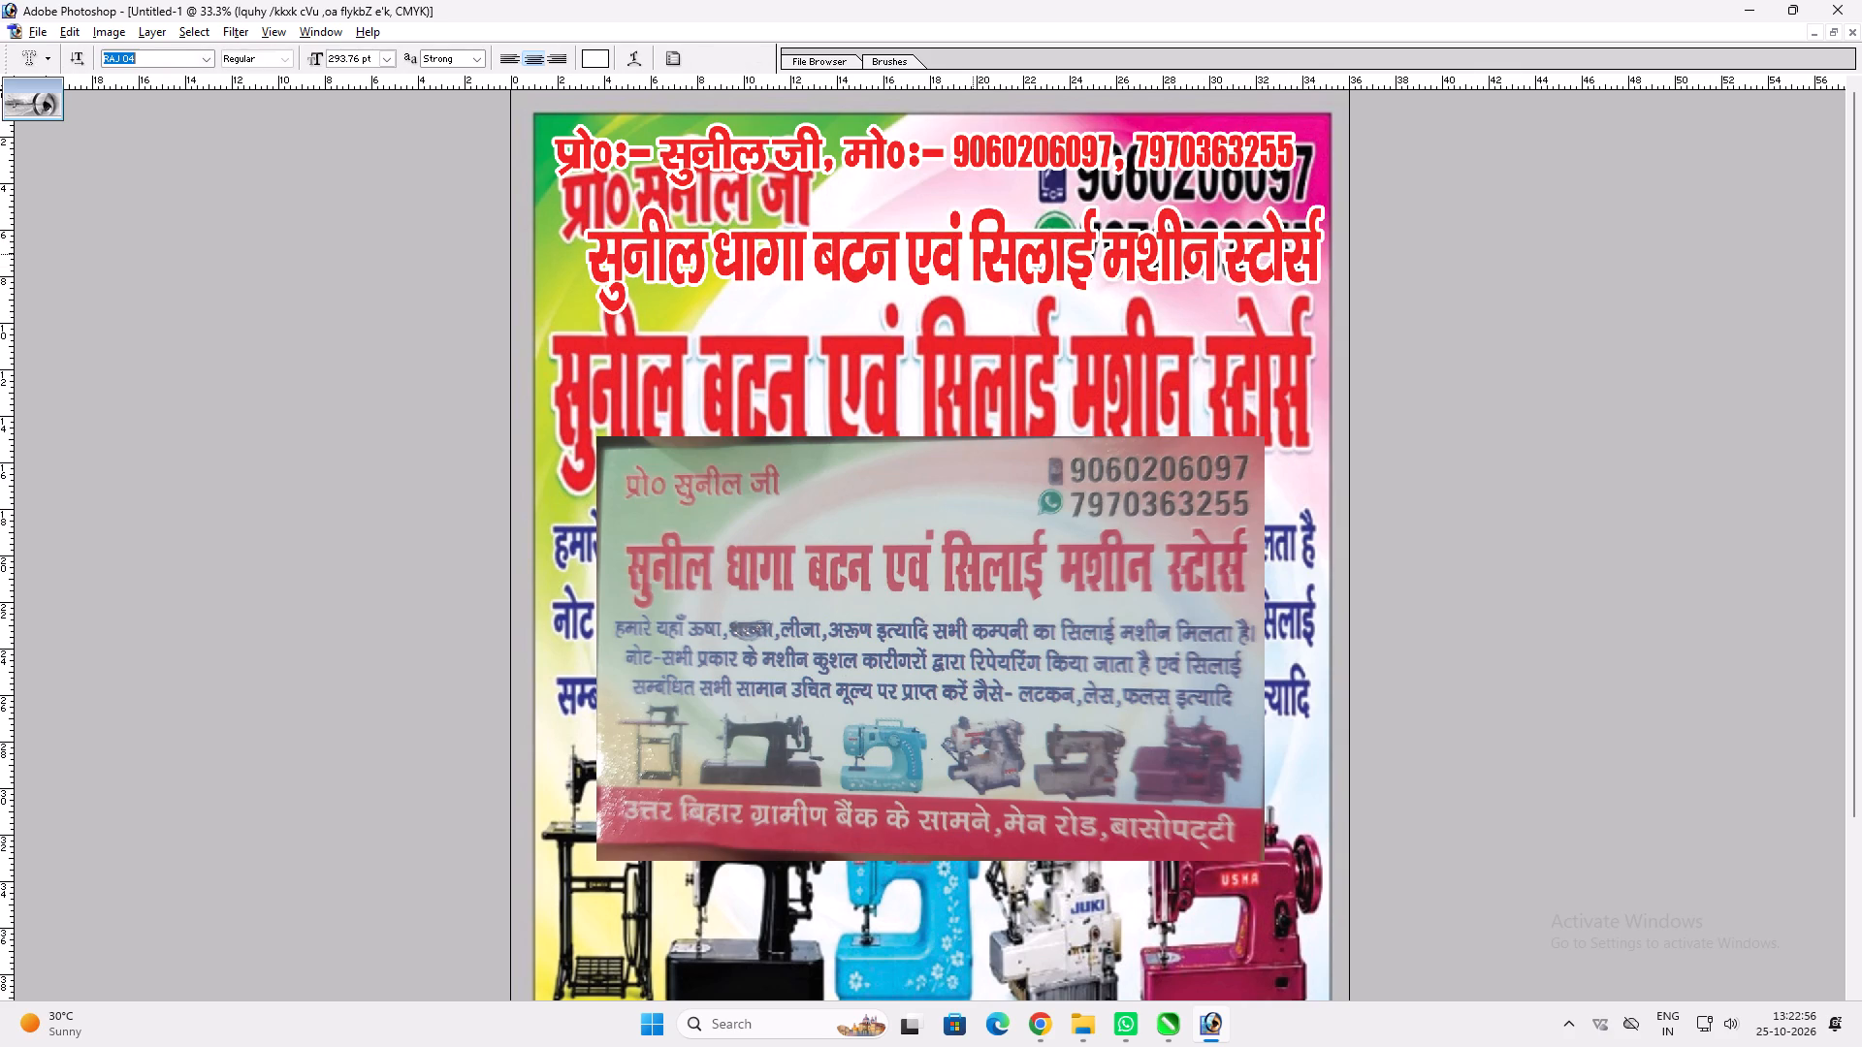
pyautogui.click(973, 254)
pyautogui.press('Return')
pyautogui.write('vvv')
pyautogui.hotkey('ctrl', 't')
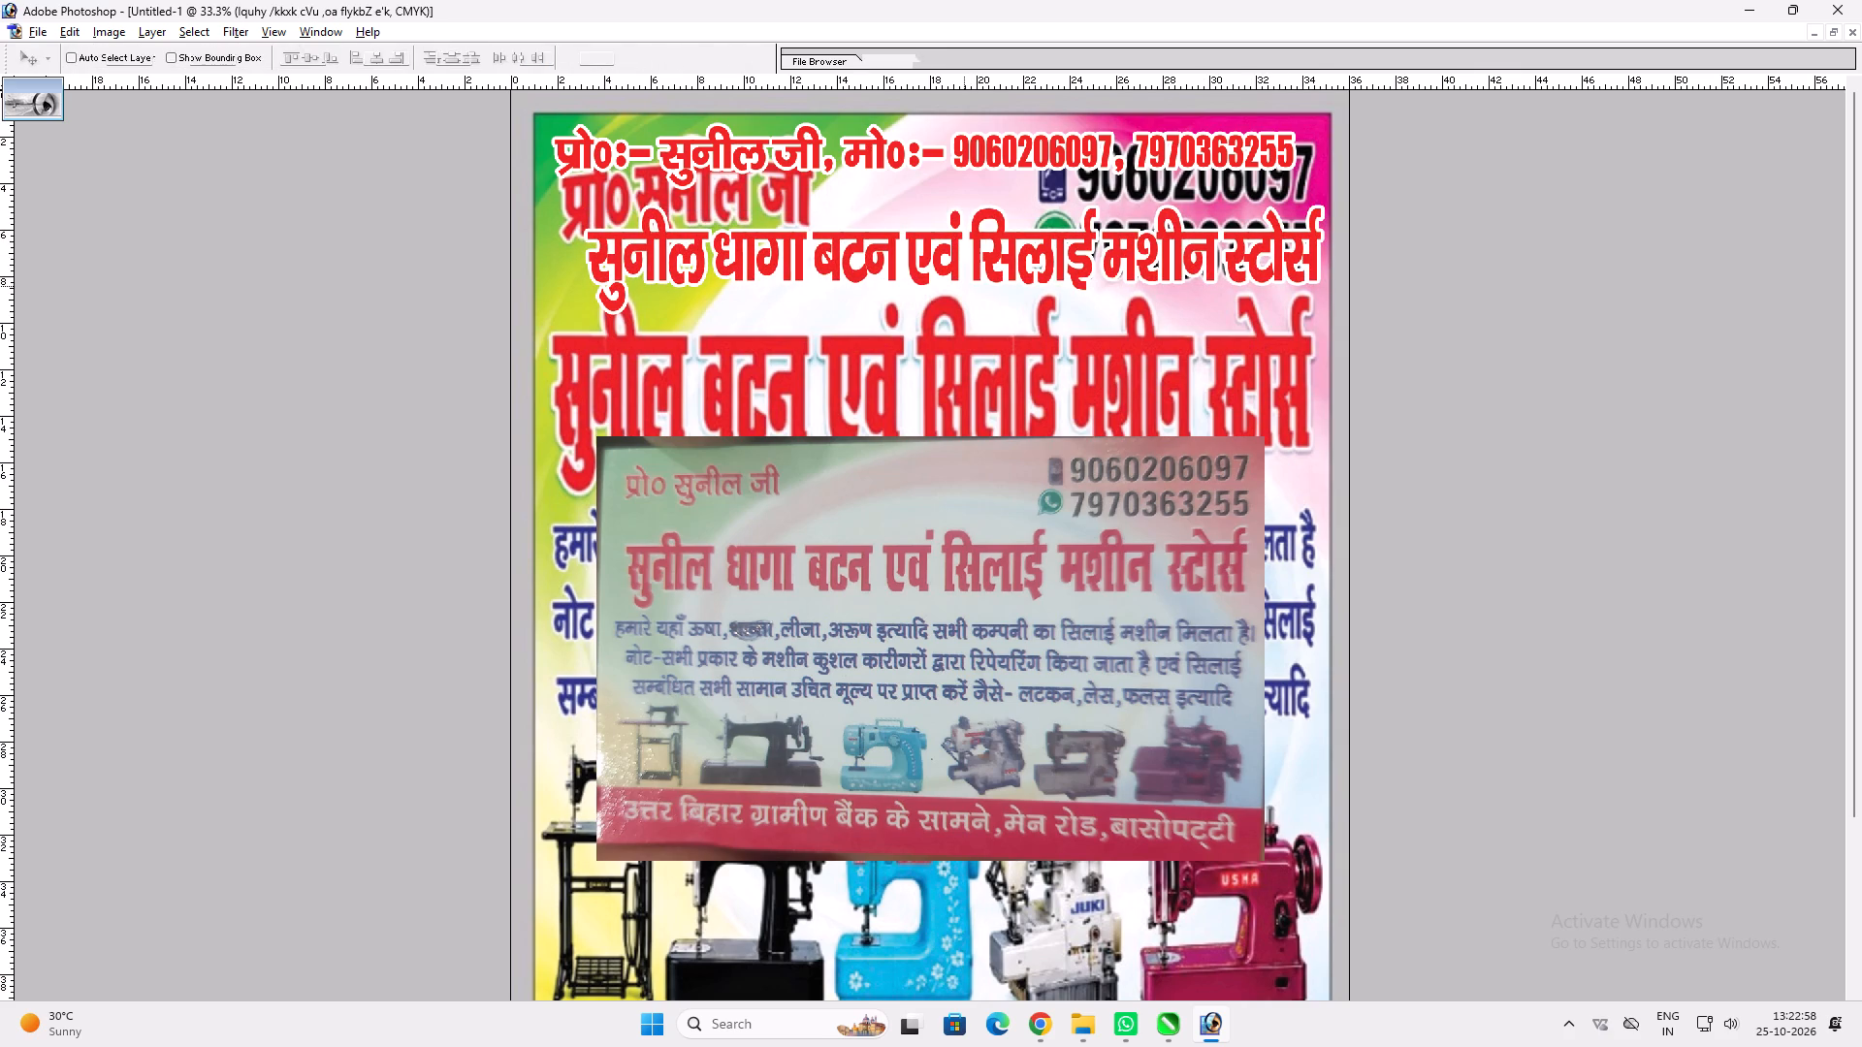
pyautogui.keyDown('shift'); pyautogui.moveTo(962, 276); pyautogui.dragTo(982, 266); pyautogui.keyUp('shift')
pyautogui.hotkey('shift', 'Return')
# Duplicate the new store name line just below itself and replace the copy's text with "हमारे यहा" plus a closing sign.
pyautogui.press('v')
pyautogui.keyDown('alt'); pyautogui.moveTo(960, 238); pyautogui.dragTo(975, 330); pyautogui.keyUp('alt')
pyautogui.press('t')
pyautogui.click(964, 331)
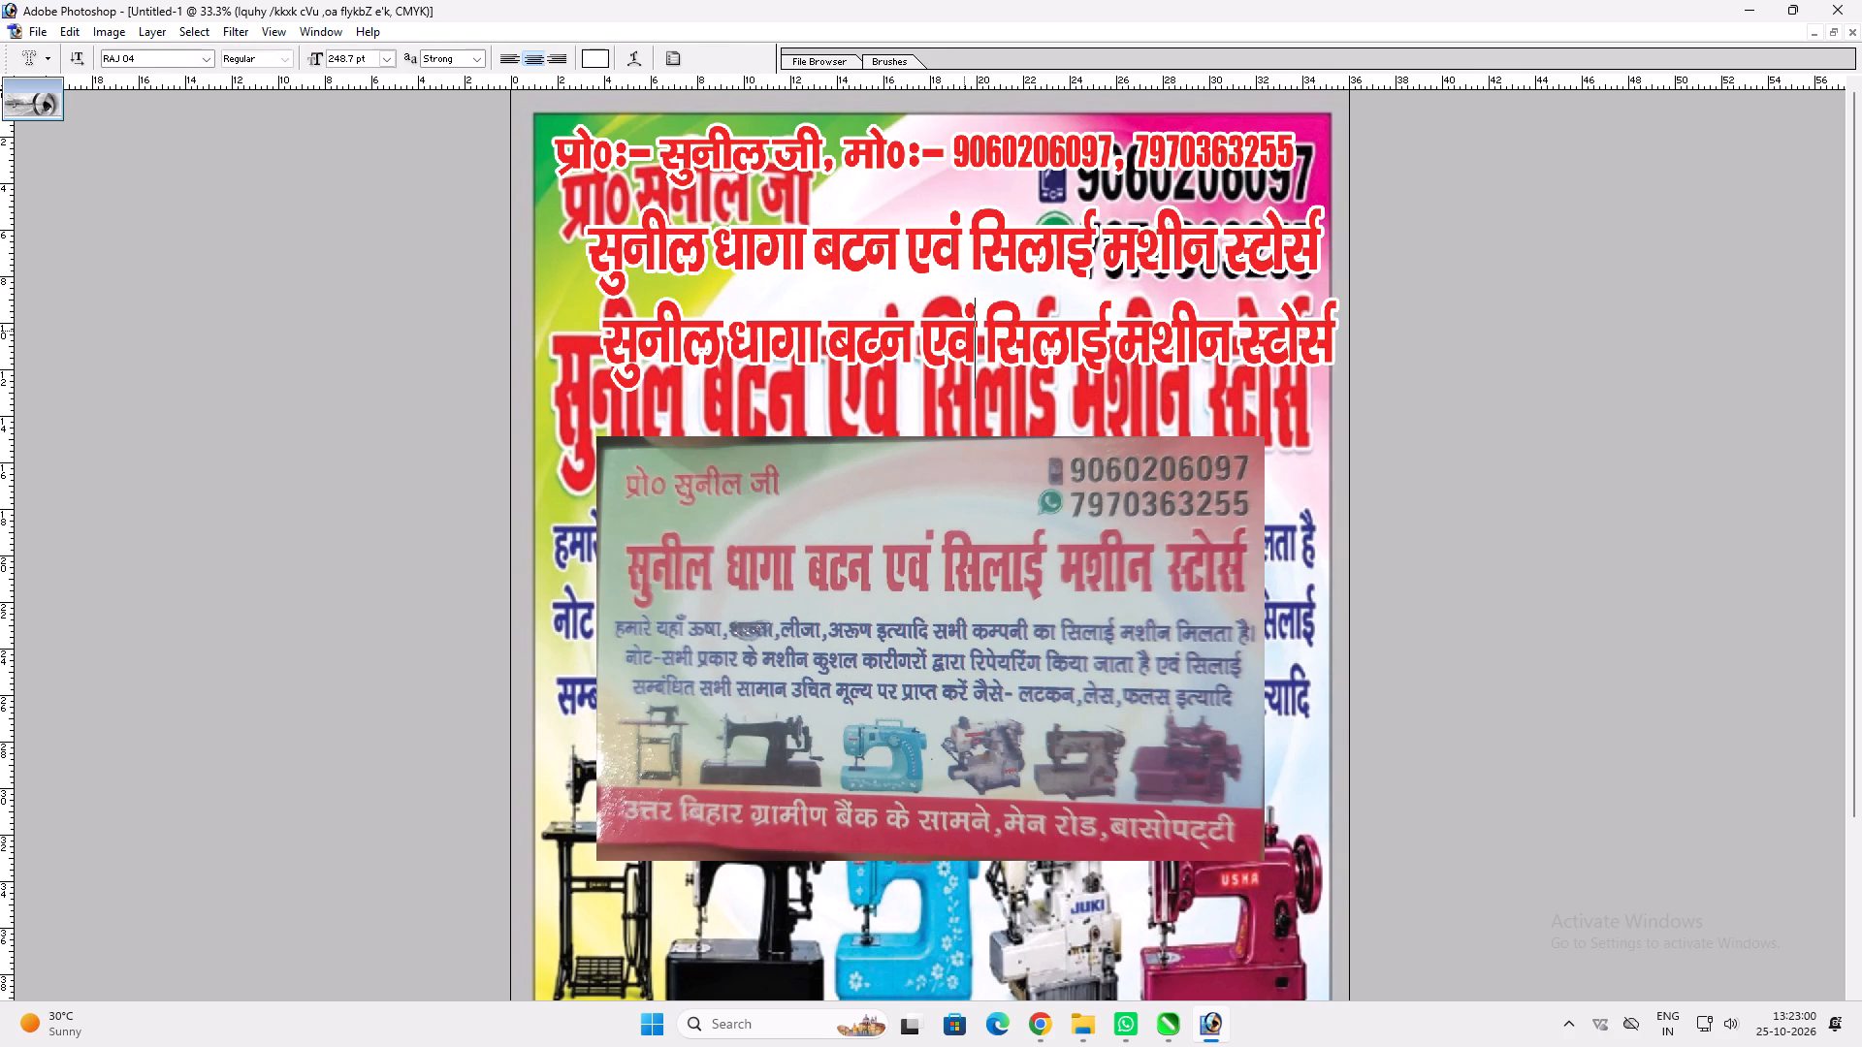
pyautogui.hotkey('ctrl', 'a')
pyautogui.press('f')
pyautogui.hotkey('ctrl', 'a')
pyautogui.write('gekjs ;fgk')
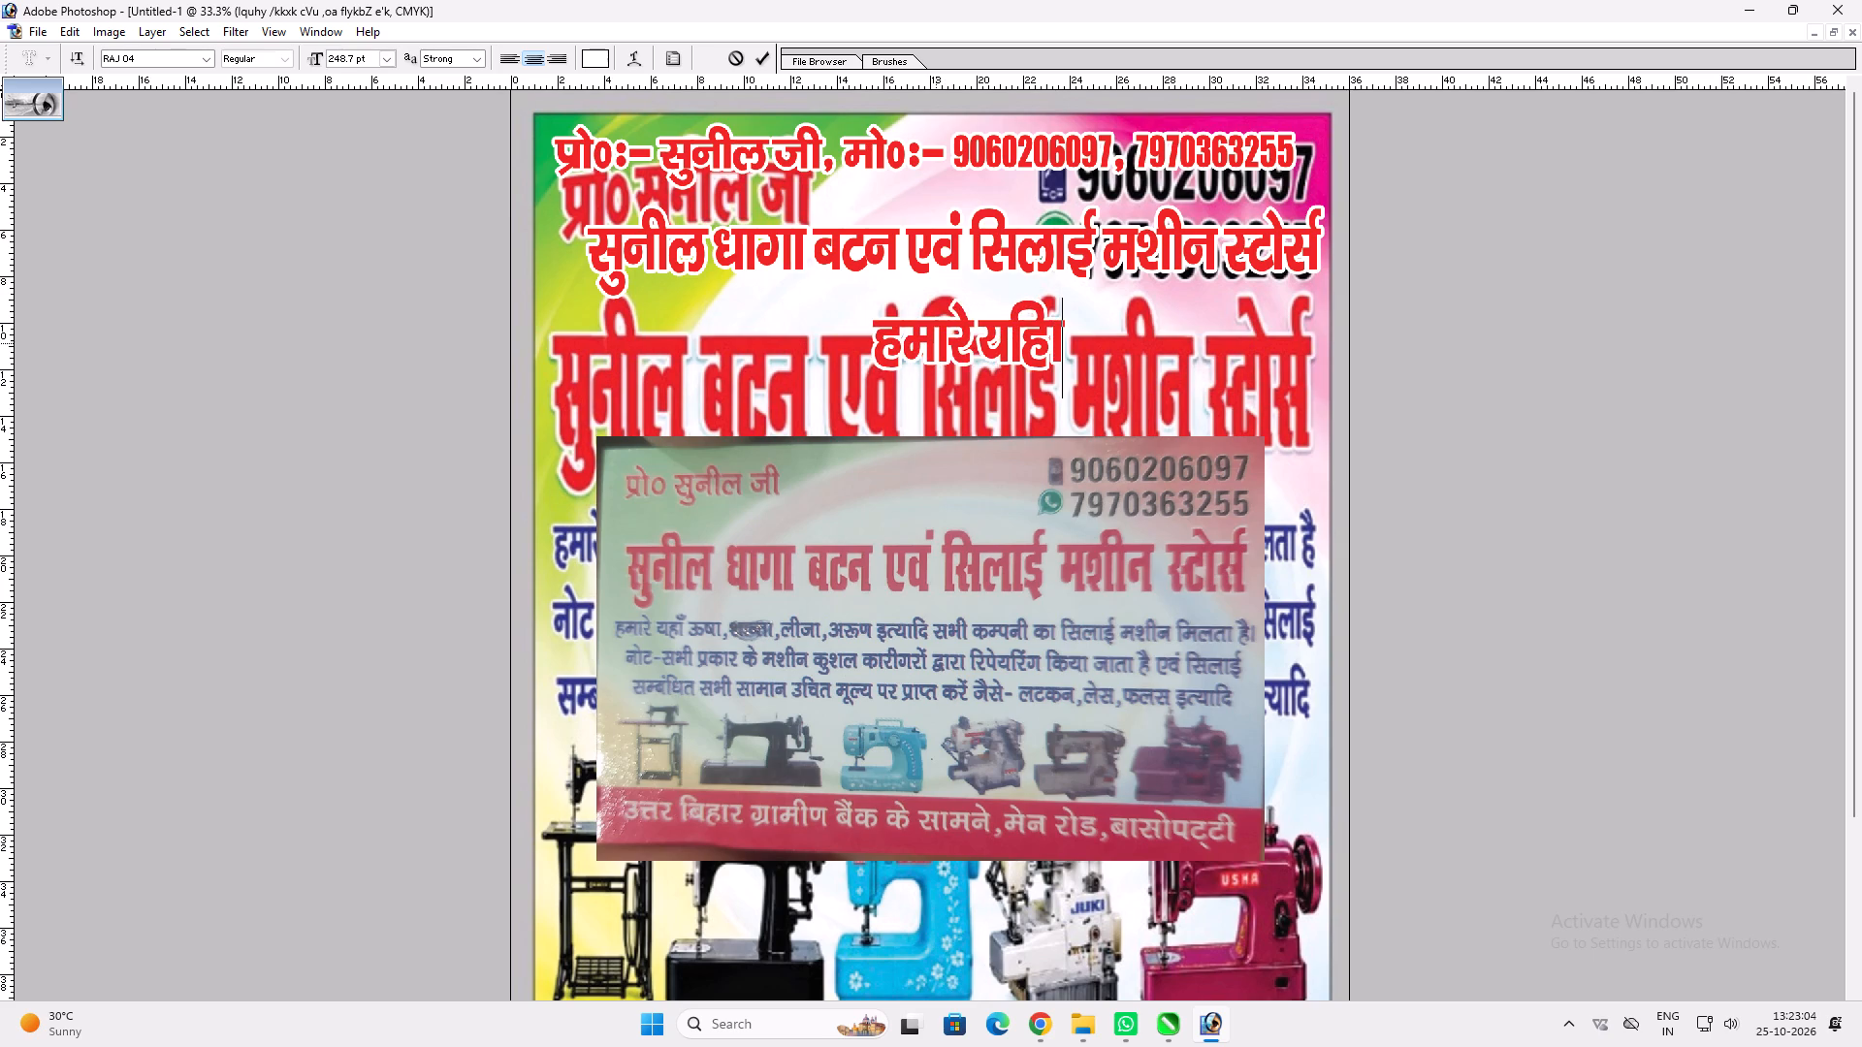
pyautogui.press('BackSpace')
pyautogui.press('BackSpace')
pyautogui.press('BackSpace')
pyautogui.write('gk')
pyautogui.hotkey('alt', '0')
pyautogui.hotkey('alt', '1')
pyautogui.hotkey('alt', '1')
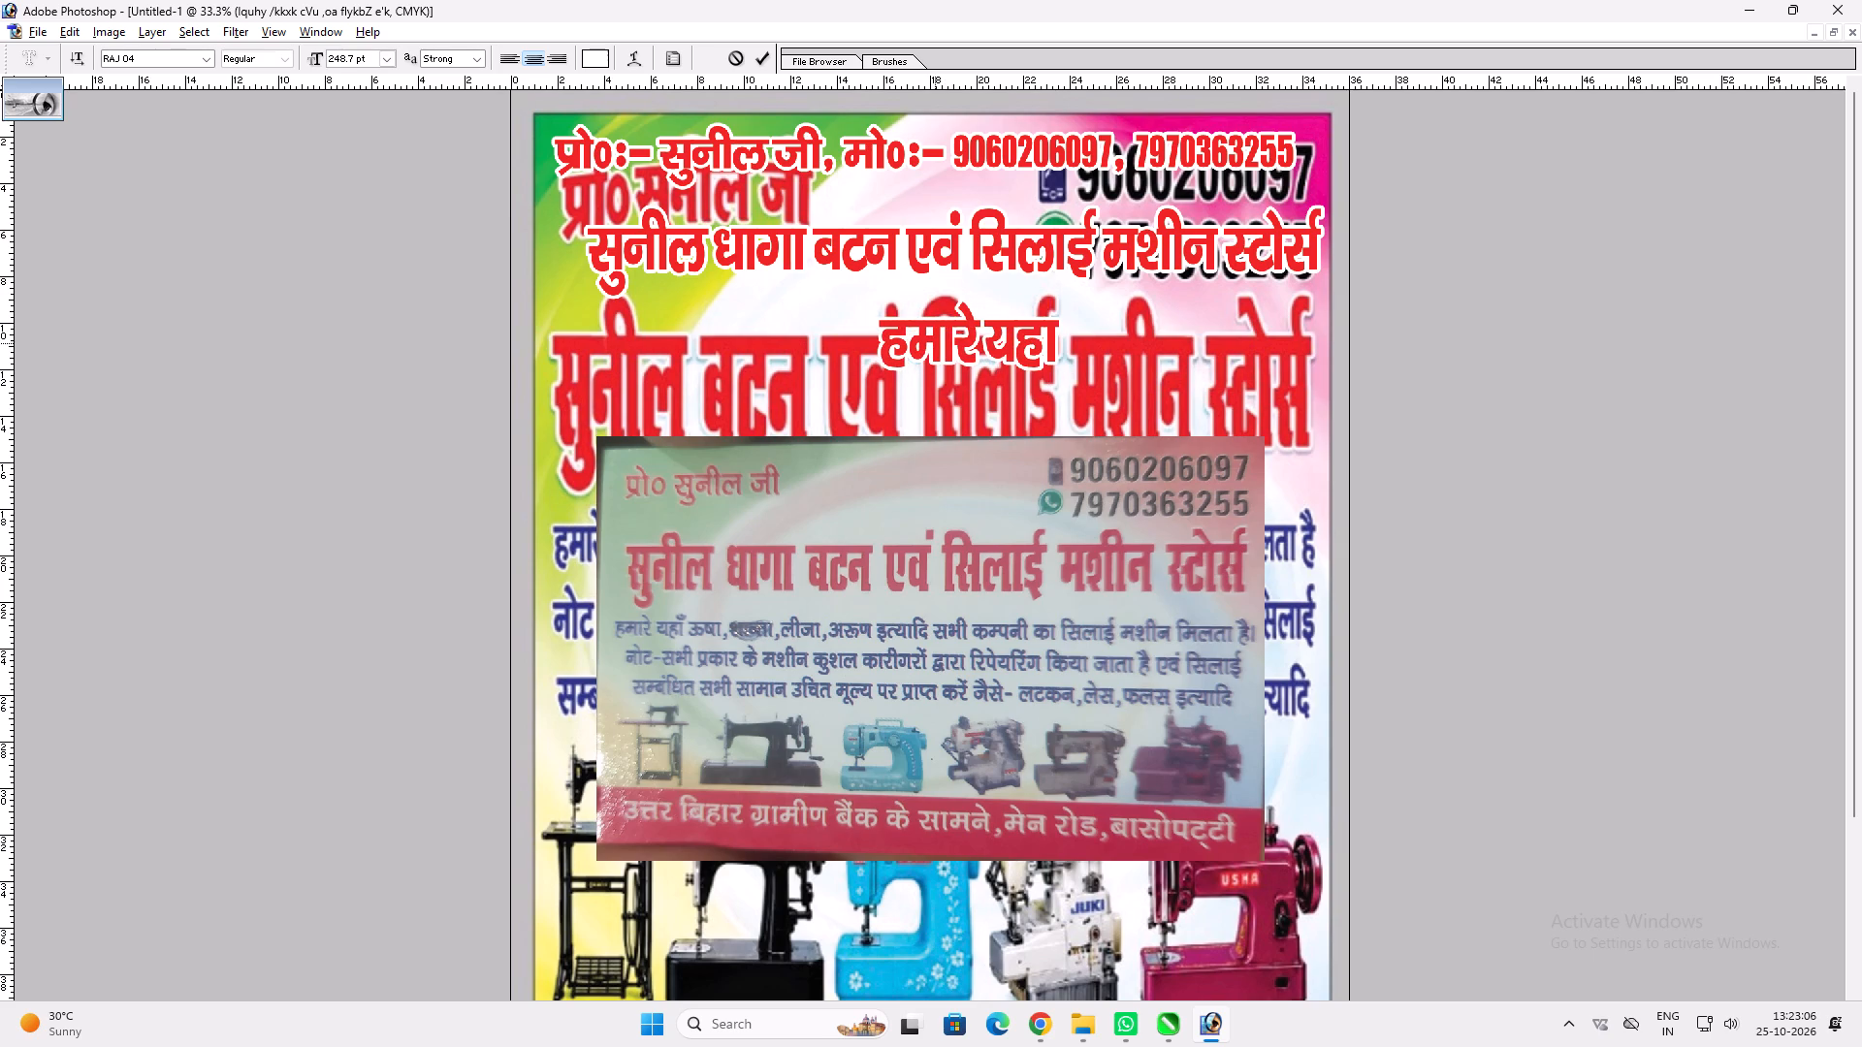
pyautogui.hotkey('alt', '6')
pyautogui.hotkey('alt', '1')
pyautogui.press('Return')
# Scale the "हमारे" text line down to about 184.61 pt.
pyautogui.press('v')
pyautogui.hotkey('ctrl', 't')
pyautogui.keyDown('shift'); pyautogui.moveTo(1070, 356); pyautogui.dragTo(1011, 365); pyautogui.keyUp('shift')
pyautogui.hotkey('shift', 'Return')
# Replace the wrong sign at the end of the small line so that it reads "हमारे यहाँ".
pyautogui.press('t')
pyautogui.click(1010, 365)
pyautogui.moveTo(1013, 363); pyautogui.dragTo(988, 369)
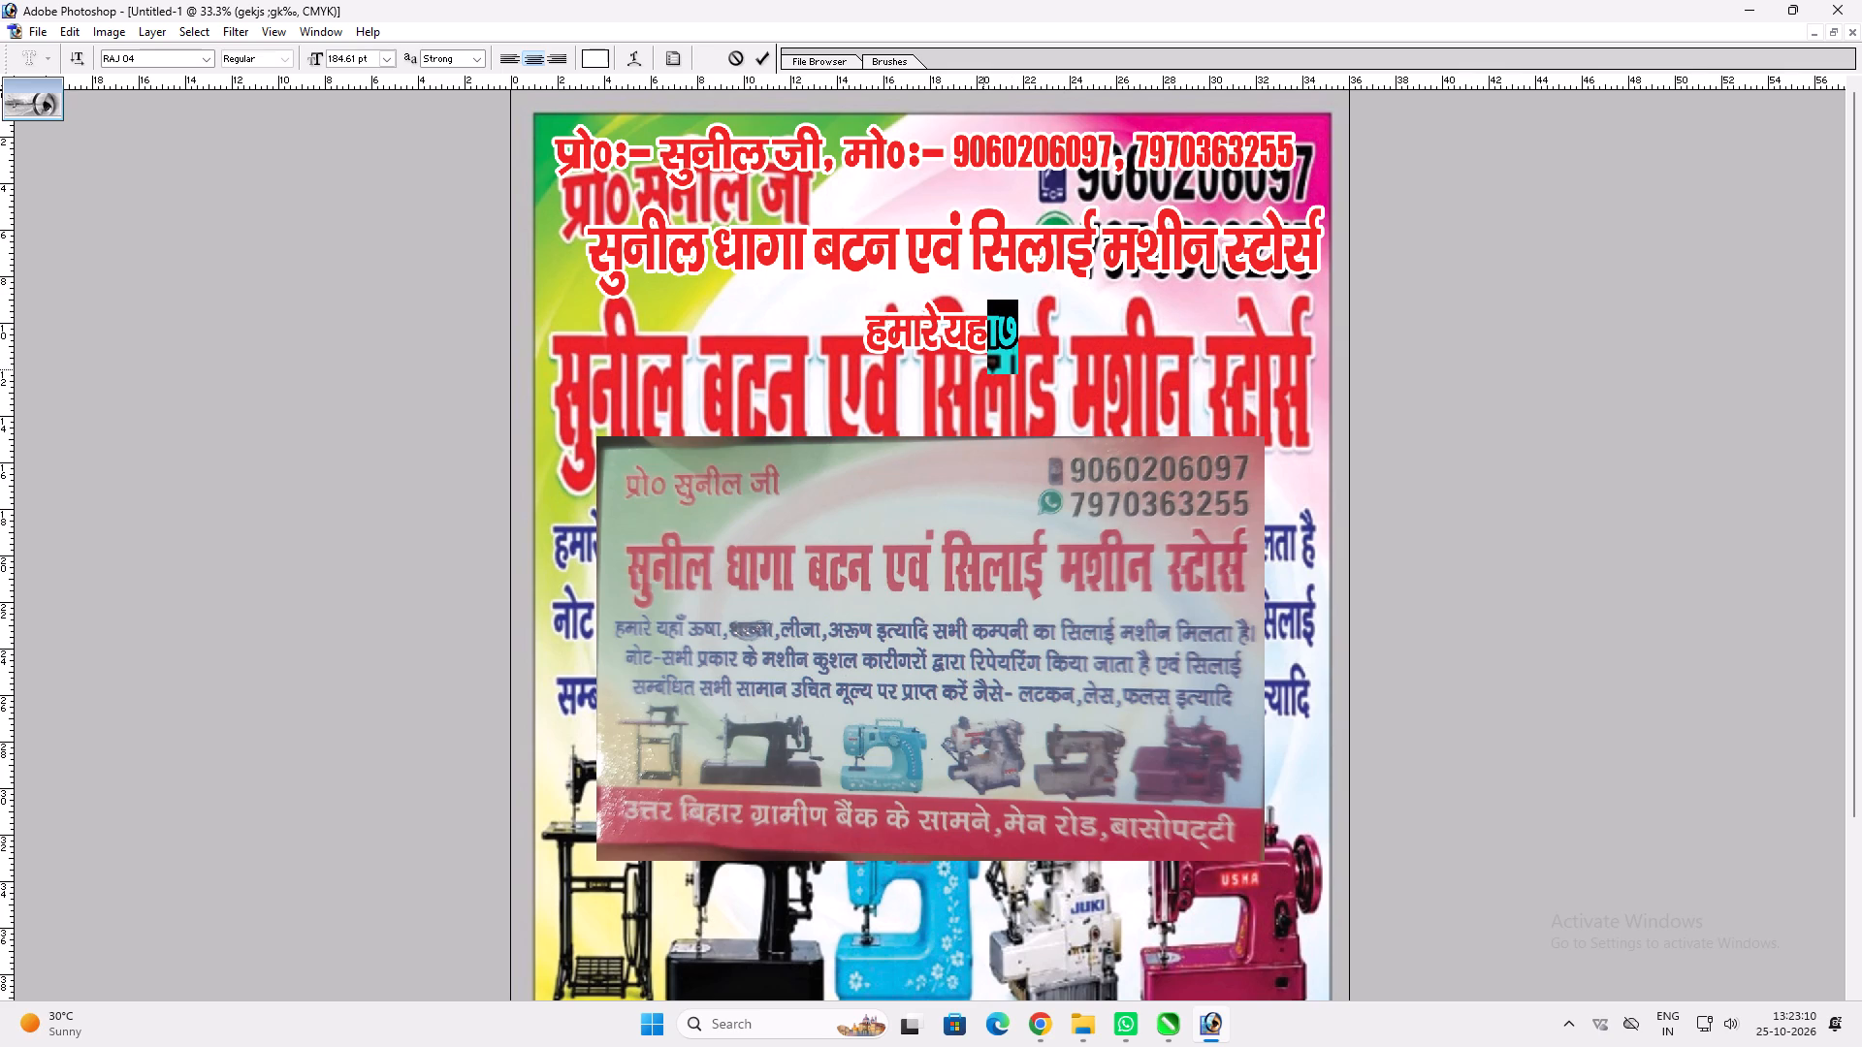
pyautogui.hotkey('shift', 'Right')
pyautogui.hotkey('alt', '0')
pyautogui.hotkey('alt', '1')
pyautogui.hotkey('alt', '6')
pyautogui.hotkey('alt', '1')
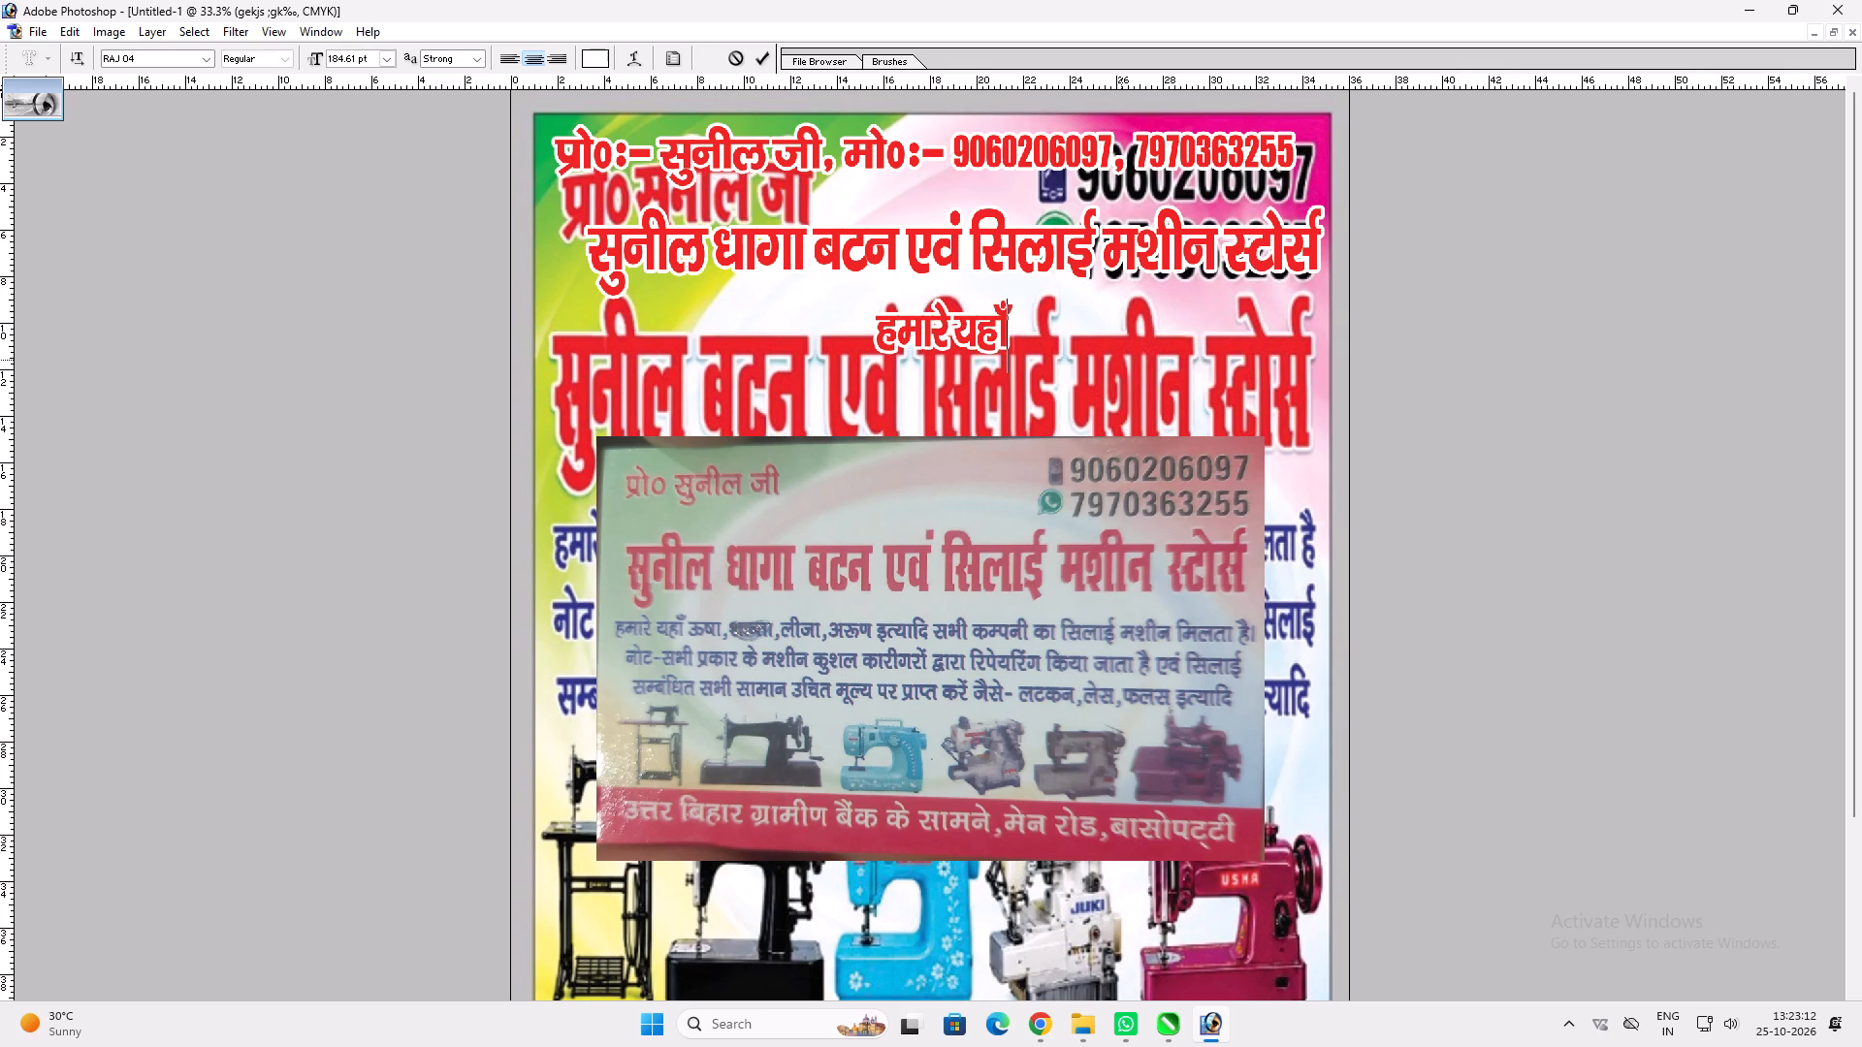
# Shift the "हमारे यहाँ" line up and left, and append the brand names "उषा, लीजा, अरूण,".
pyautogui.press('space')
pyautogui.moveTo(1126, 372); pyautogui.dragTo(1027, 355)
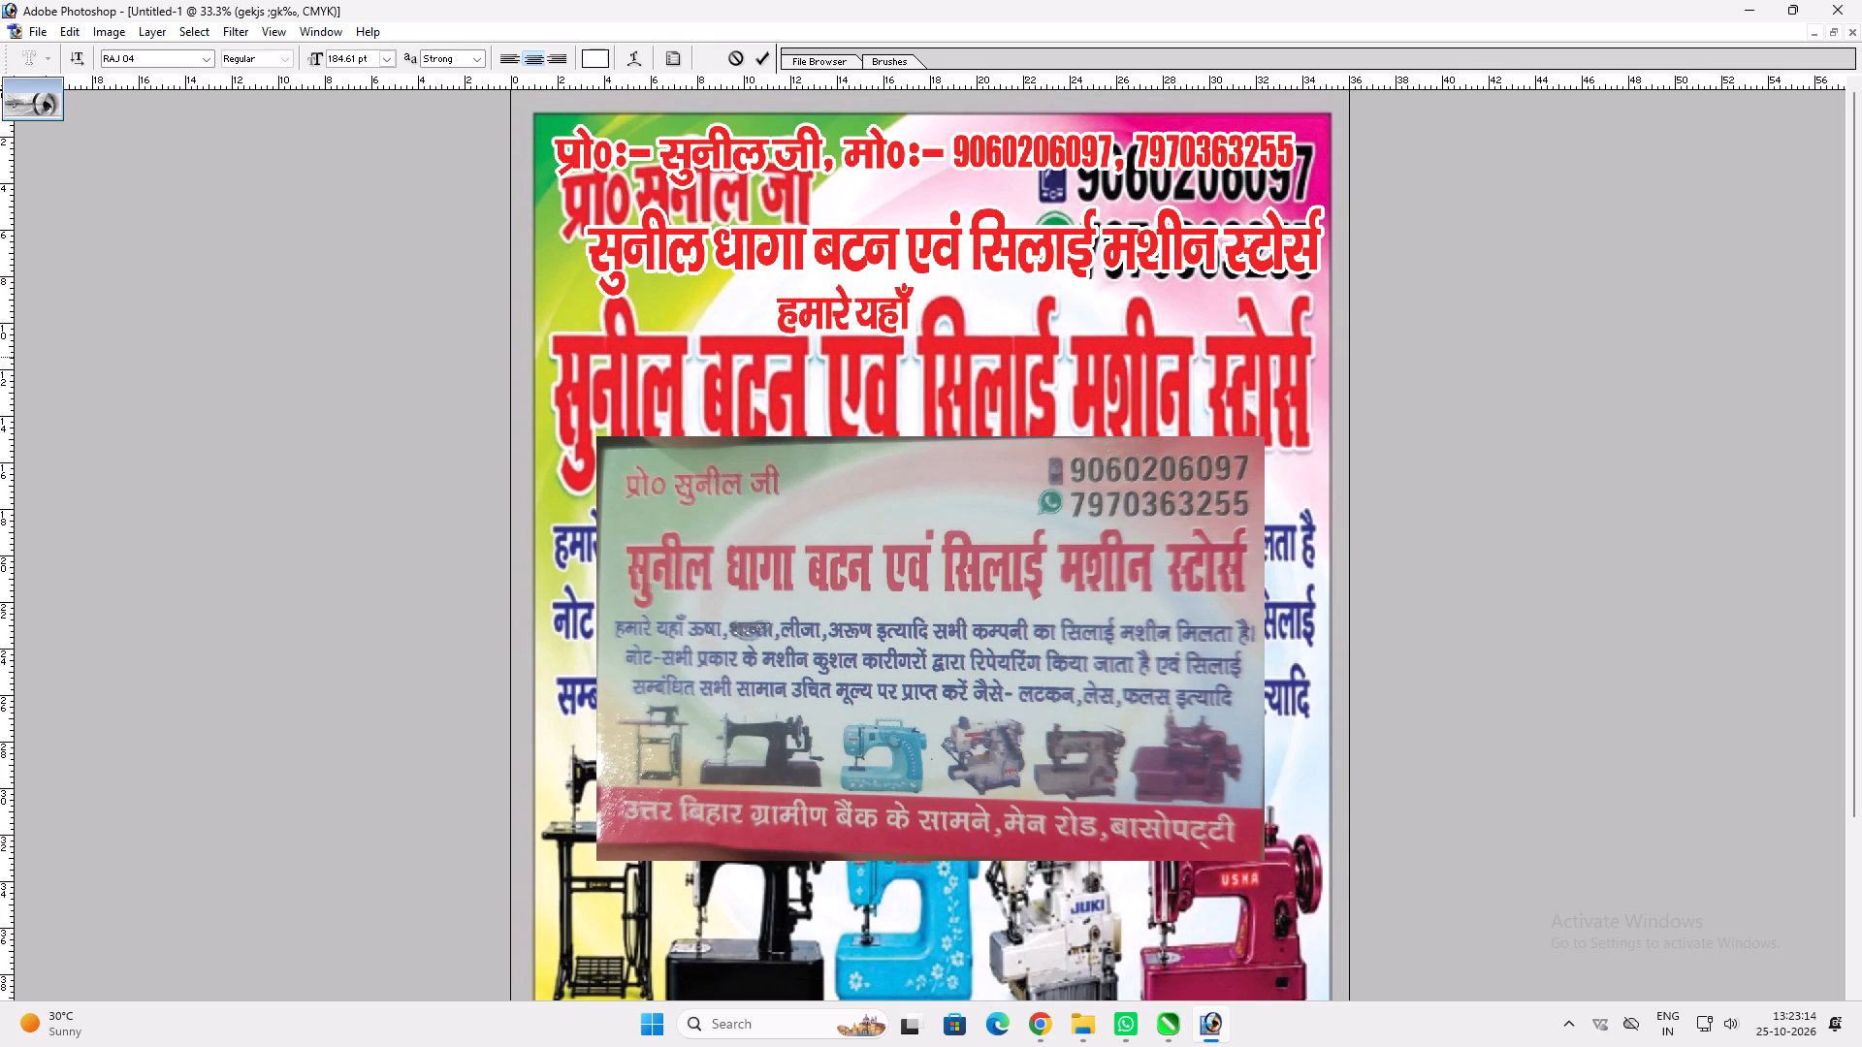
pyautogui.press('m')
pyautogui.write('"kk')
pyautogui.write(']')
pyautogui.press('space')
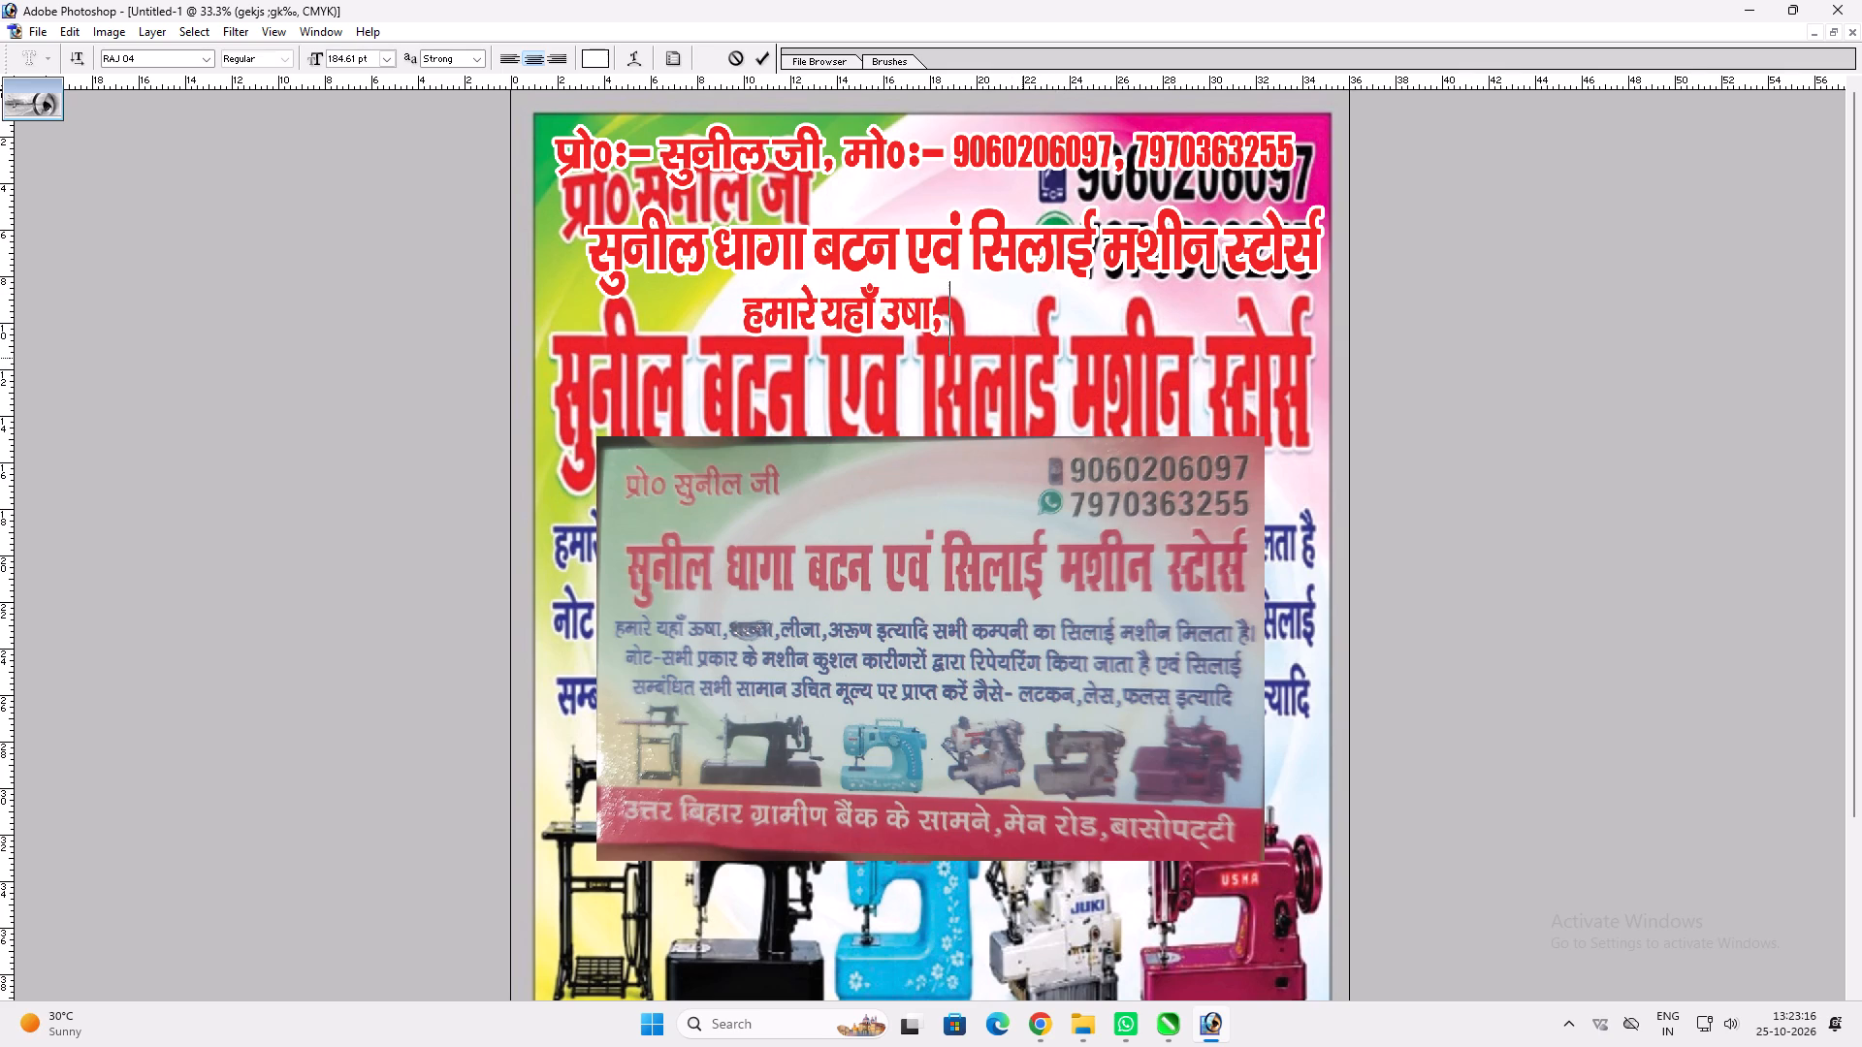
pyautogui.press('BackSpace')
pyautogui.press('space')
pyautogui.write('yhtk')
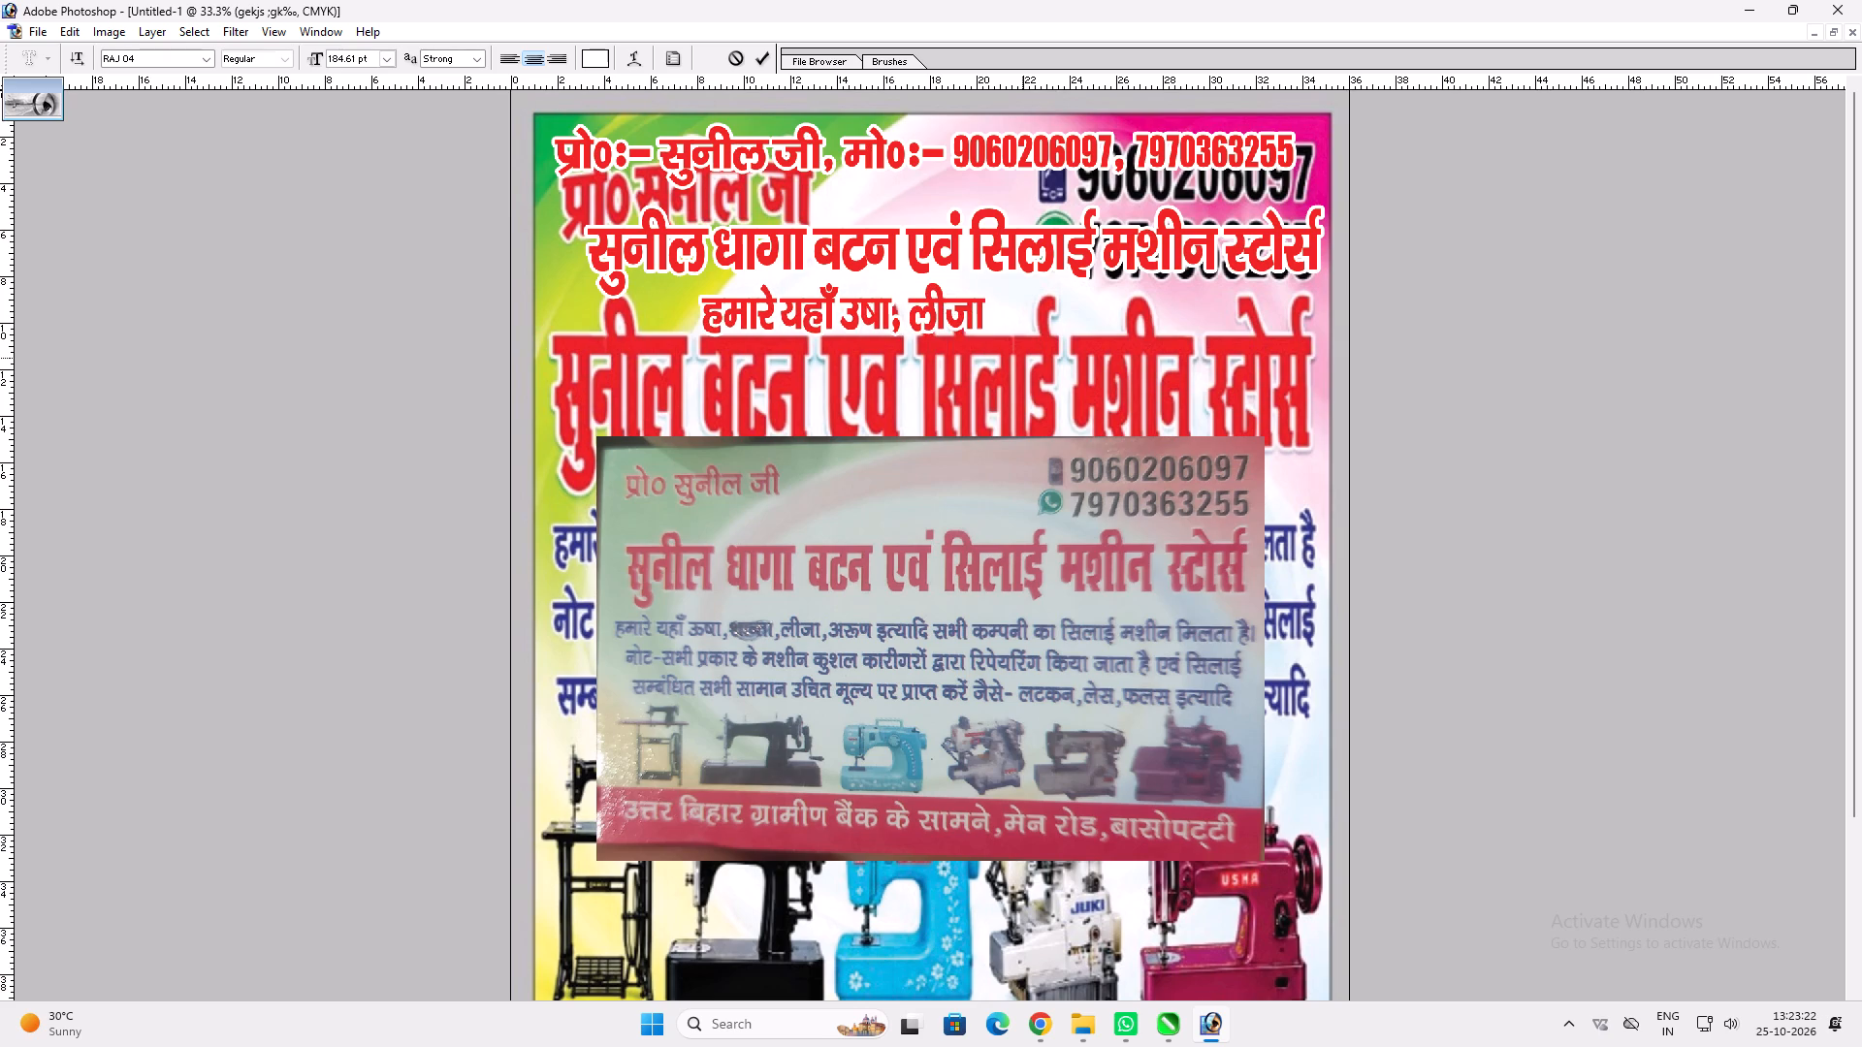
pyautogui.write('] v')
pyautogui.write(':.k')
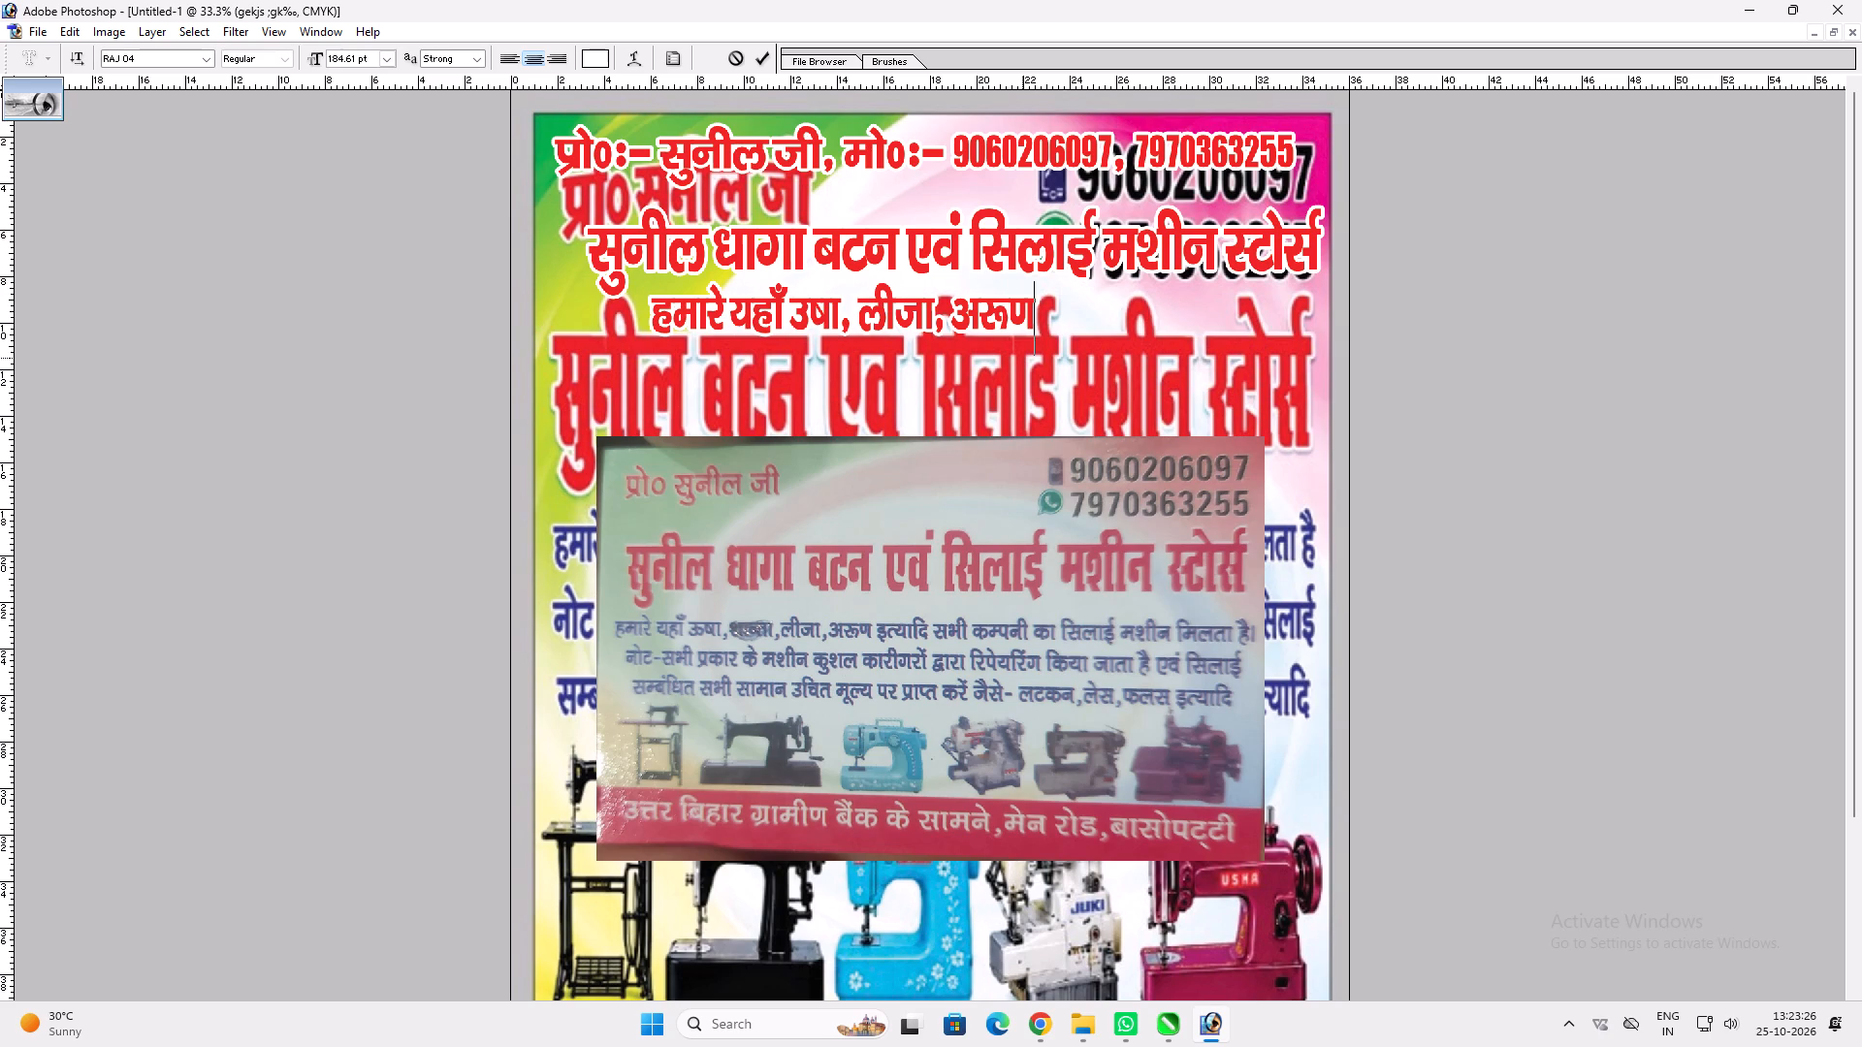
pyautogui.write(']')
pyautogui.press('space')
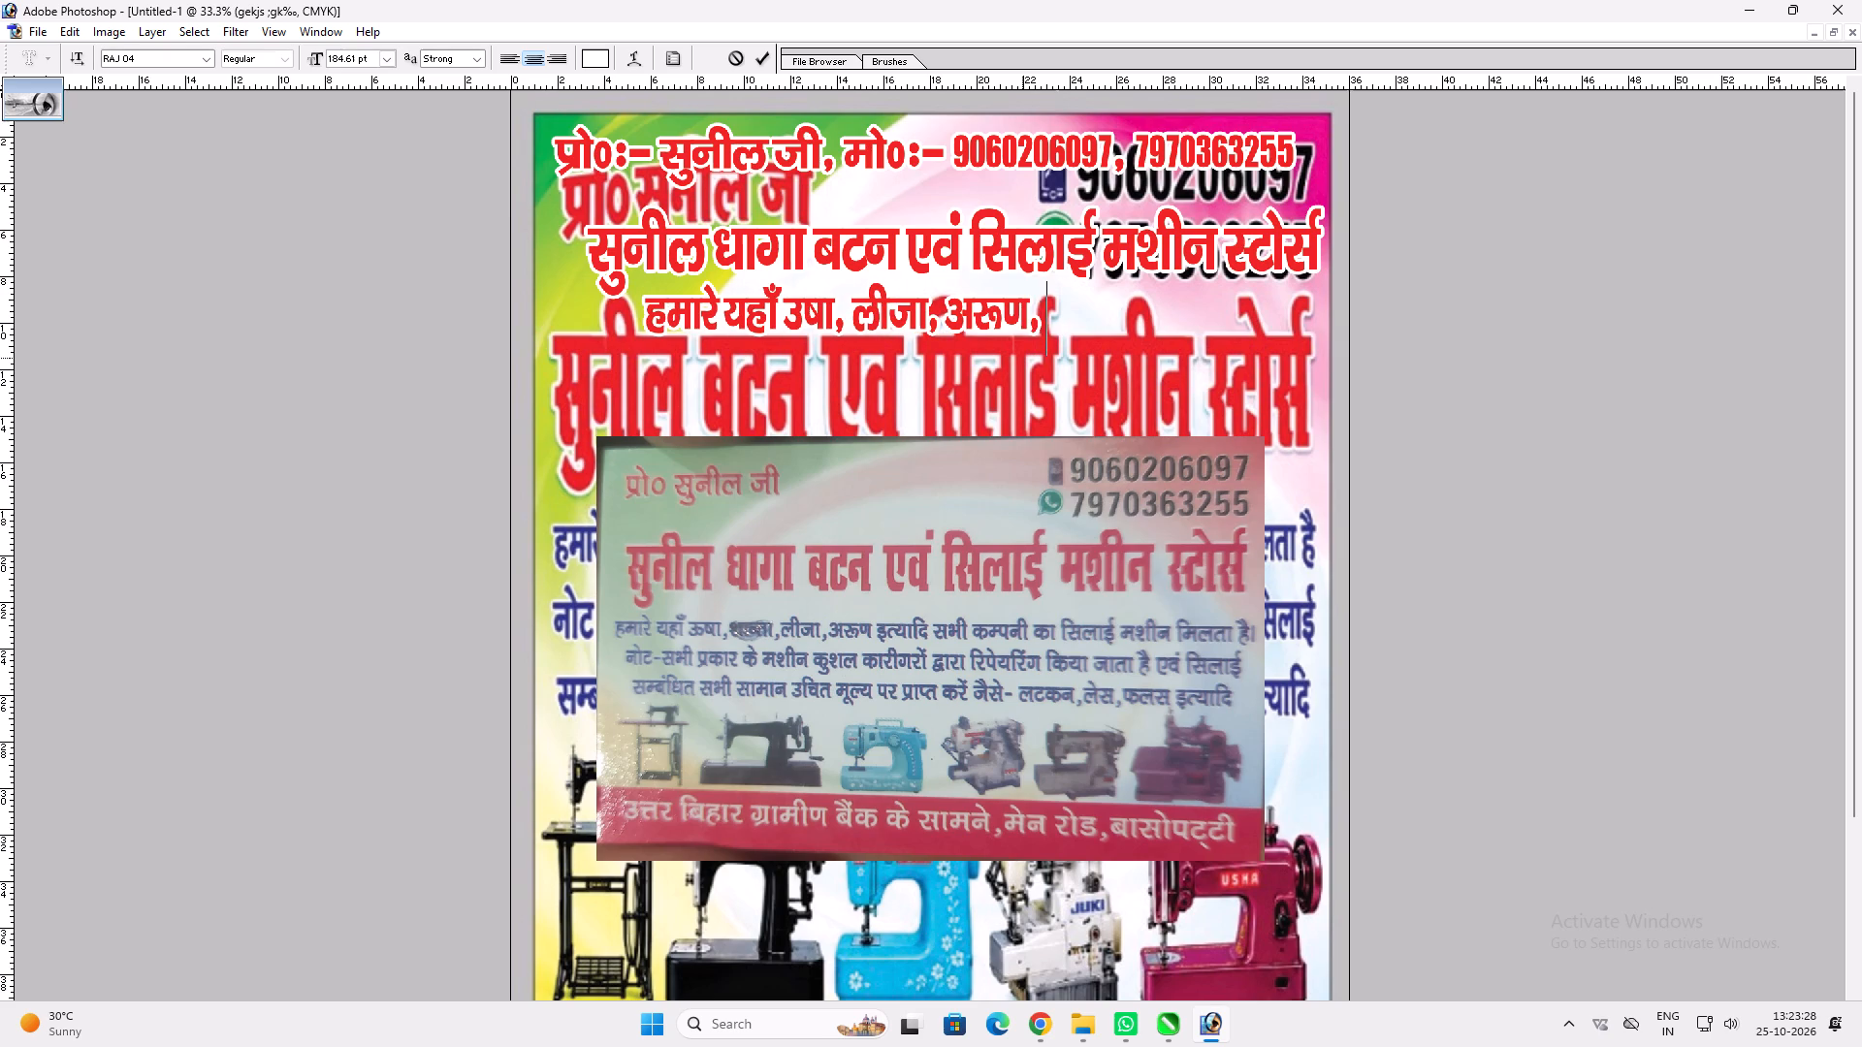
# Finish the sentence after the brand names with "इत्यादि सभी कम्पनी का सिलाई मशीन मिलता है ।".
pyautogui.write('bR;kfn')
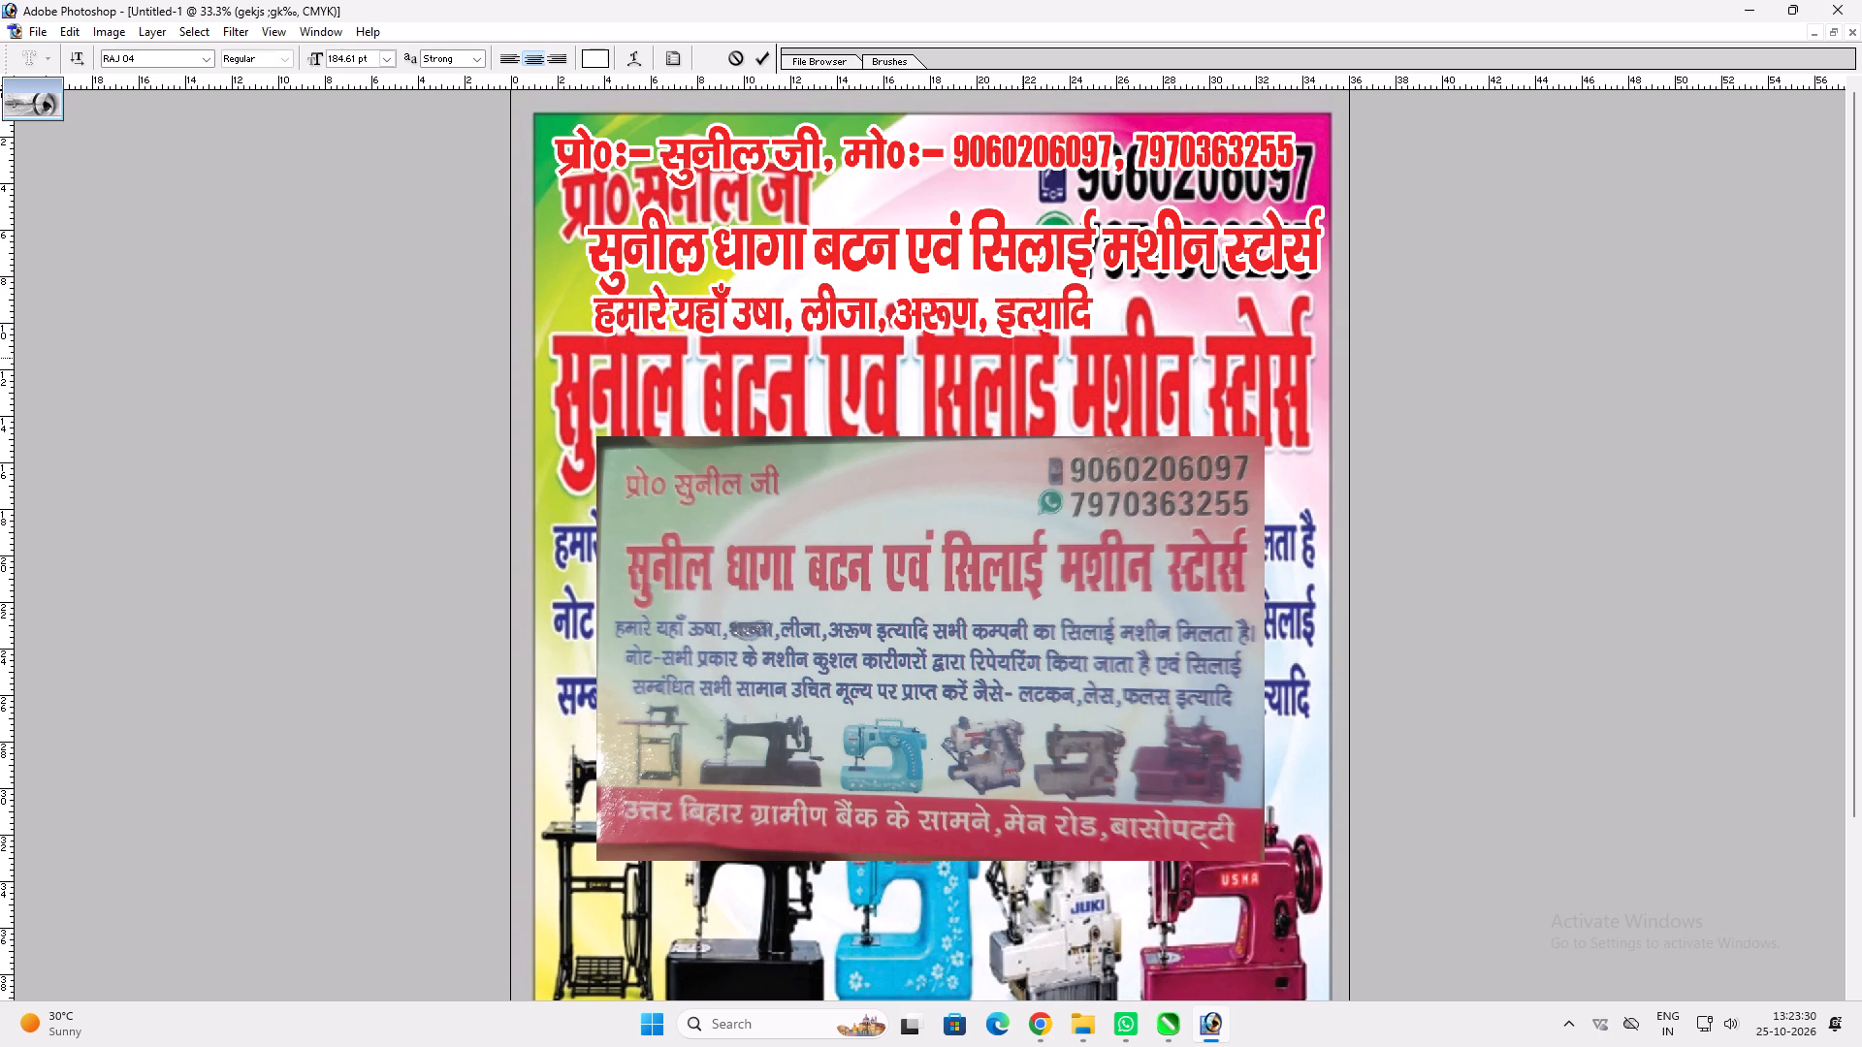
pyautogui.press('space')
pyautogui.write('lHkh dEiuh')
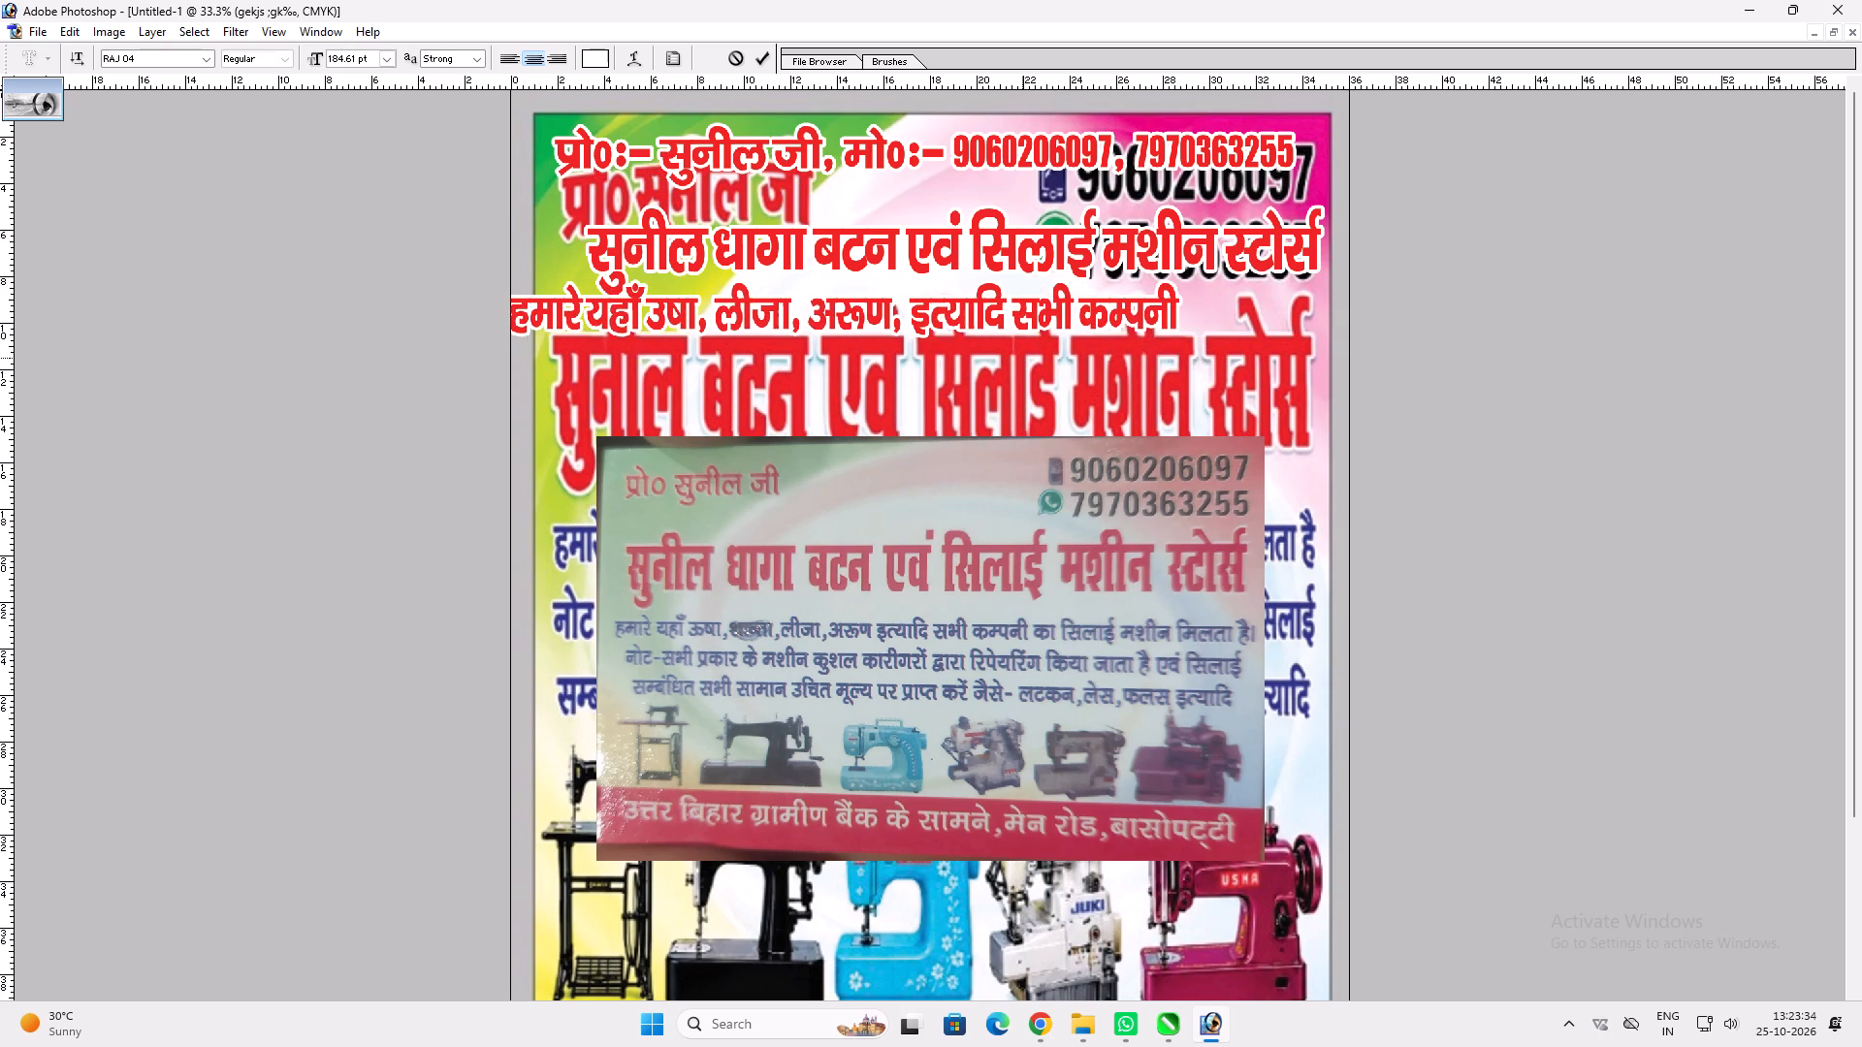
pyautogui.press('space')
pyautogui.write('dk fk')
pyautogui.press('BackSpace')
pyautogui.write('lykbZ')
pyautogui.press('space')
pyautogui.moveTo(1079, 475); pyautogui.dragTo(962, 486)
pyautogui.press('e')
pyautogui.write("'khu")
pyautogui.press('space')
pyautogui.write('feyrk')
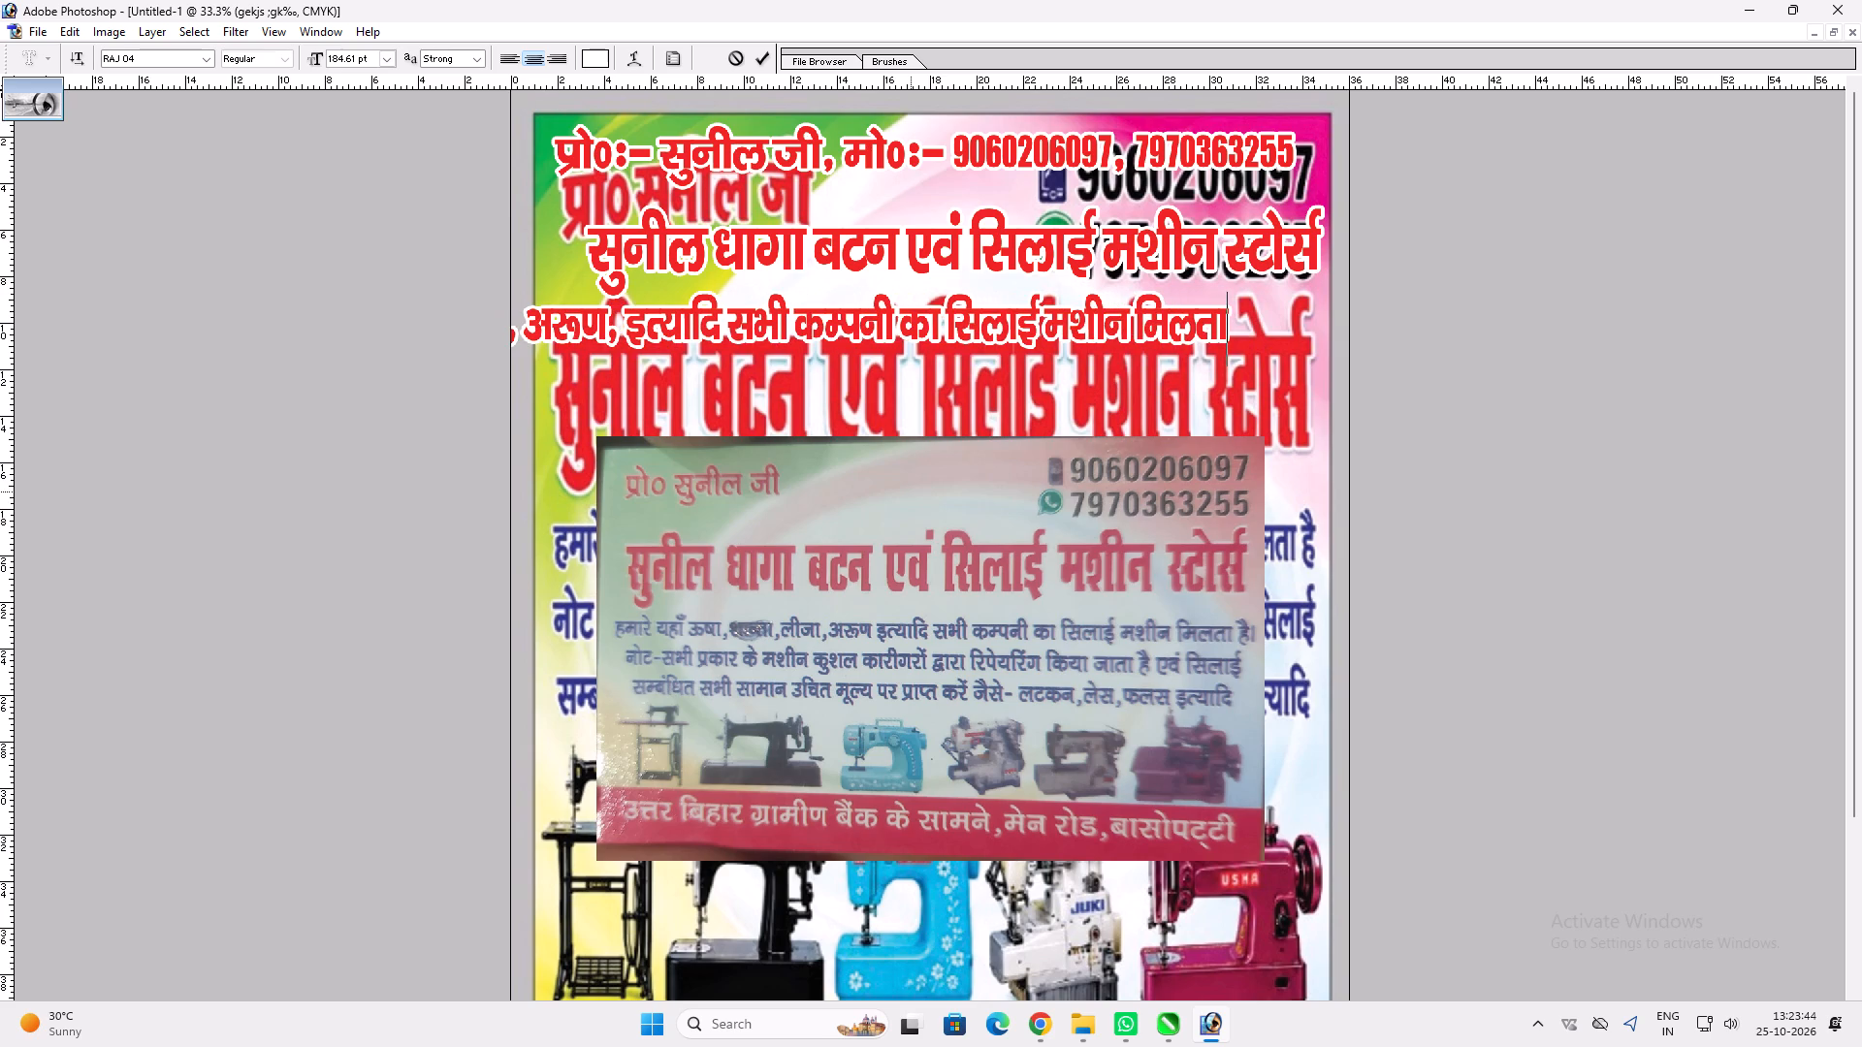
pyautogui.press('space')
pyautogui.write('gS A')
pyautogui.press('Return')
pyautogui.press('v')
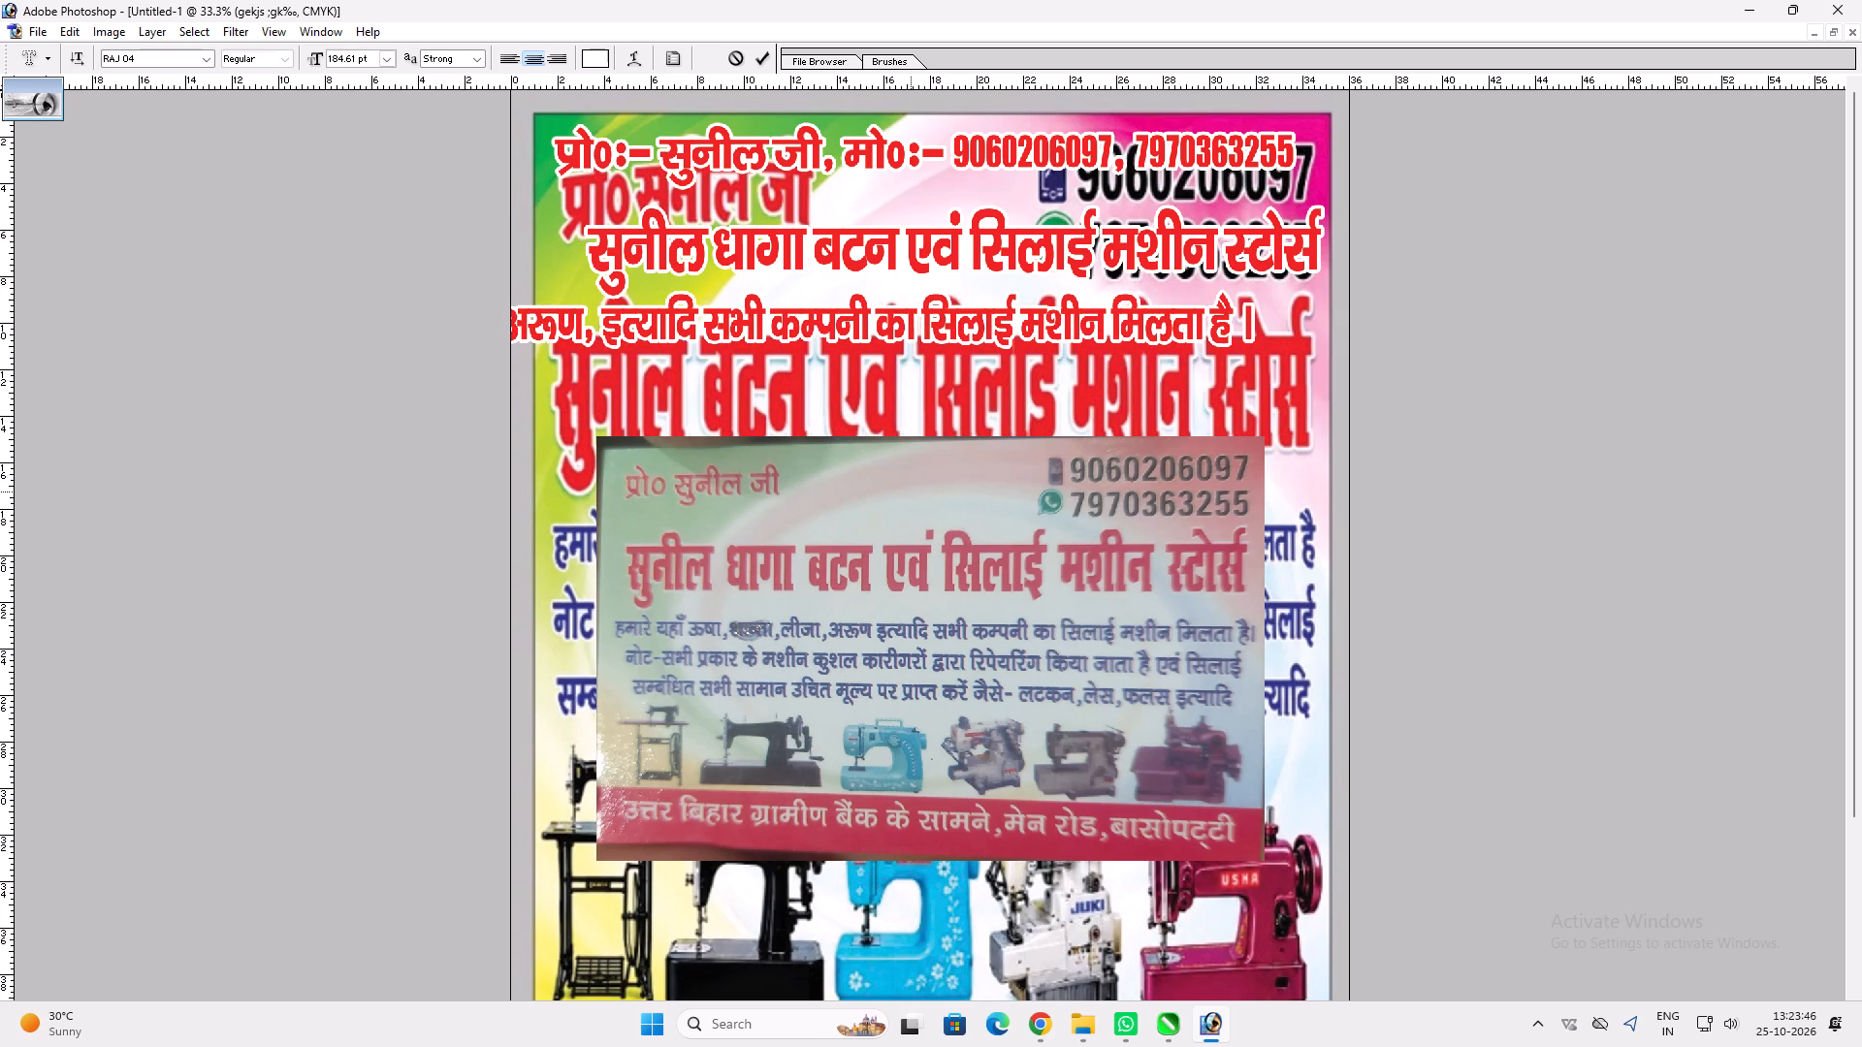
# Scale the brand sentence down to about 116.22 pt and move it right, centred under the new store name line.
pyautogui.hotkey('ctrl', 't')
pyautogui.keyDown('alt'); pyautogui.keyDown('shift'); pyautogui.moveTo(1254, 341); pyautogui.dragTo(1059, 336); pyautogui.keyUp('shift'); pyautogui.keyUp('alt')
pyautogui.hotkey('shift', 'Return')
pyautogui.write('vv')
pyautogui.moveTo(926, 345); pyautogui.dragTo(1120, 350)
# Start a second line under the brand sentence in the same text layer with "नोटः- सभी प्रकार के".
pyautogui.press('t')
pyautogui.click(1104, 351)
pyautogui.press('End')
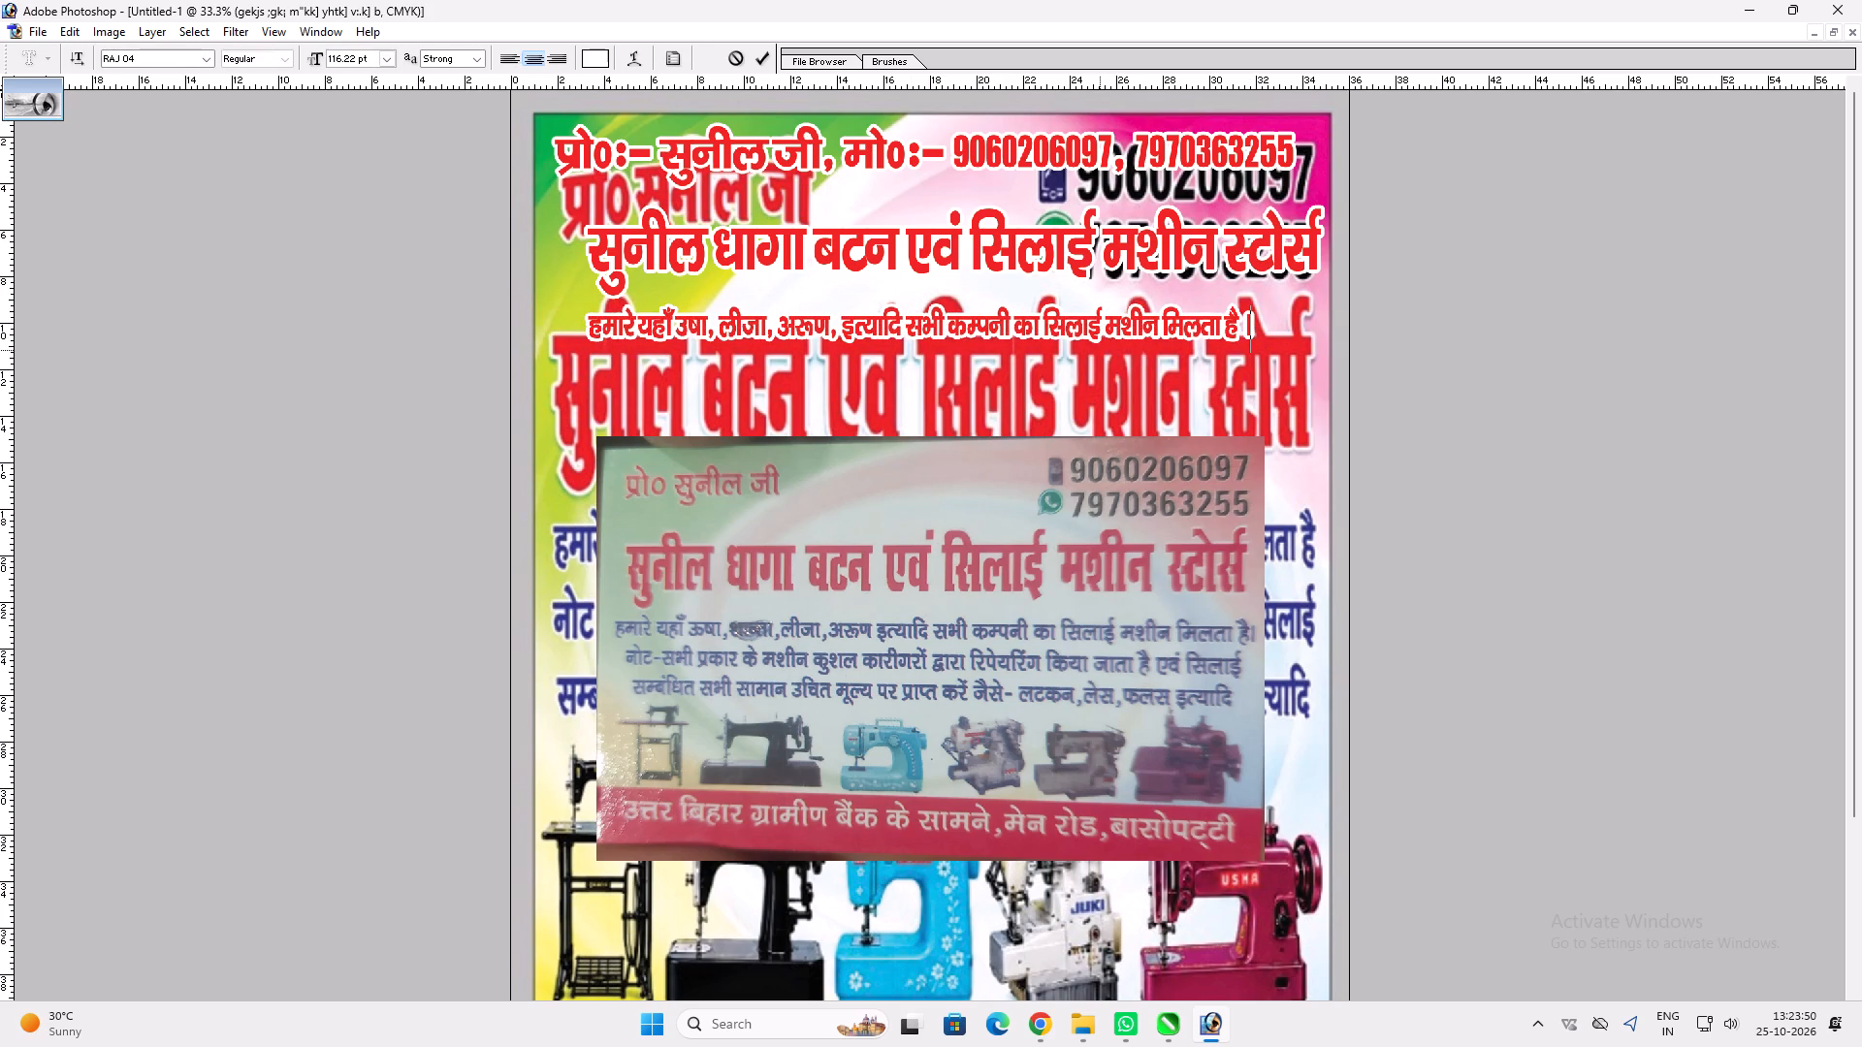
pyautogui.press('Return')
pyautogui.write('uksV')
pyautogui.write('%&')
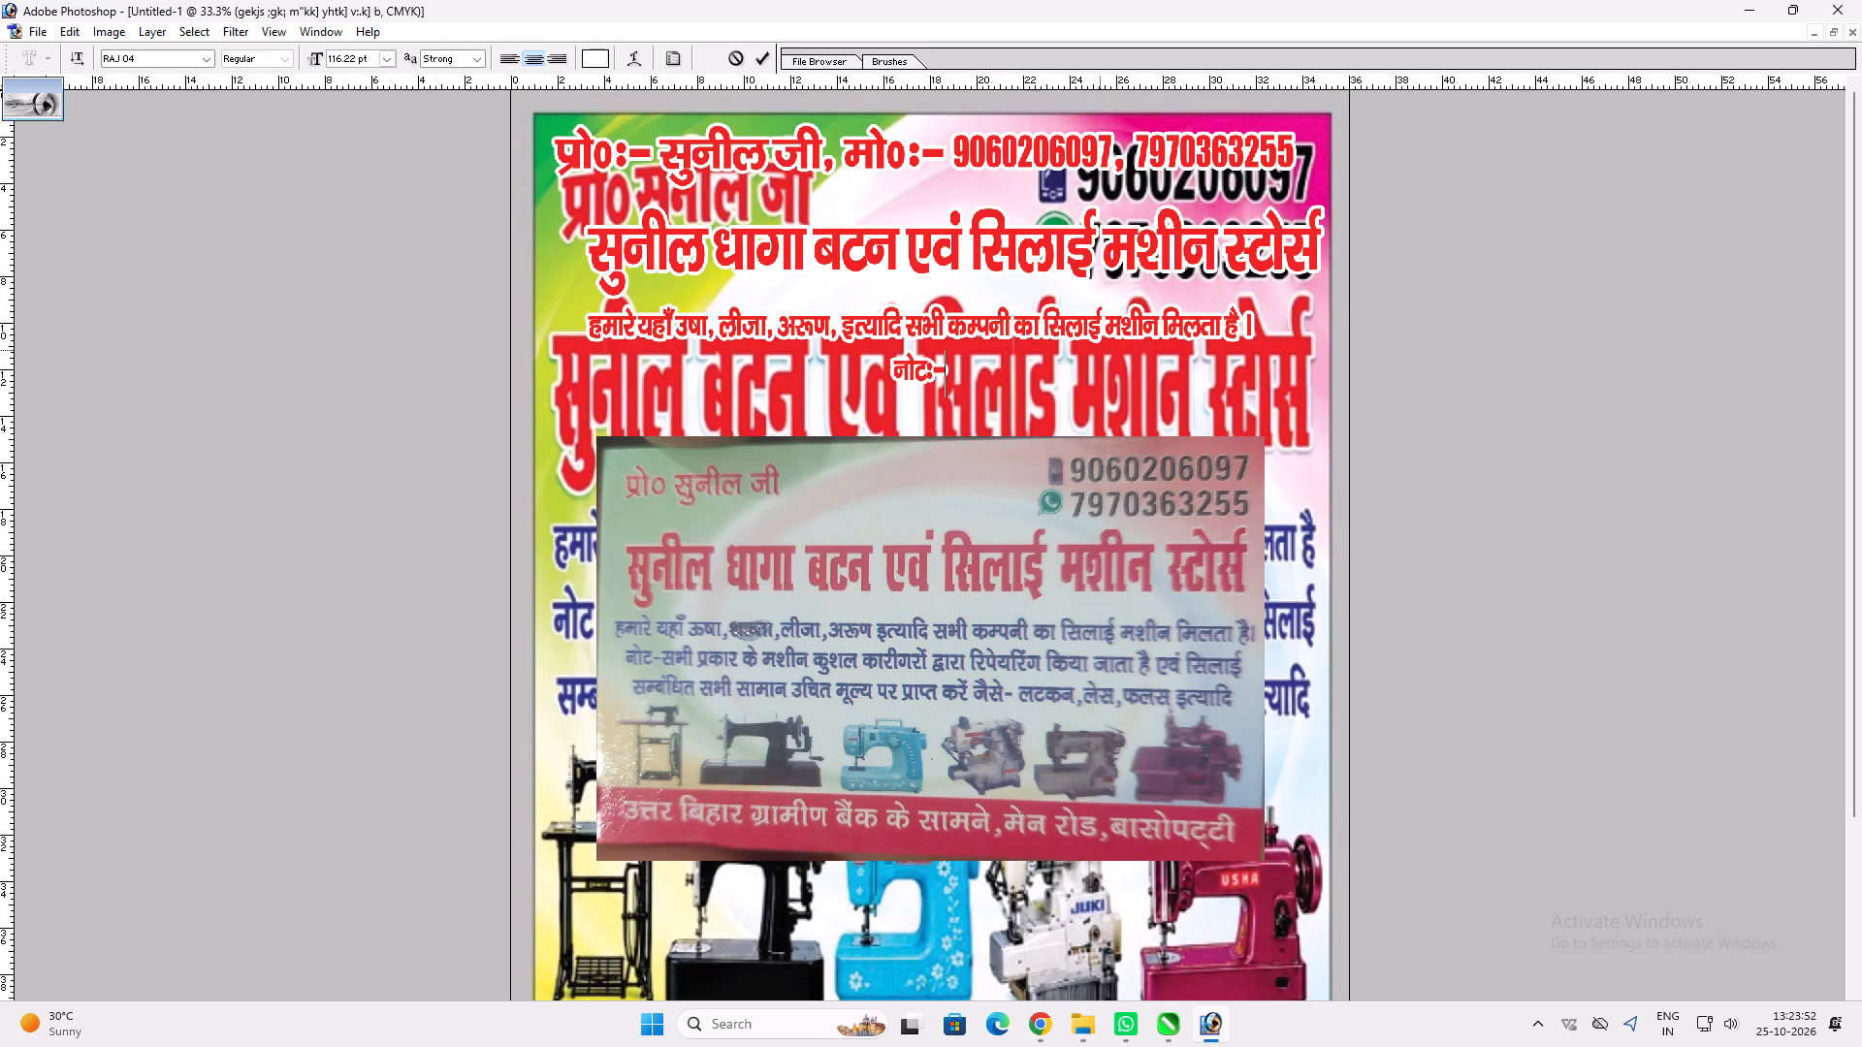
pyautogui.press('space')
pyautogui.write('lHkh')
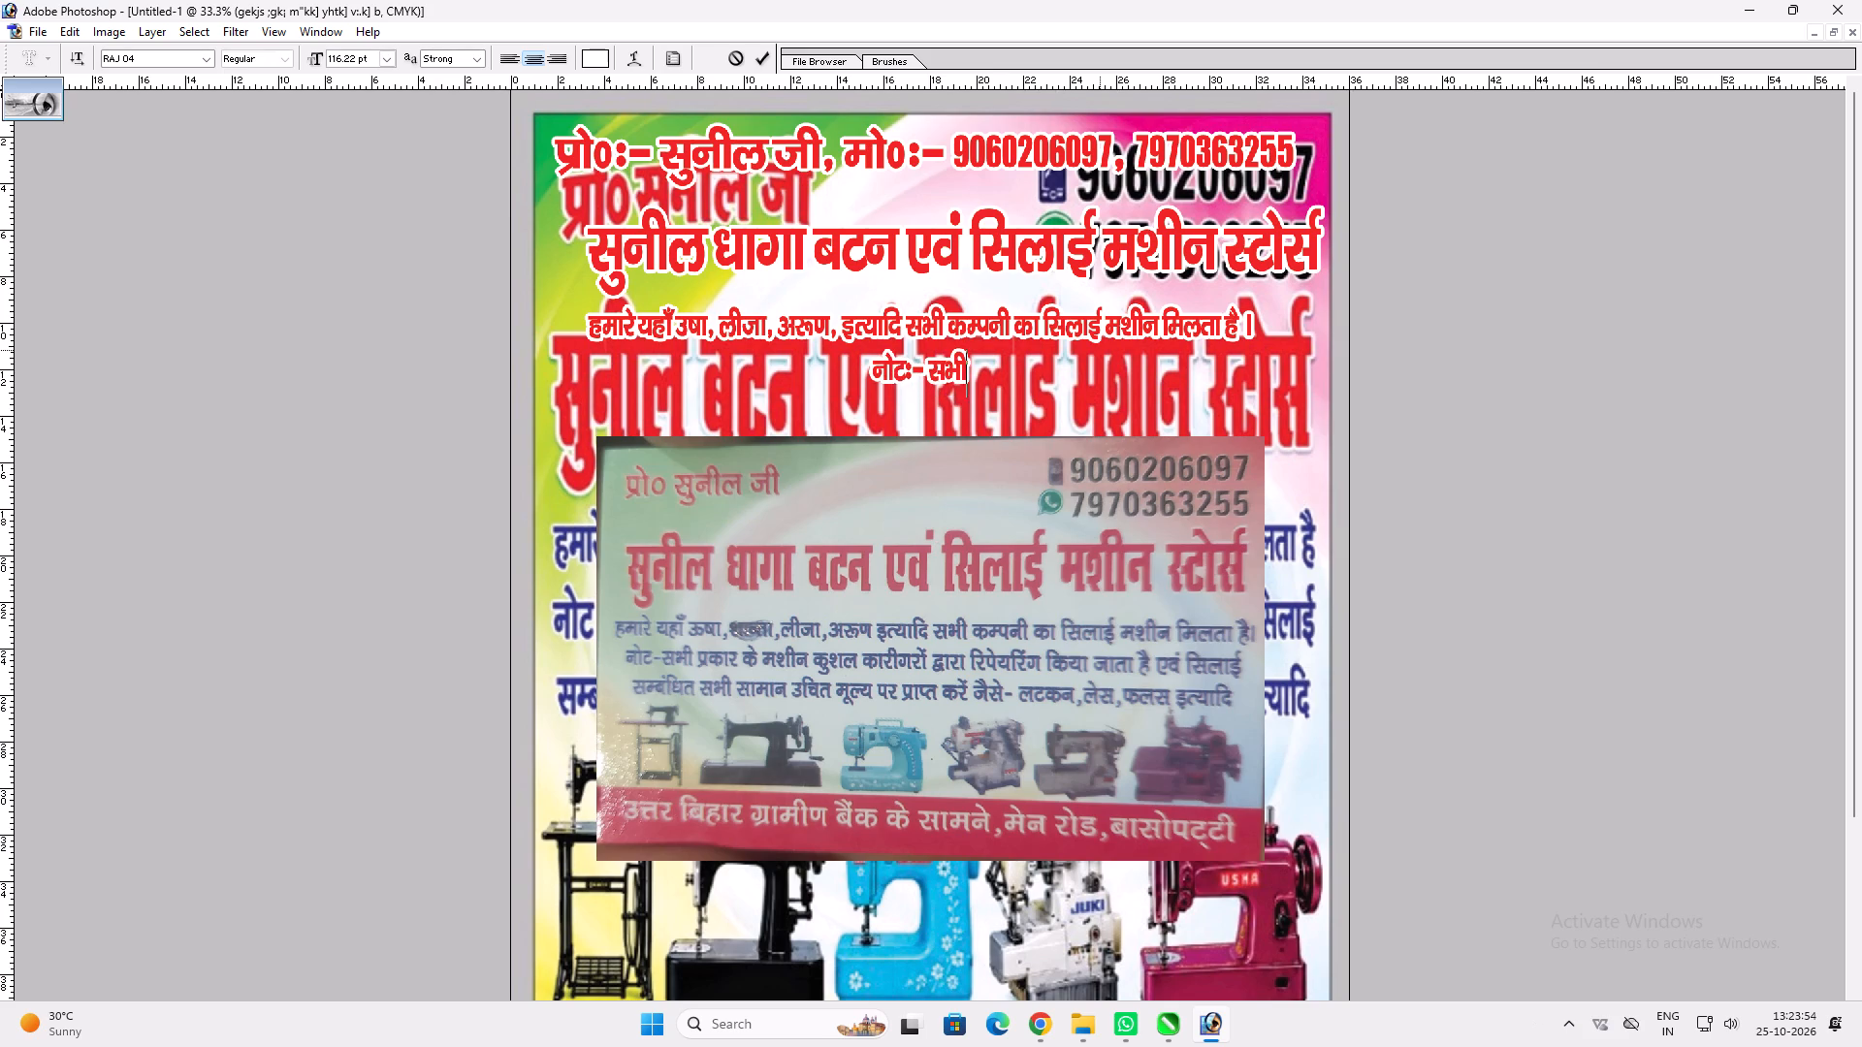
pyautogui.press('space')
pyautogui.press('i')
pyautogui.press('BackSpace')
pyautogui.write('izdkj')
pyautogui.press('space')
pyautogui.write('ds')
pyautogui.press('space')
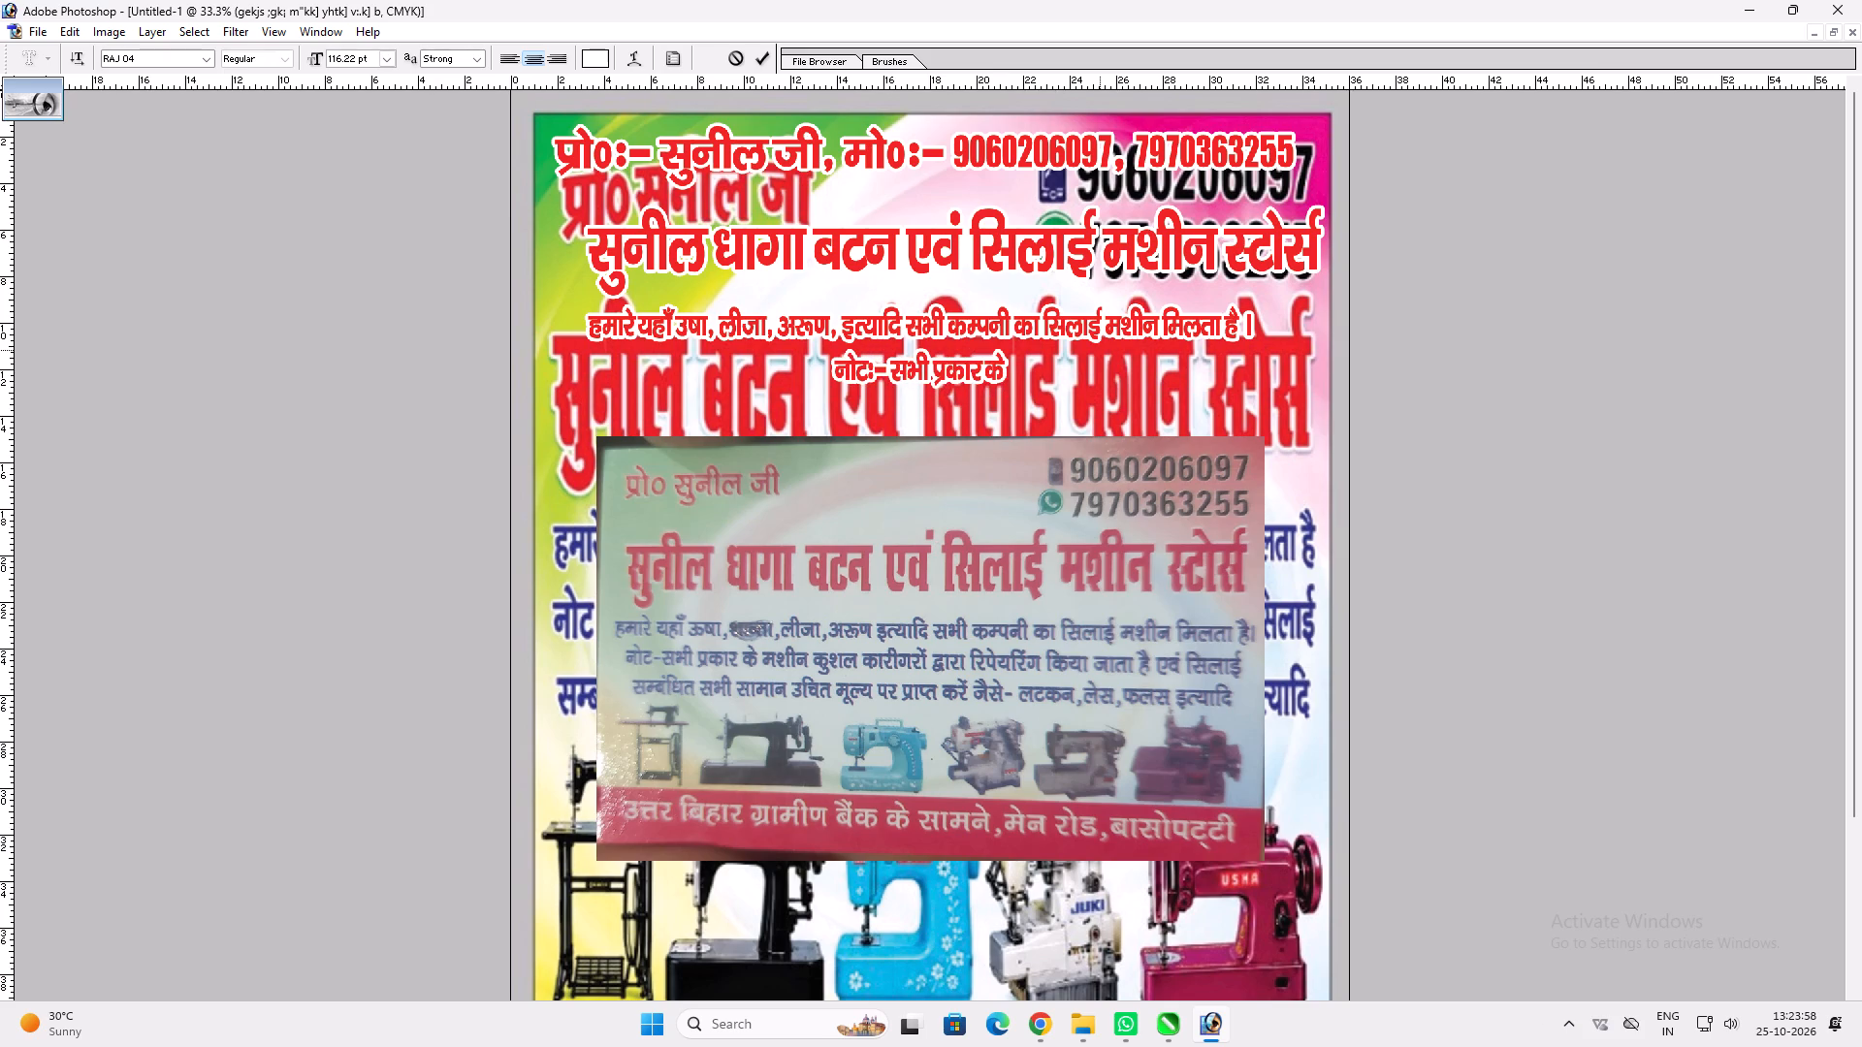
# Continue the note line with "मशीन कुशल कारीगरों द्वारा".
pyautogui.write("e'khu")
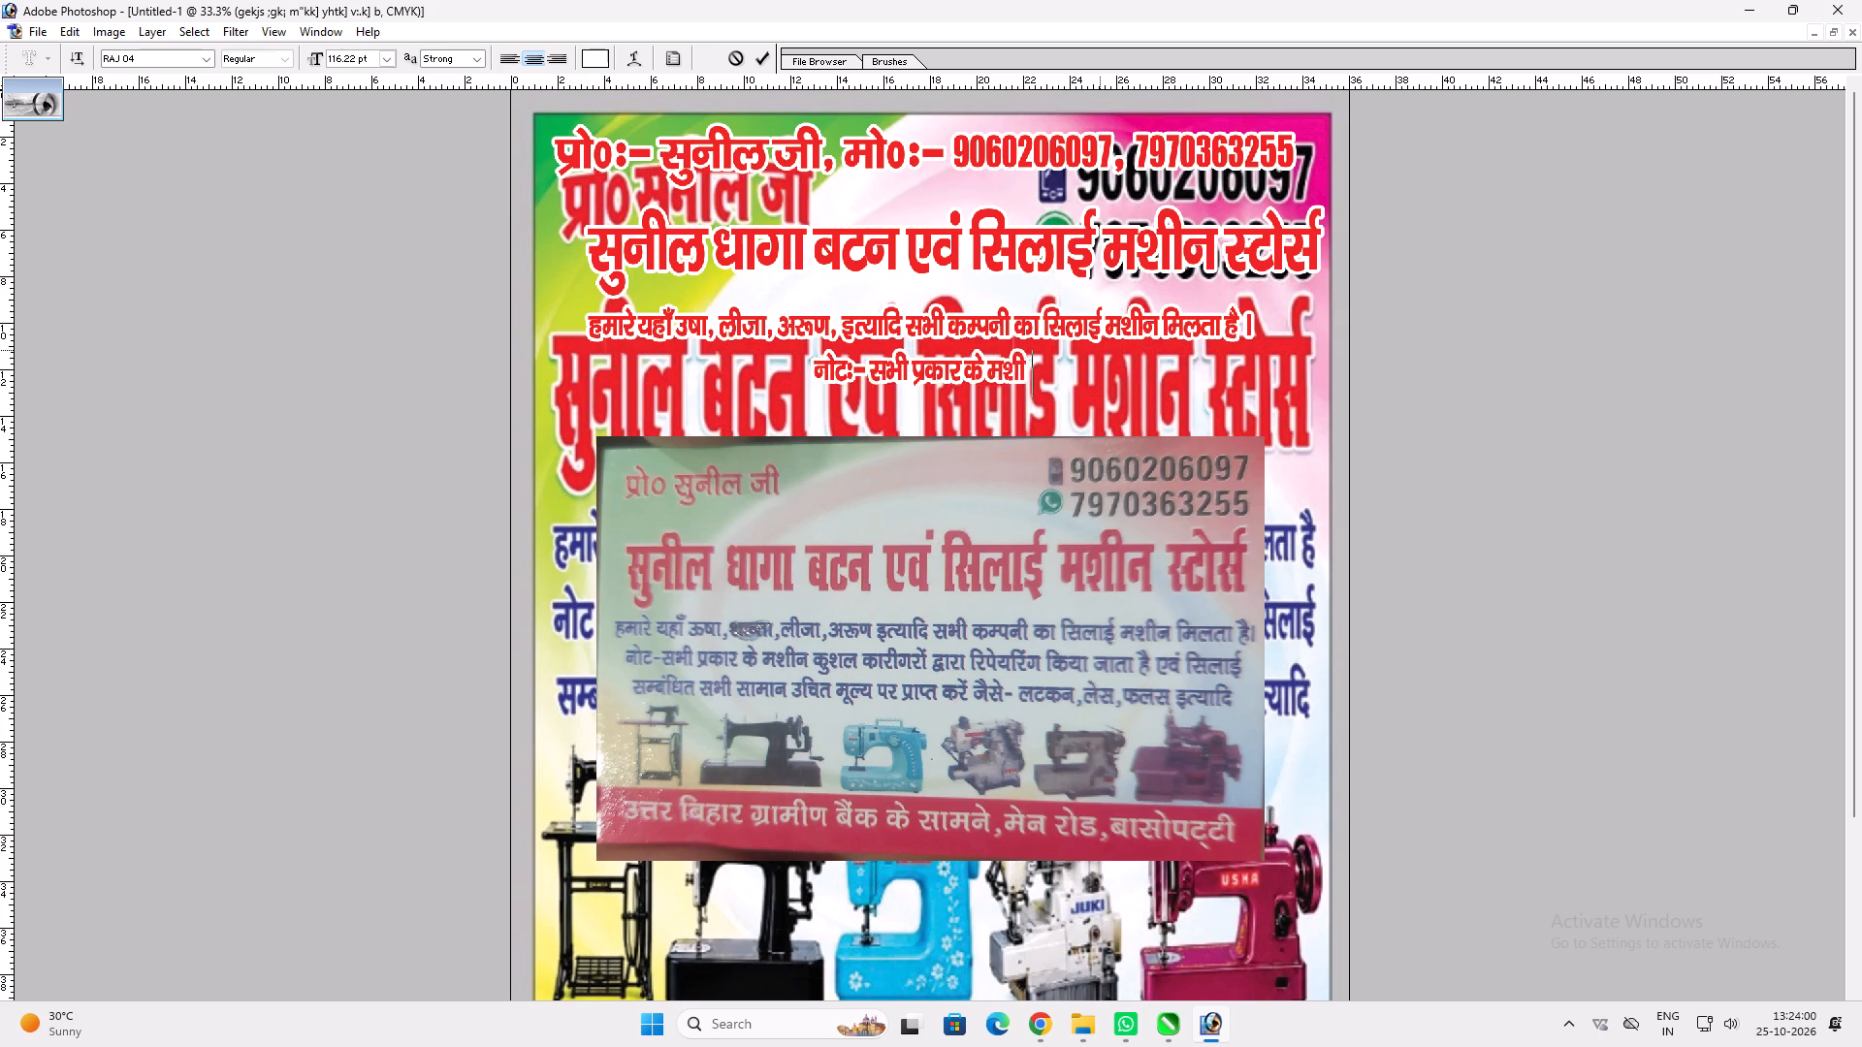
pyautogui.press('space')
pyautogui.write('dq')
pyautogui.write("'ky")
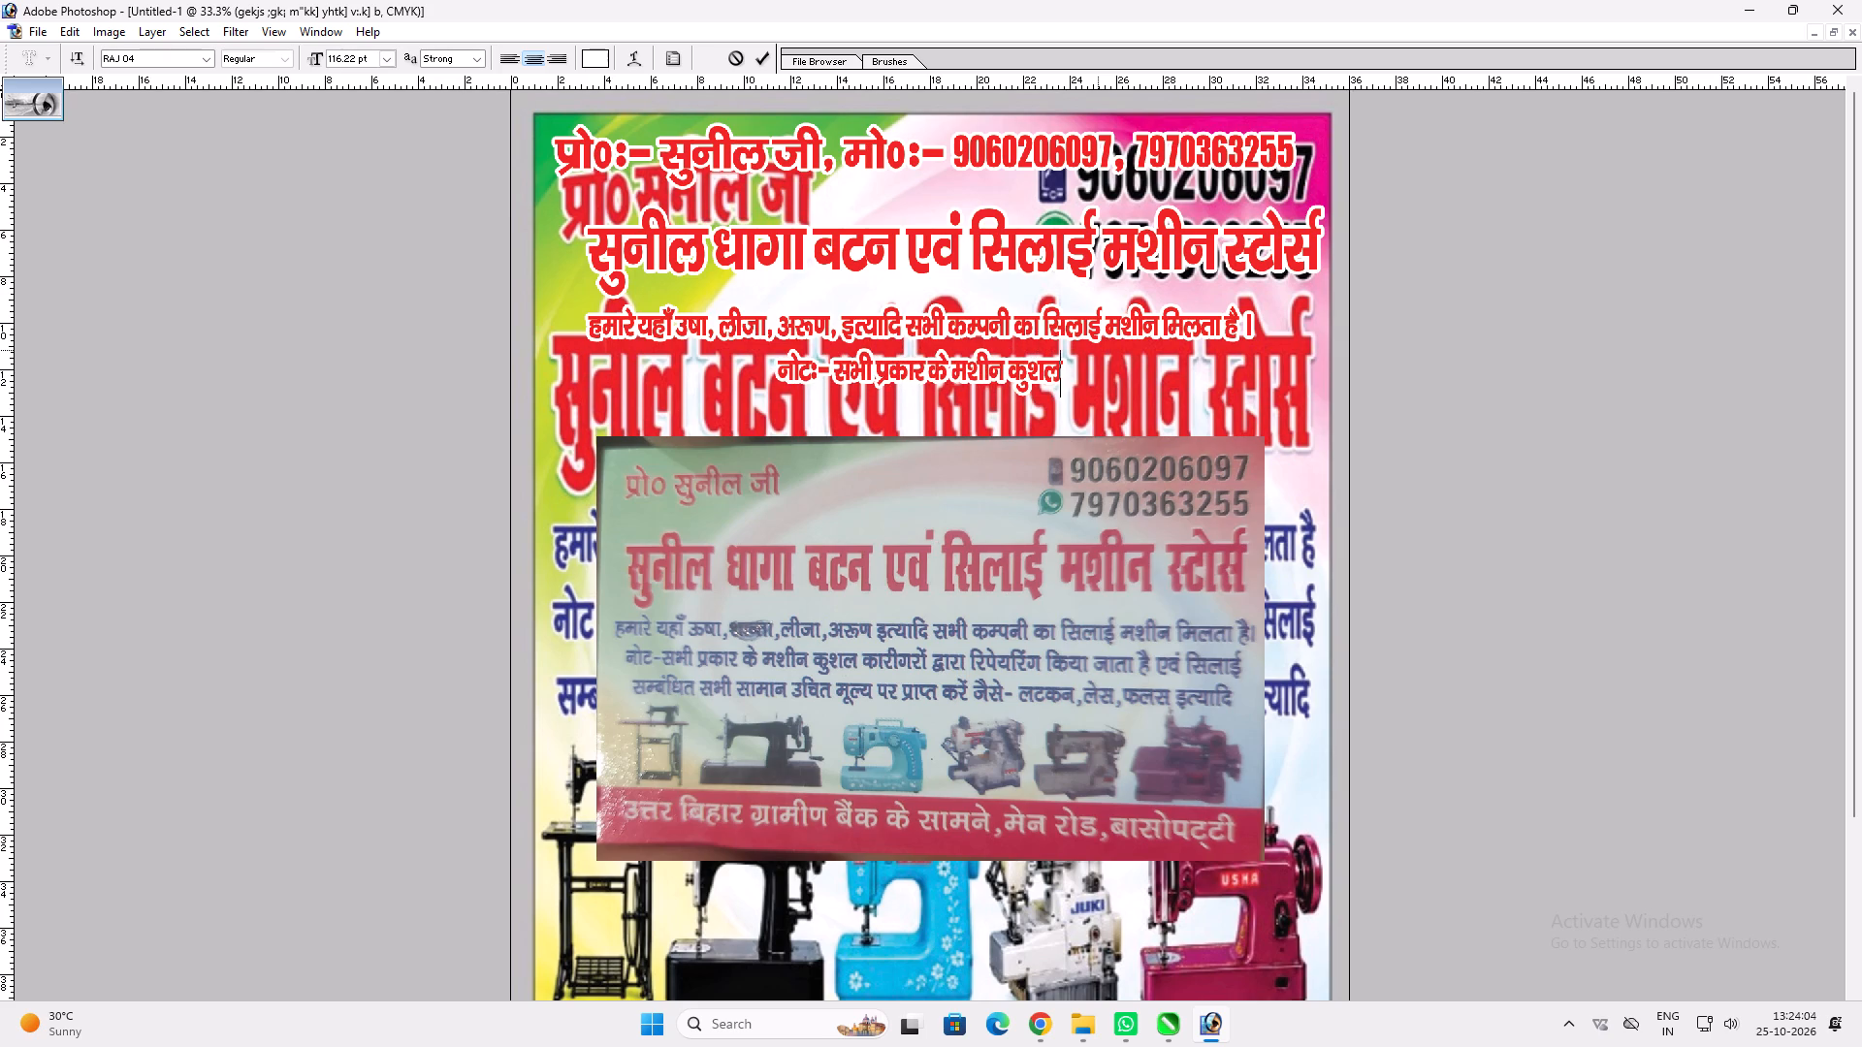
pyautogui.press('space')
pyautogui.write('dkjhc')
pyautogui.press('BackSpace')
pyautogui.write('xj')
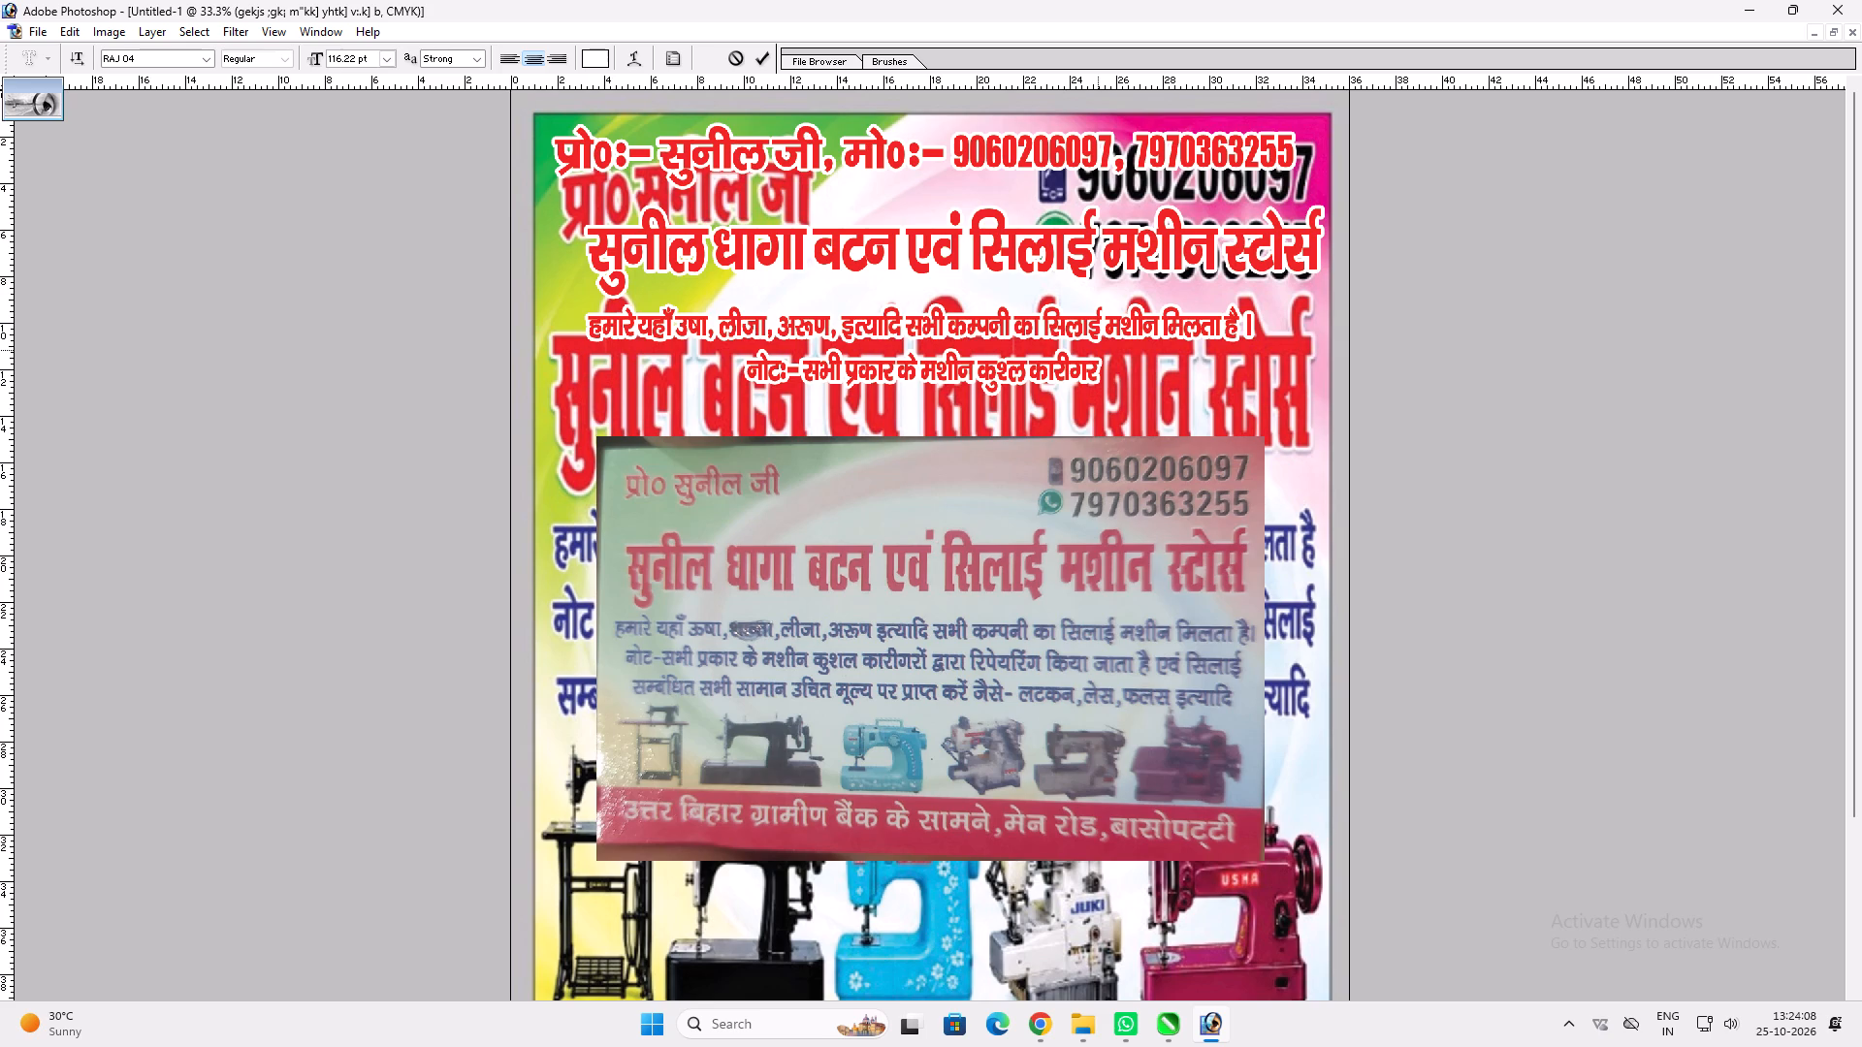
pyautogui.write('ksa')
pyautogui.press('space')
pyautogui.write('}kjk')
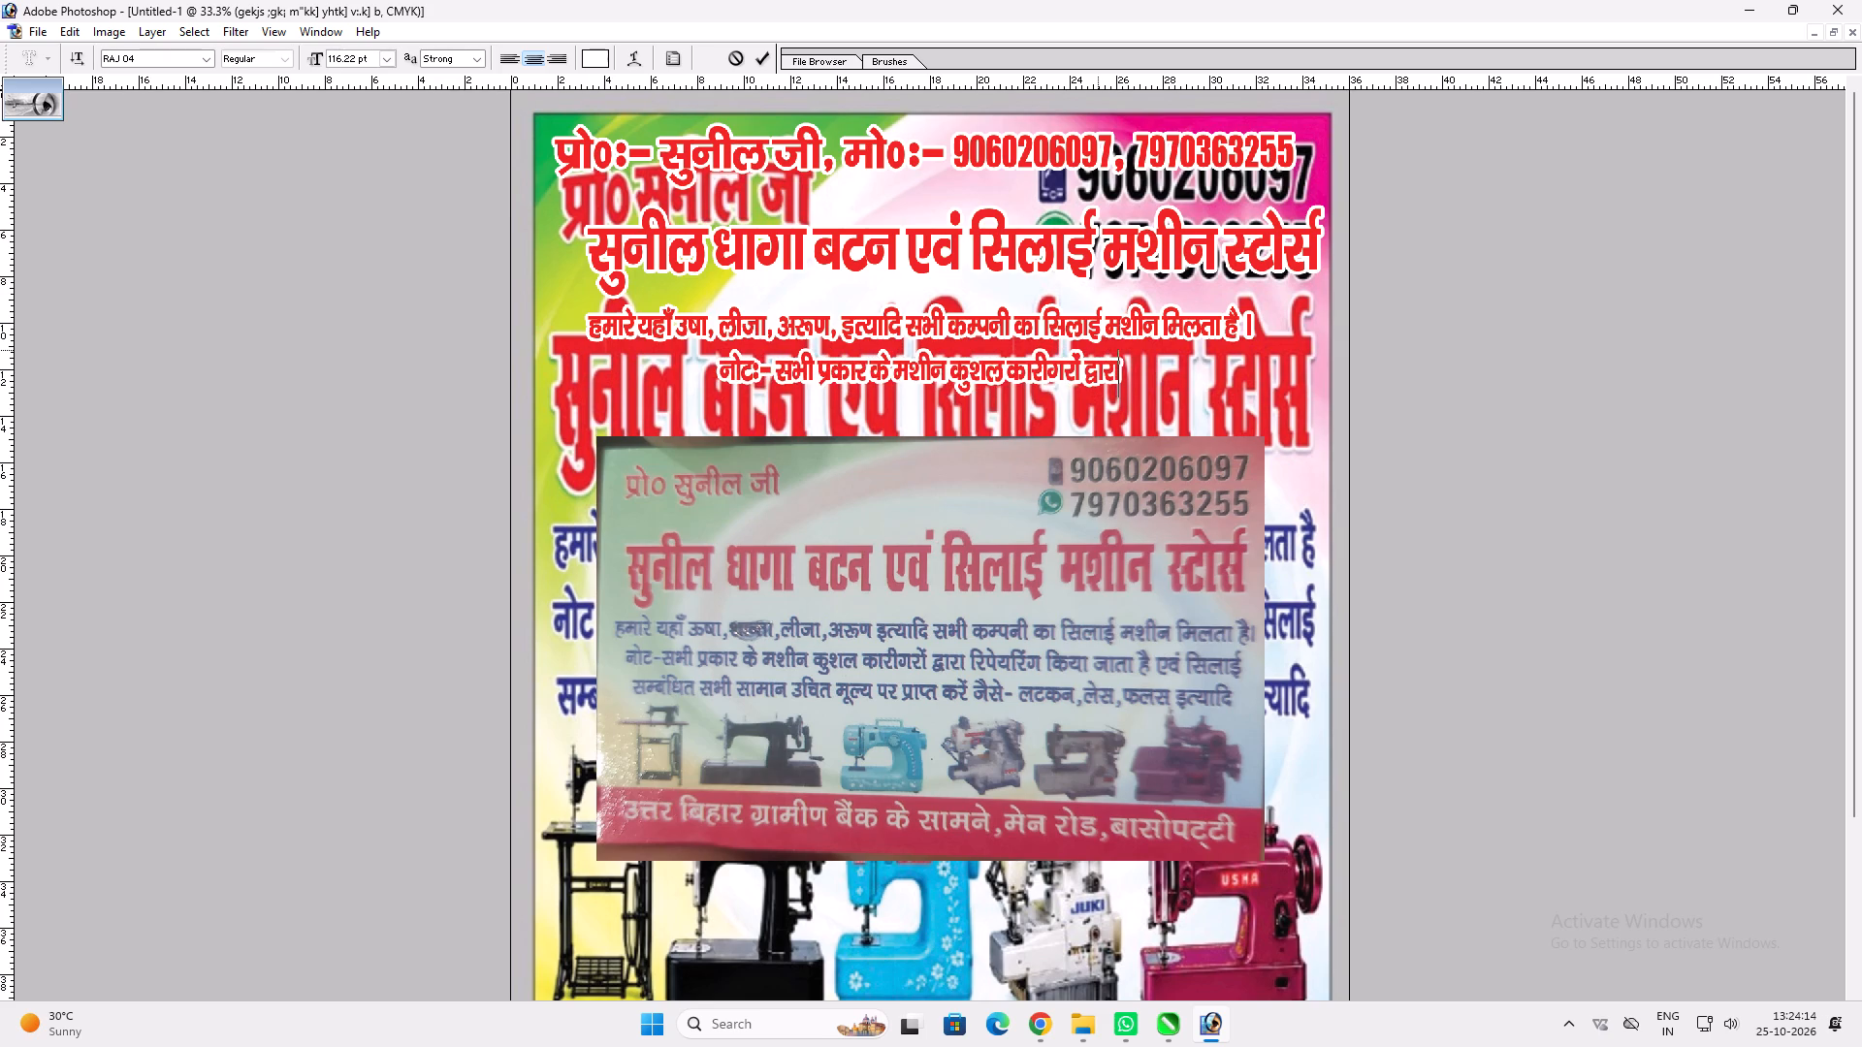
# Add the word "रिपेयरिंग" after "द्वारा" in the note line.
pyautogui.press('space')
pyautogui.write('fj')
pyautogui.write('isf')
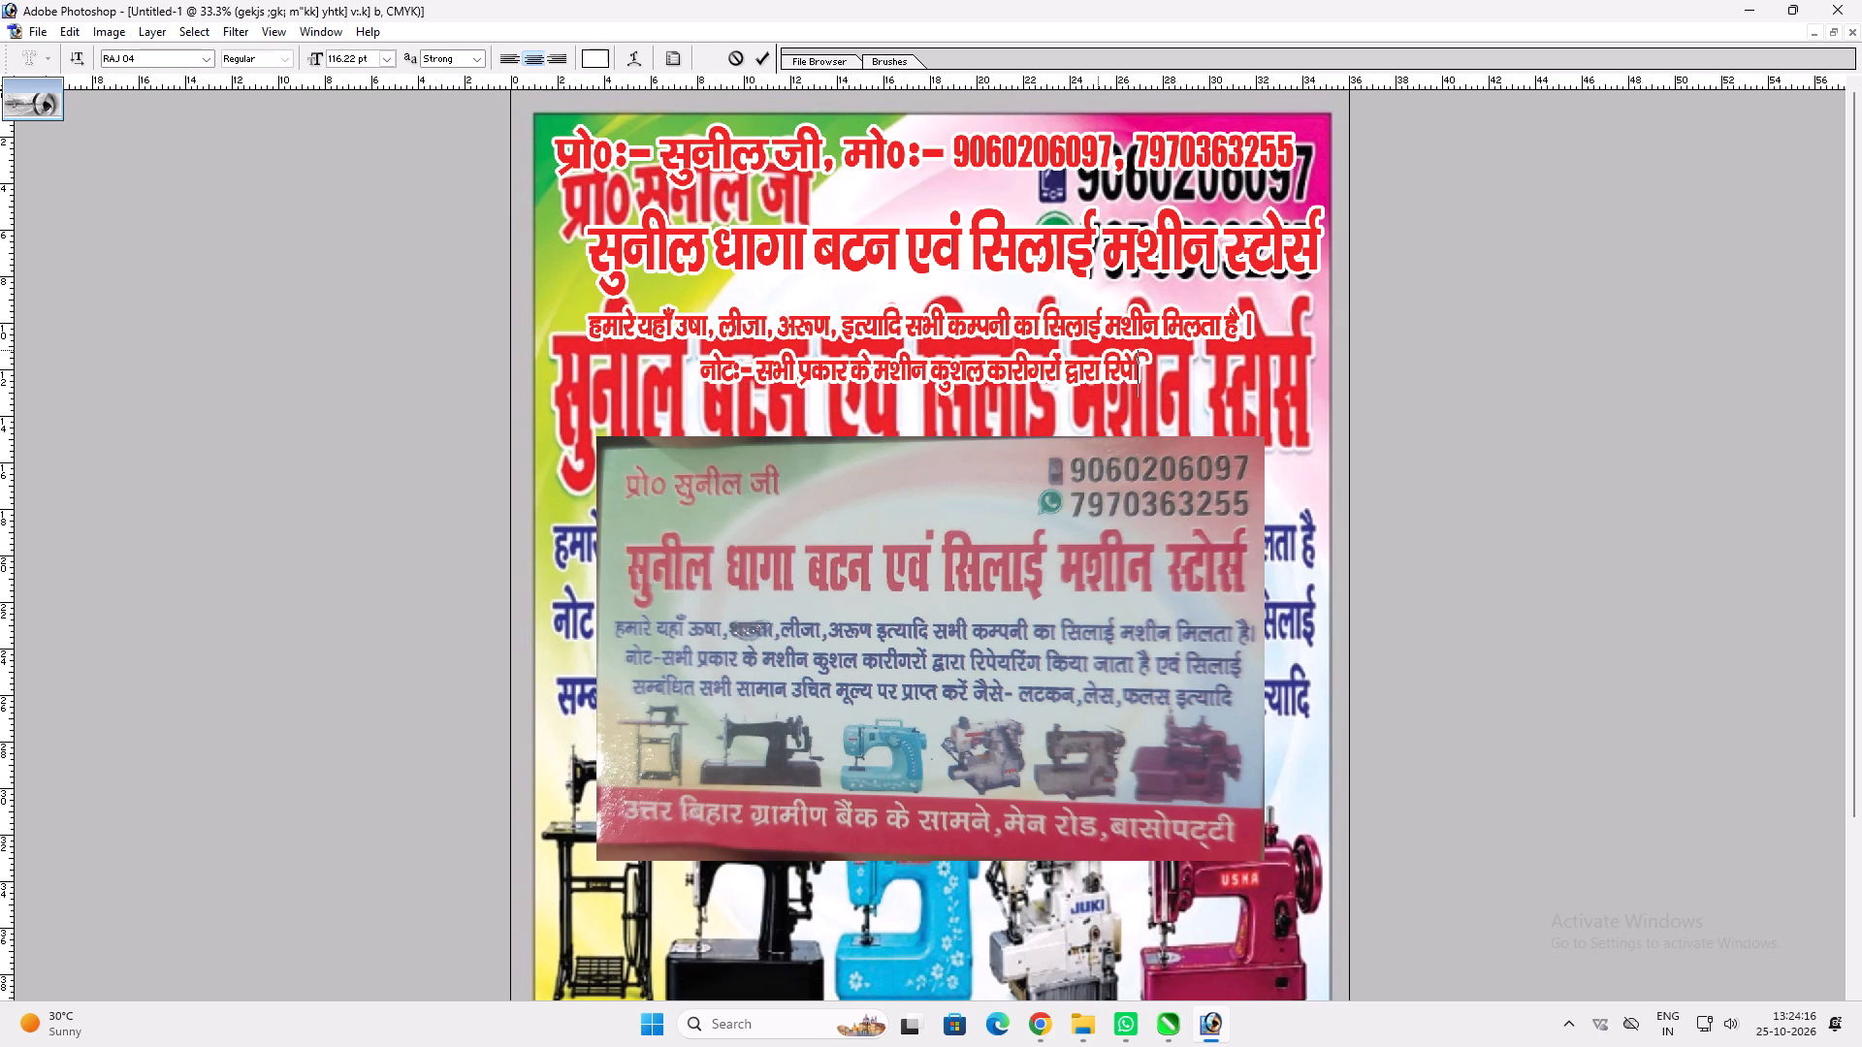
pyautogui.press('BackSpace')
pyautogui.press(';')
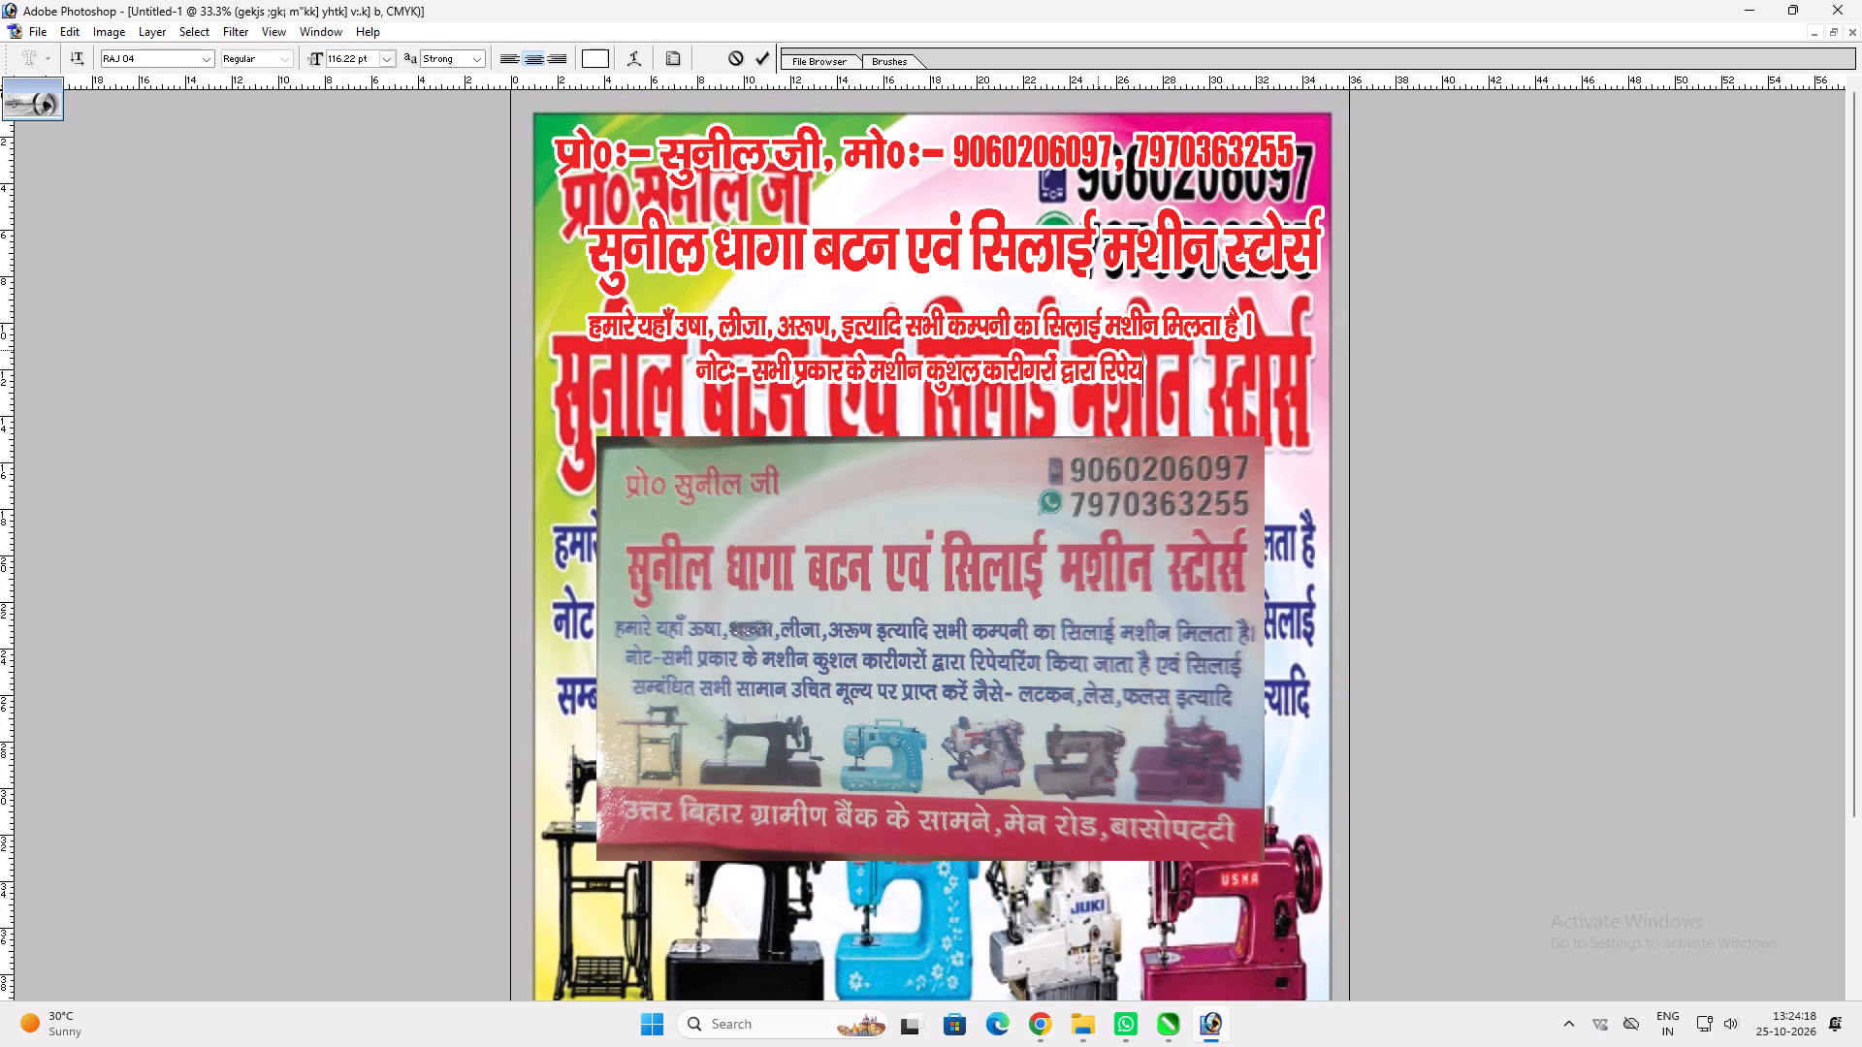
pyautogui.write('fjax')
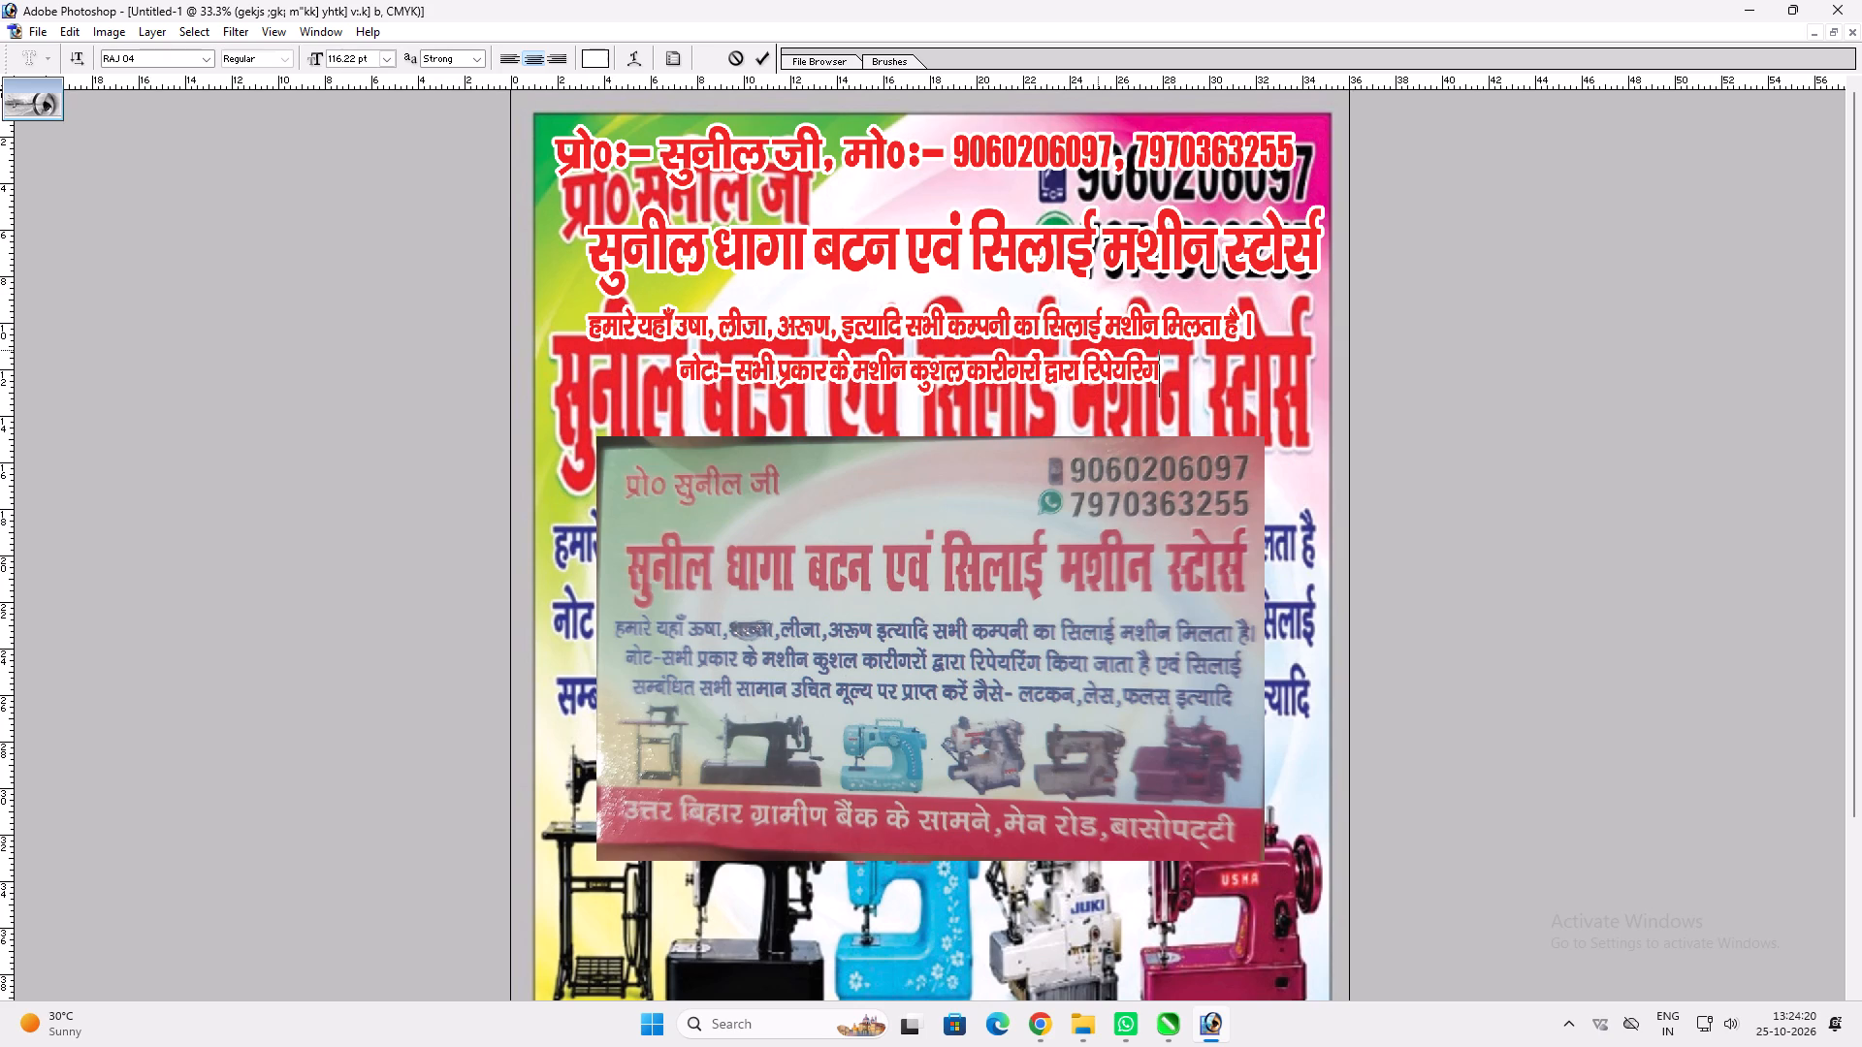
# Complete the note line with "किया जाता है । एवं सिलाई" after "रिपेयरिंग".
pyautogui.press('space')
pyautogui.write('fd;l')
pyautogui.press('BackSpace')
pyautogui.press(';')
pyautogui.press('BackSpace')
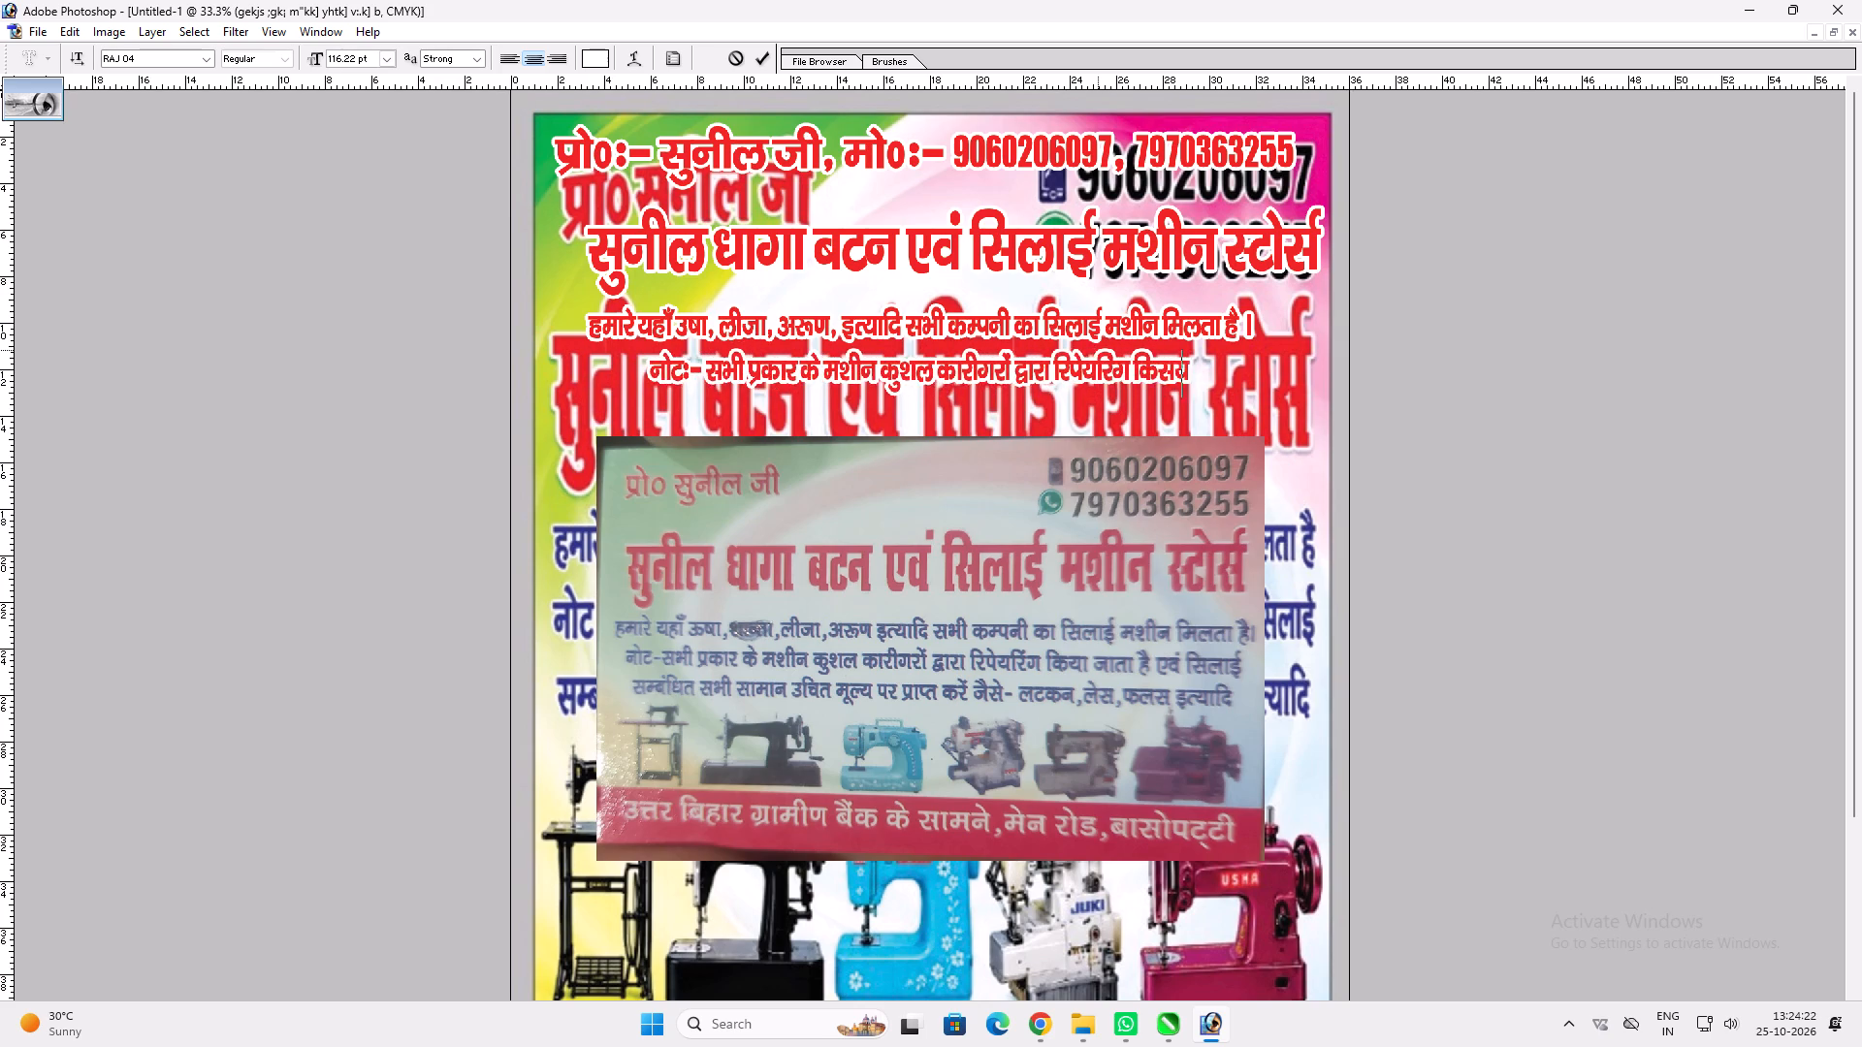
pyautogui.press('BackSpace')
pyautogui.write(';k')
pyautogui.press('space')
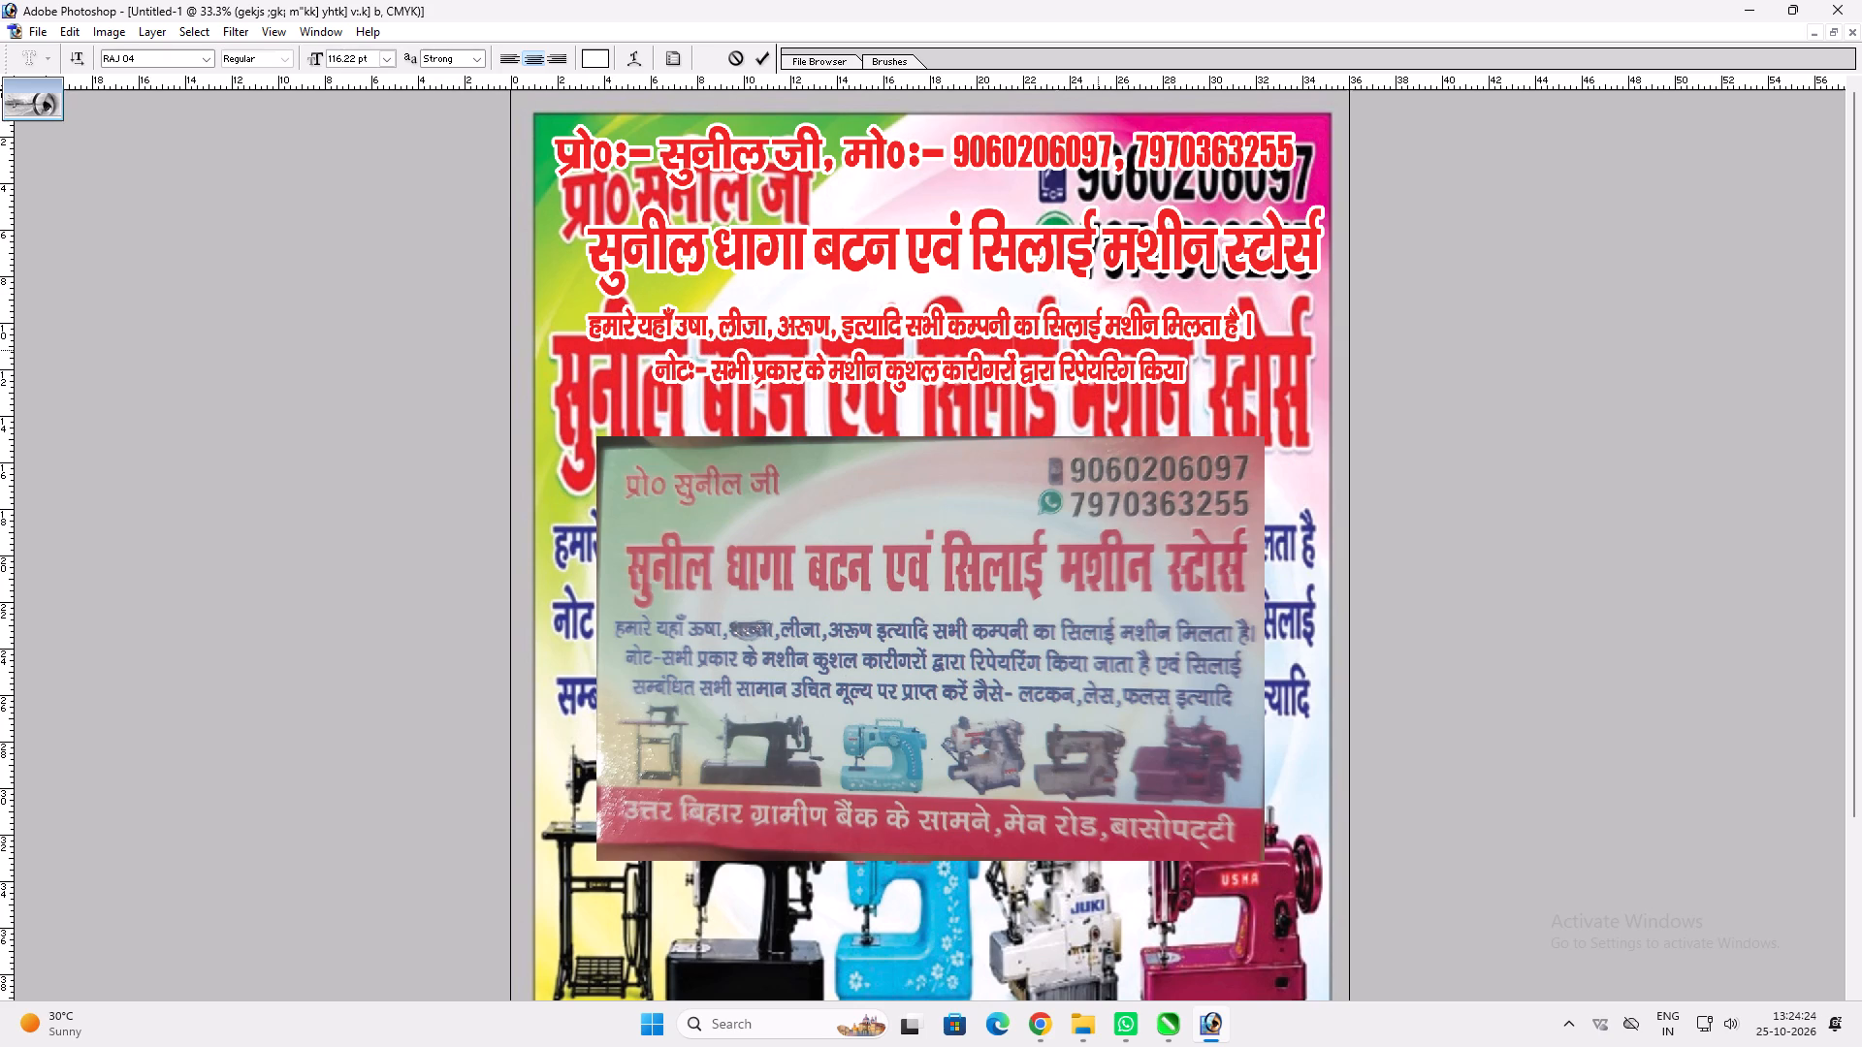
pyautogui.press('t')
pyautogui.press('BackSpace')
pyautogui.write('tkrk gS A')
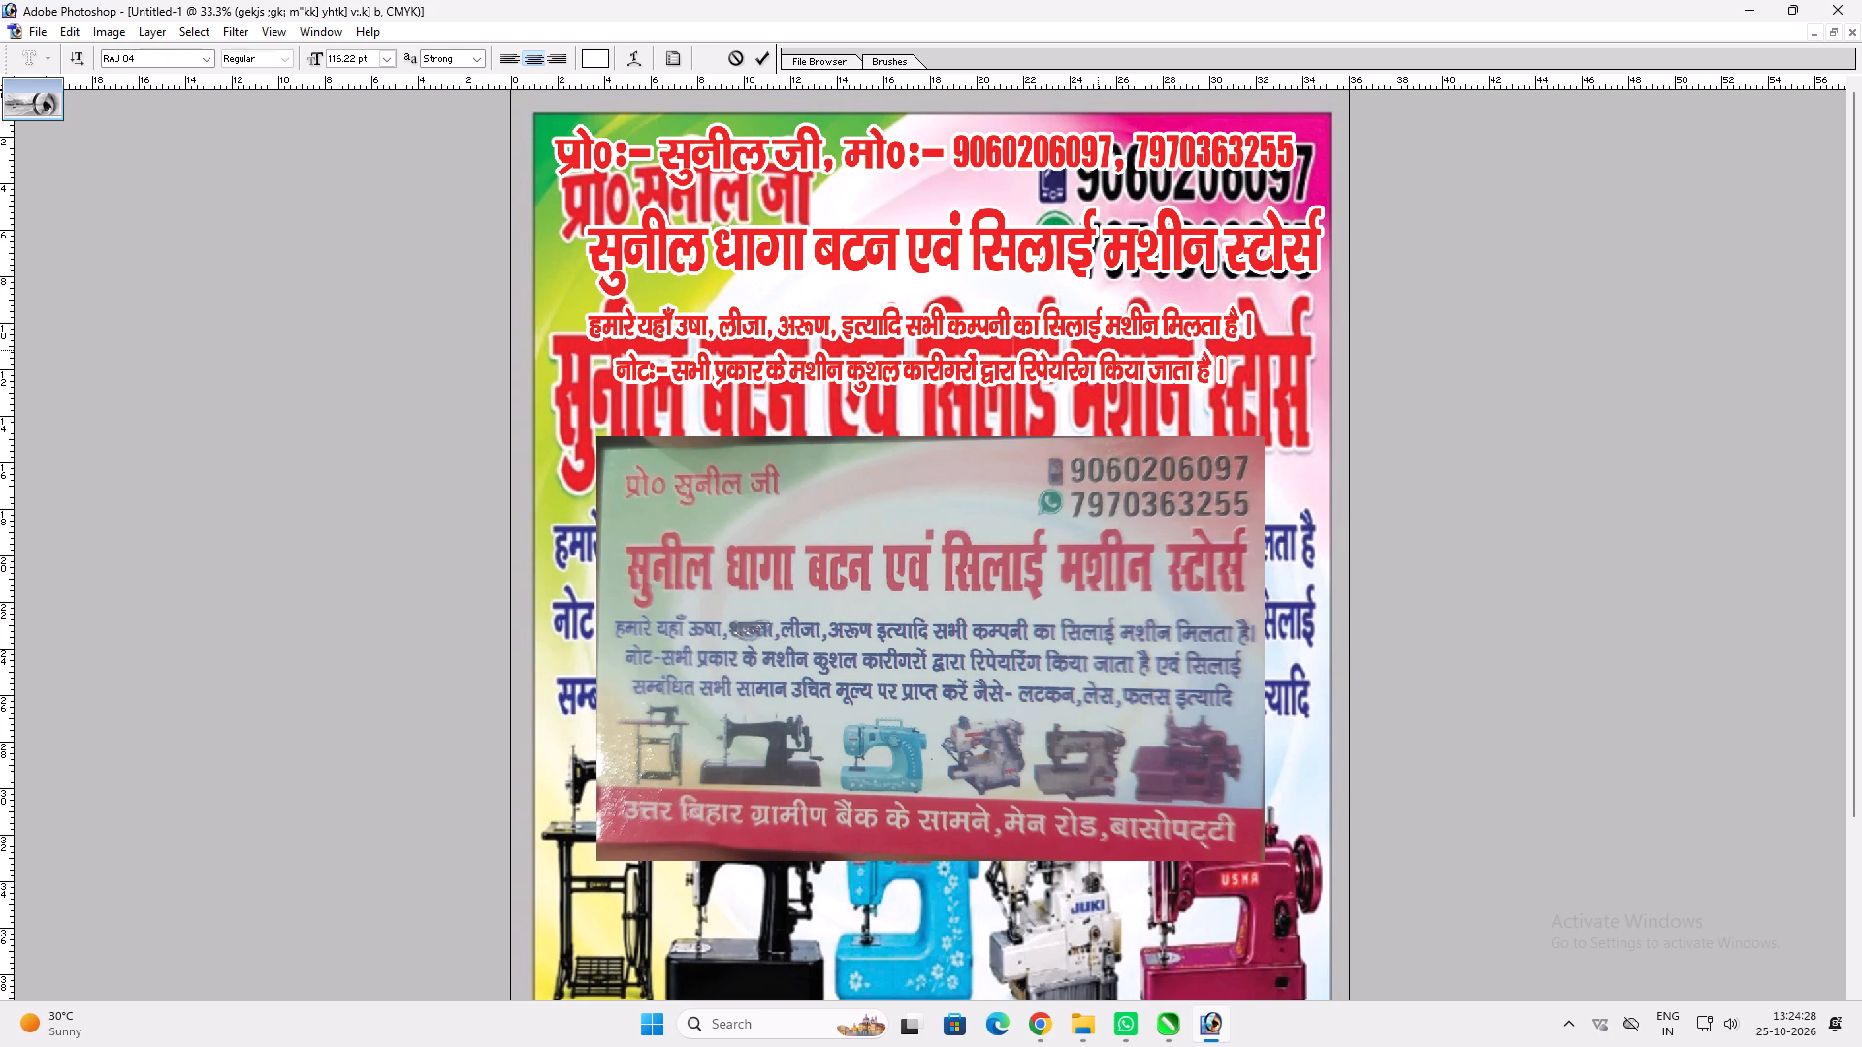
pyautogui.press('space')
pyautogui.write(',oa')
pyautogui.press('space')
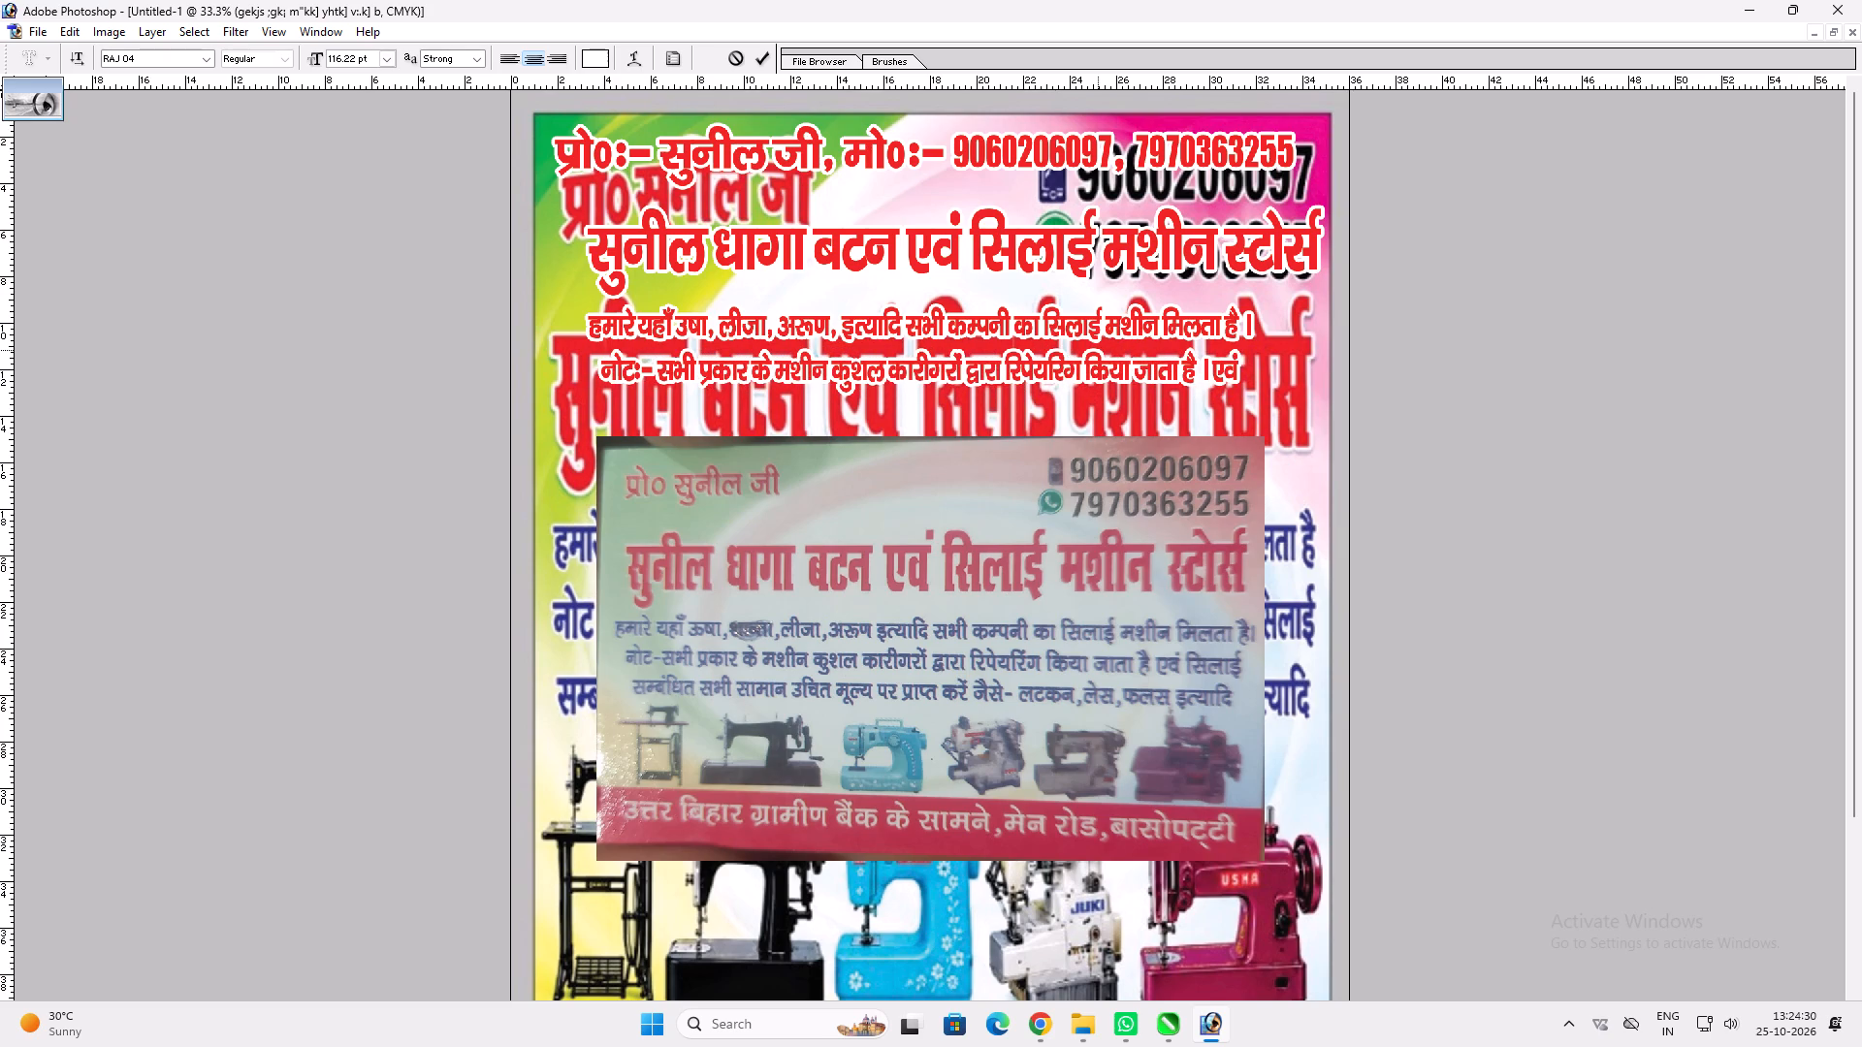
pyautogui.write('flykbZ')
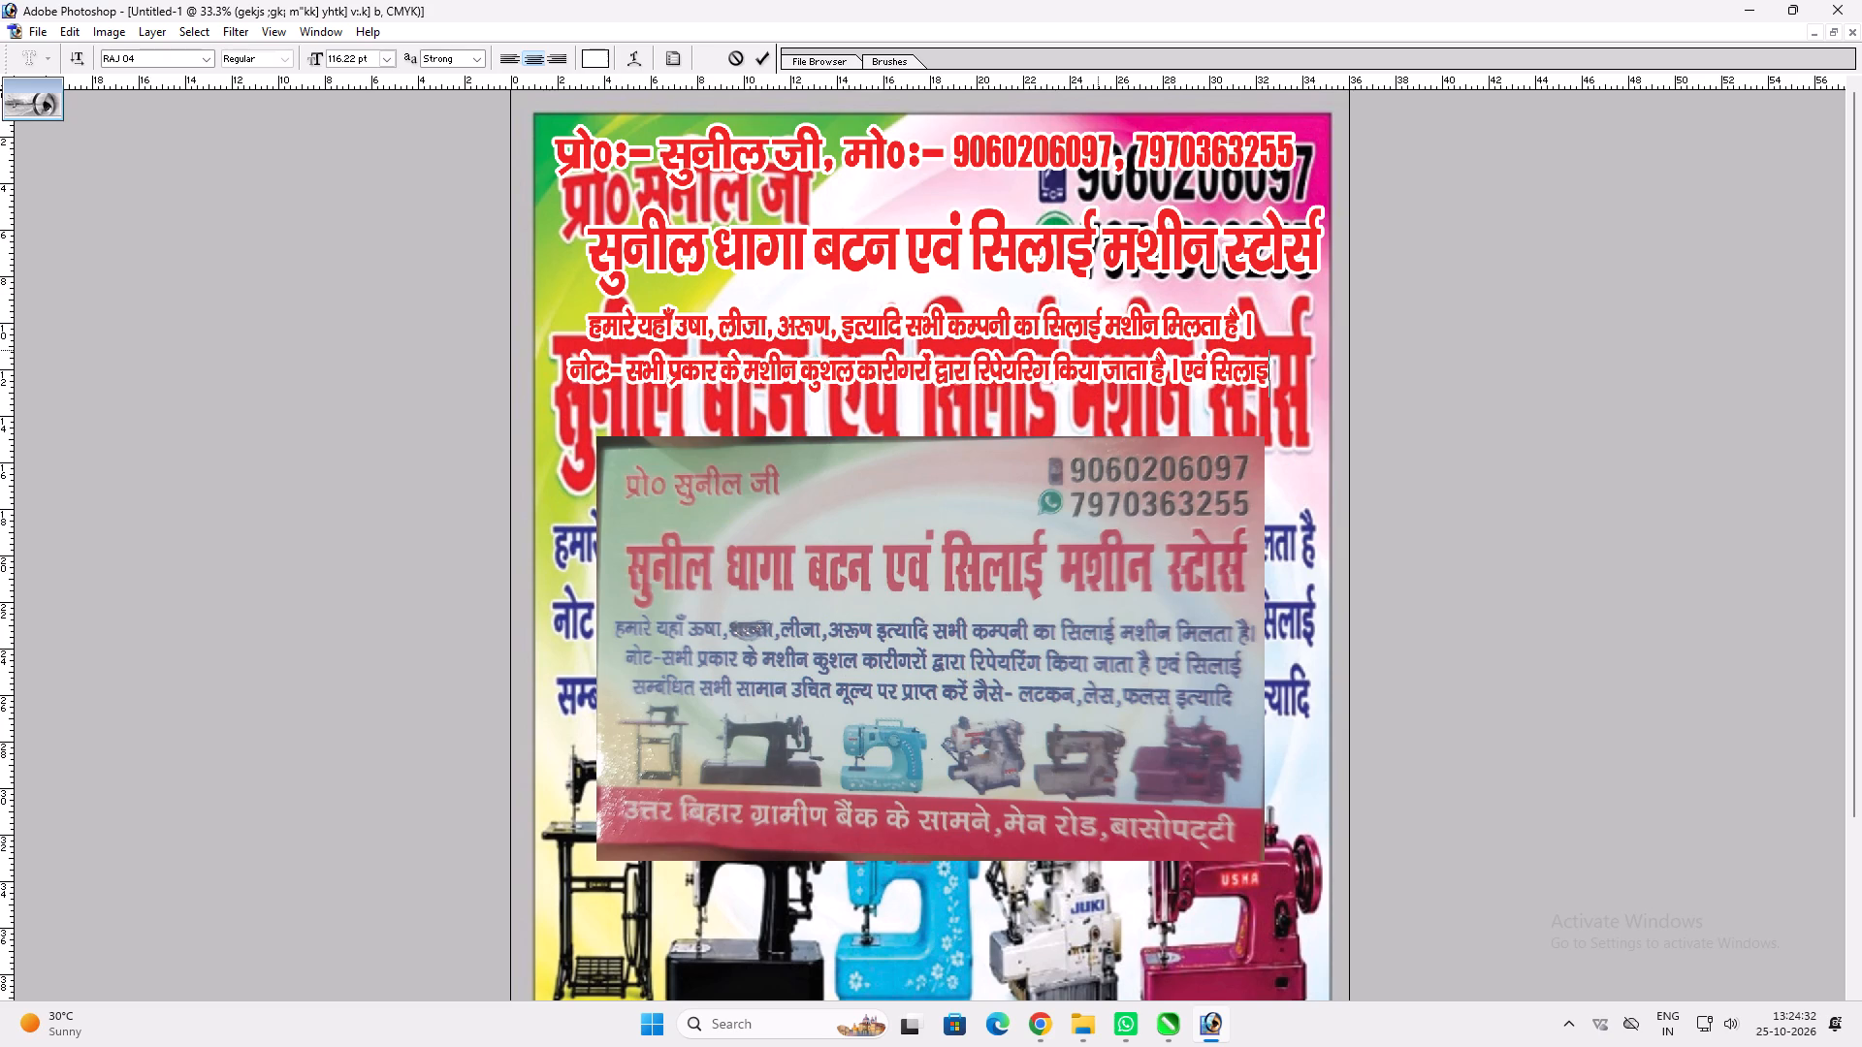
# Start a third line beneath the note line with "सम्बंधित सभी".
pyautogui.press('Return')
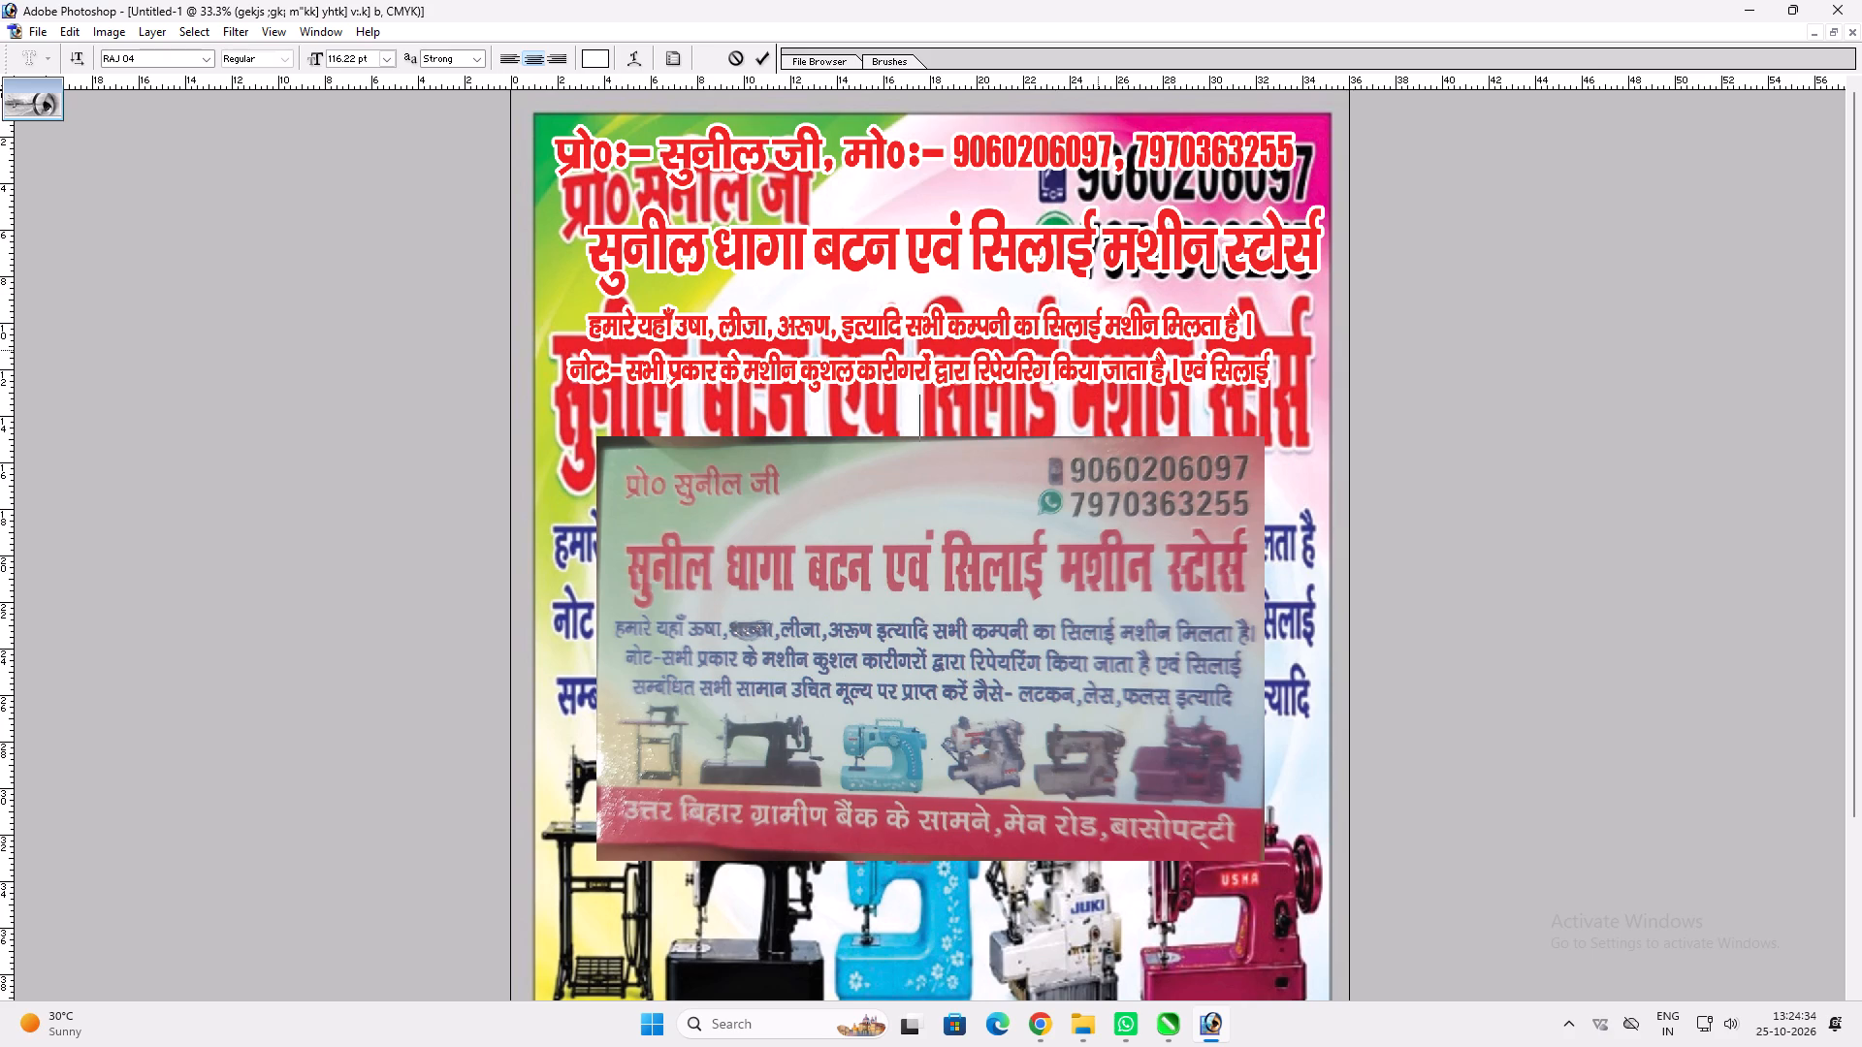
pyautogui.write('le')
pyautogui.press('BackSpace')
pyautogui.write('Ecaf')
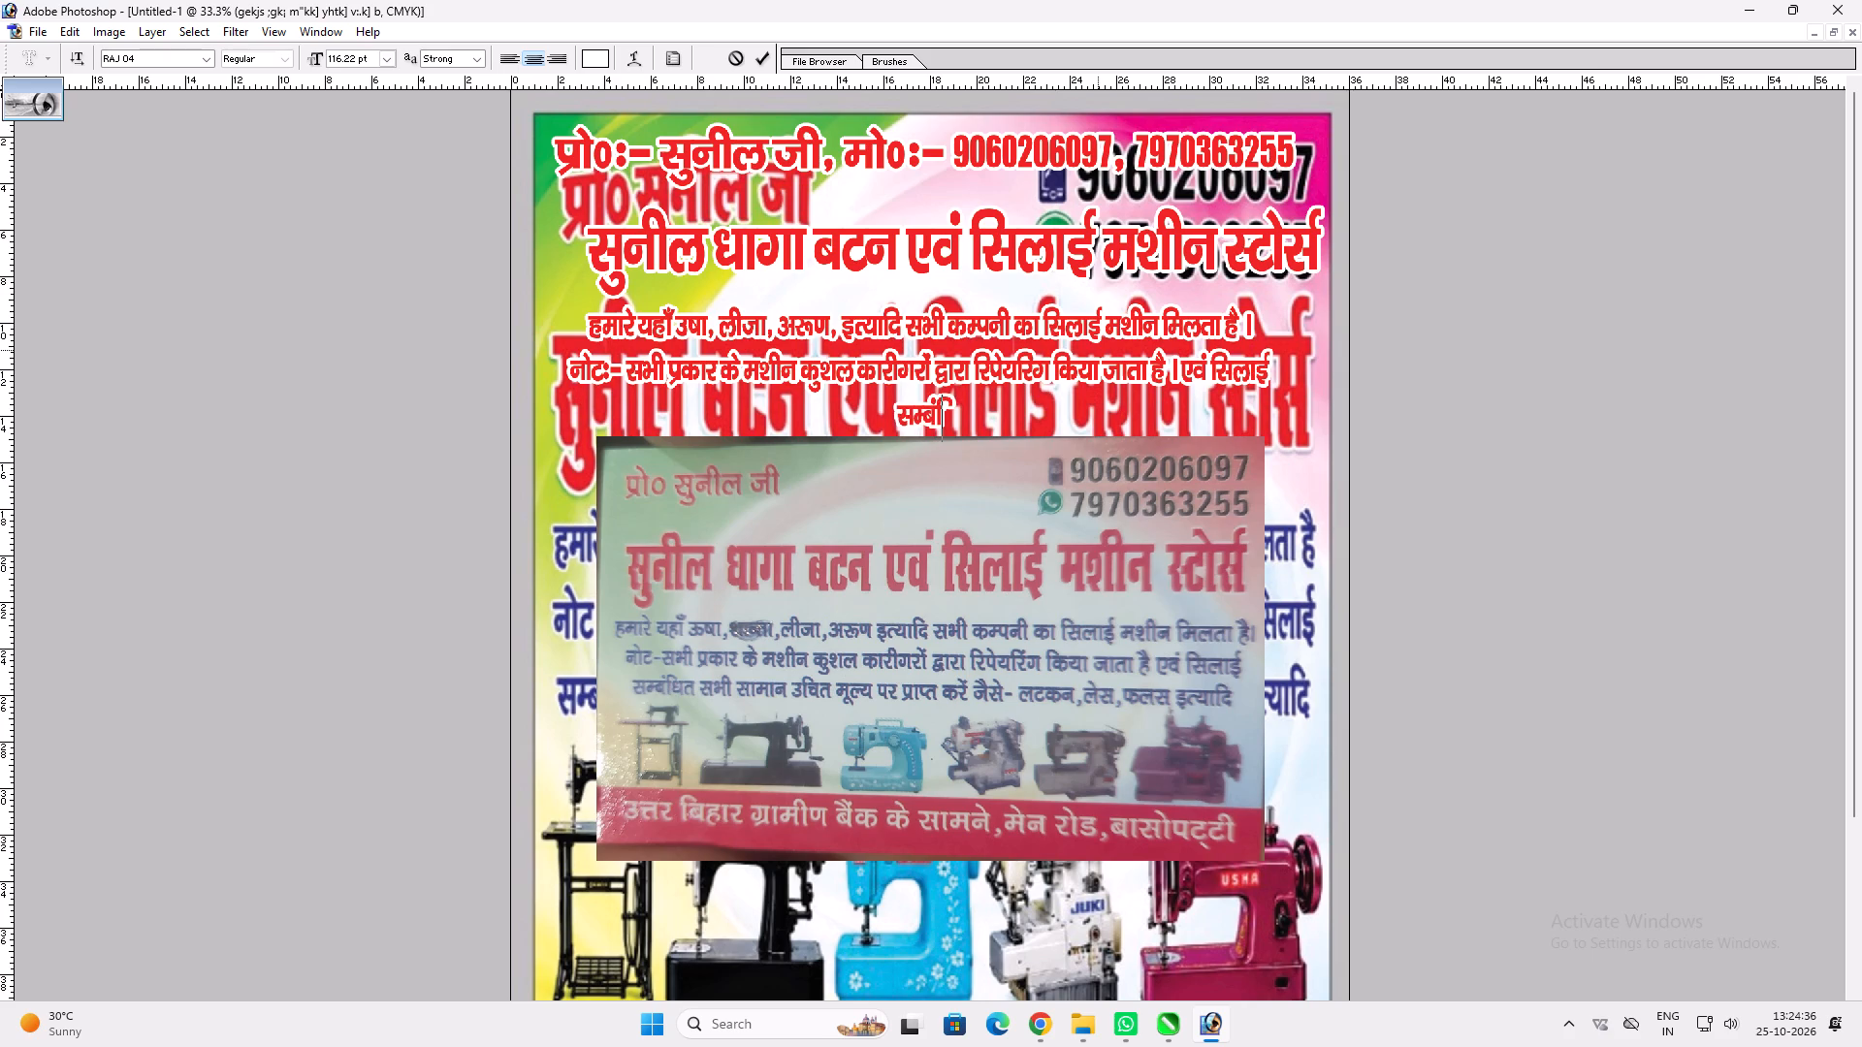
pyautogui.press('/')
pyautogui.press('BackSpace')
pyautogui.write('/kr')
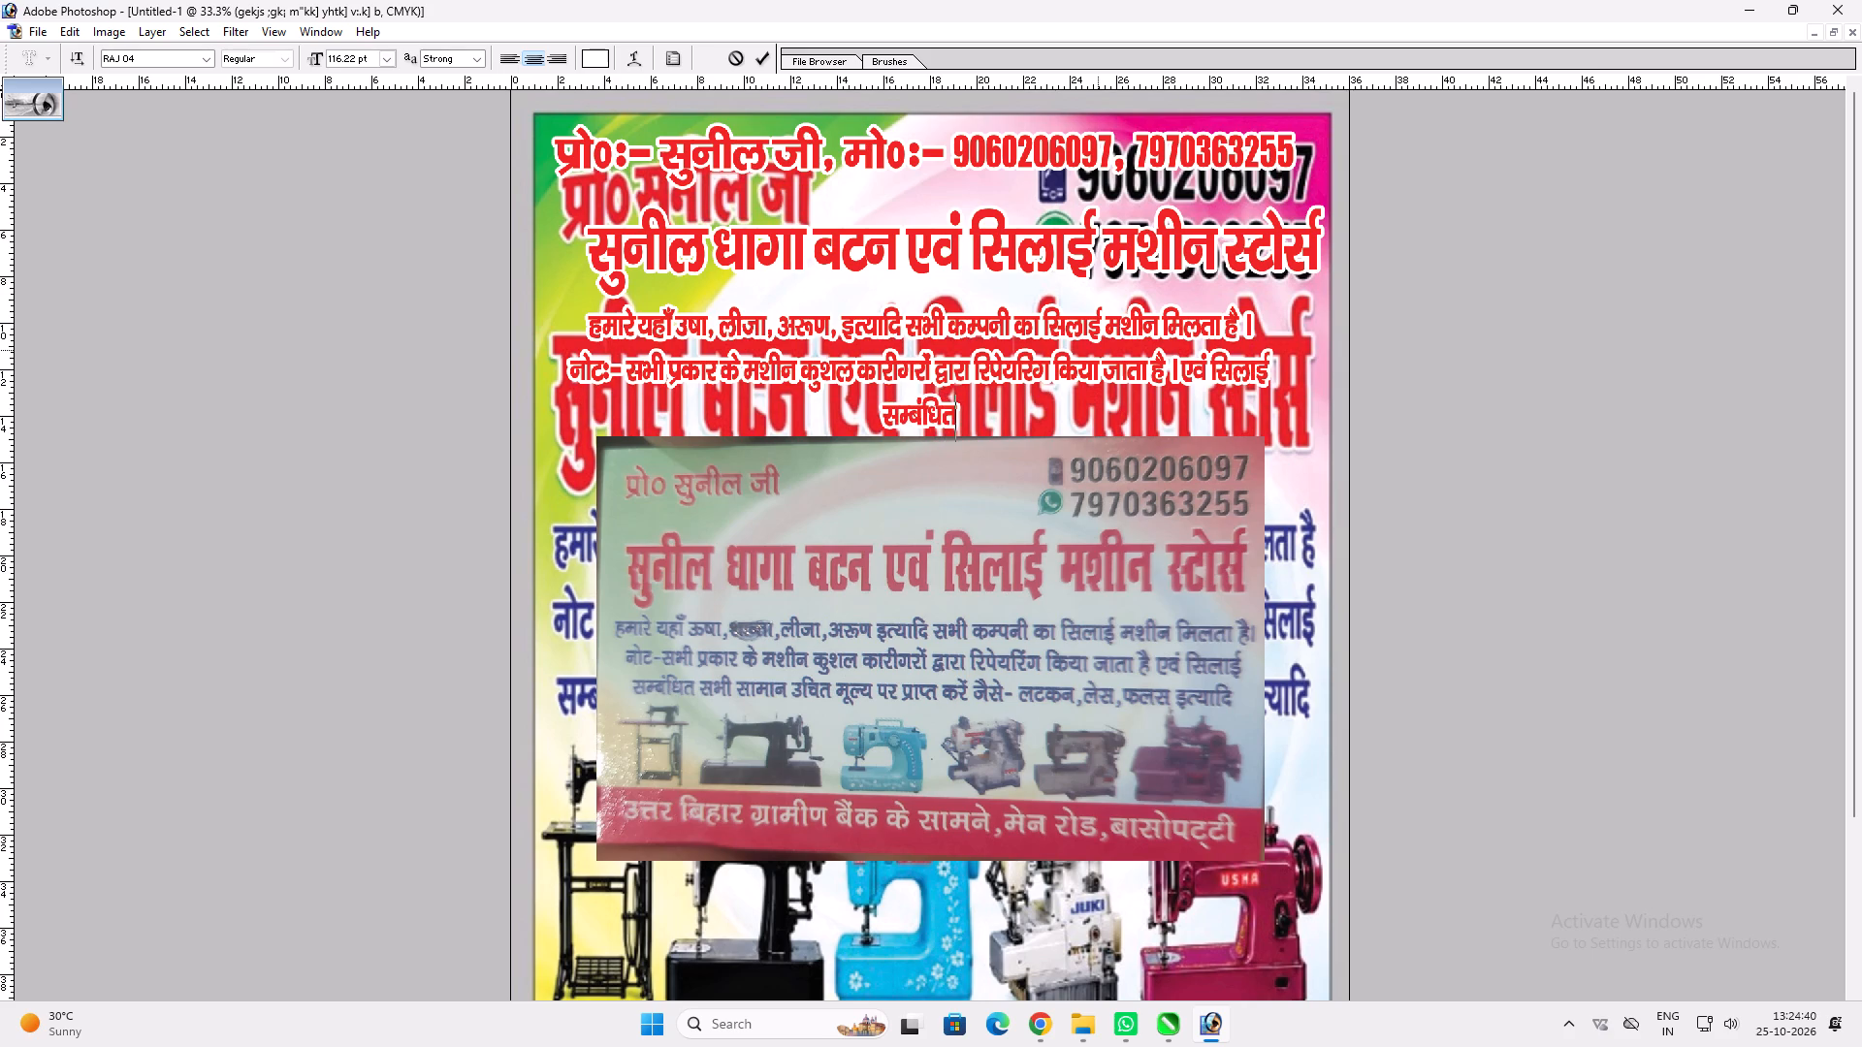
pyautogui.press('space')
pyautogui.write('k')
pyautogui.press('BackSpace')
pyautogui.write('lk')
pyautogui.press('BackSpace')
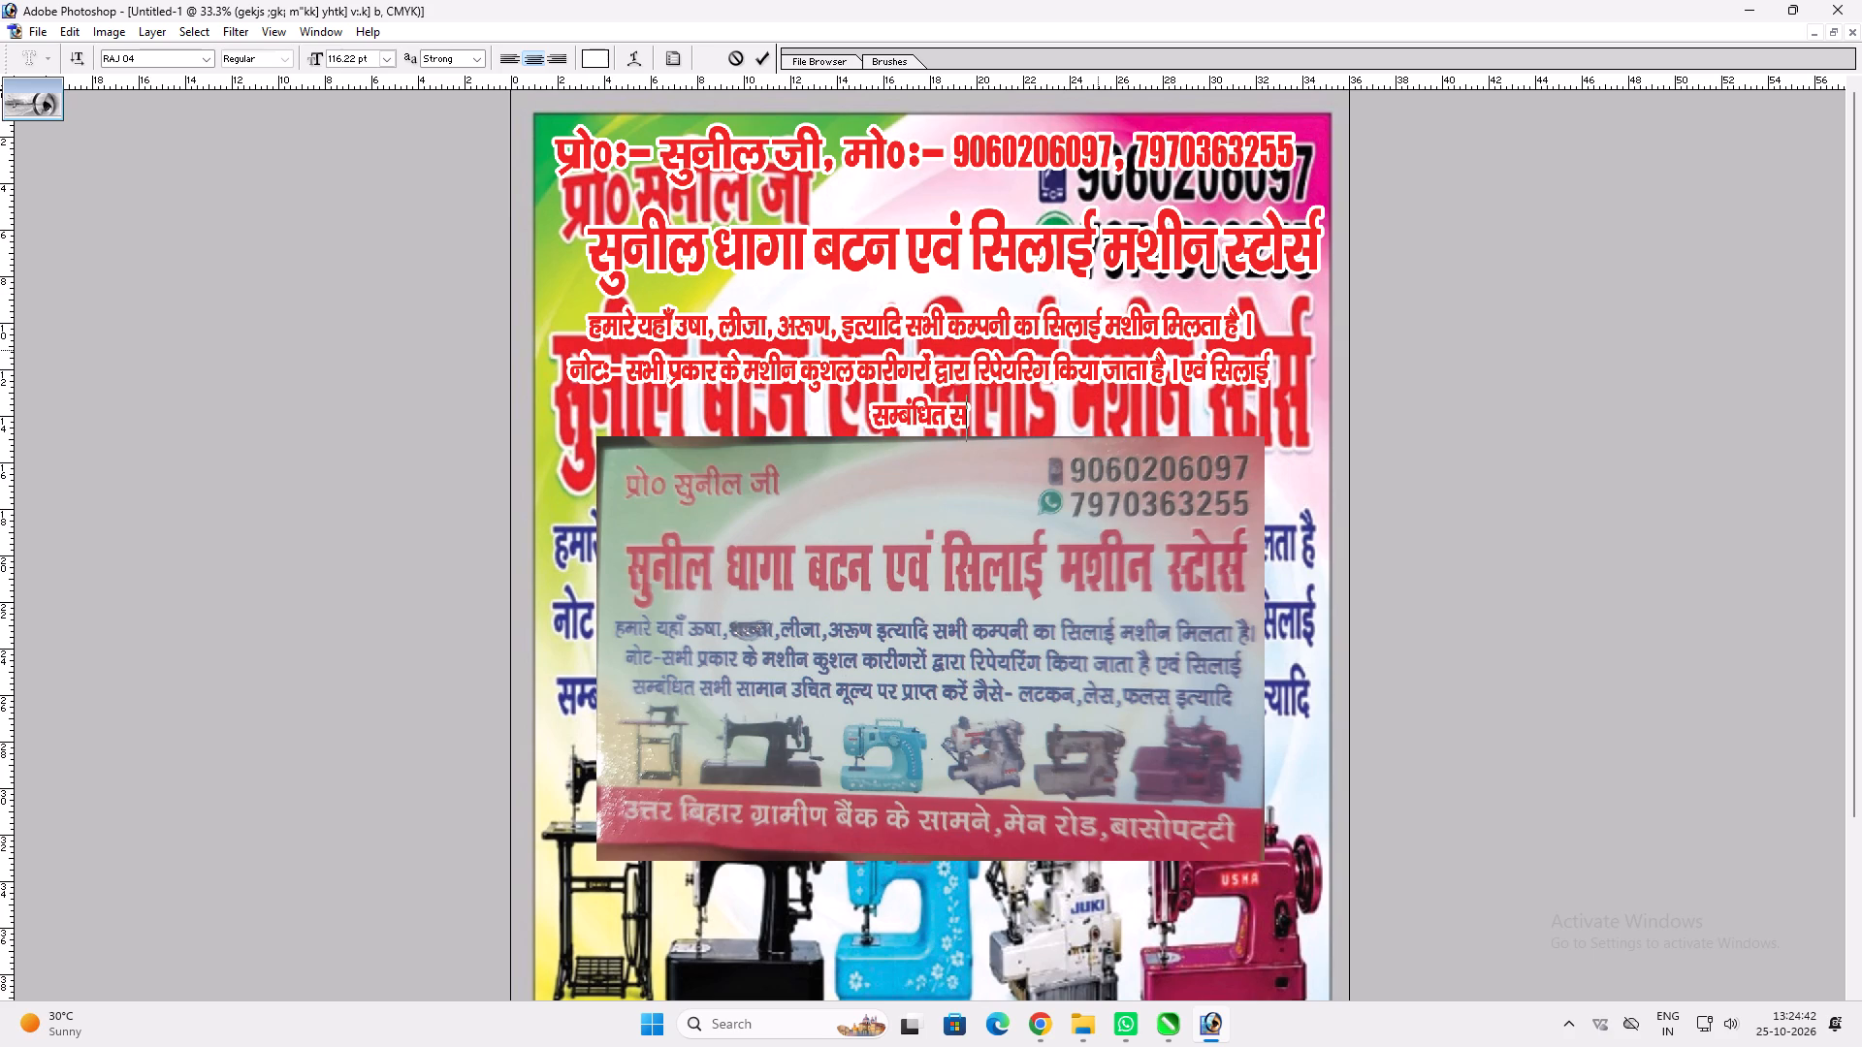
pyautogui.hotkey('shift', 'h')
pyautogui.write('kh')
pyautogui.press('space')
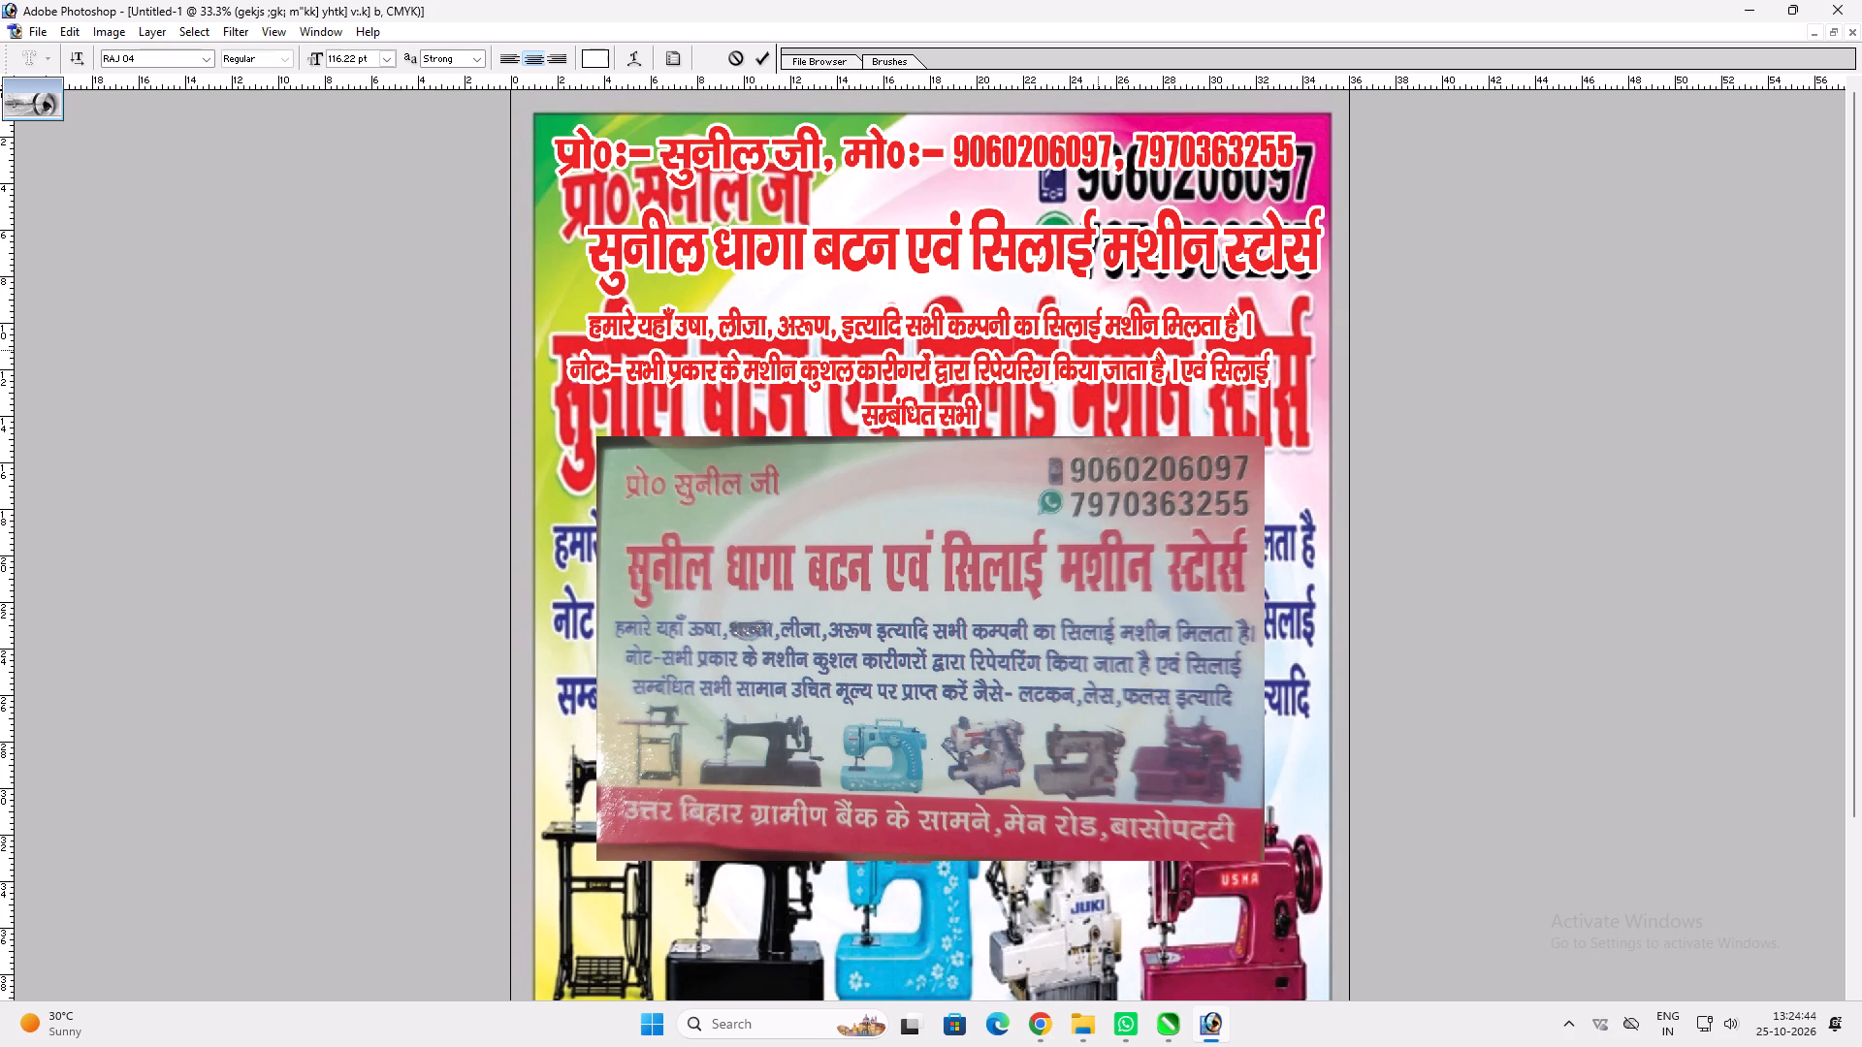
# Continue the third line with "उचित मूल्य पर प्राप्त करें ।".
pyautogui.write('mfpr ew')
pyautogui.write('Y; ij')
pyautogui.press('space')
pyautogui.write('fe')
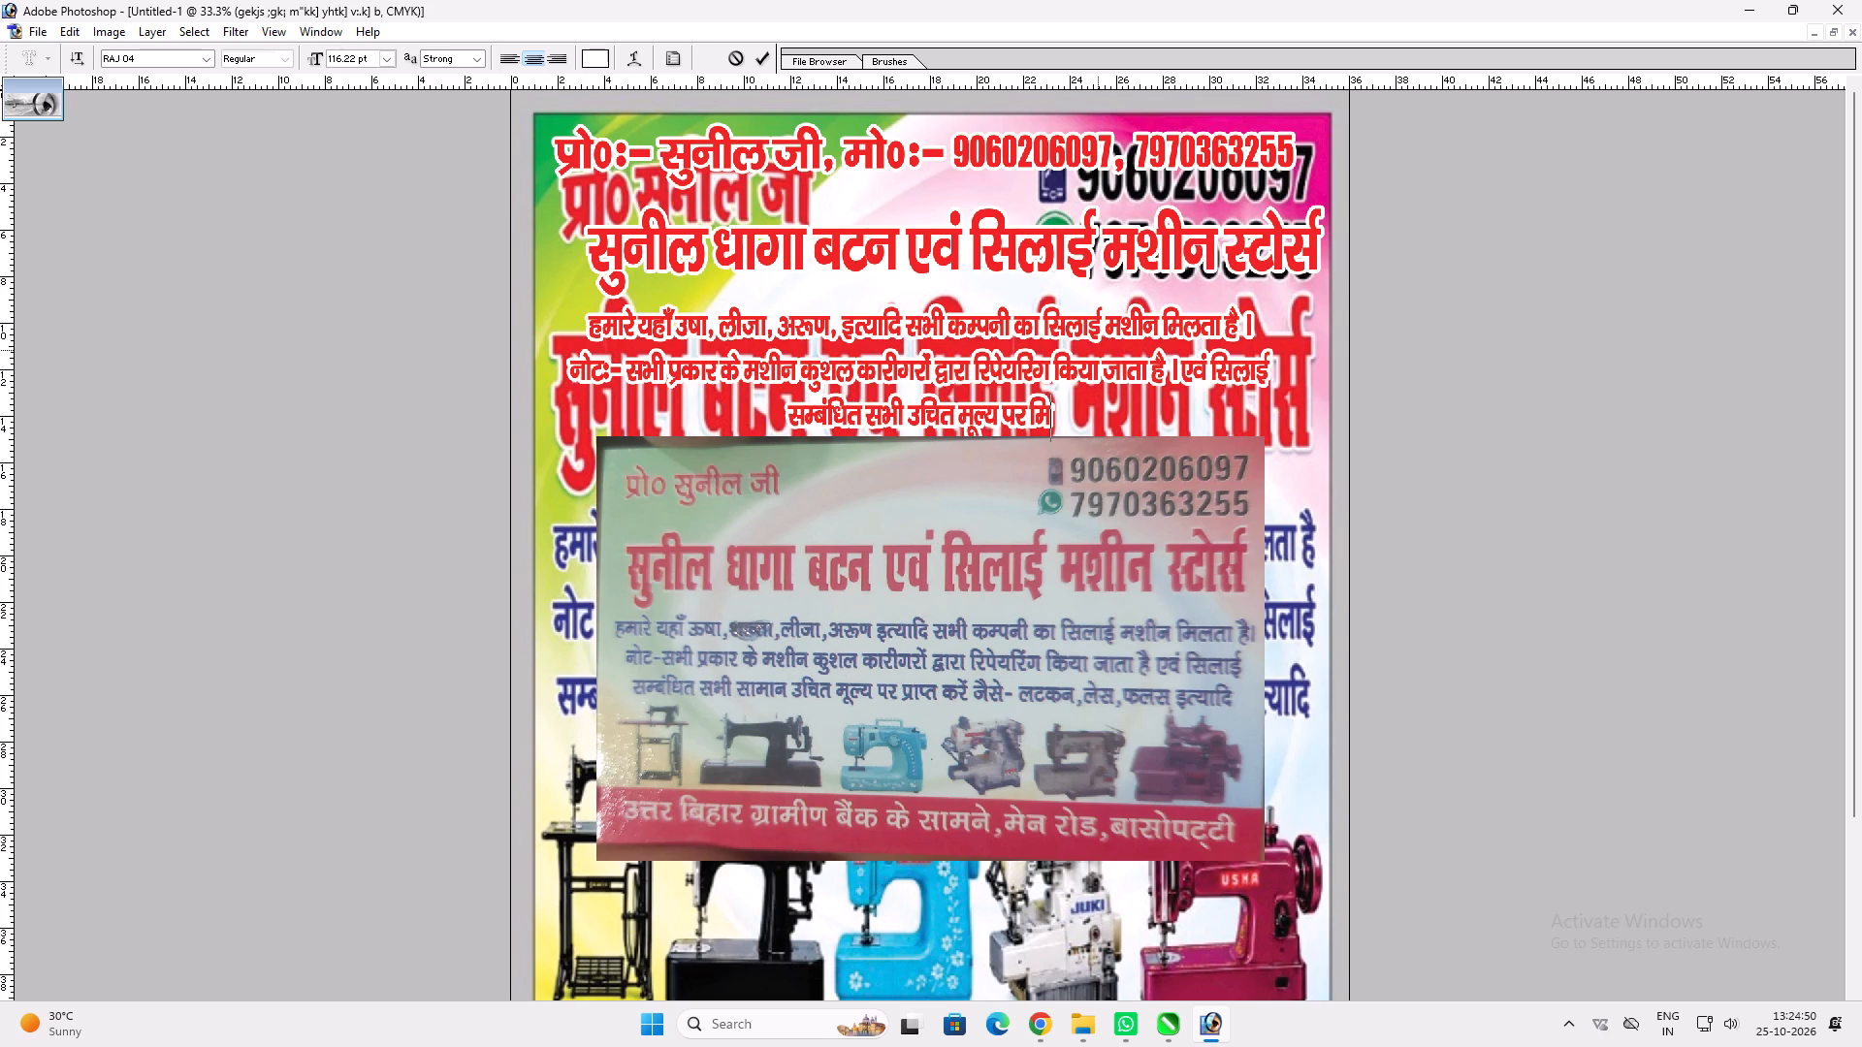
pyautogui.press('BackSpace')
pyautogui.press('BackSpace')
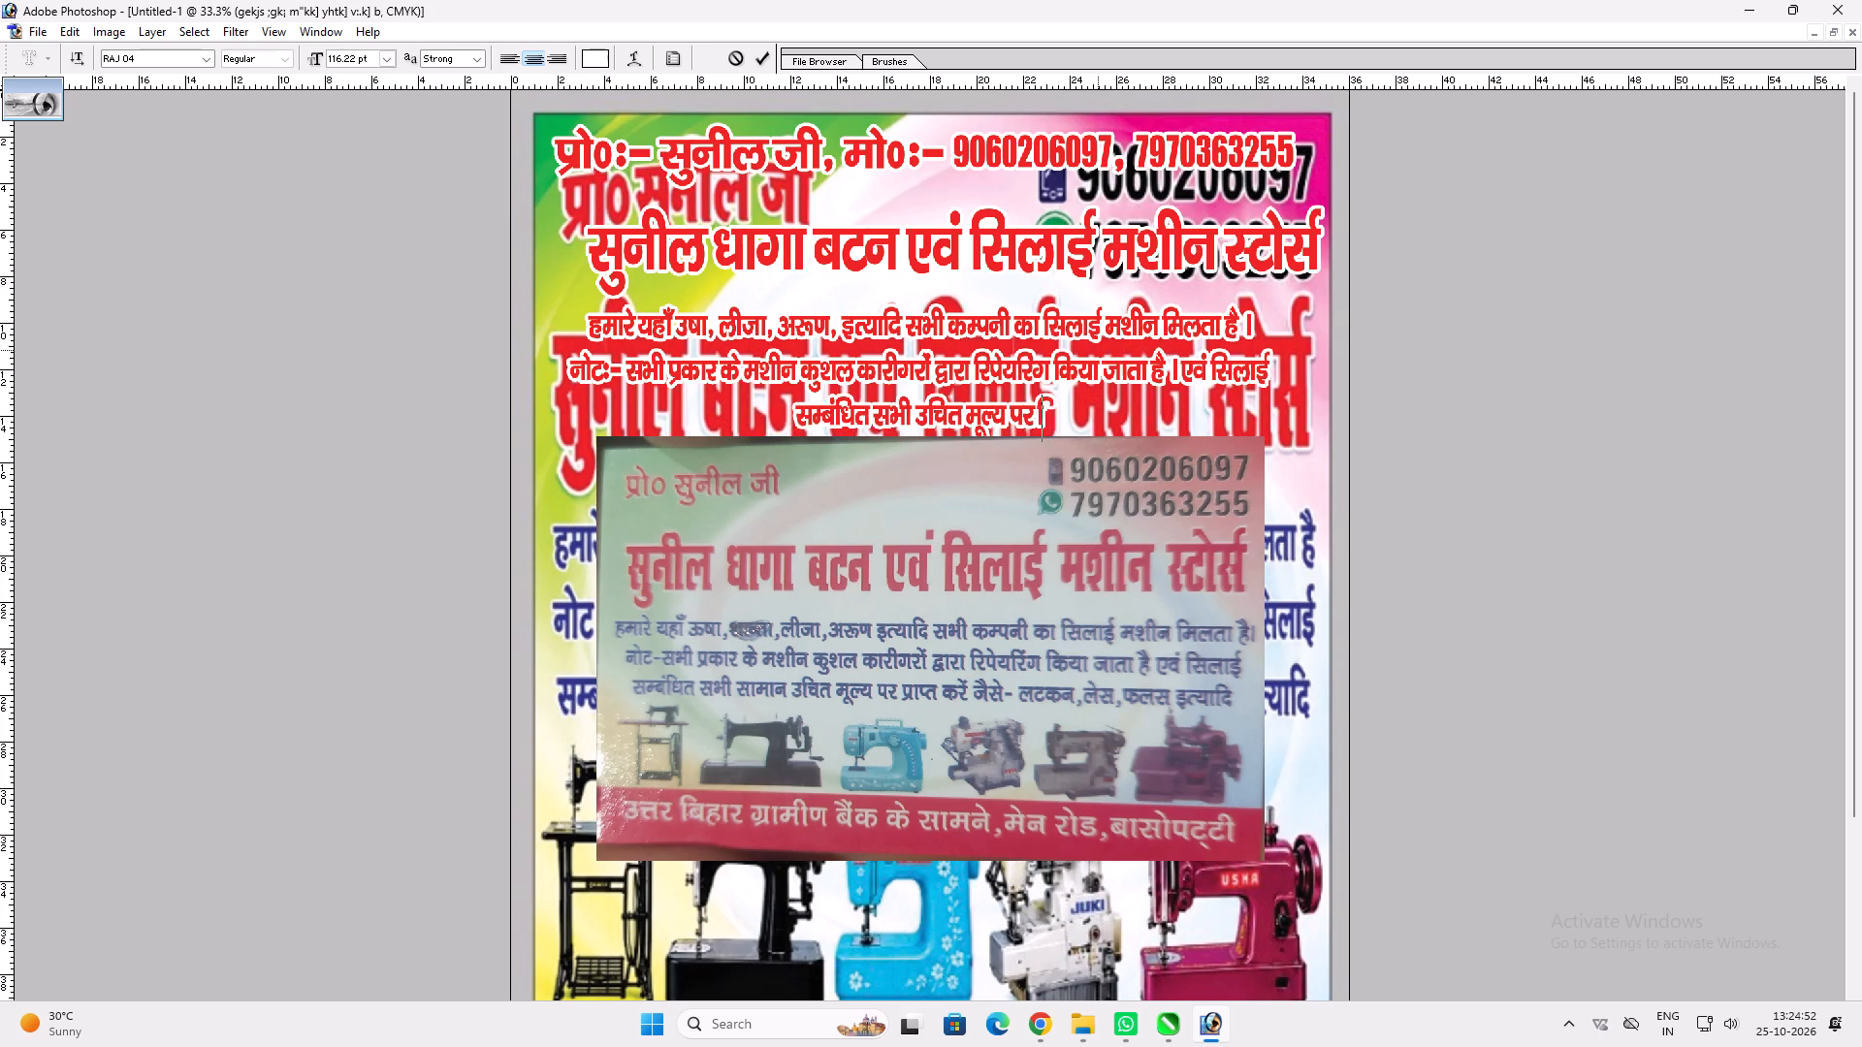
pyautogui.write('izkIr djsa A')
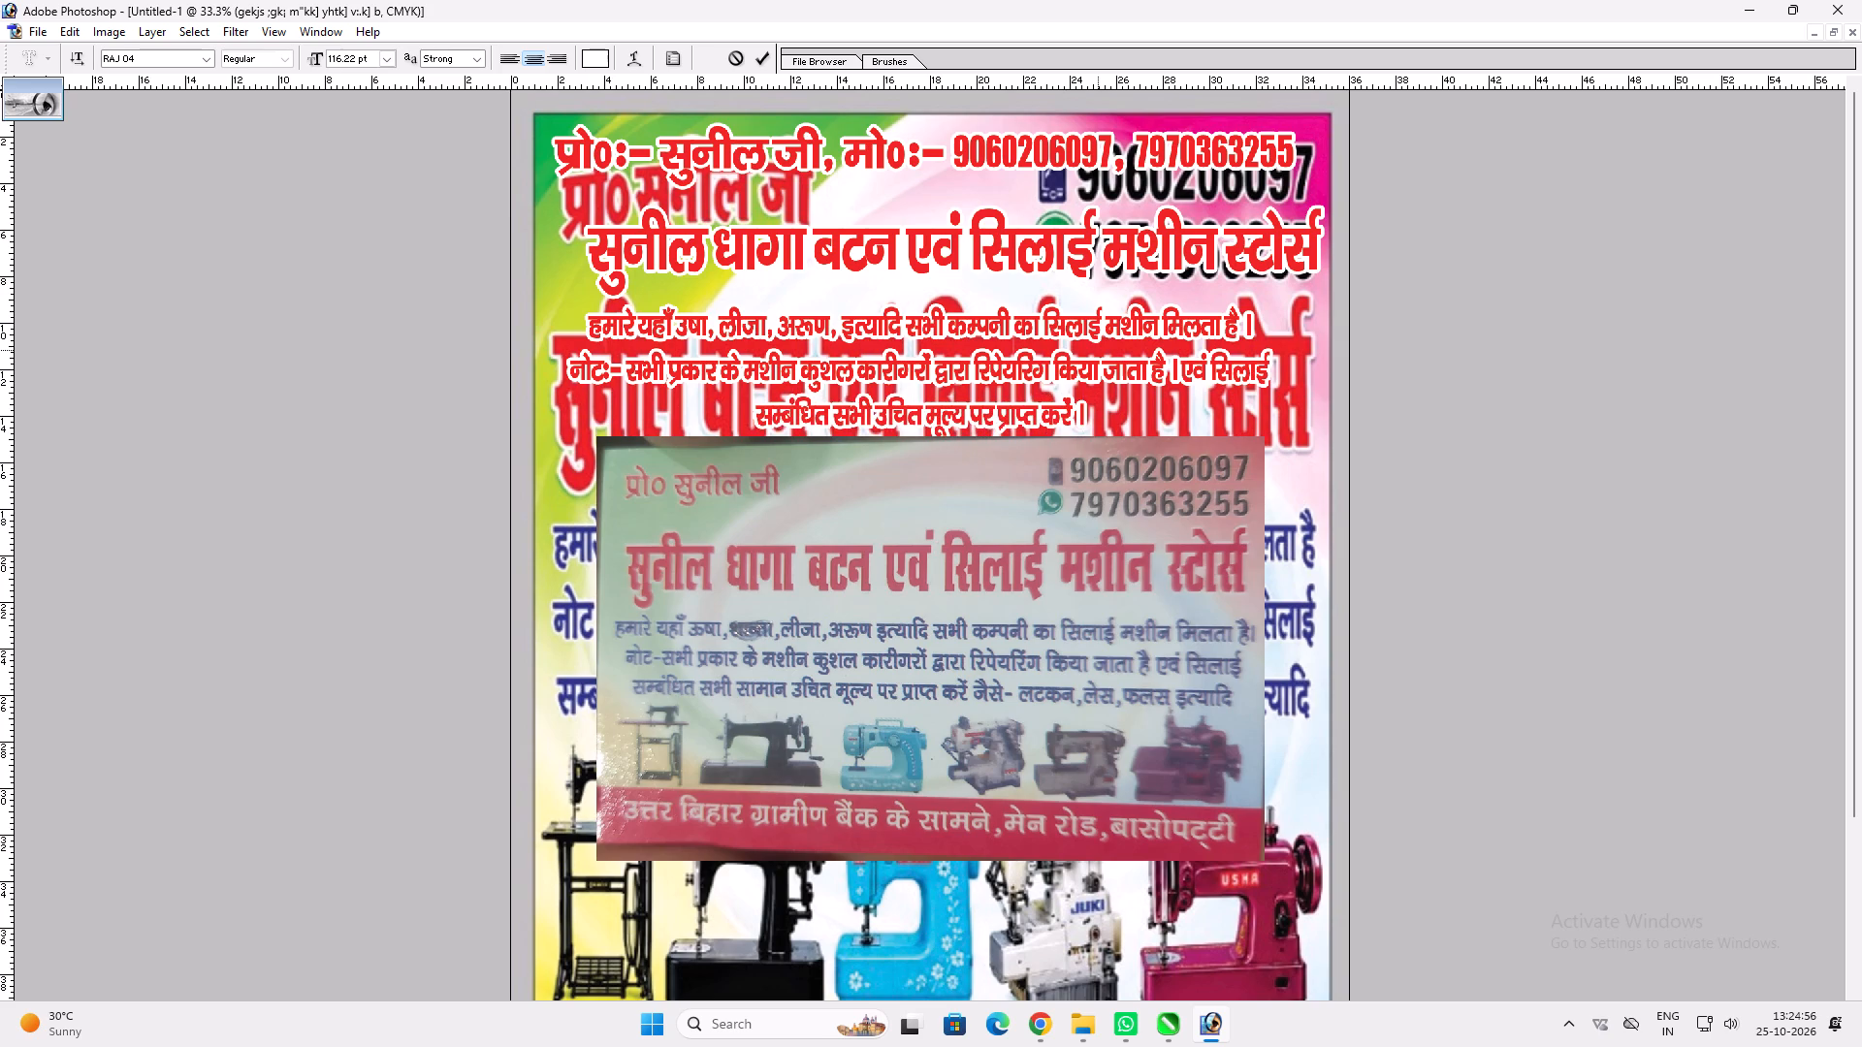
# Append the examples "जैसे - लटकन, लैस" to the third line.
pyautogui.press('space')
pyautogui.write('tSls')
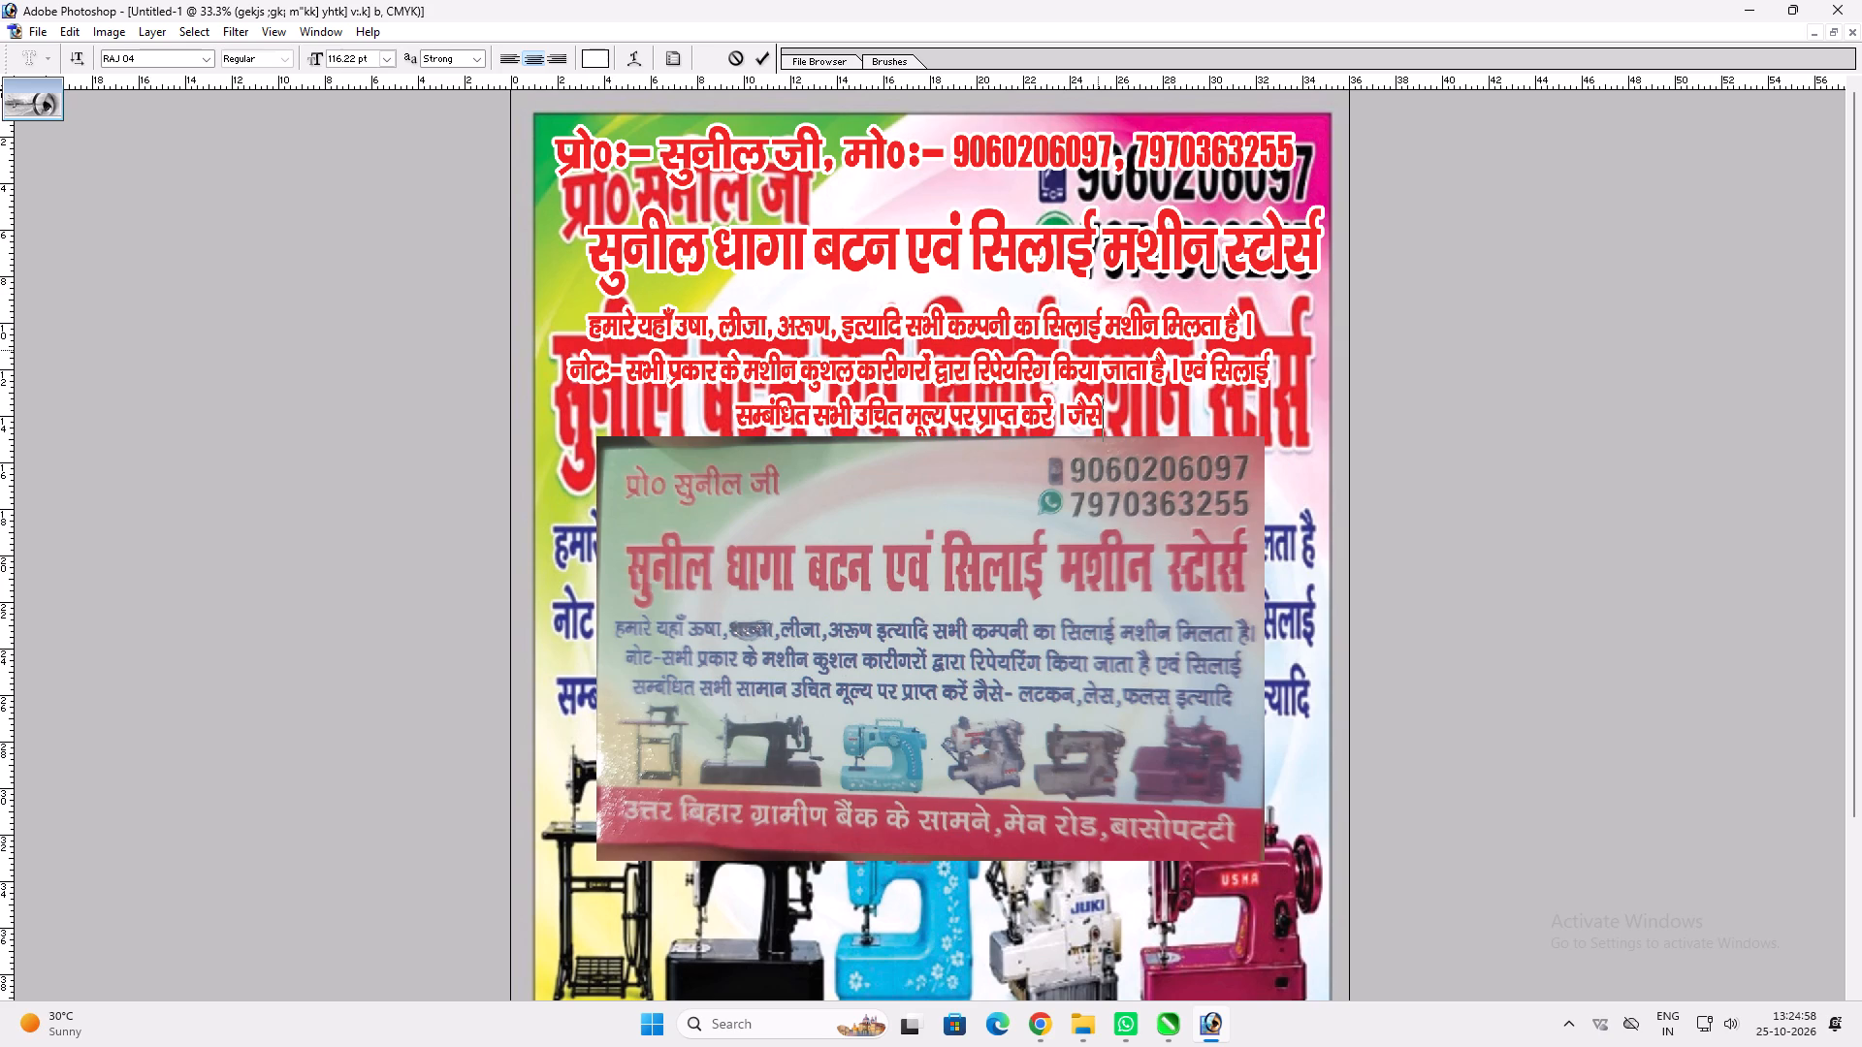
pyautogui.press('space')
pyautogui.write('&')
pyautogui.press('space')
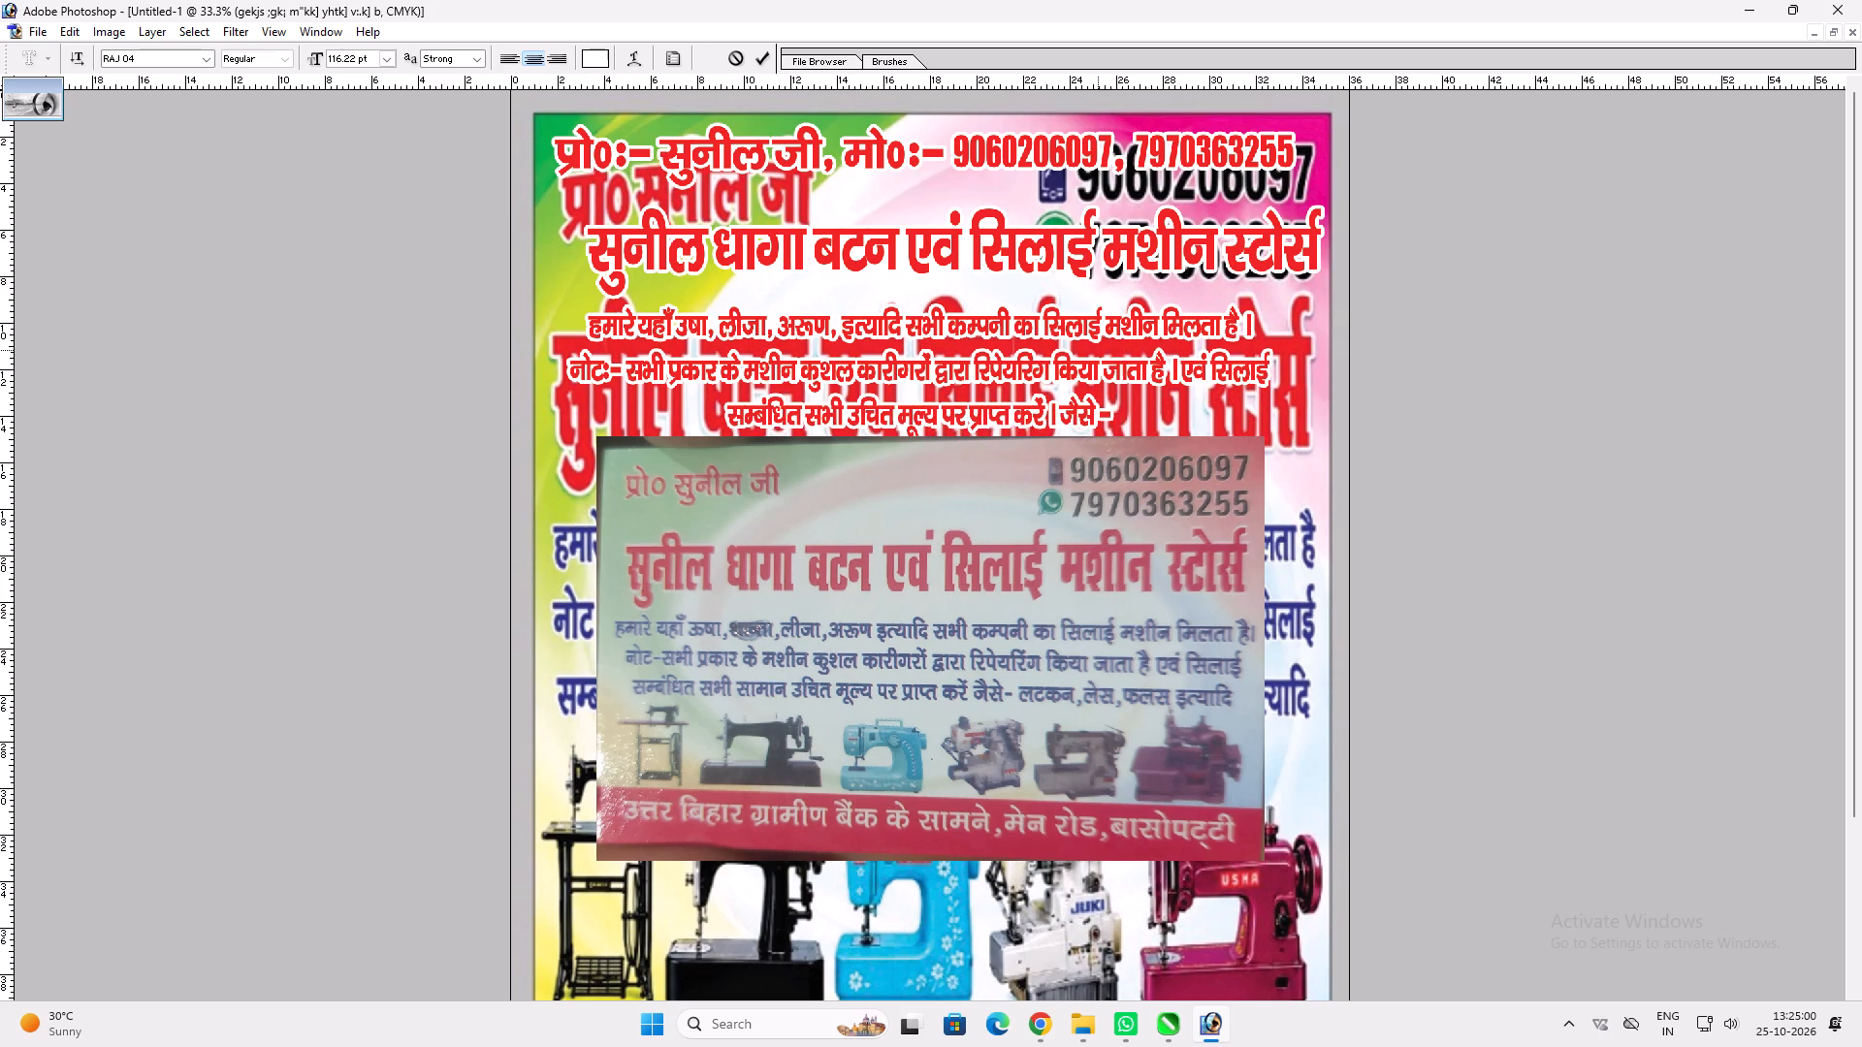
pyautogui.write('yVd')
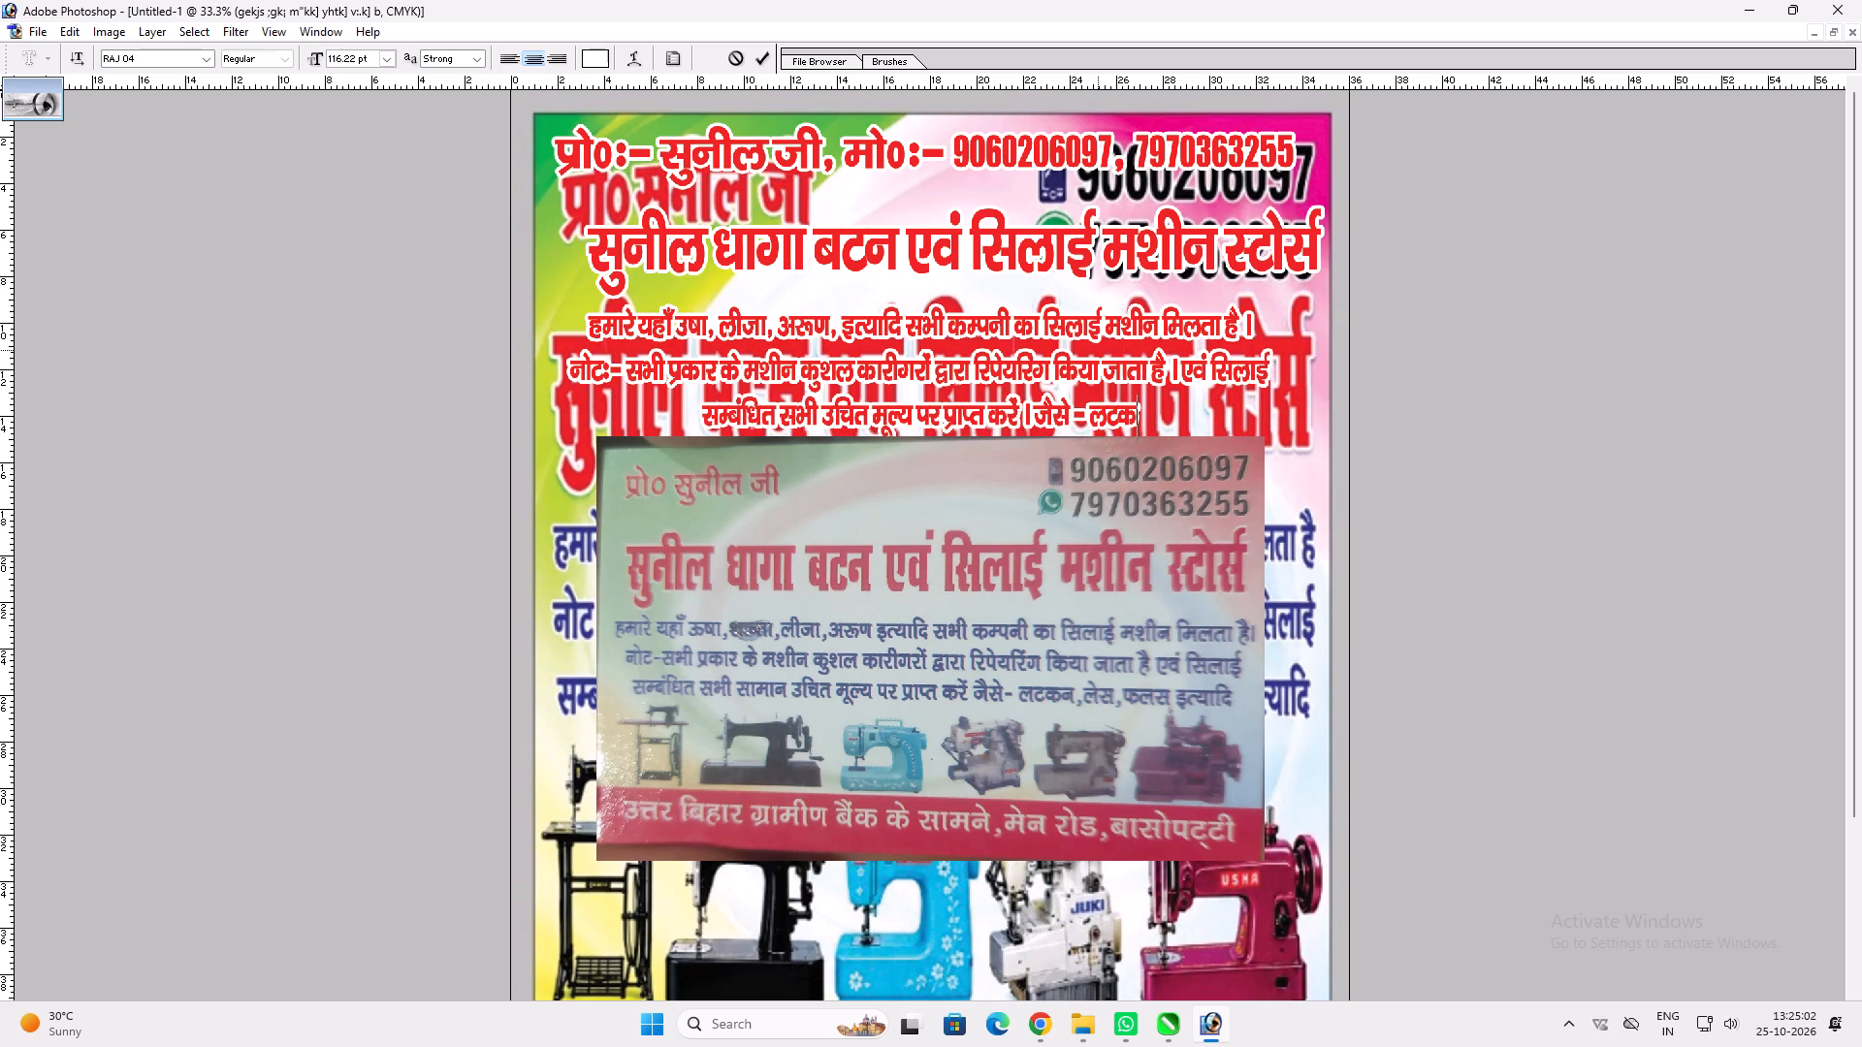
pyautogui.press('u')
pyautogui.write(']')
pyautogui.press('space')
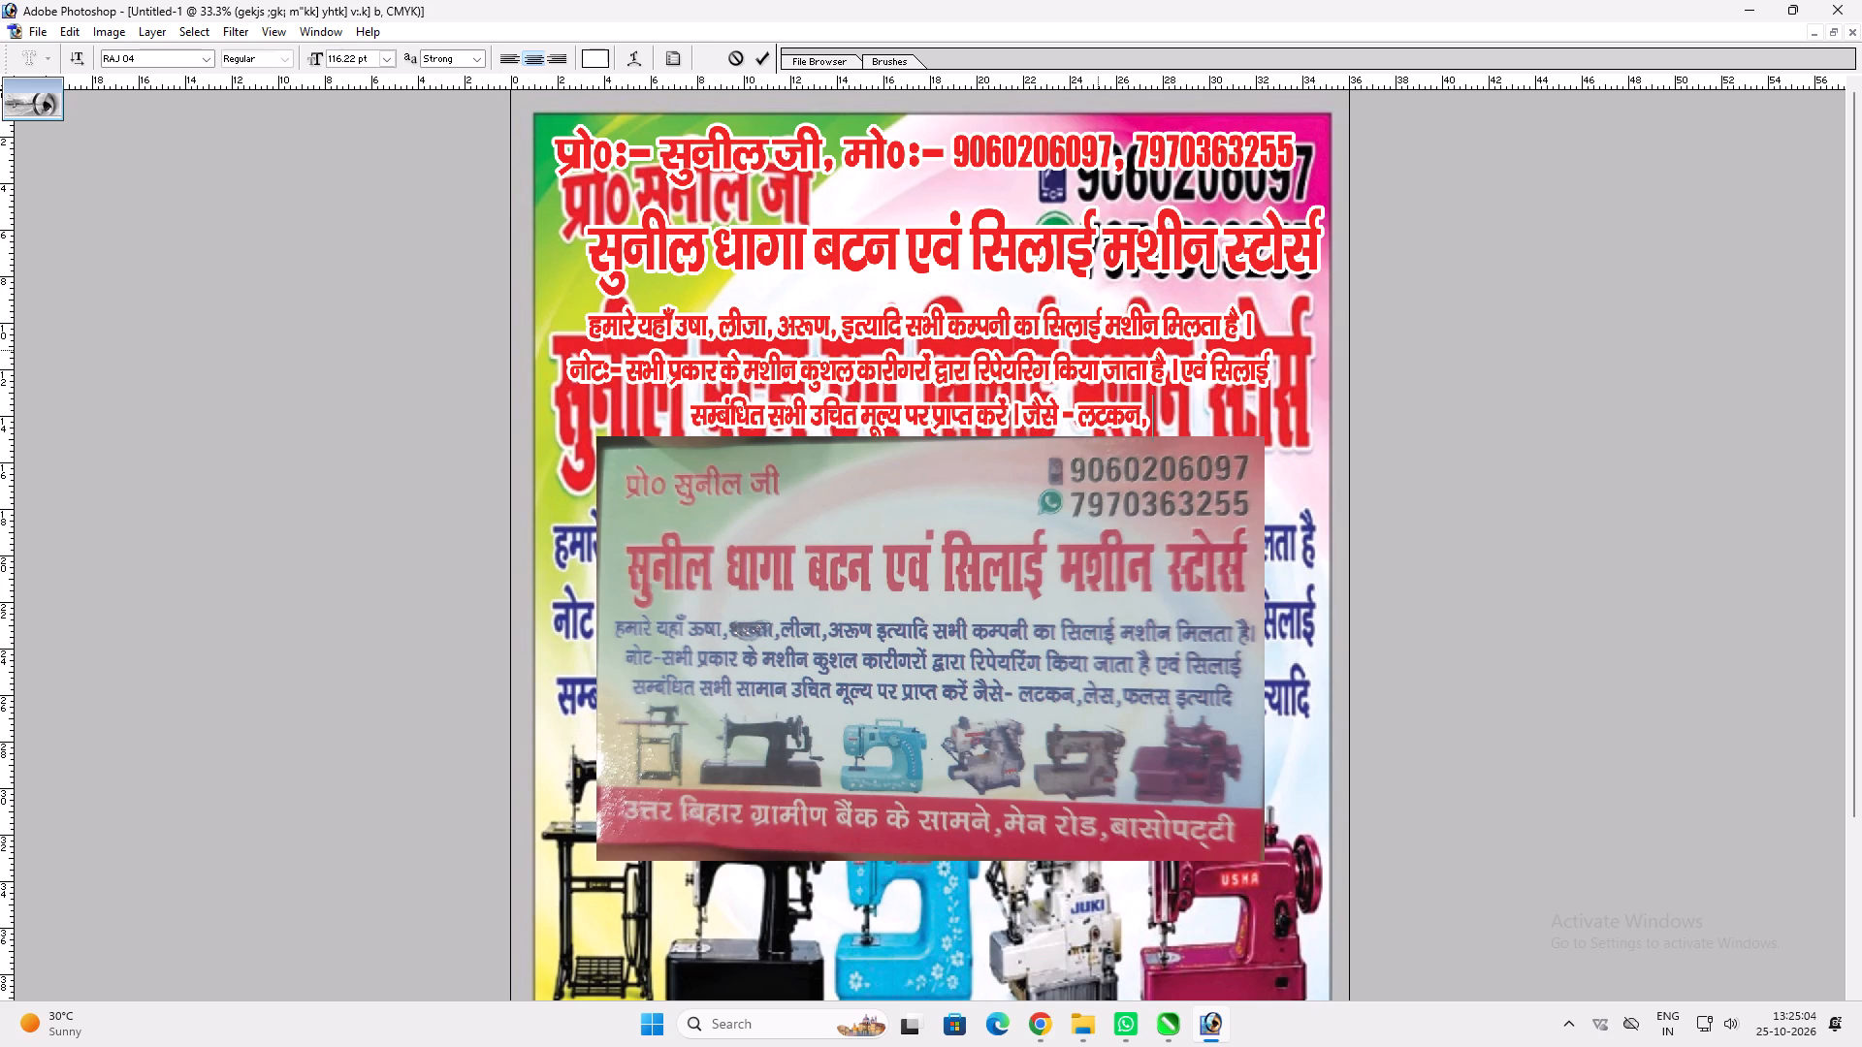
pyautogui.write('yS')
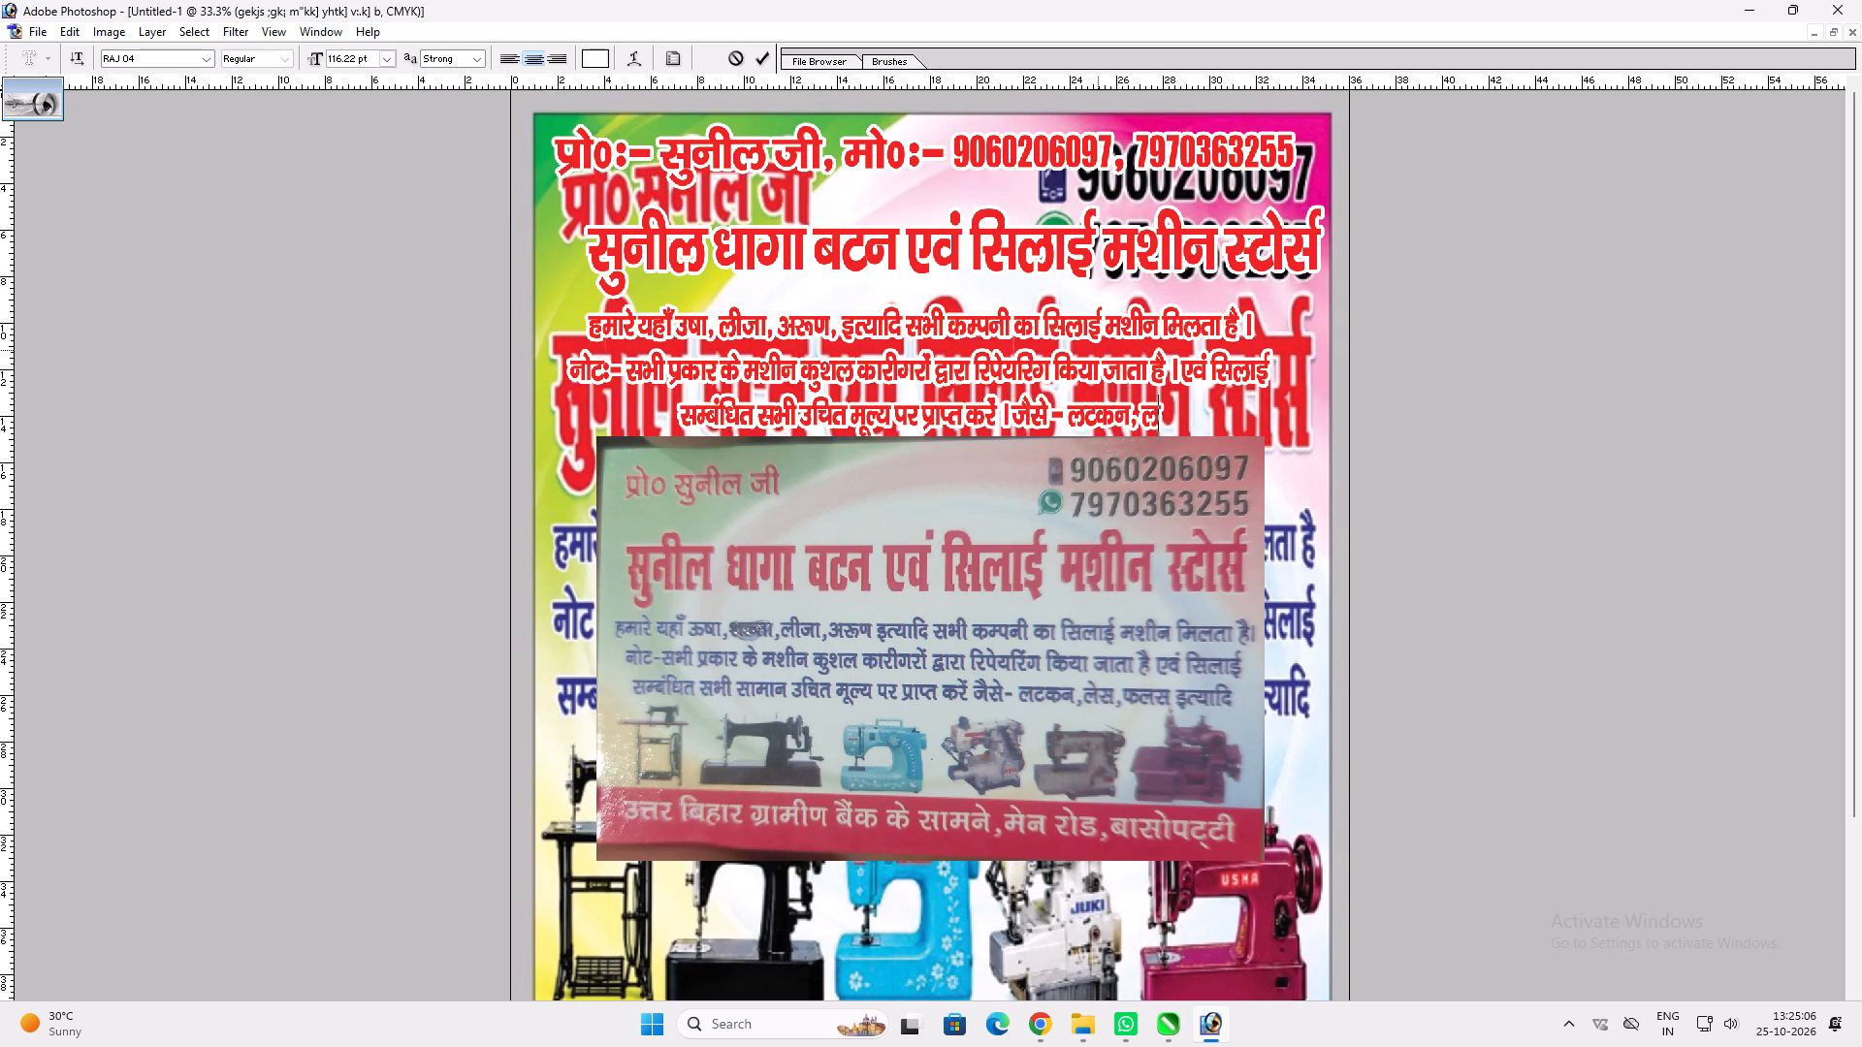
pyautogui.press('l')
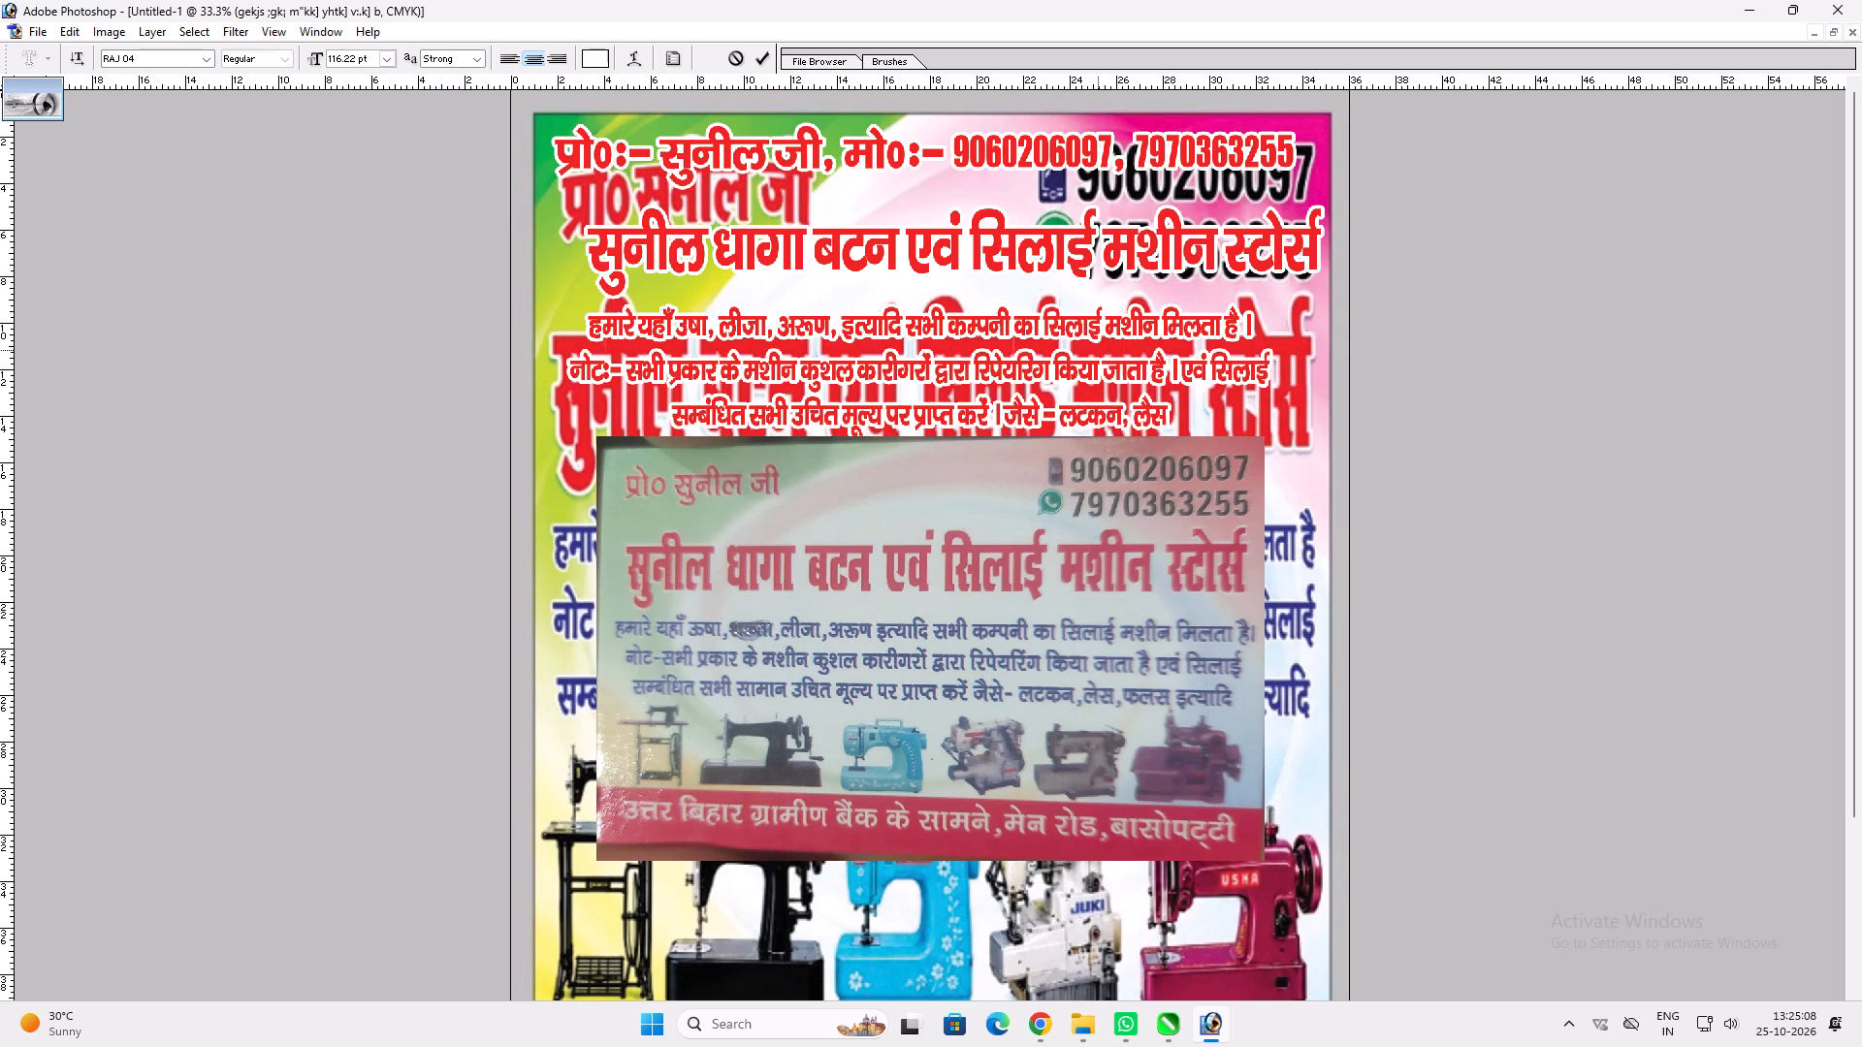
# Finish the third line with ", फलस इत्यादि ।" and commit the description text.
pyautogui.write('] Qyl')
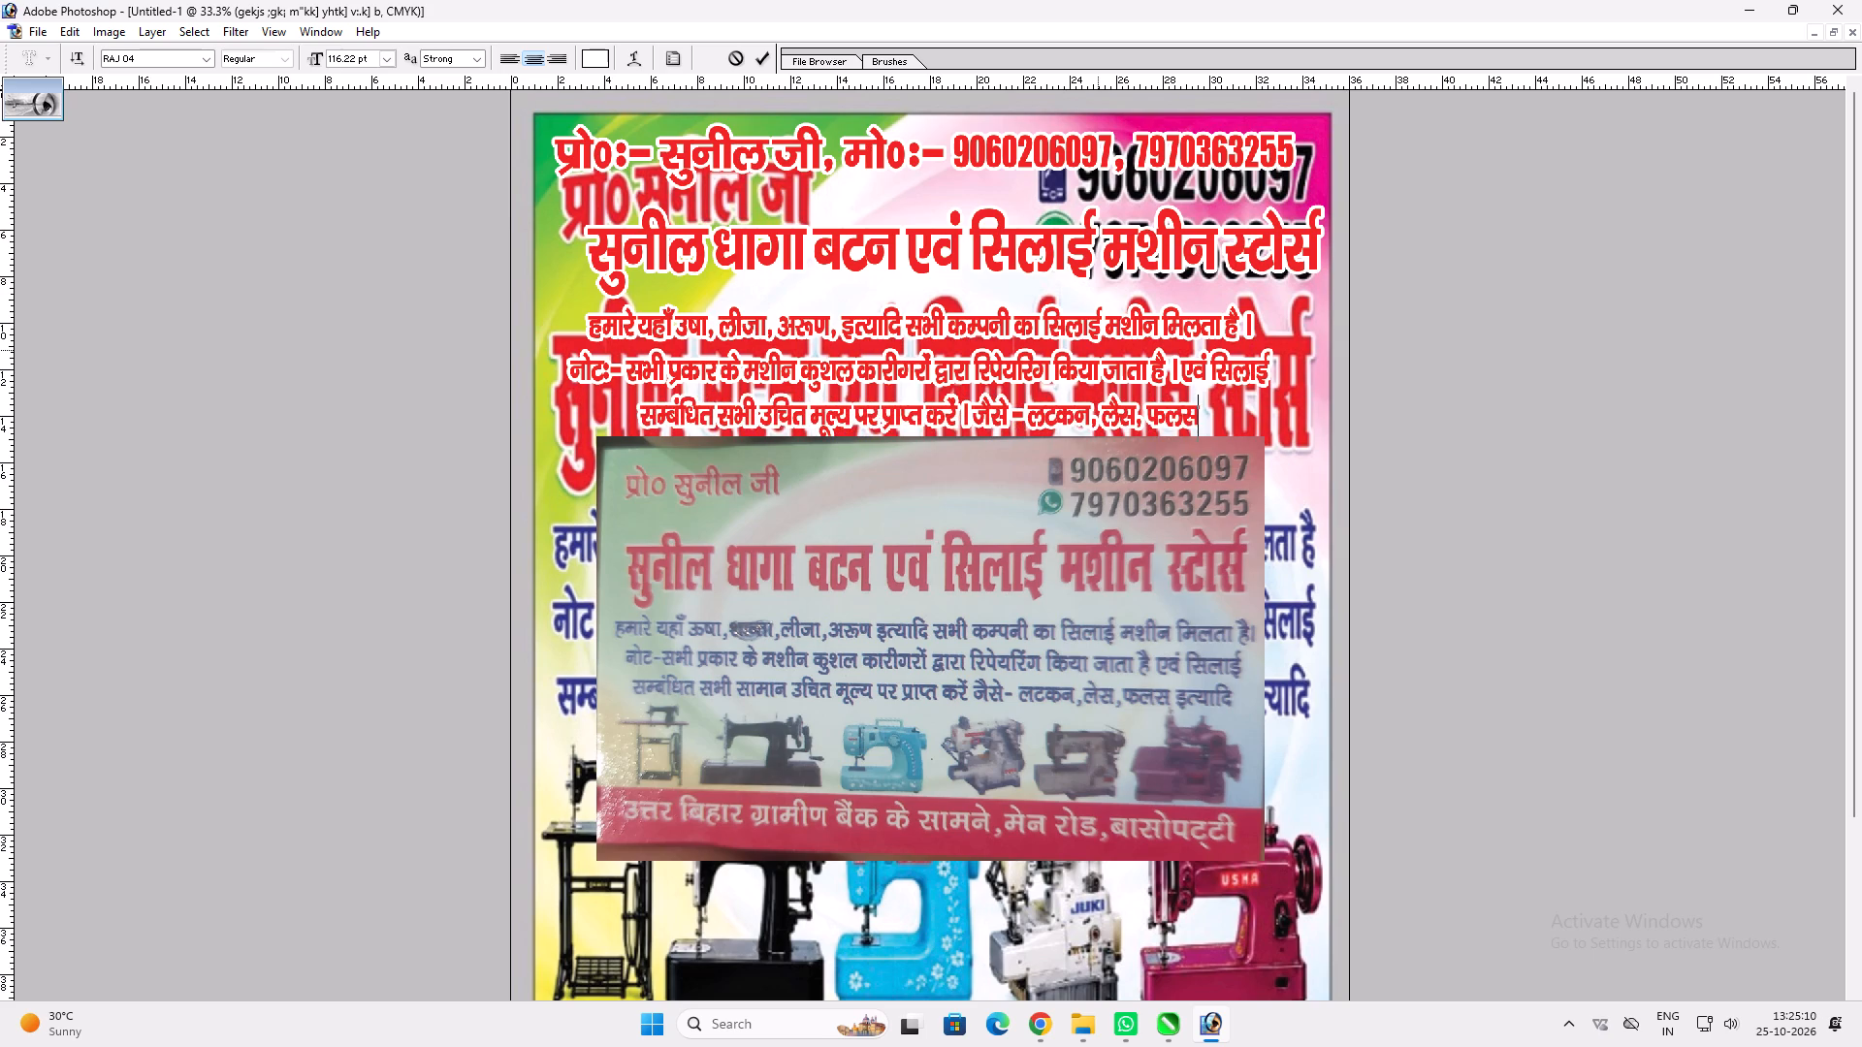
pyautogui.press('space')
pyautogui.write('bRl')
pyautogui.press('BackSpace')
pyautogui.write(';kfn')
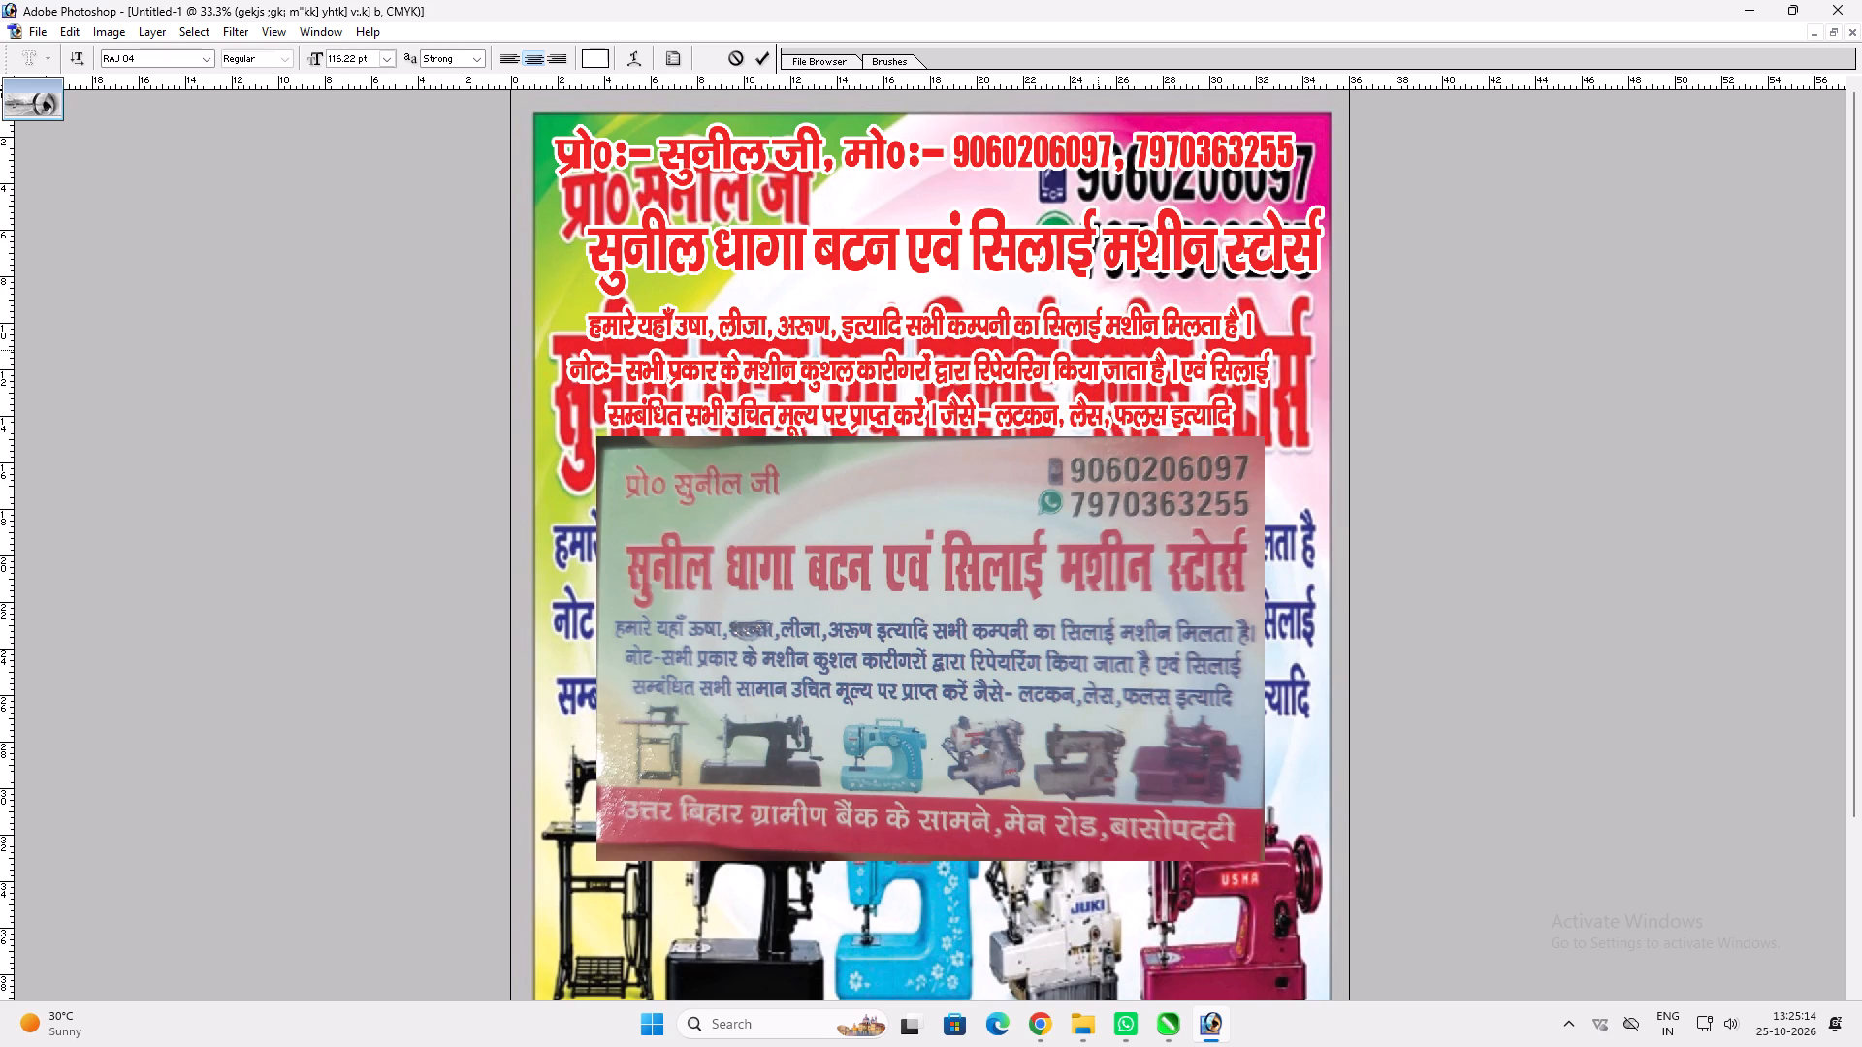
pyautogui.press('space')
pyautogui.write('A')
pyautogui.press('Return')
pyautogui.write('vvv')
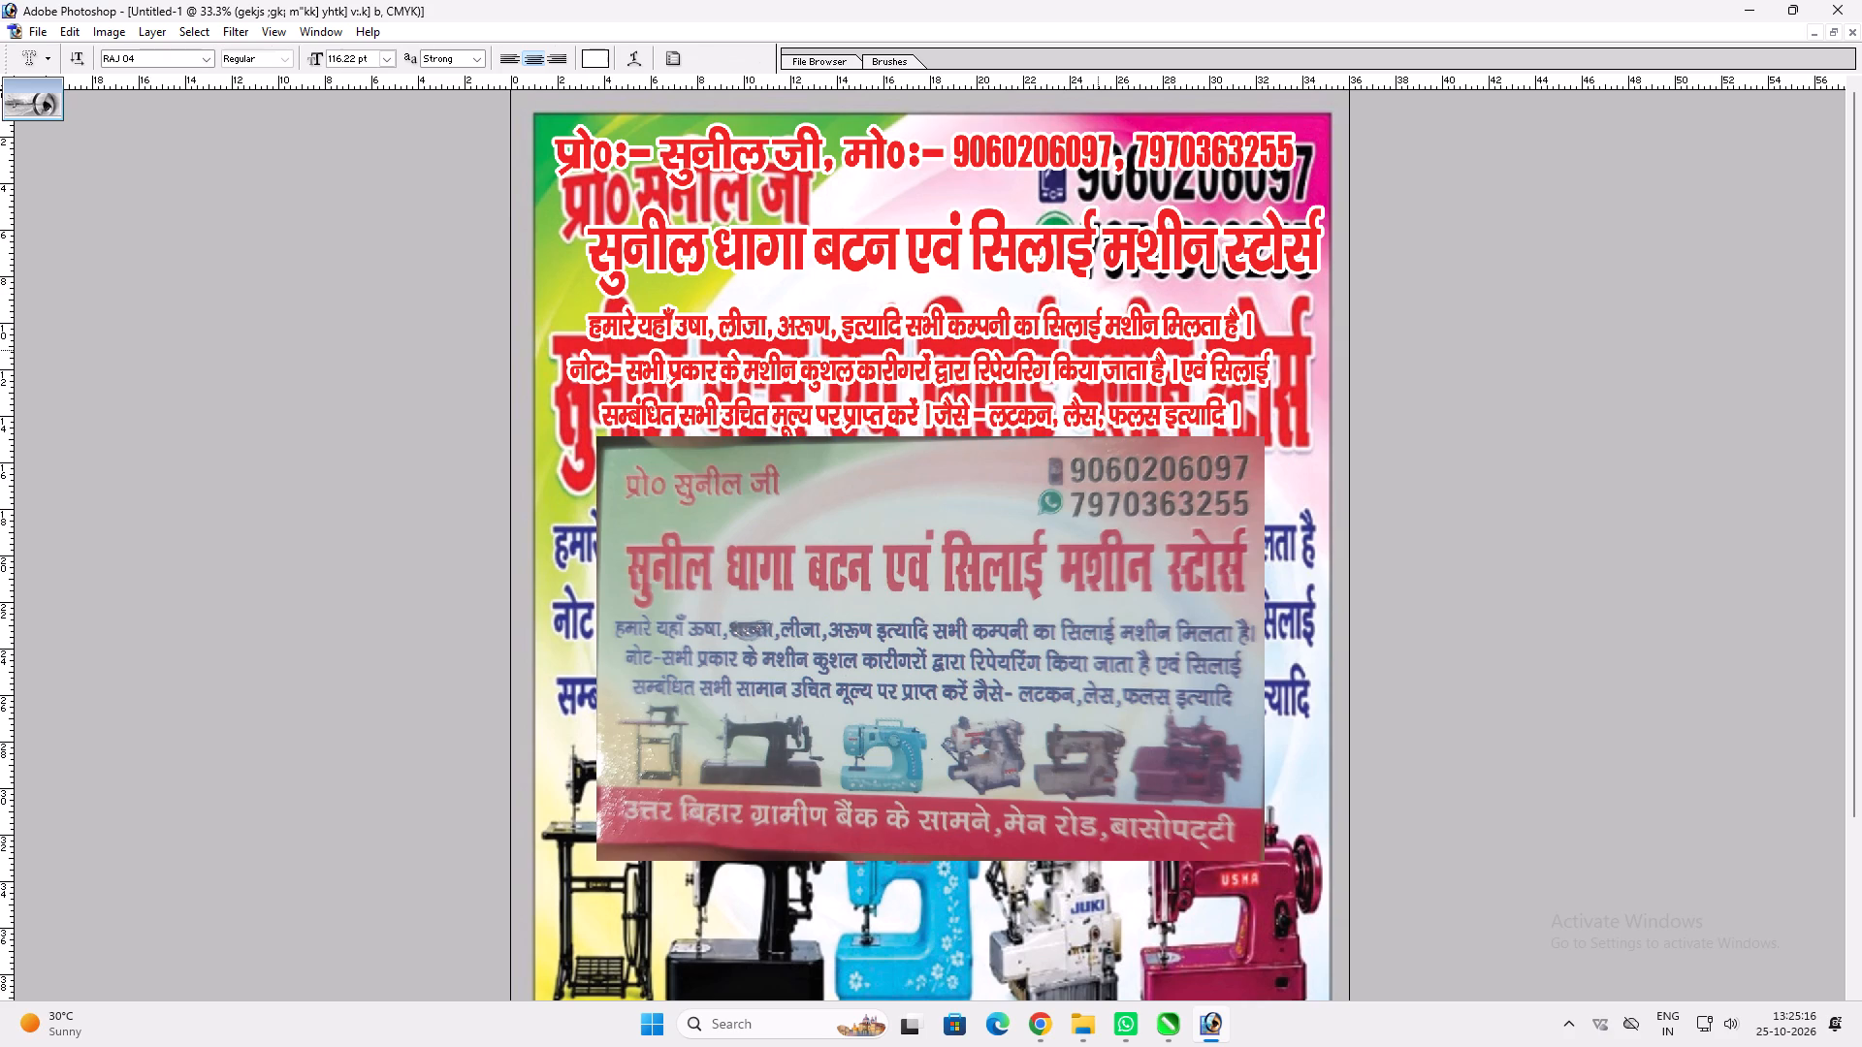
# Examine the lower part of the poster, with the sewing machines and the red address band.
pyautogui.press('space')
pyautogui.press('space')
pyautogui.press('space')
pyautogui.moveTo(1073, 576); pyautogui.dragTo(1070, 460)
pyautogui.press('space')
pyautogui.press('space')
pyautogui.press('space')
pyautogui.press('space')
pyautogui.press('space')
pyautogui.press('space')
pyautogui.press('space')
pyautogui.press('space')
pyautogui.press('space')
pyautogui.press('space')
pyautogui.press('space')
pyautogui.press('space')
pyautogui.press('space')
pyautogui.press('space')
pyautogui.press('space')
pyautogui.press('space')
pyautogui.press('space')
pyautogui.press('space')
pyautogui.press('space')
pyautogui.moveTo(1010, 565); pyautogui.dragTo(998, 358)
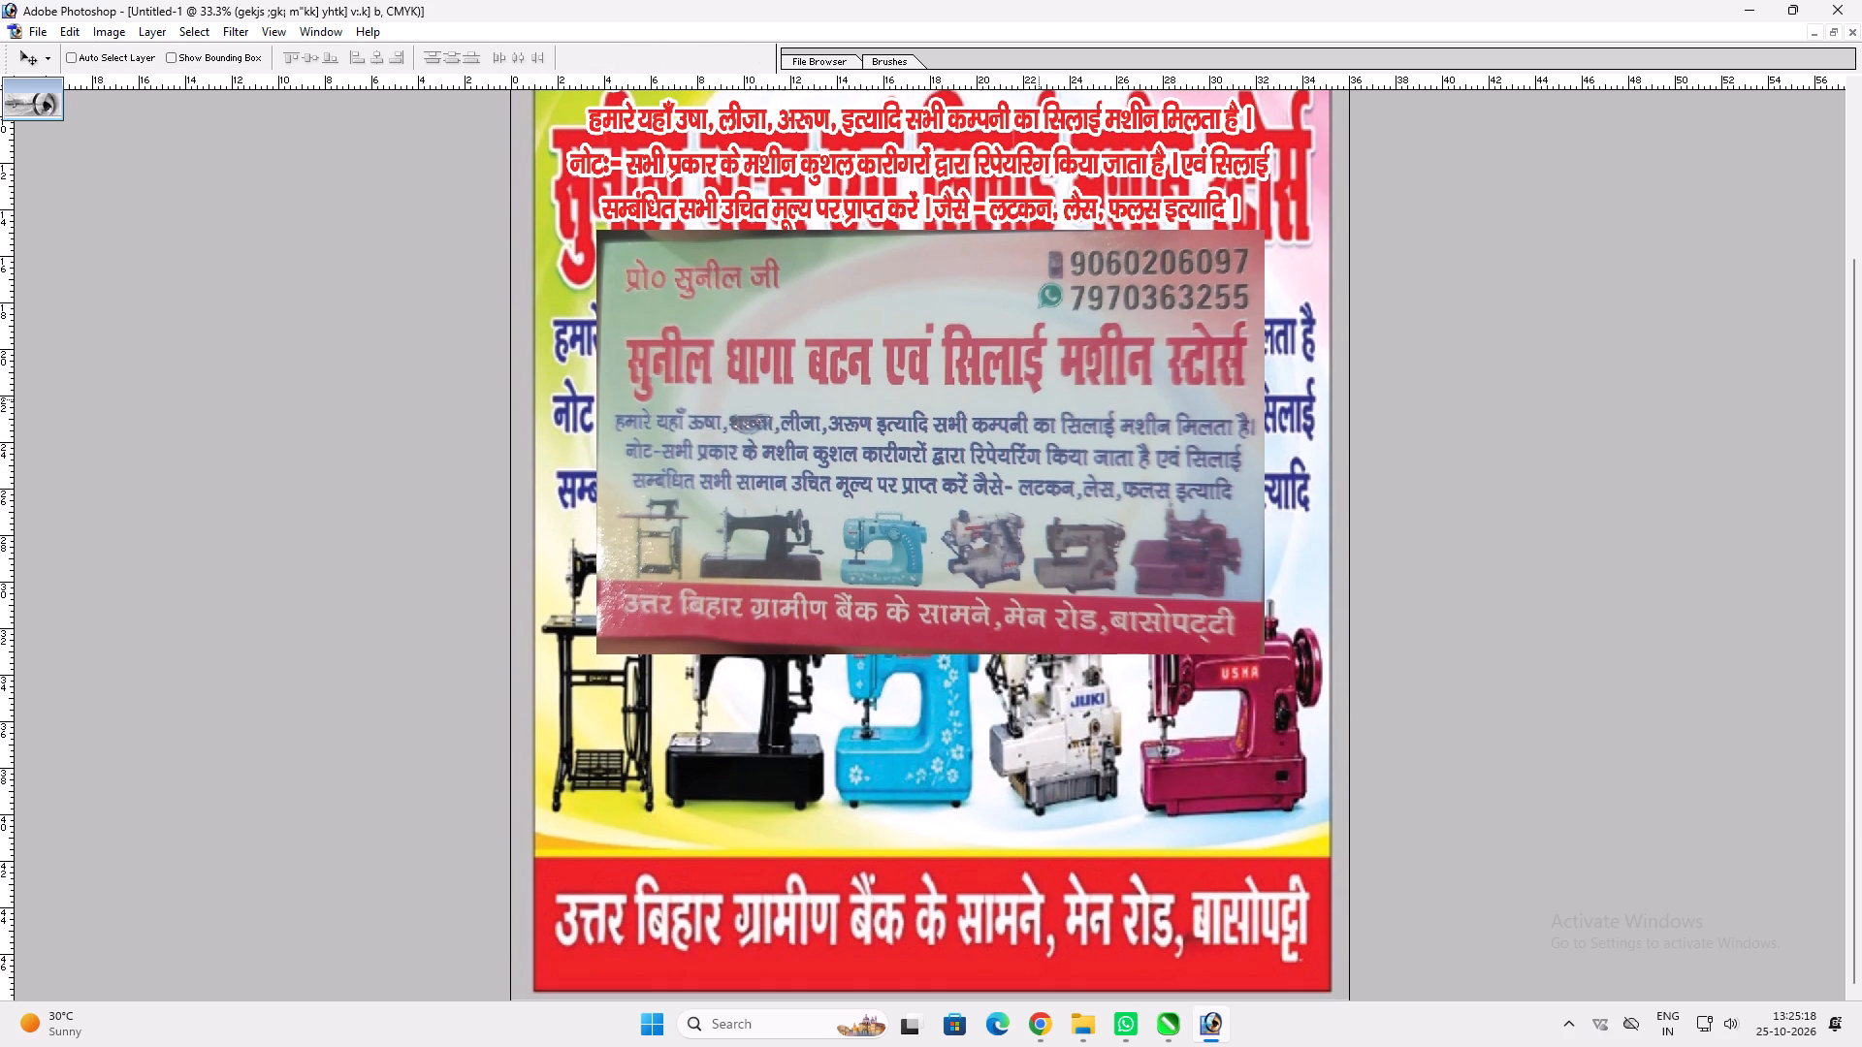
# Duplicate the description text as the frontmost layer and move the copy, with its wording cleared, over the reference card's address line.
pyautogui.keyDown('alt'); pyautogui.moveTo(989, 228); pyautogui.dragTo(991, 492); pyautogui.keyUp('alt')
pyautogui.hotkey('ctrl', 'shift', ']')
pyautogui.press('t')
pyautogui.click(991, 492)
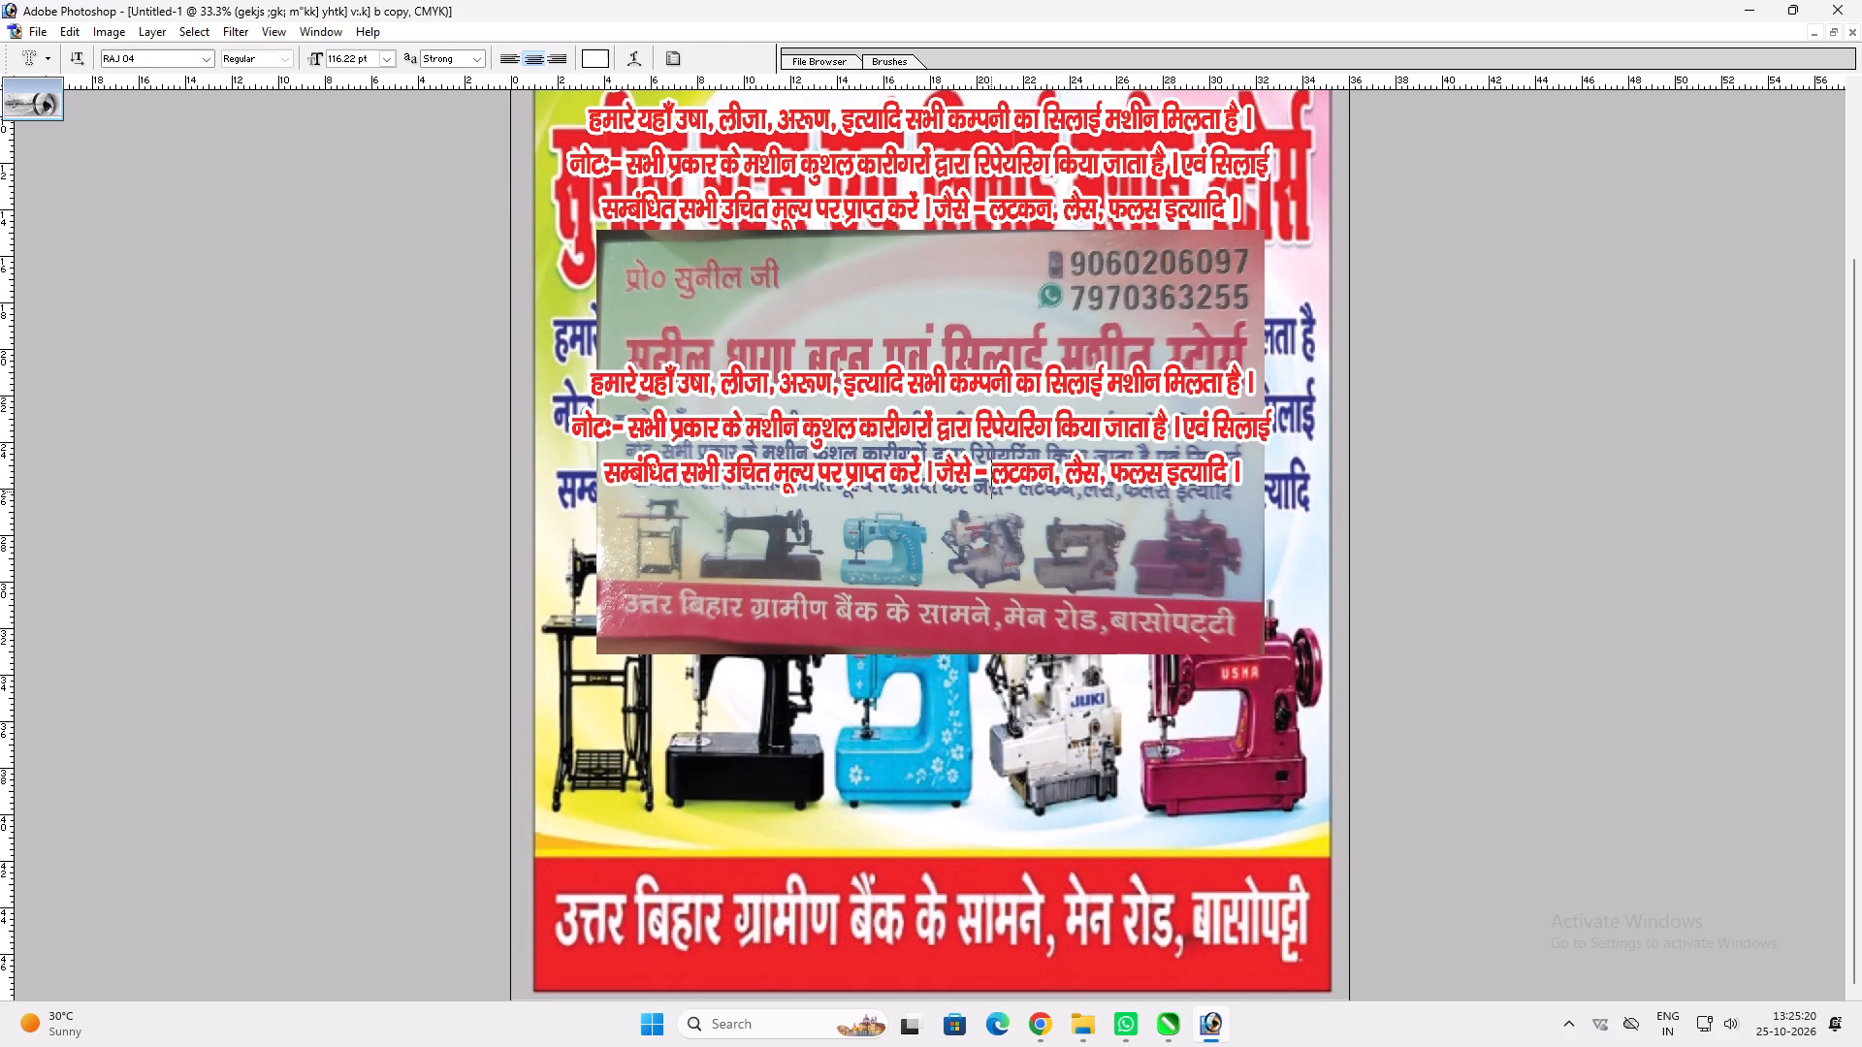
pyautogui.hotkey('ctrl', 'a')
pyautogui.press('f')
pyautogui.hotkey('ctrl', 'a')
pyautogui.moveTo(1081, 392); pyautogui.dragTo(1001, 492)
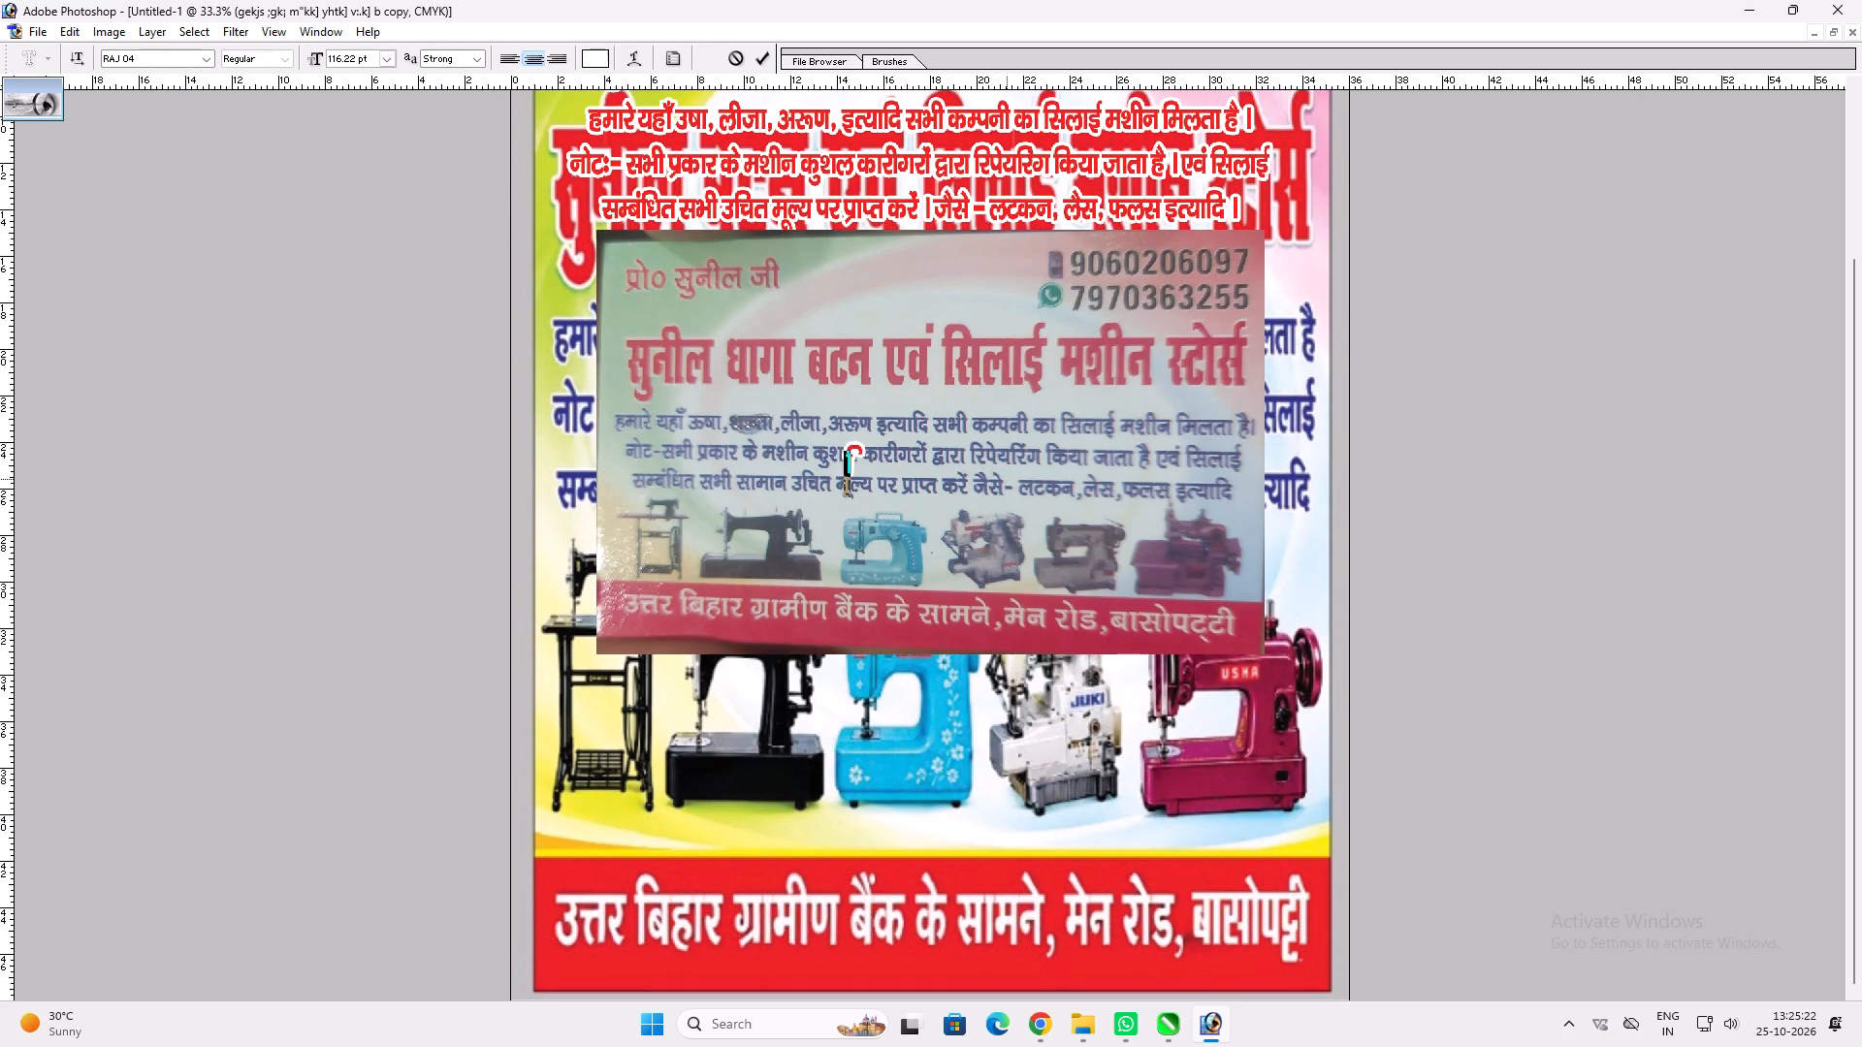
pyautogui.moveTo(1001, 492); pyautogui.dragTo(951, 617)
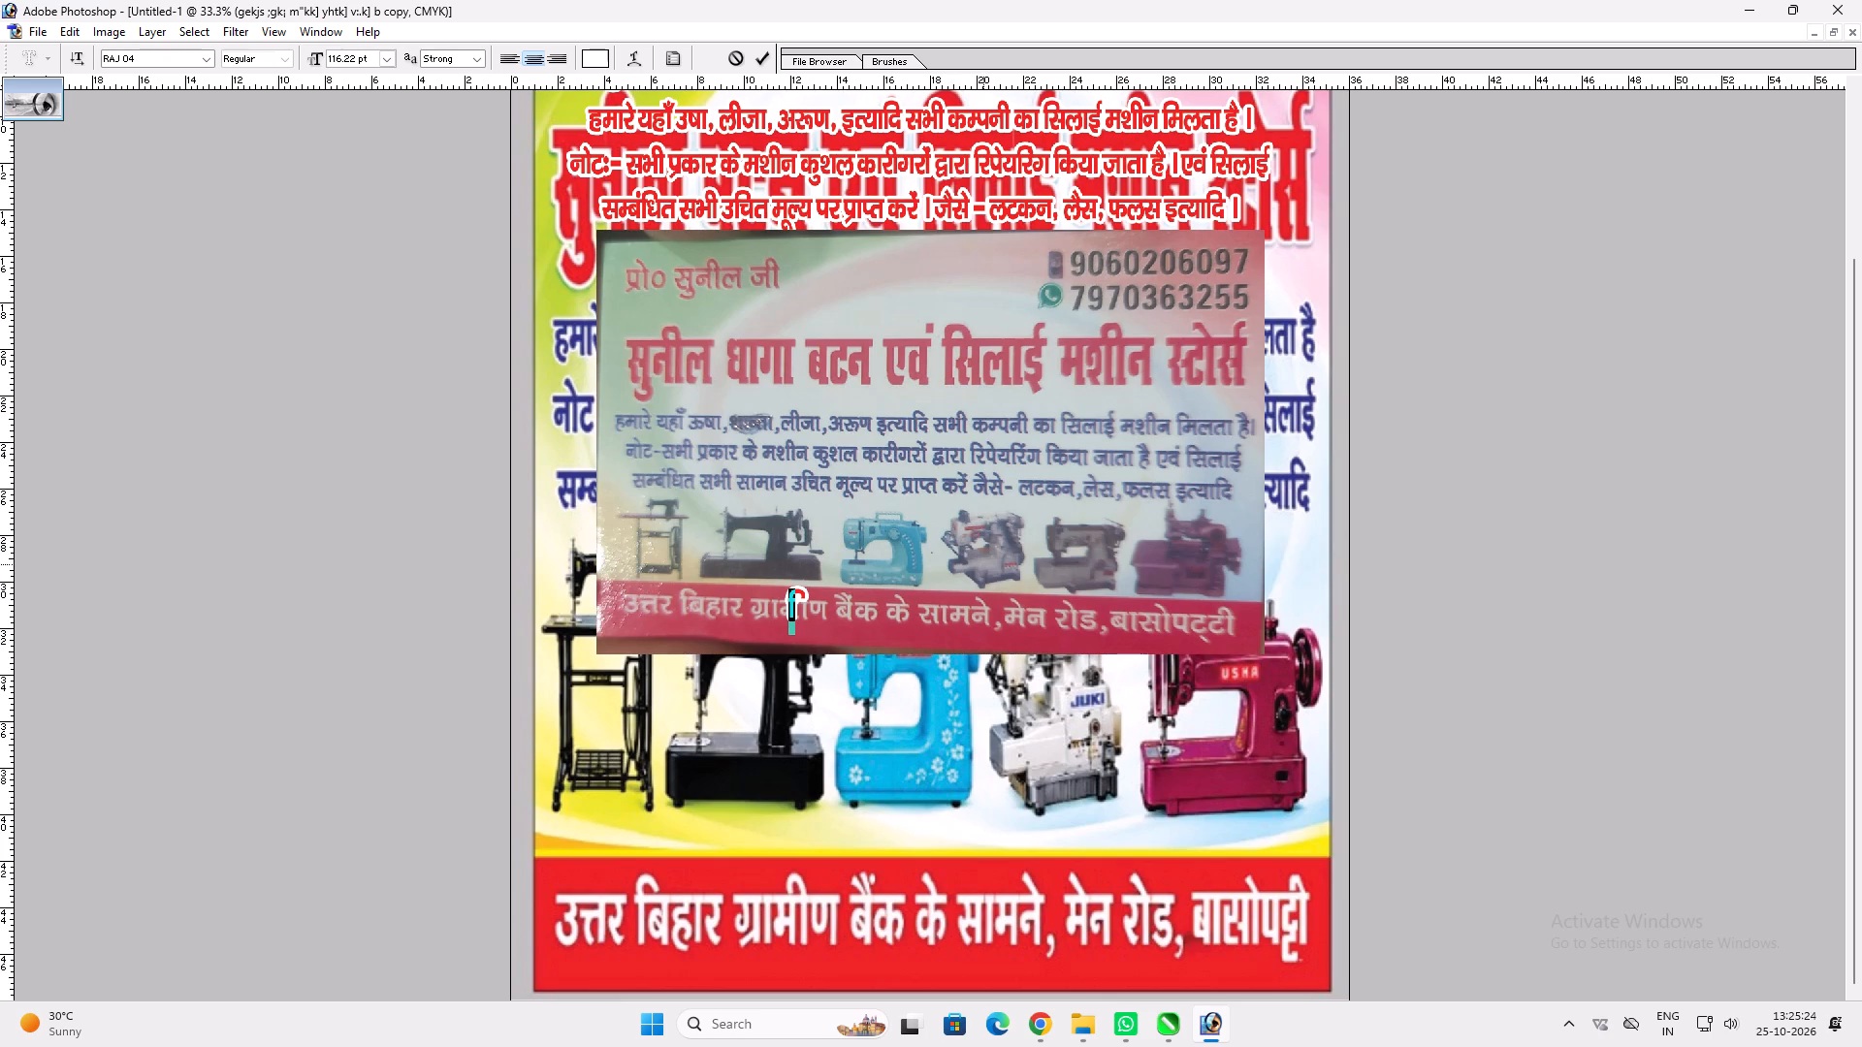
# Enter "पताः- उत्तर" as the start of the address text.
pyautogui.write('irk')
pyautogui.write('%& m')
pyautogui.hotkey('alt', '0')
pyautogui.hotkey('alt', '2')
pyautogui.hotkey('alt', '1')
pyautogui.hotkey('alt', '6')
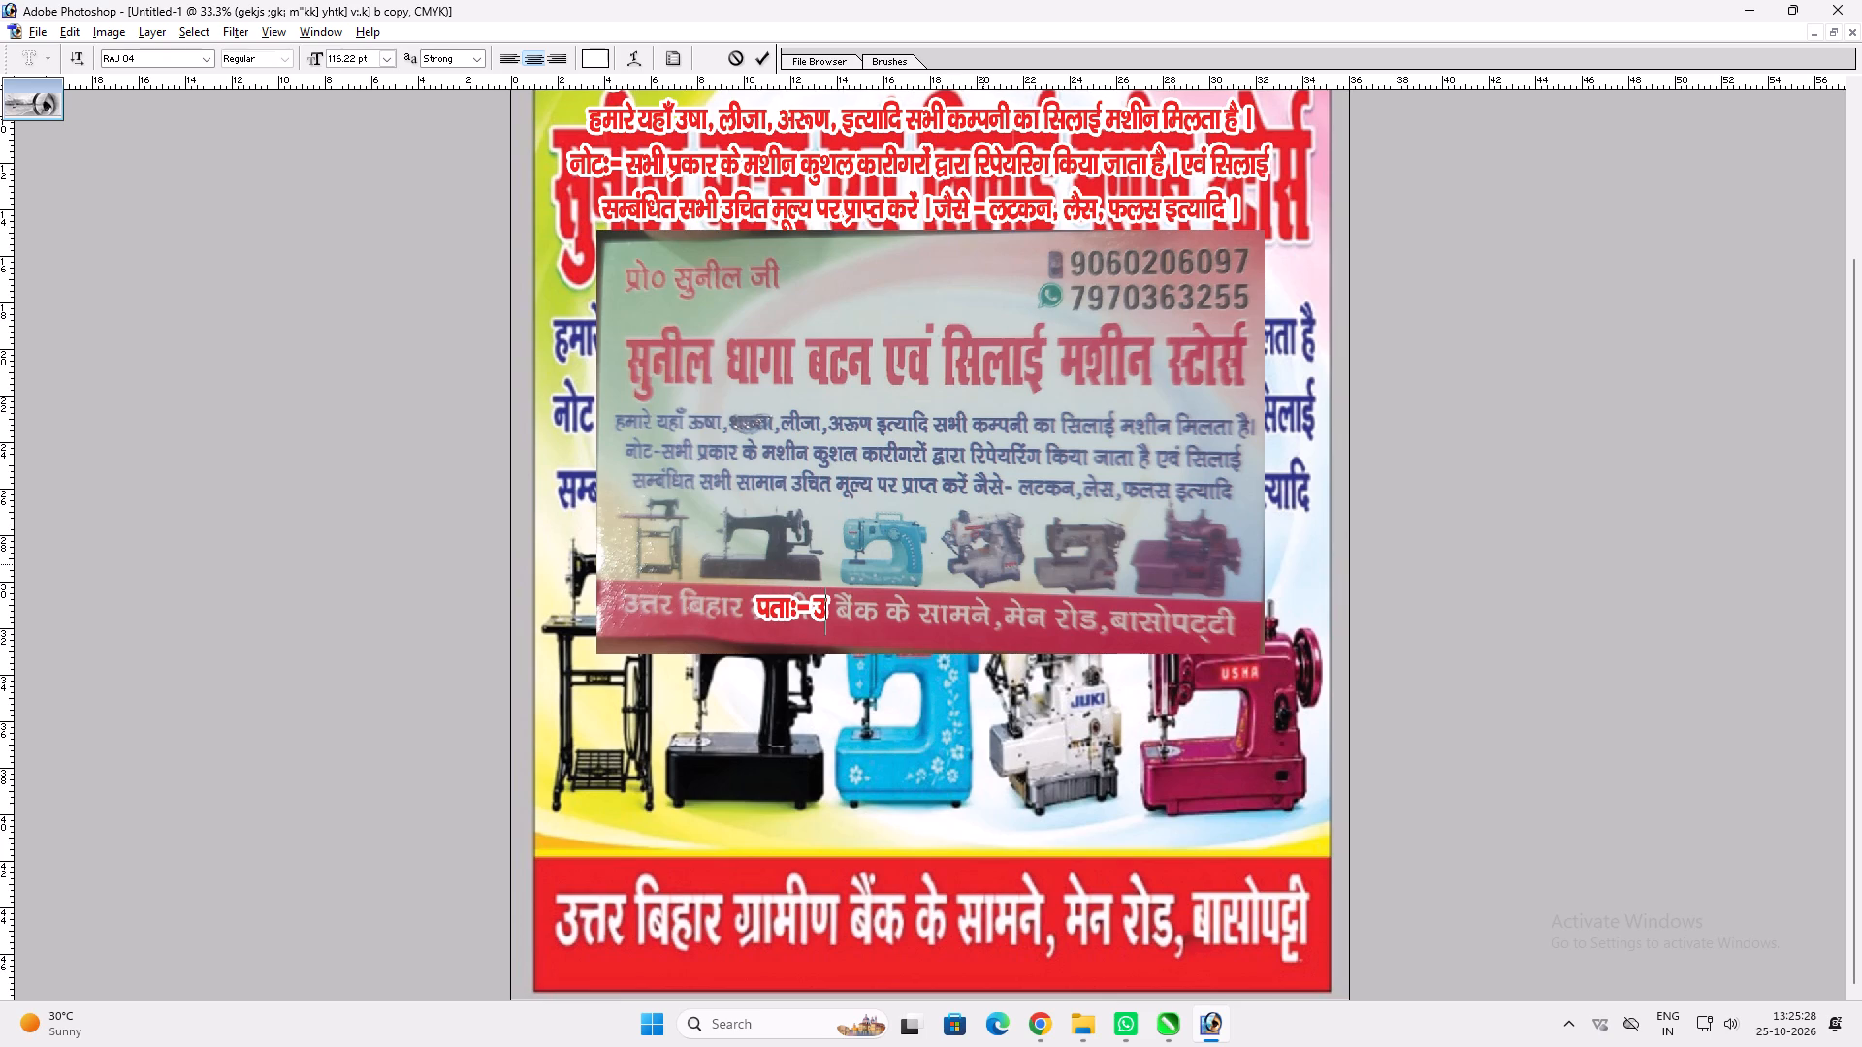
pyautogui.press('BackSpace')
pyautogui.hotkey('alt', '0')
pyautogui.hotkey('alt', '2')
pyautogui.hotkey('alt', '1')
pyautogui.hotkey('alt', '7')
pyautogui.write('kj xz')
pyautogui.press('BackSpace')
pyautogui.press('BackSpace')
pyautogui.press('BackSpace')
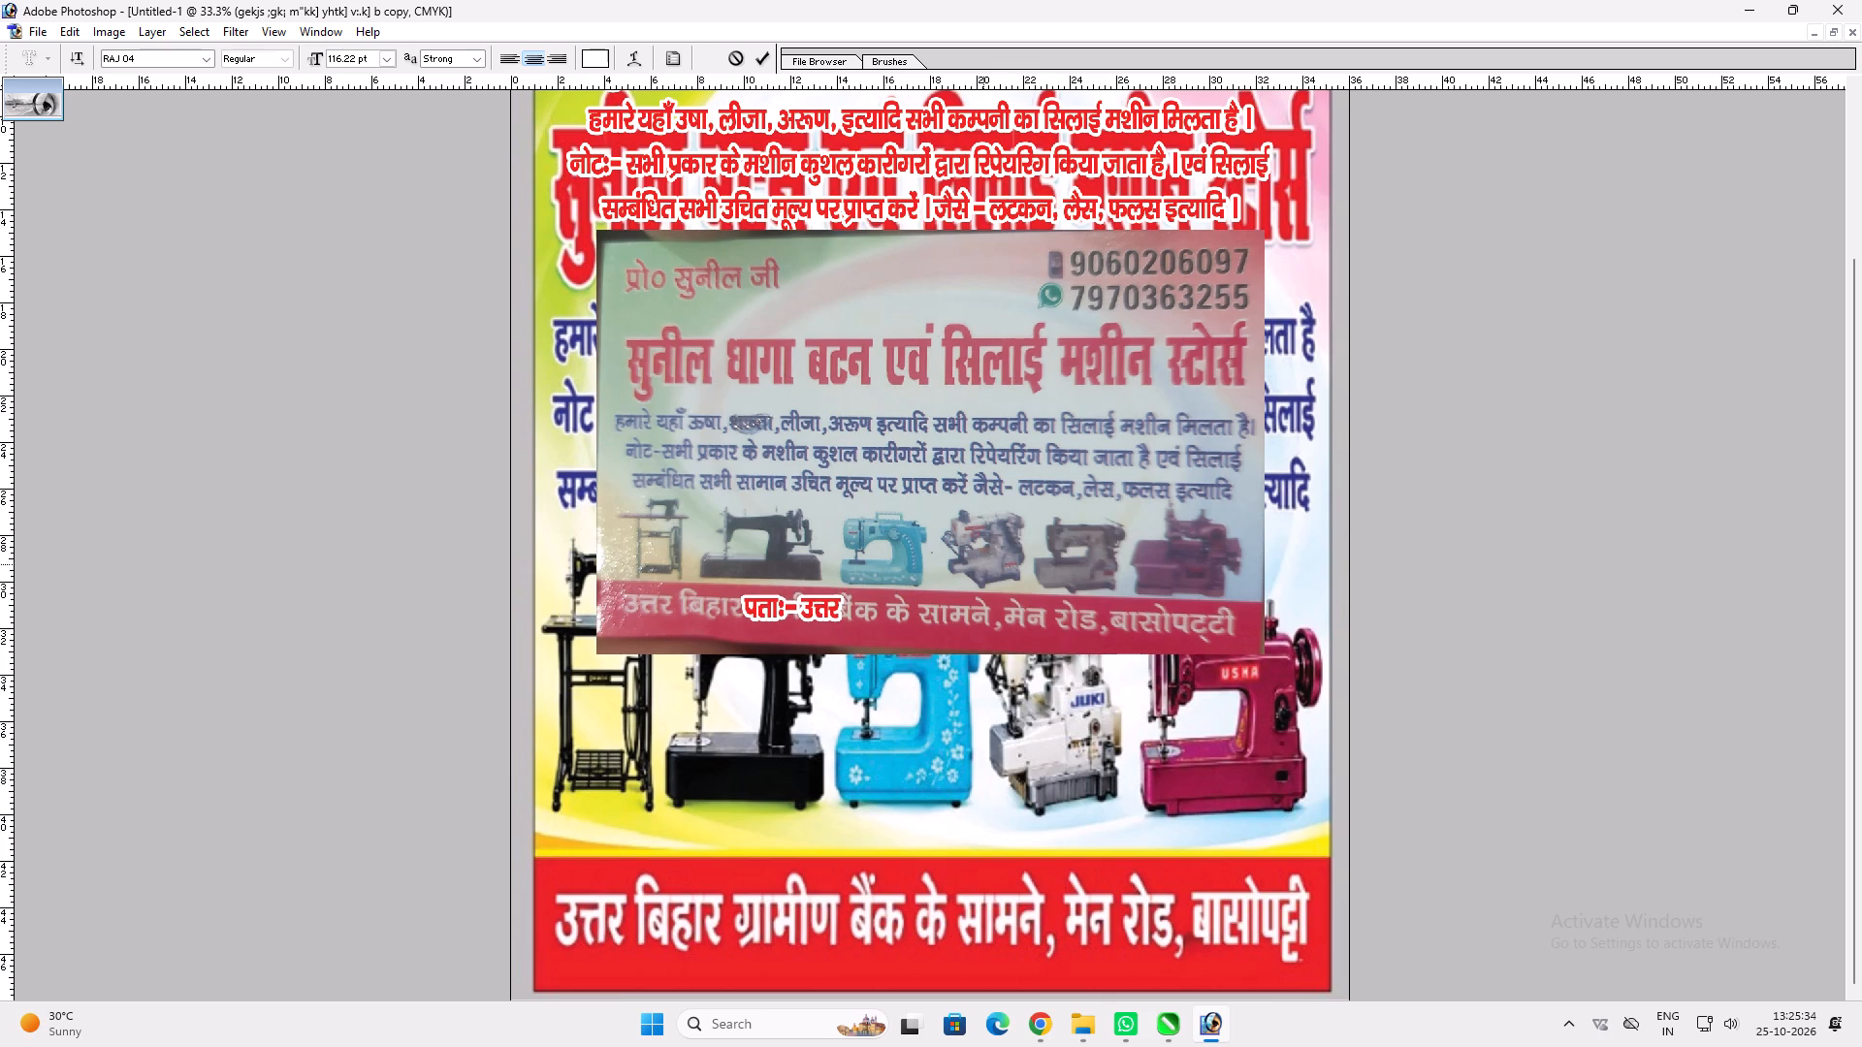
# Continue the address line with "बिहार ग्रामीण".
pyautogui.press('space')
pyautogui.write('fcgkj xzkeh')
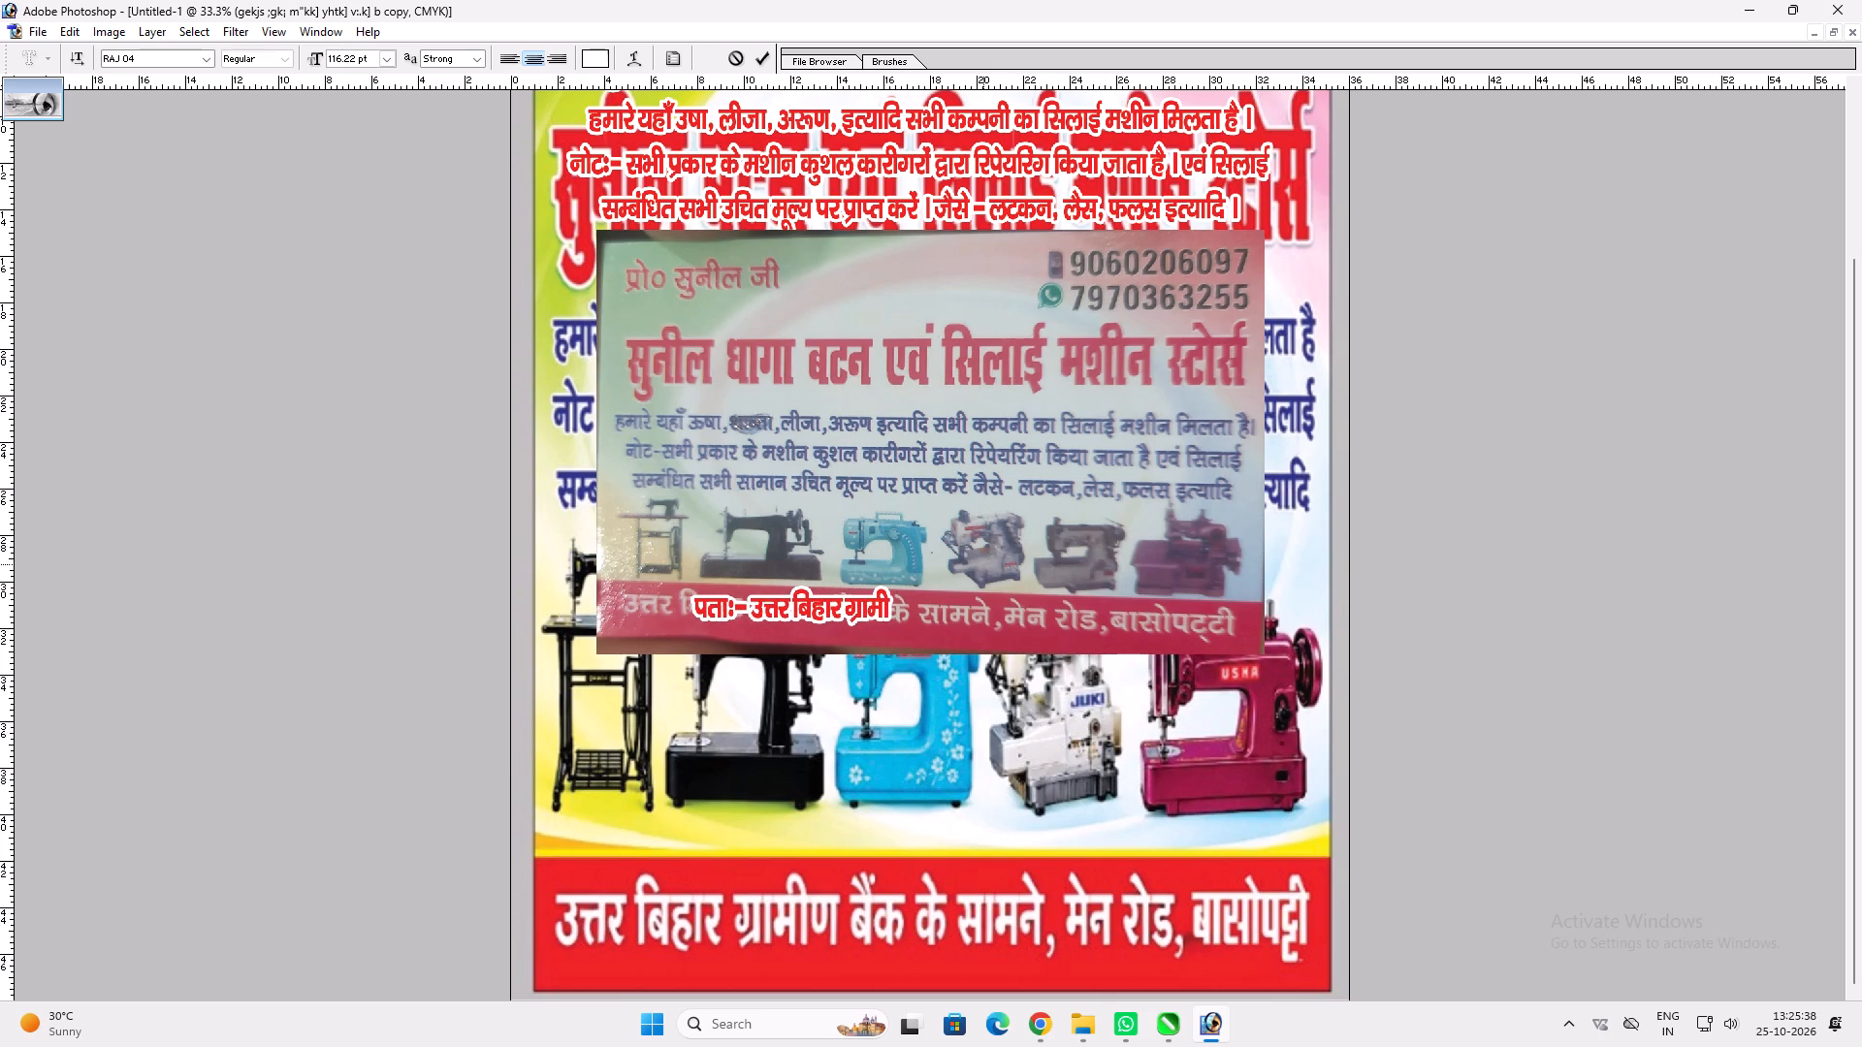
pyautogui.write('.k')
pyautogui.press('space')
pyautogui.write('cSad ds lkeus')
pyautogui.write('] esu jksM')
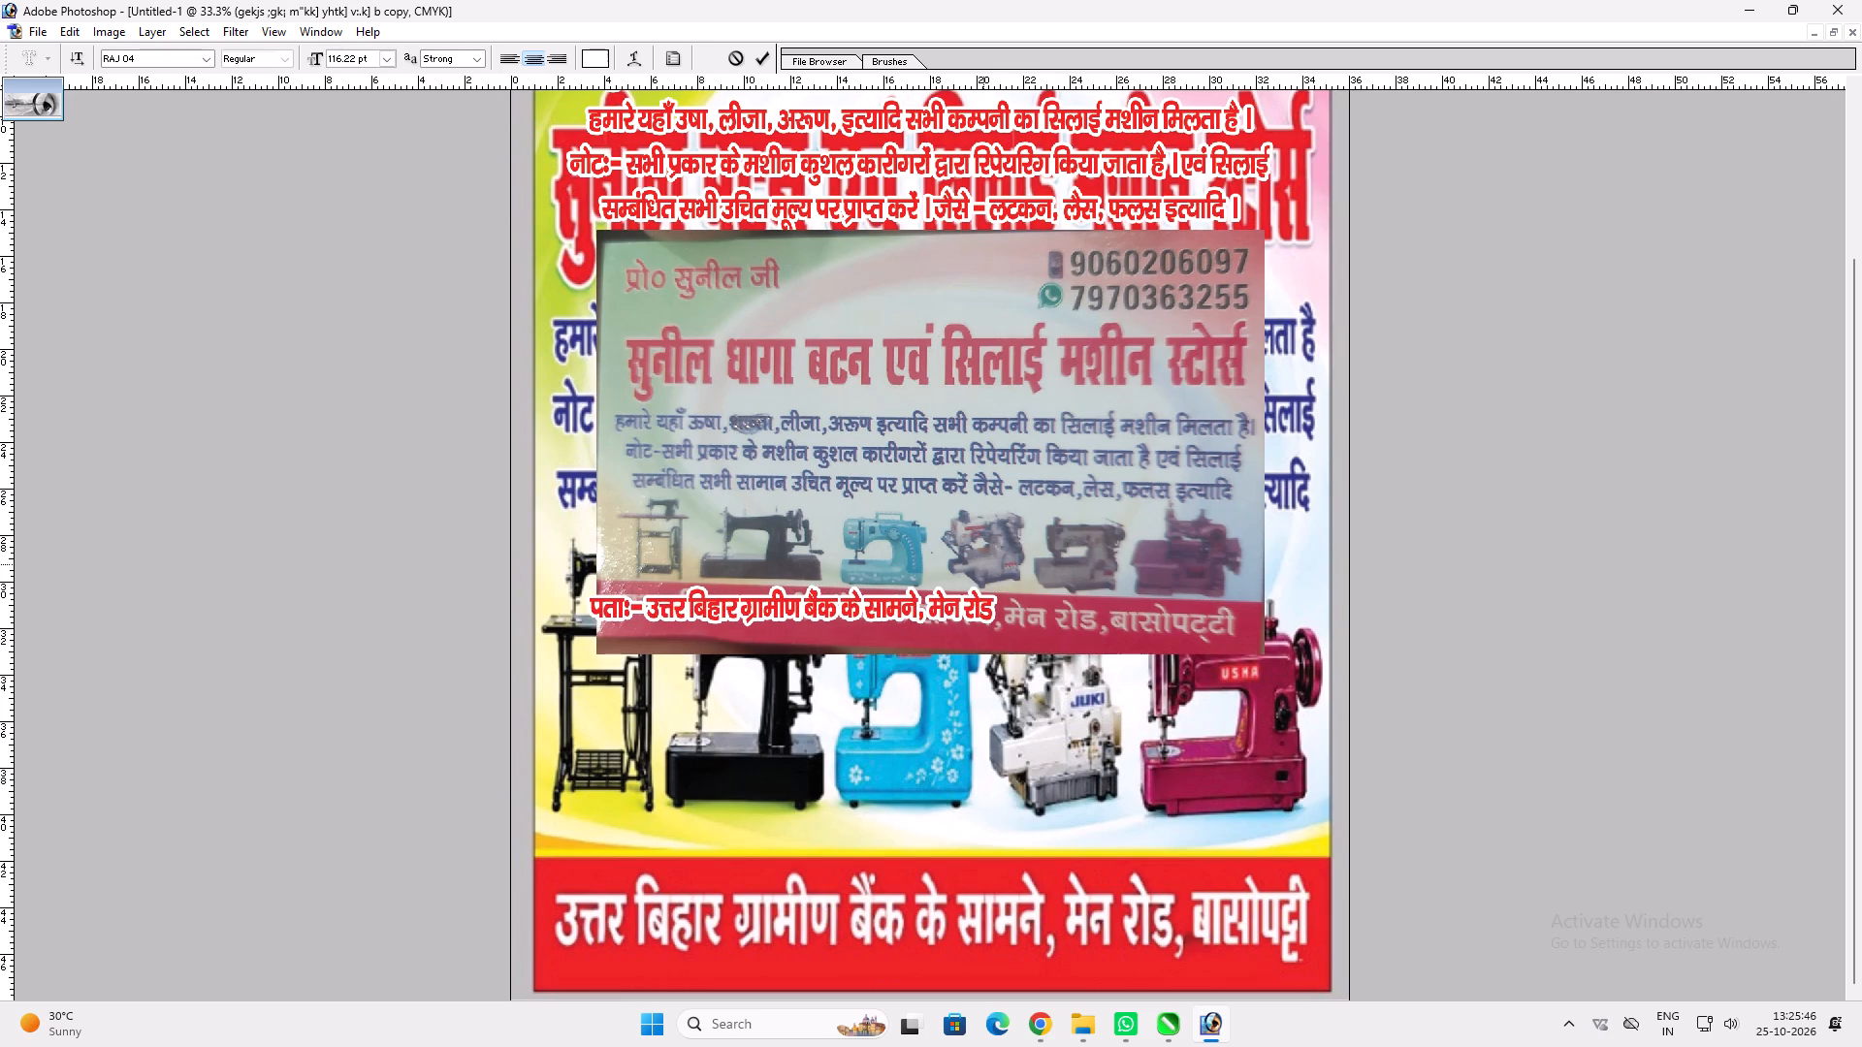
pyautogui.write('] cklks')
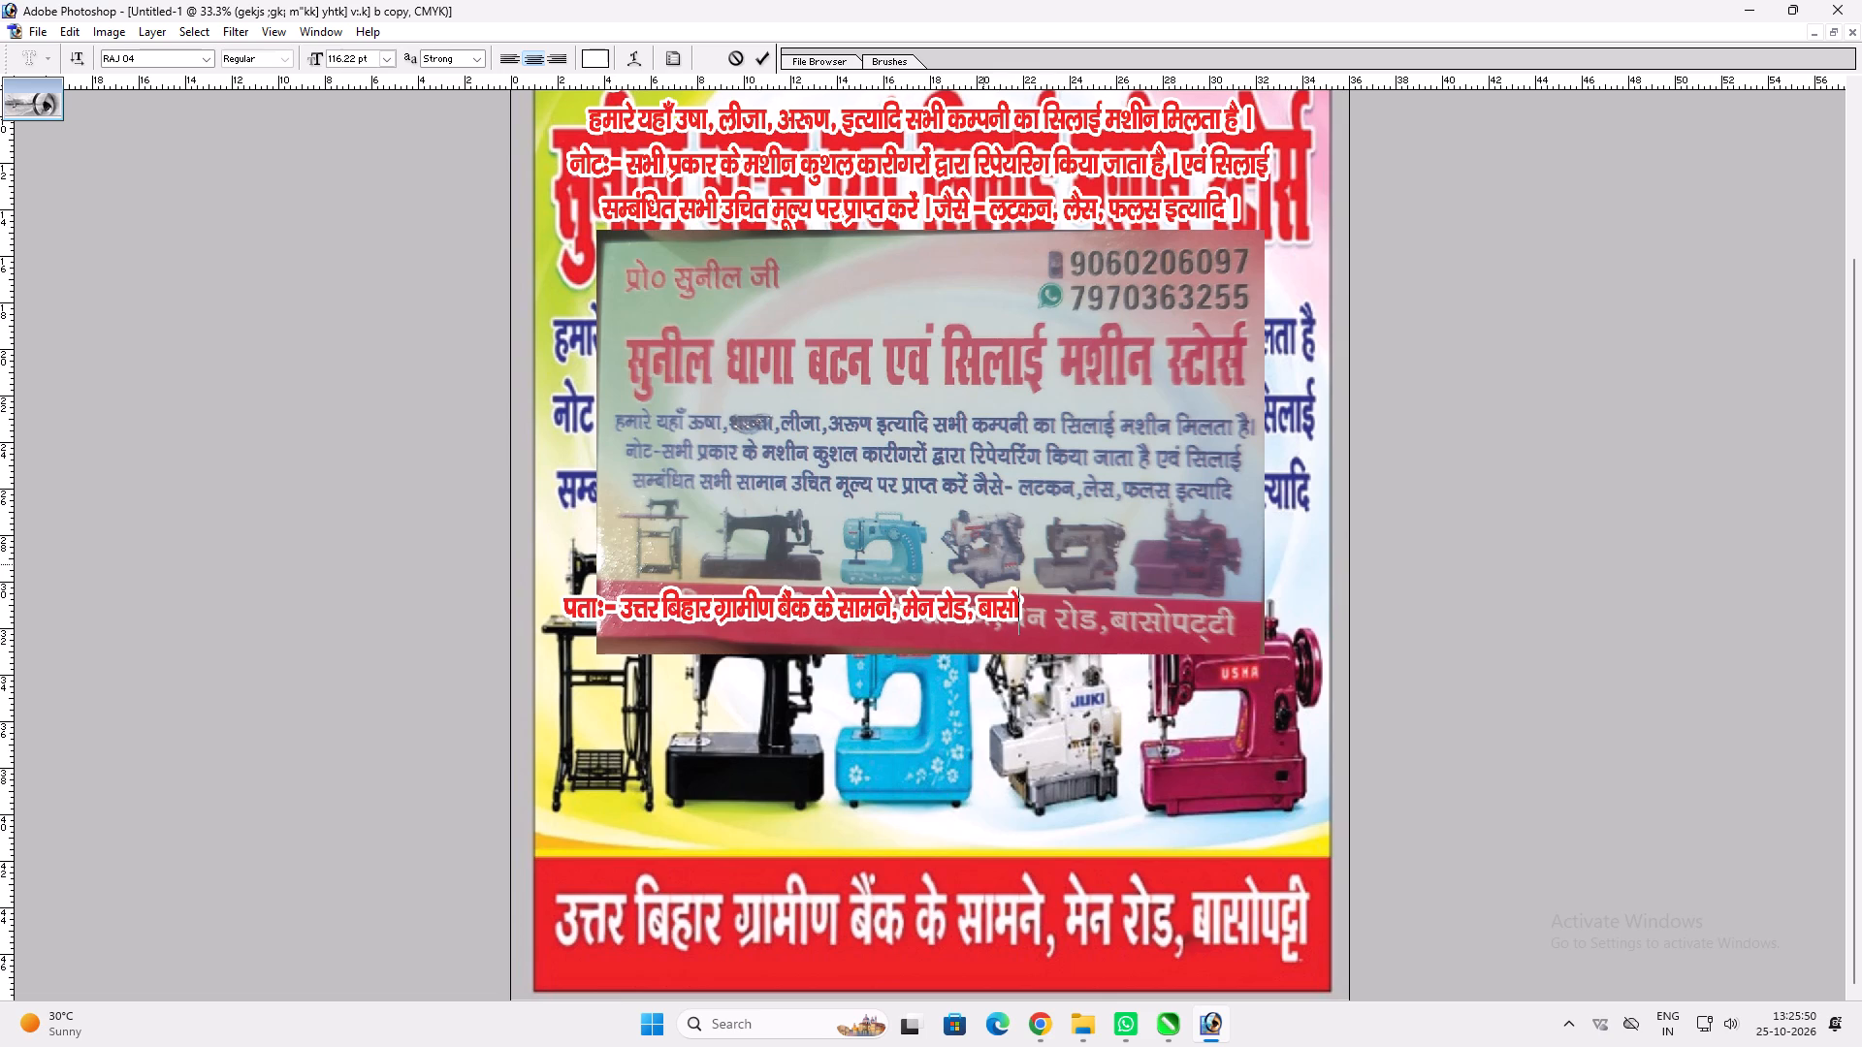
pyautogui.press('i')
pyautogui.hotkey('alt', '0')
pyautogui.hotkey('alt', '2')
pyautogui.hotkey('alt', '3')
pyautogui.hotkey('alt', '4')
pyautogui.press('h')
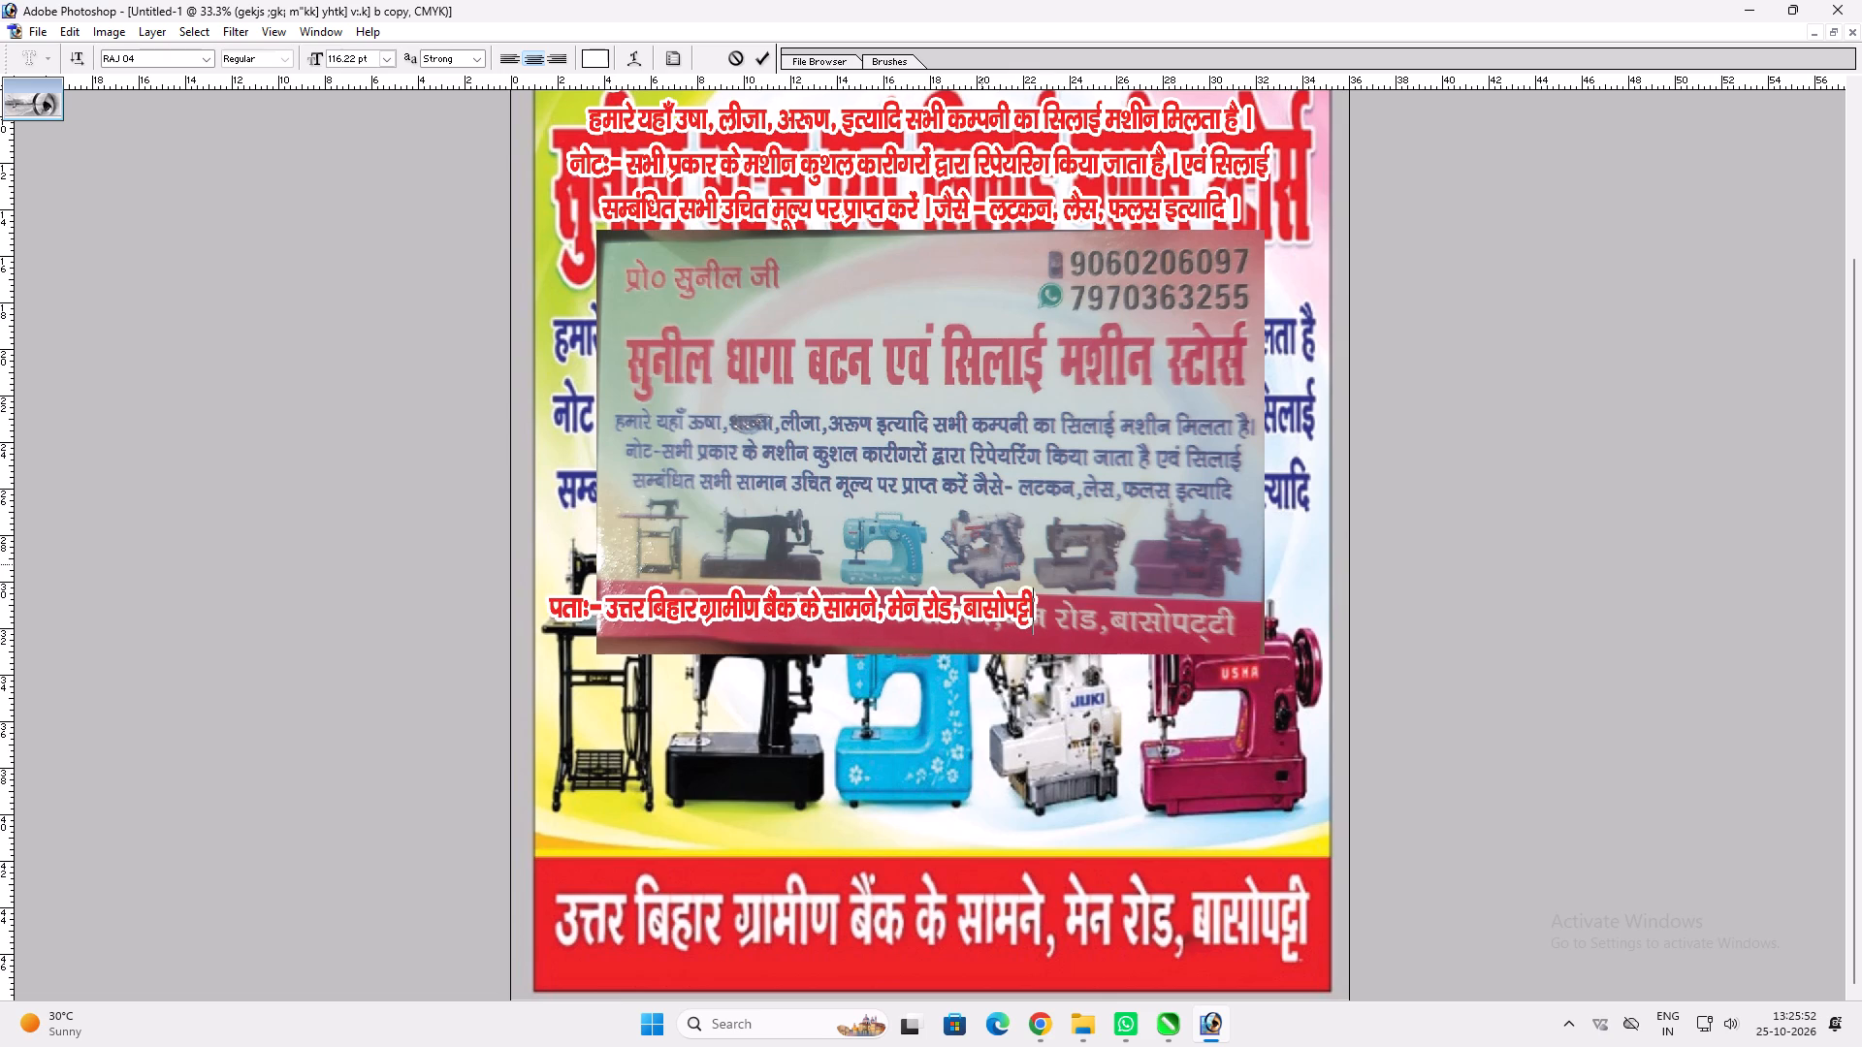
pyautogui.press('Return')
# Stretch the address text to about 120% width and move it to the upper edge of the poster's red address band.
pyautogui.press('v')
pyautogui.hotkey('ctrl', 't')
pyautogui.keyDown('shift'); pyautogui.moveTo(1038, 599); pyautogui.dragTo(1133, 590); pyautogui.keyUp('shift')
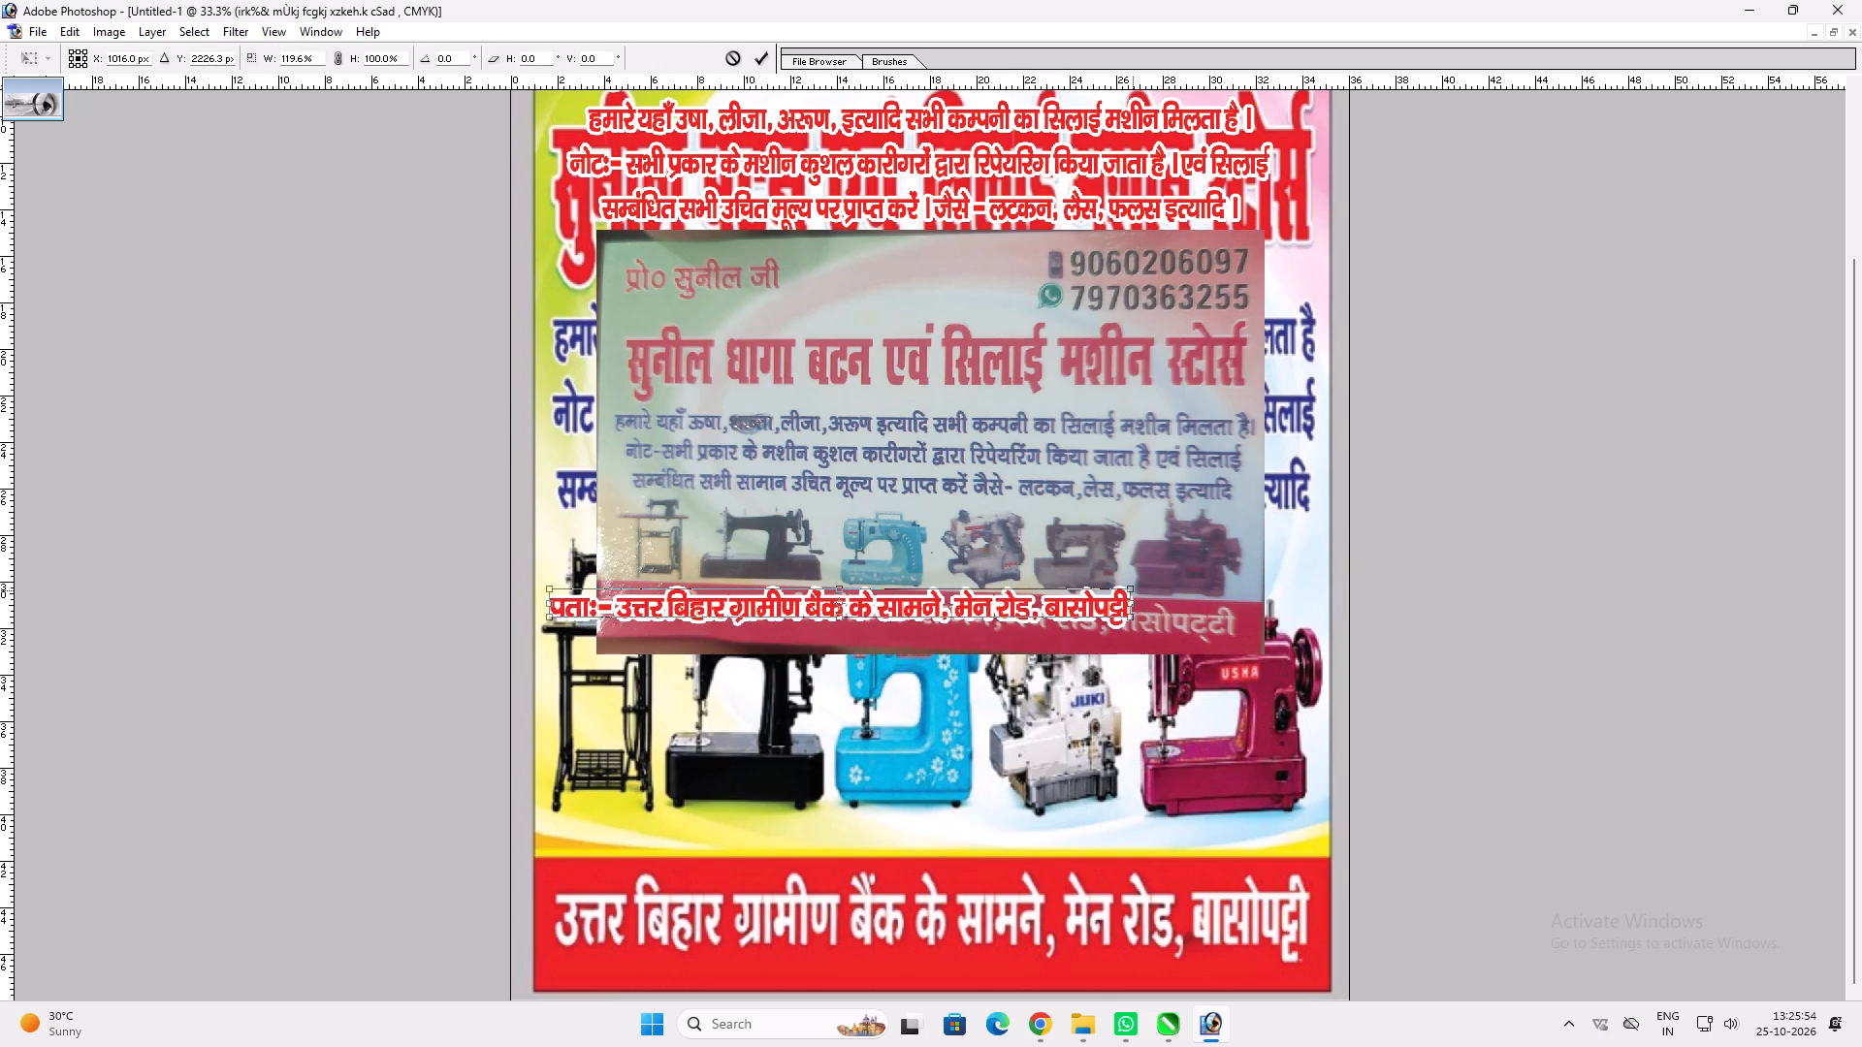
pyautogui.hotkey('shift', 'Return')
pyautogui.press('v')
pyautogui.moveTo(1067, 630); pyautogui.dragTo(1154, 881)
# Open the layer choices at the reference card photo in the middle of the poster.
pyautogui.press('space')
pyautogui.moveTo(995, 639); pyautogui.dragTo(1033, 656, button='right')
pyautogui.moveTo(1039, 658); pyautogui.dragTo(1056, 659)
pyautogui.scroll(5, 1058, 653)
pyautogui.press('v')
pyautogui.rightClick(952, 521)
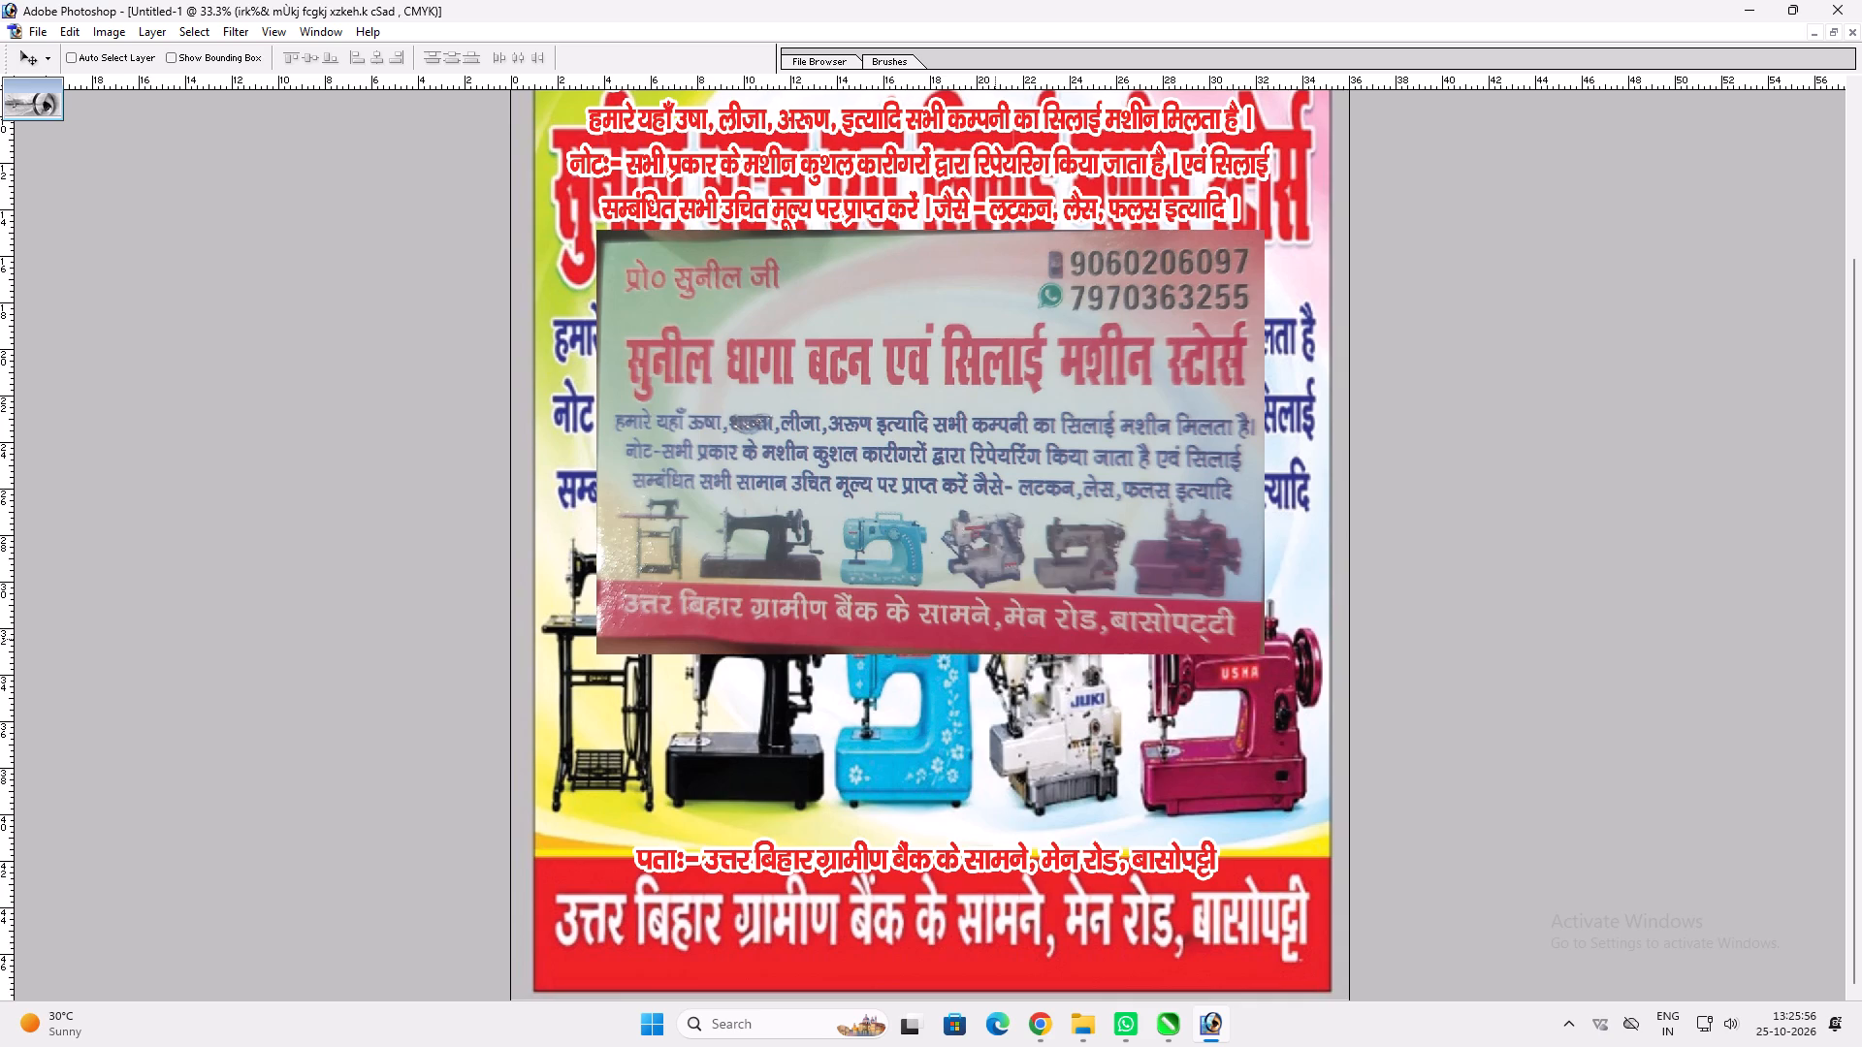
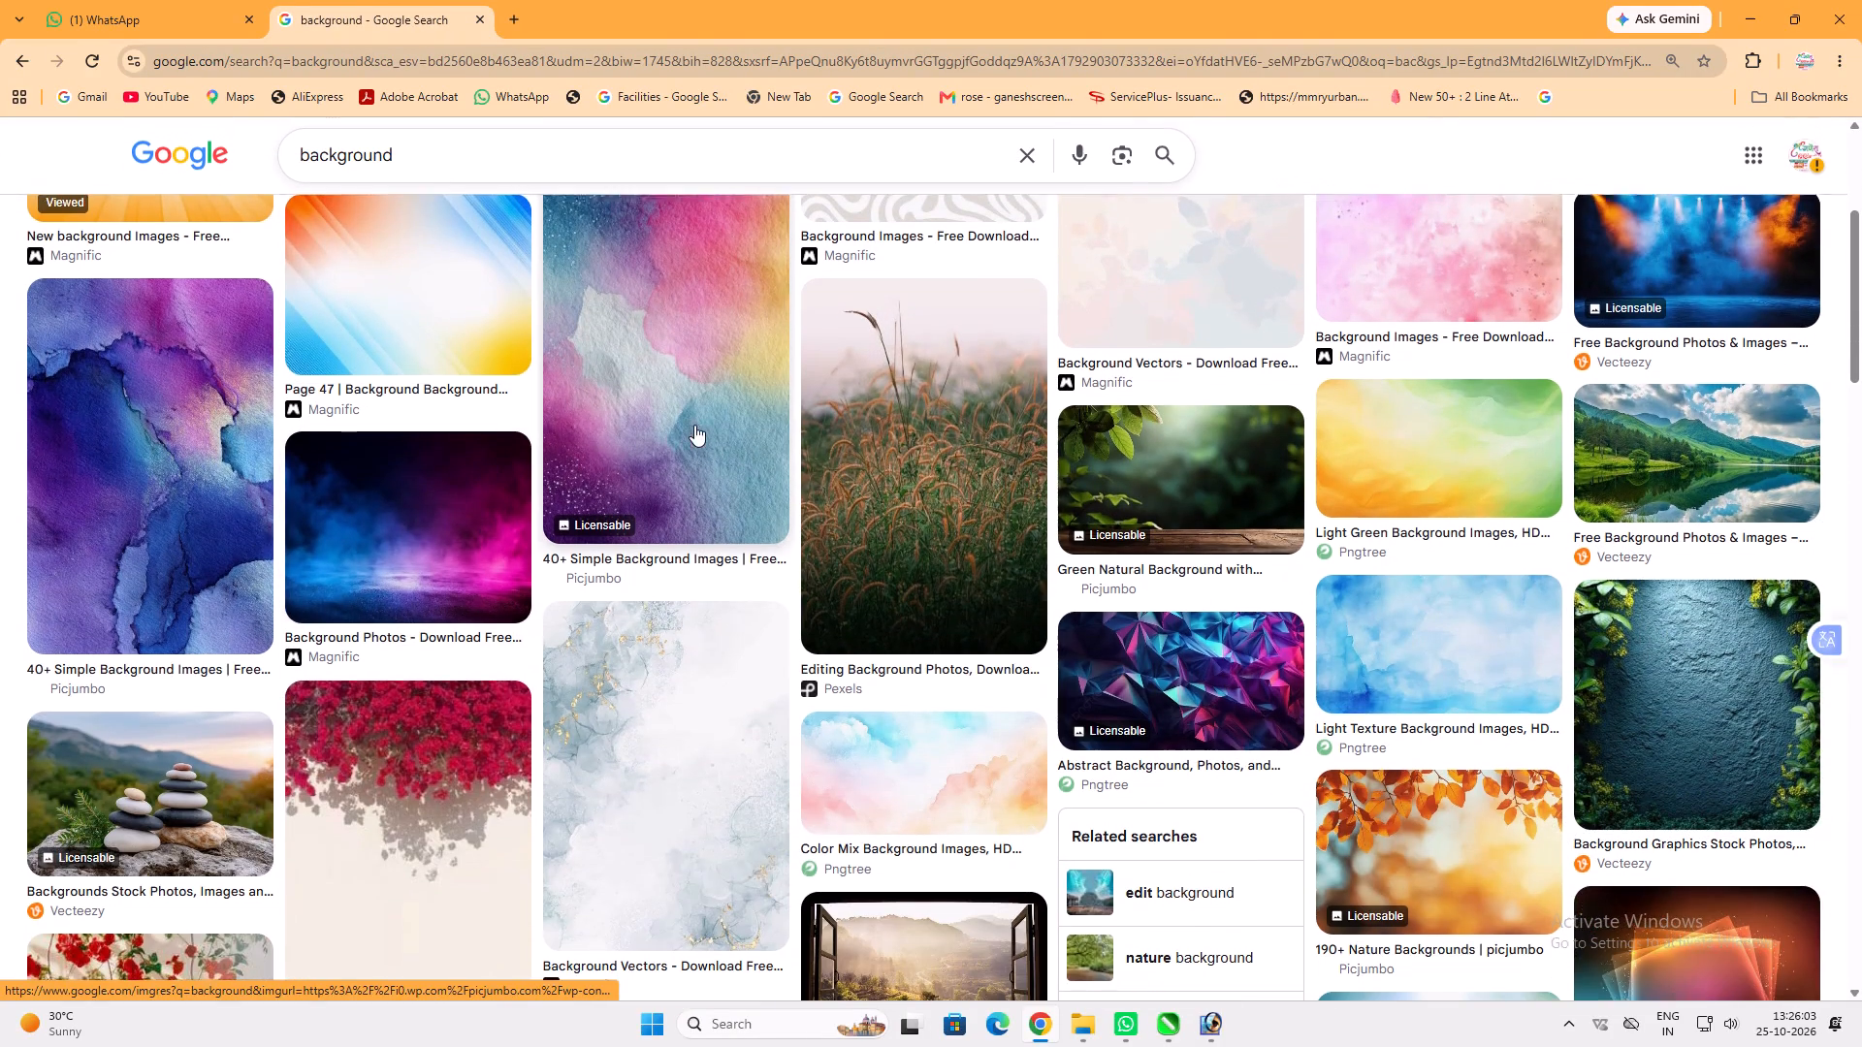
# Find the white background with orange, blue and yellow diagonal streaks among the image results and copy it.
pyautogui.scroll(-2, 694, 425)
pyautogui.scroll(4, 692, 425)
pyautogui.click(433, 437)
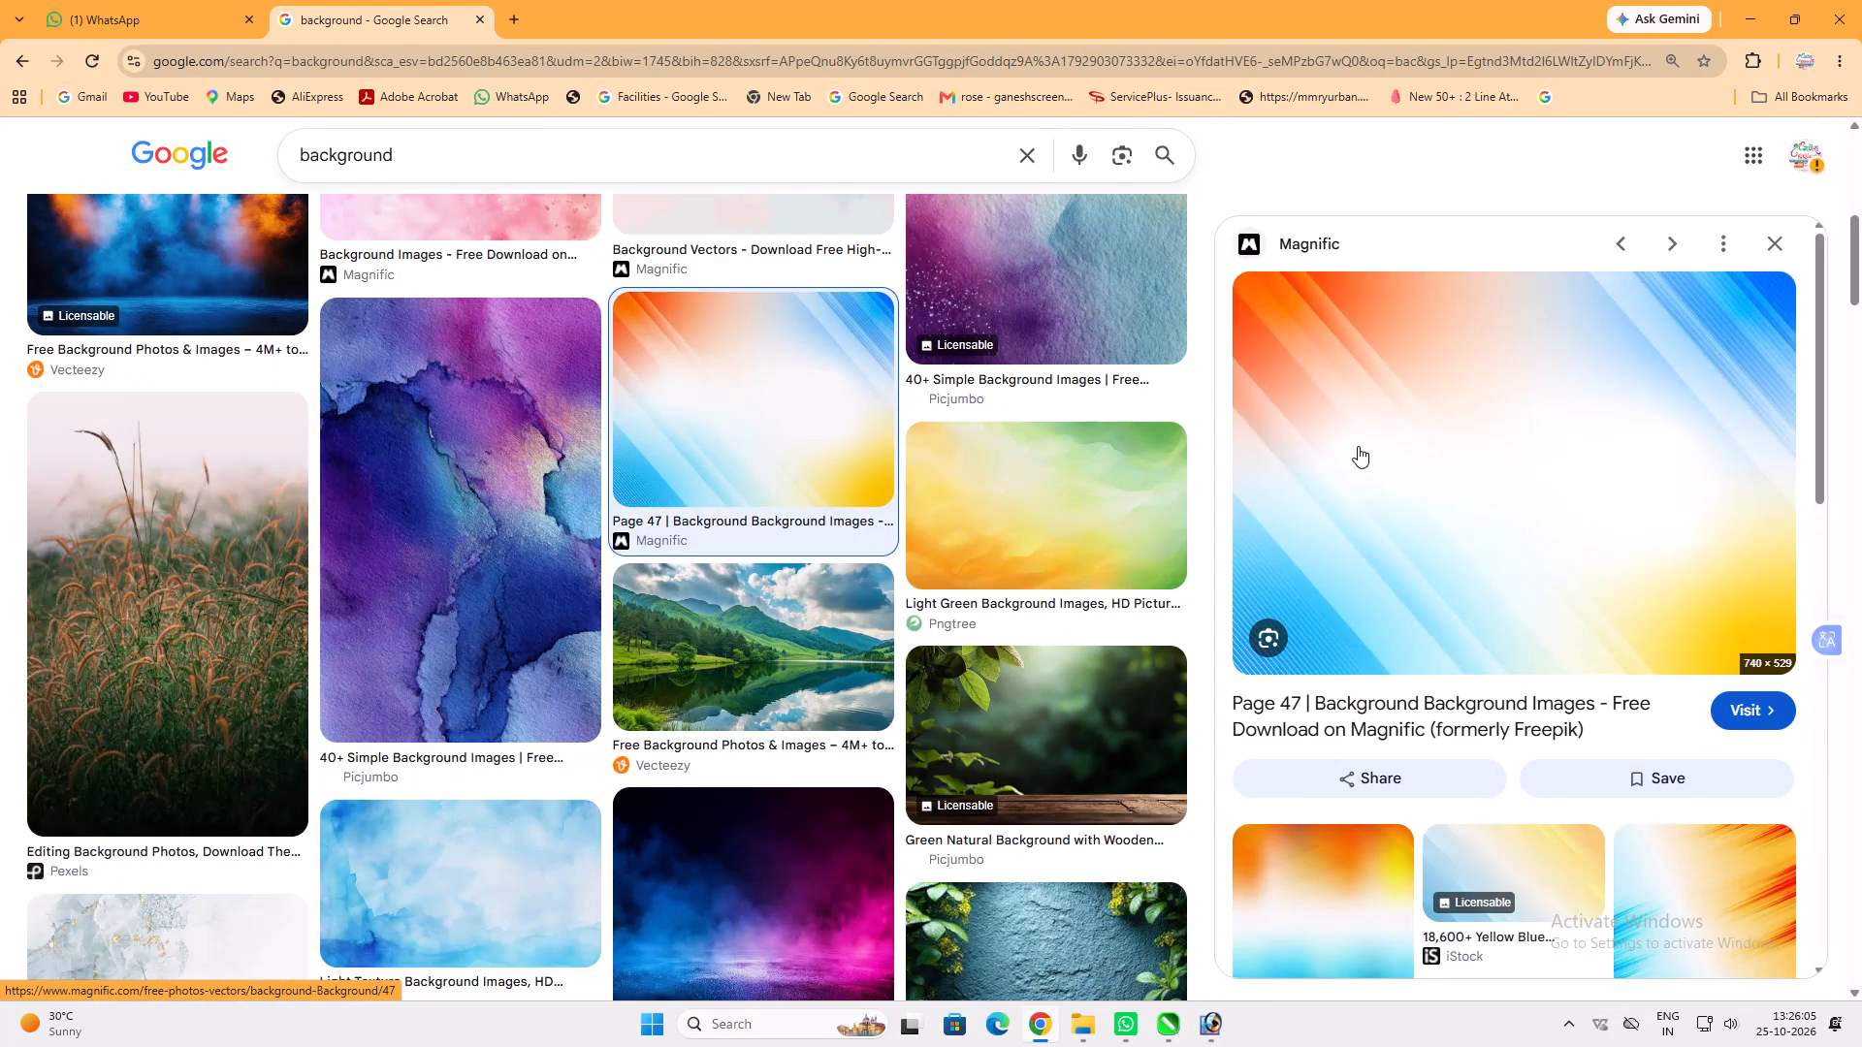
pyautogui.rightClick(1358, 446)
pyautogui.click(1471, 760)
# Browse the related images for other abstract orange and blue backgrounds.
pyautogui.scroll(-7, 1445, 515)
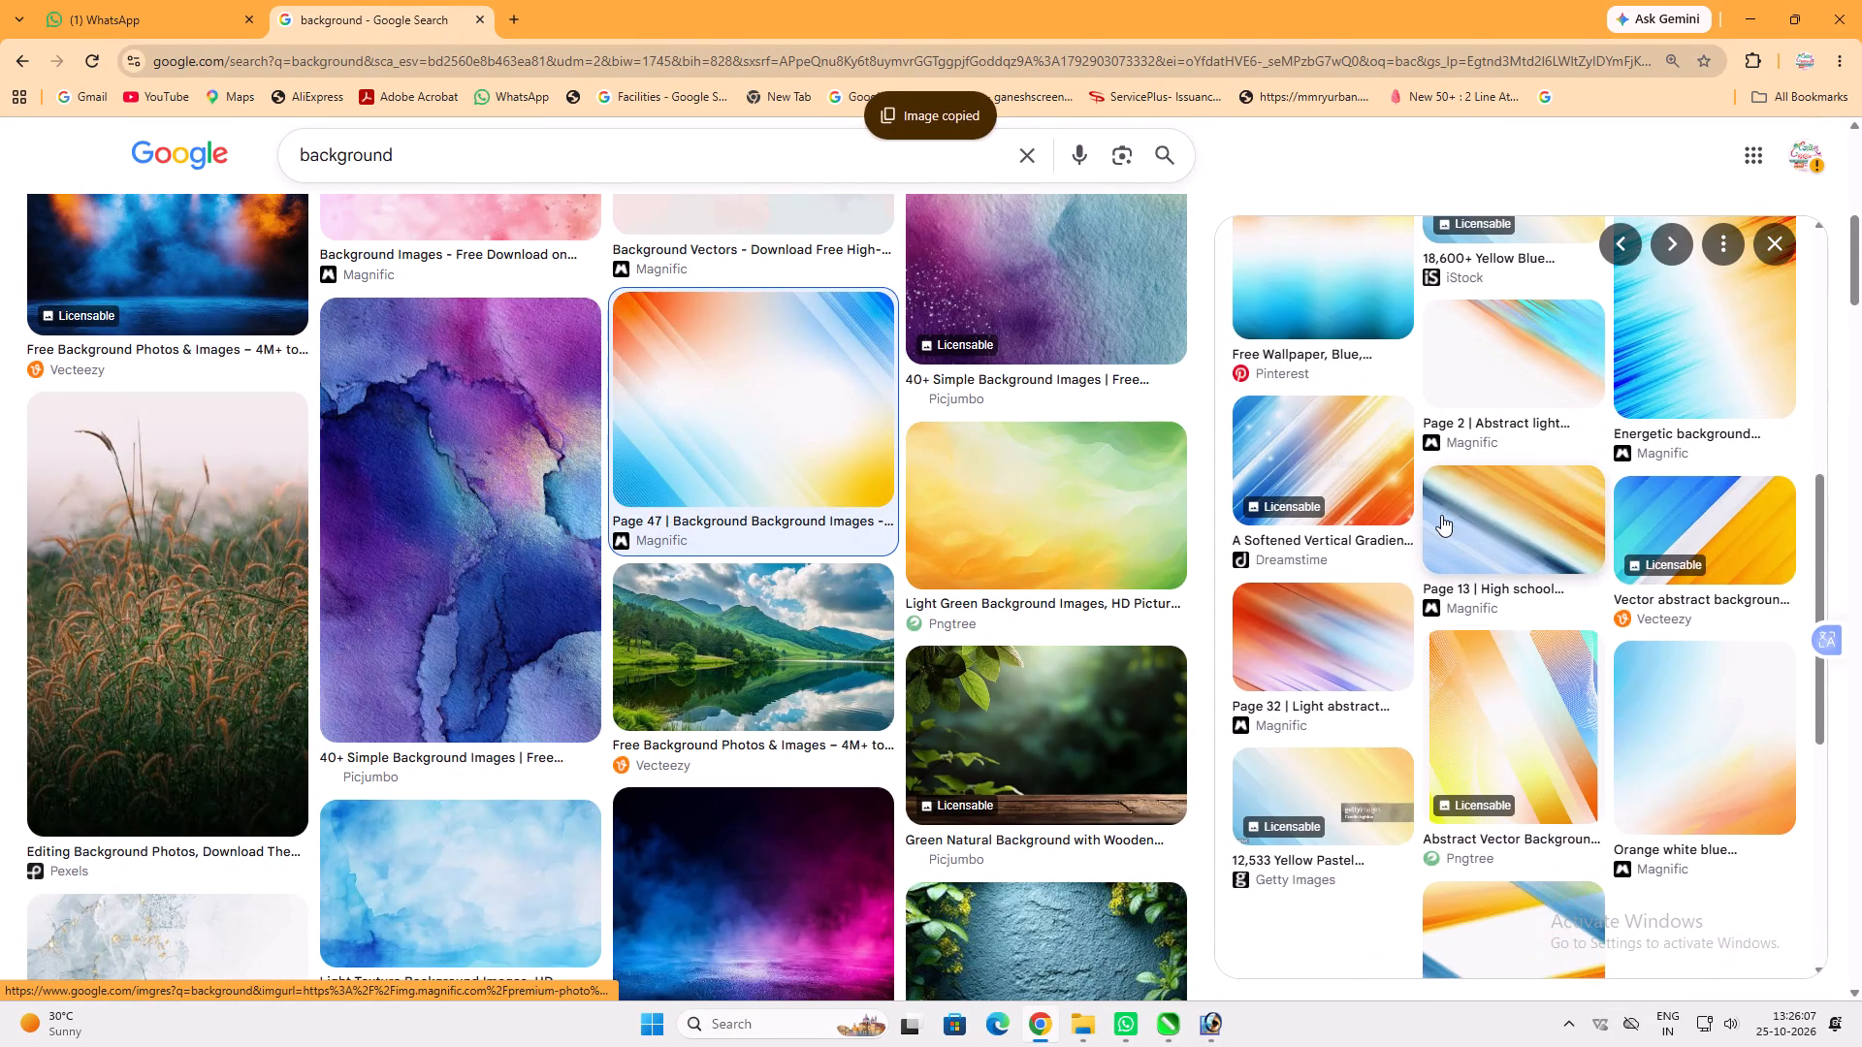
pyautogui.scroll(-5, 1425, 564)
pyautogui.click(1475, 632)
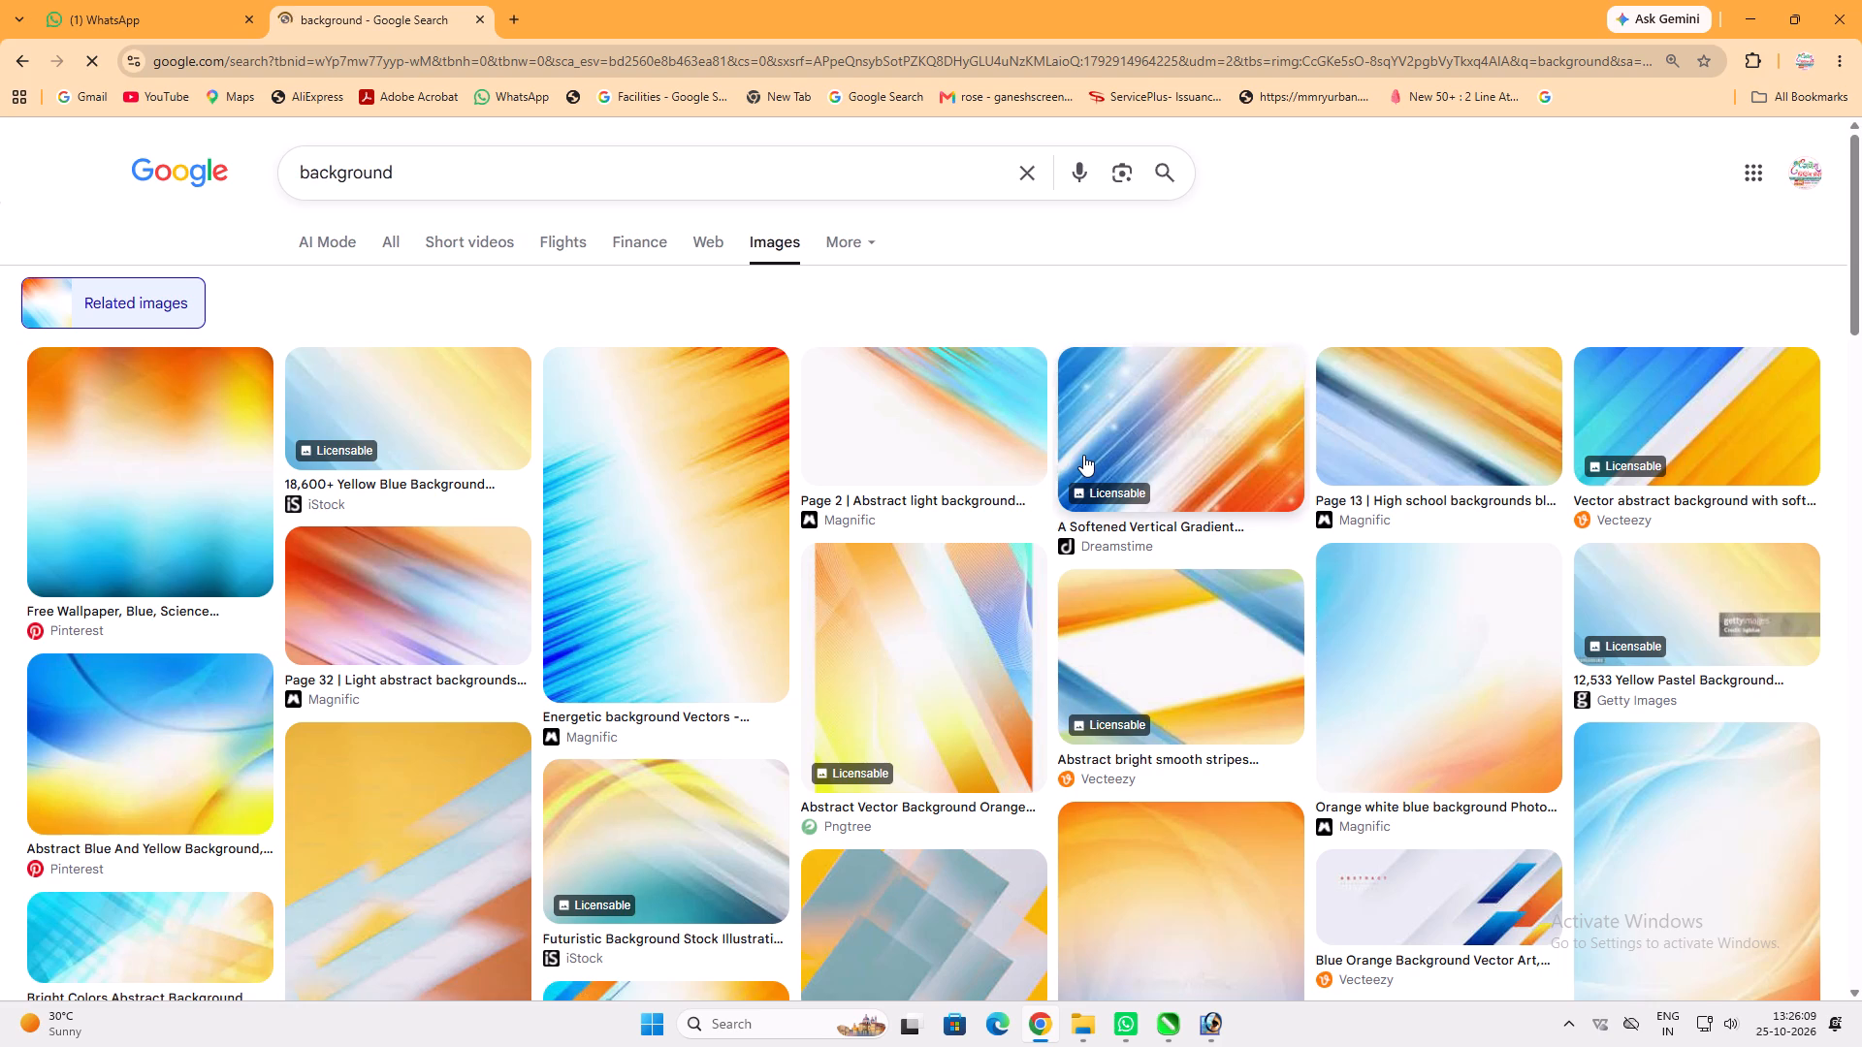
pyautogui.scroll(-9, 1083, 456)
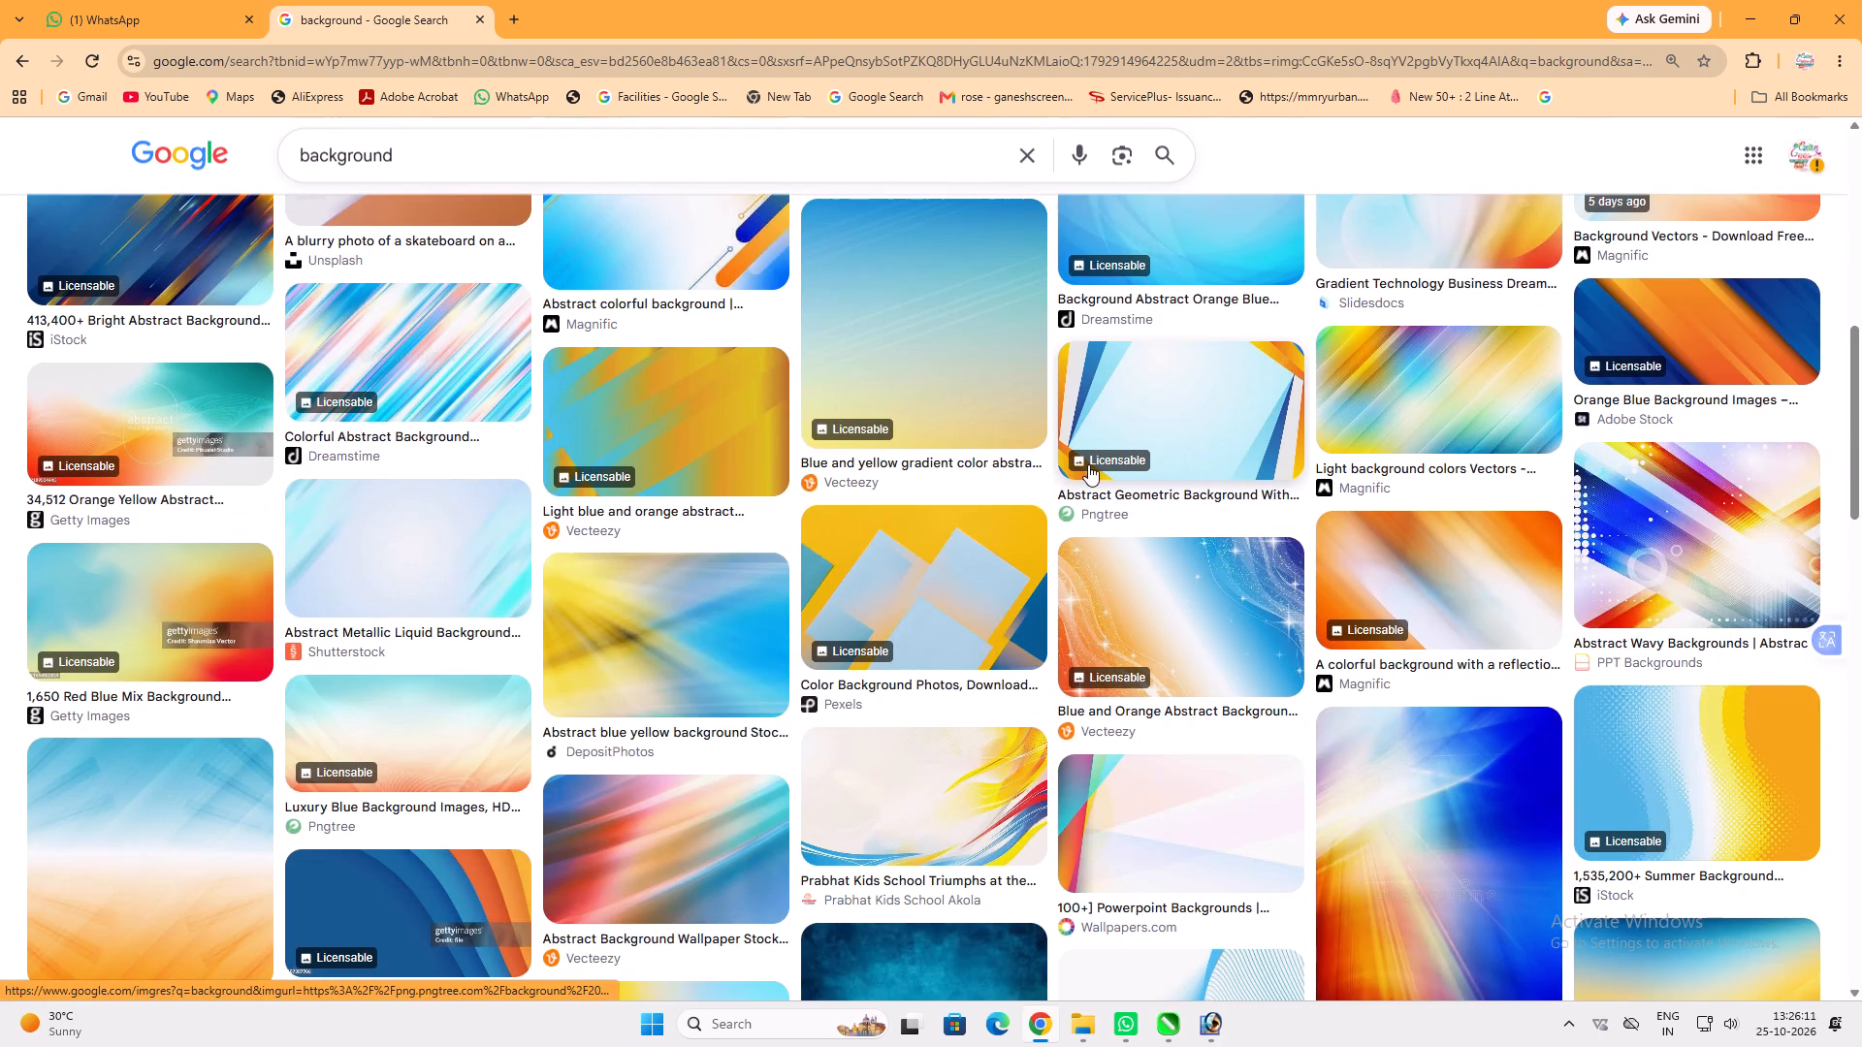
pyautogui.scroll(-4, 1088, 466)
pyautogui.scroll(-4, 1033, 714)
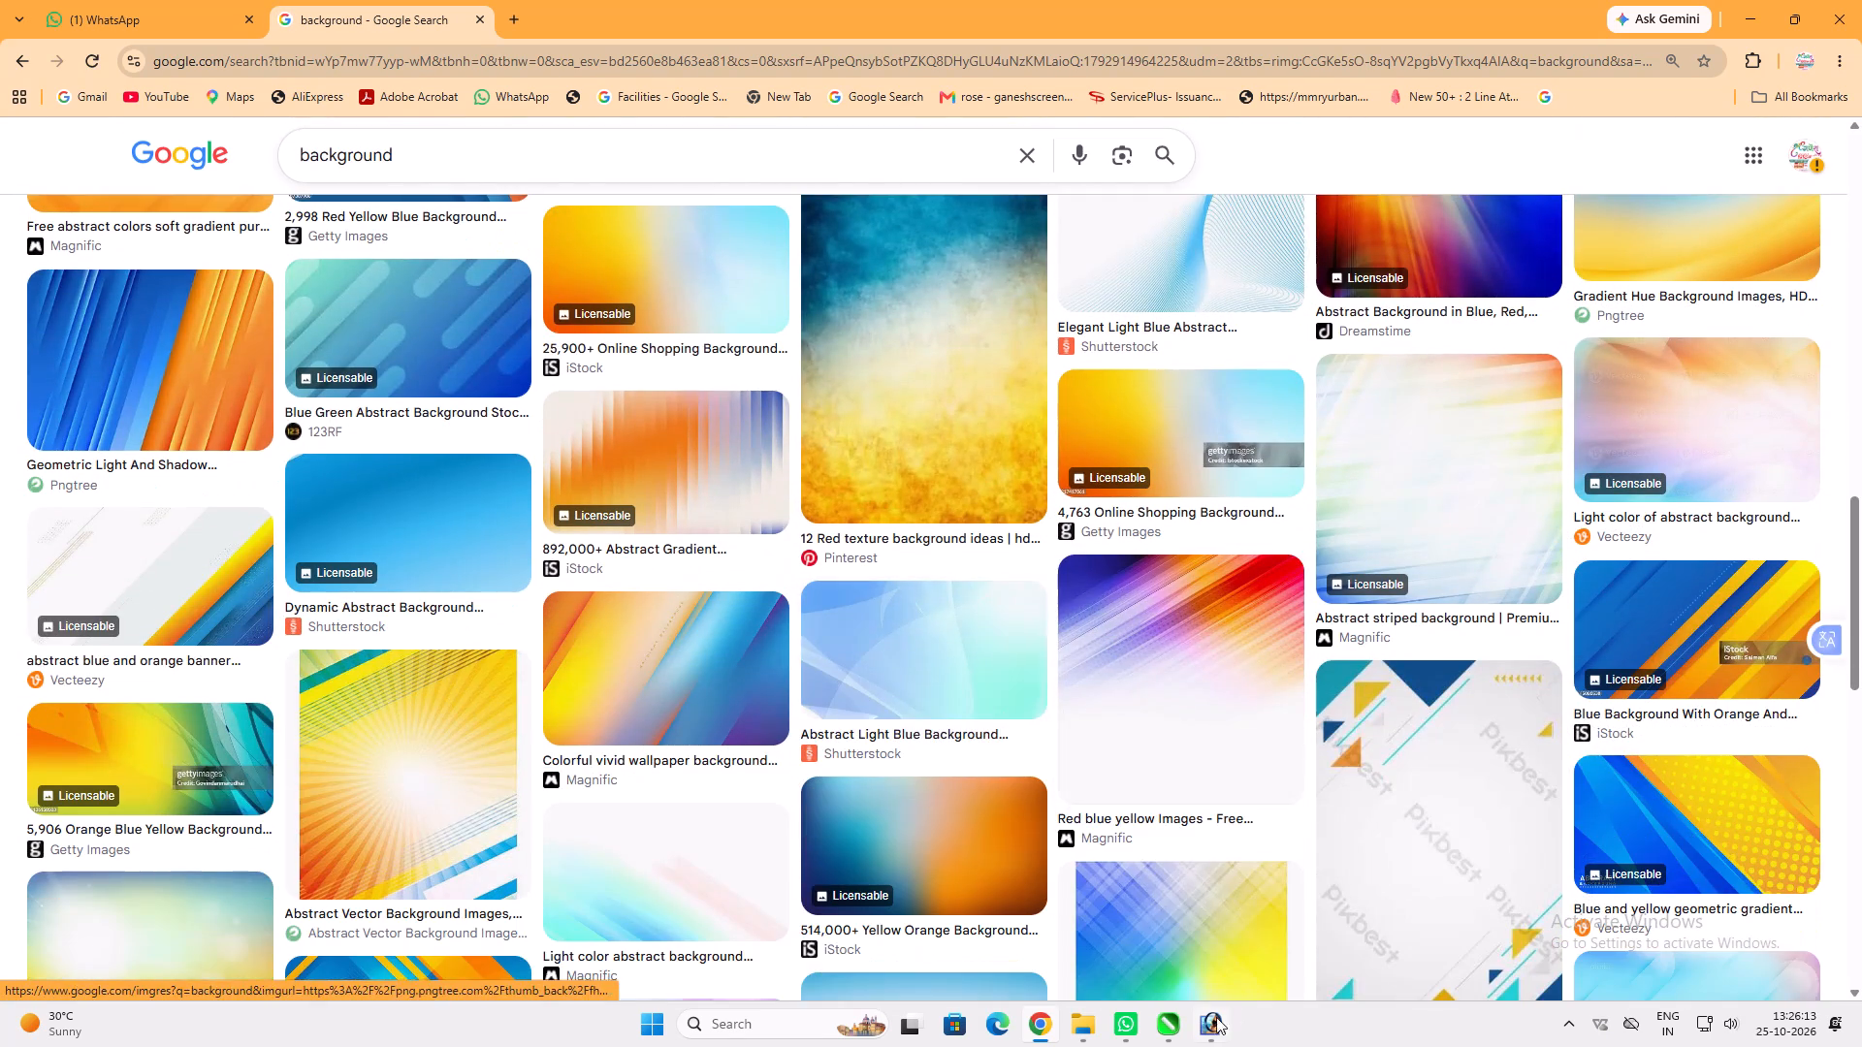
pyautogui.scroll(-3, 729, 645)
# Switch to Photoshop, paste the copied background into the poster and rotate it 90° counterclockwise.
pyautogui.click(1197, 1024)
pyautogui.hotkey('ctrl', 'v')
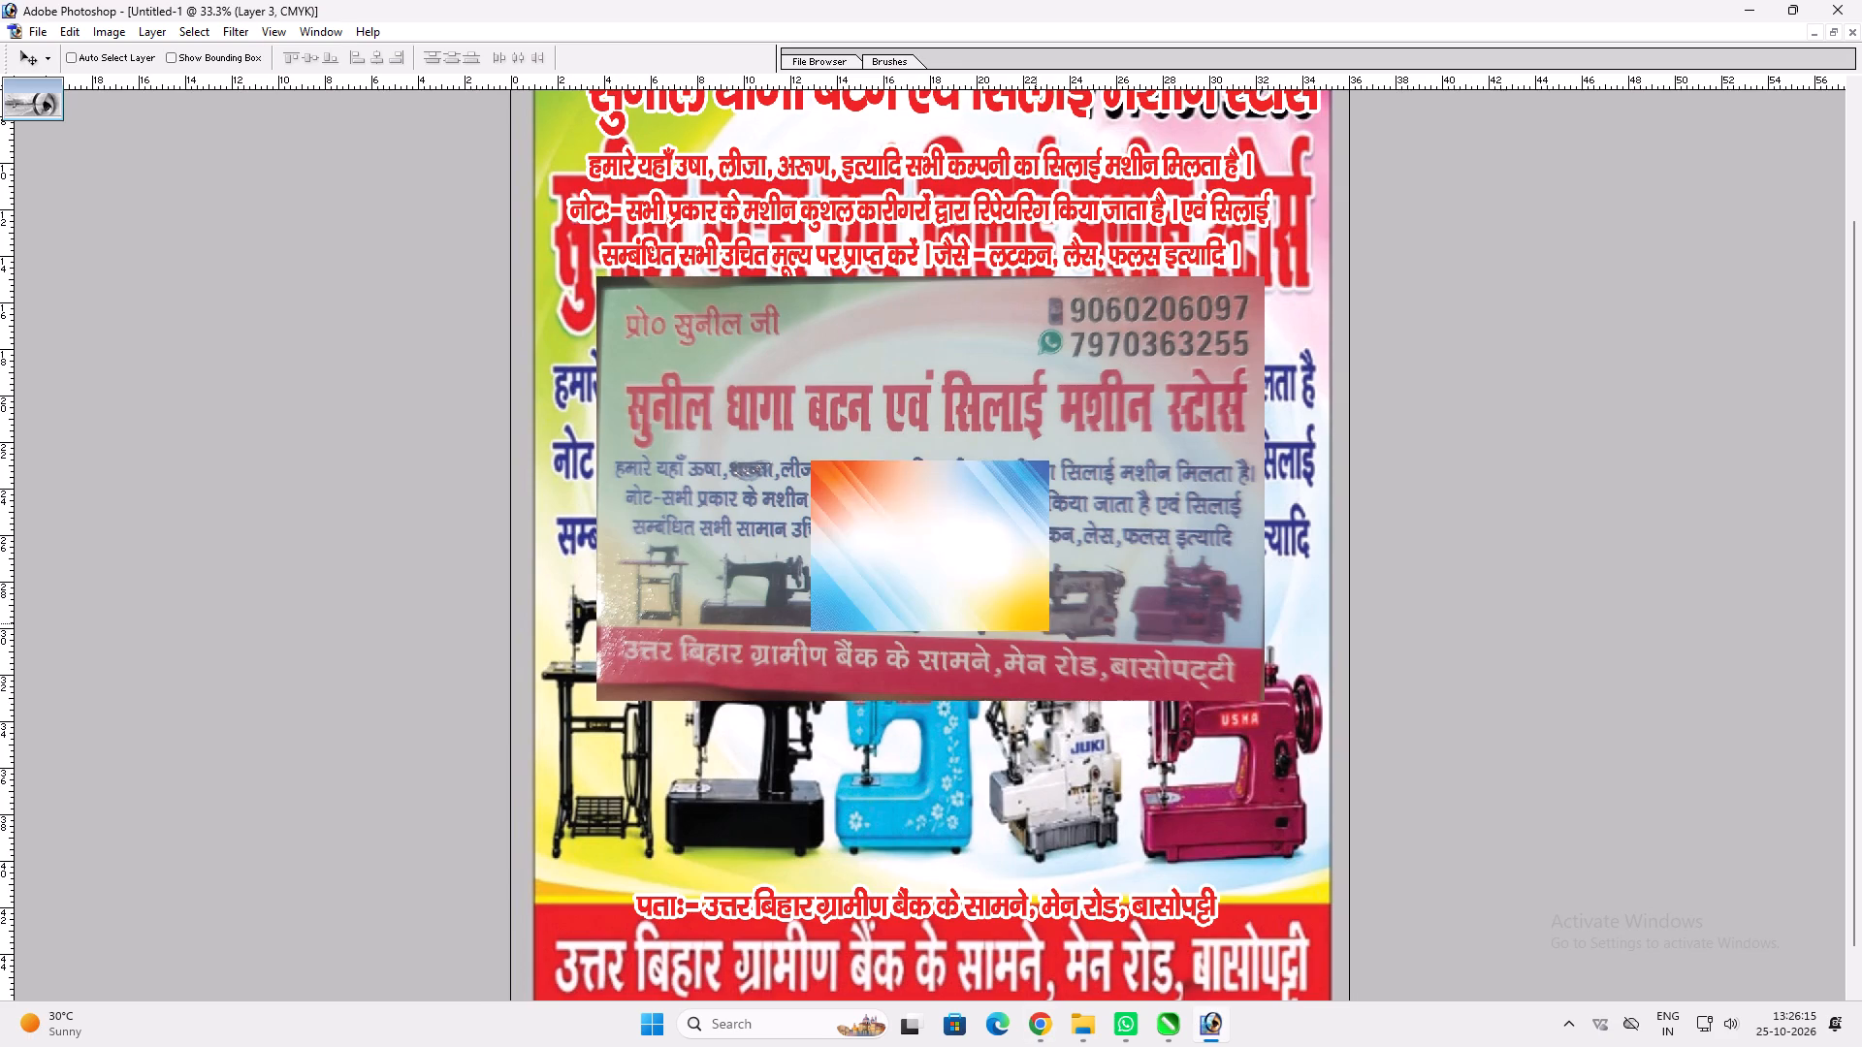
pyautogui.hotkey('ctrl', 't')
pyautogui.keyDown('ctrl'); pyautogui.rightClick(974, 534); pyautogui.keyUp('ctrl')
pyautogui.click(1103, 739)
pyautogui.press('Return')
pyautogui.press('v')
pyautogui.press('space')
pyautogui.press('space')
# Enlarge the pasted background until it covers nearly the whole poster.
pyautogui.rightClick(908, 650)
pyautogui.moveTo(949, 665); pyautogui.dragTo(963, 671)
pyautogui.scroll(5, 963, 671)
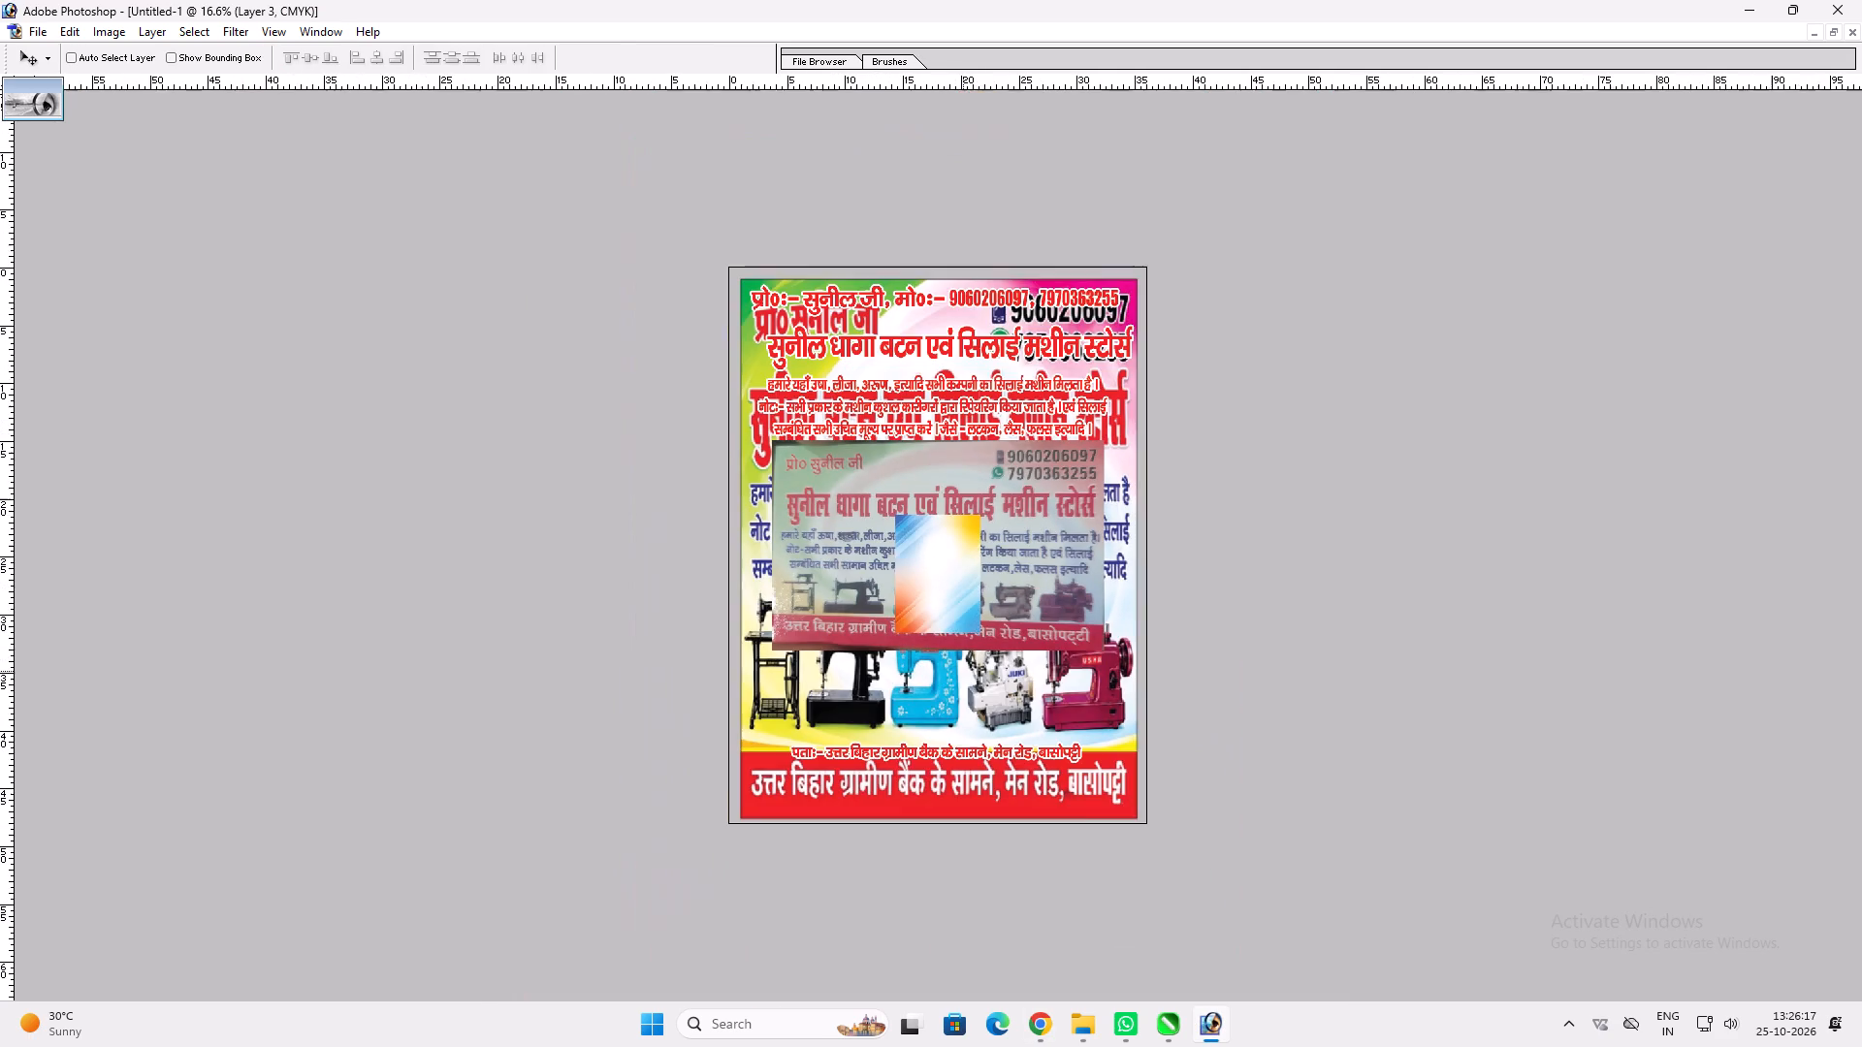
pyautogui.hotkey('ctrl', 't')
pyautogui.keyDown('alt'); pyautogui.keyDown('shift'); pyautogui.moveTo(977, 518); pyautogui.dragTo(1179, 322); pyautogui.keyUp('shift'); pyautogui.keyUp('alt')
pyautogui.hotkey('shift', 'Return')
pyautogui.press('v')
pyautogui.keyDown('shift'); pyautogui.moveTo(1052, 402); pyautogui.dragTo(1053, 378); pyautogui.keyUp('shift')
# Stack the new background behind the text and the reference card, just above the old poster artwork.
pyautogui.hotkey('ctrl', 'shift', '[')
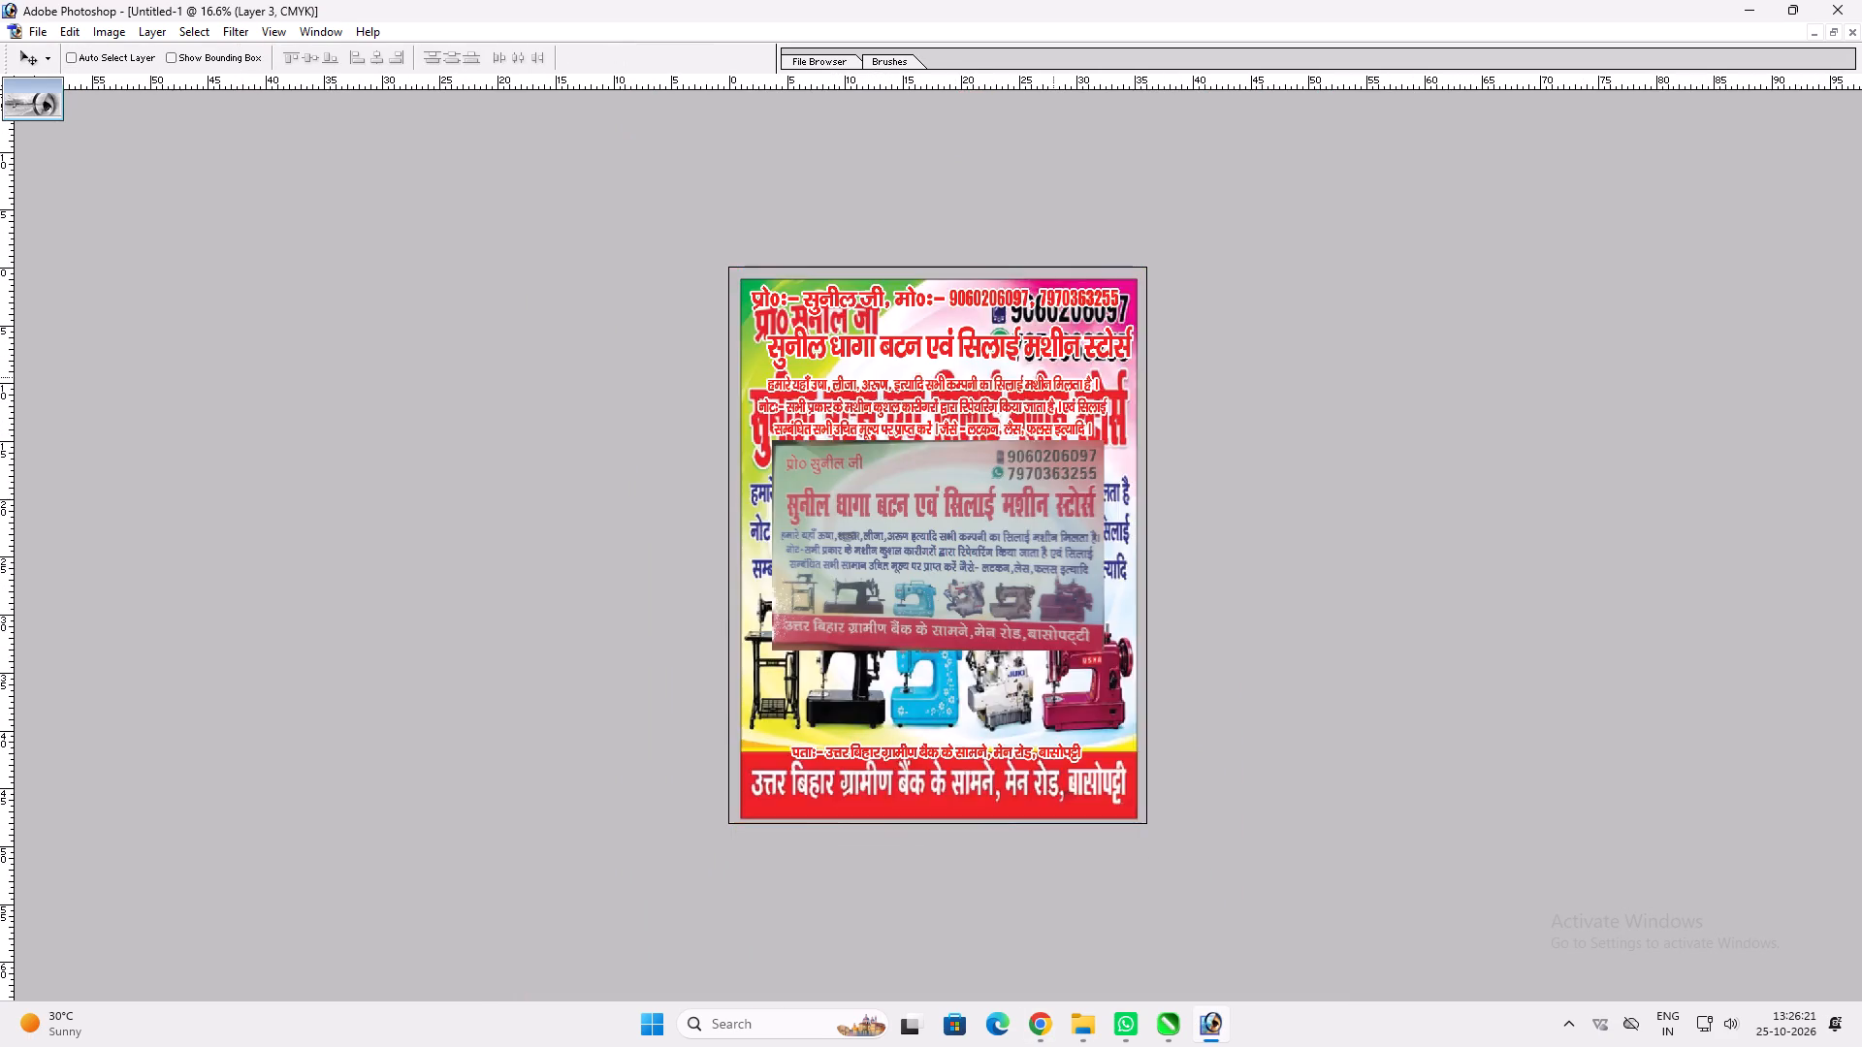
pyautogui.hotkey('ctrl', ']')
pyautogui.press('v')
pyautogui.hotkey('ctrl', '0')
pyautogui.press('v')
# Send the reference card photo to the bottom of the layer stack, behind the new background.
pyautogui.keyDown('ctrl'); pyautogui.click(1050, 533); pyautogui.keyUp('ctrl')
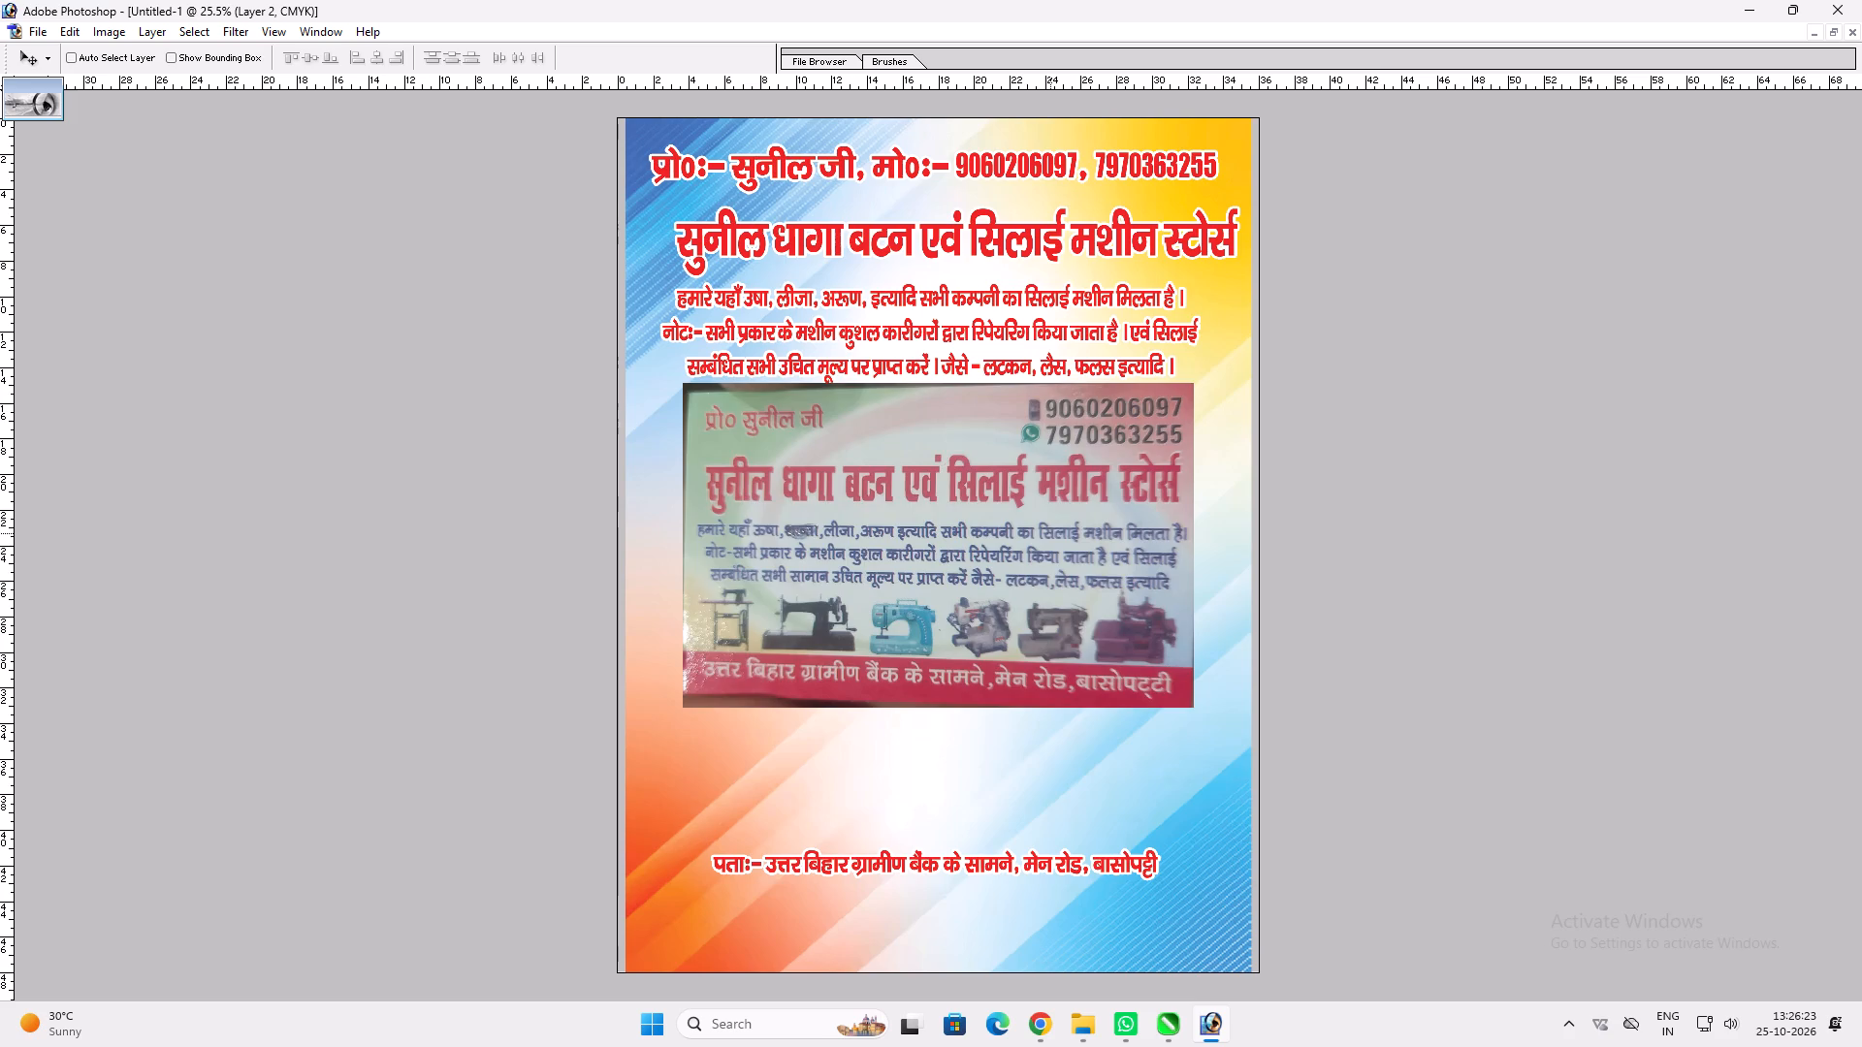
pyautogui.hotkey('ctrl', 'shift', '[')
pyautogui.press('v')
# Stretch the background layer sideways so it reaches both the left and right edges of the poster.
pyautogui.scroll(2, 918, 555)
pyautogui.keyDown('ctrl'); pyautogui.click(918, 555); pyautogui.keyUp('ctrl')
pyautogui.hotkey('ctrl', 't')
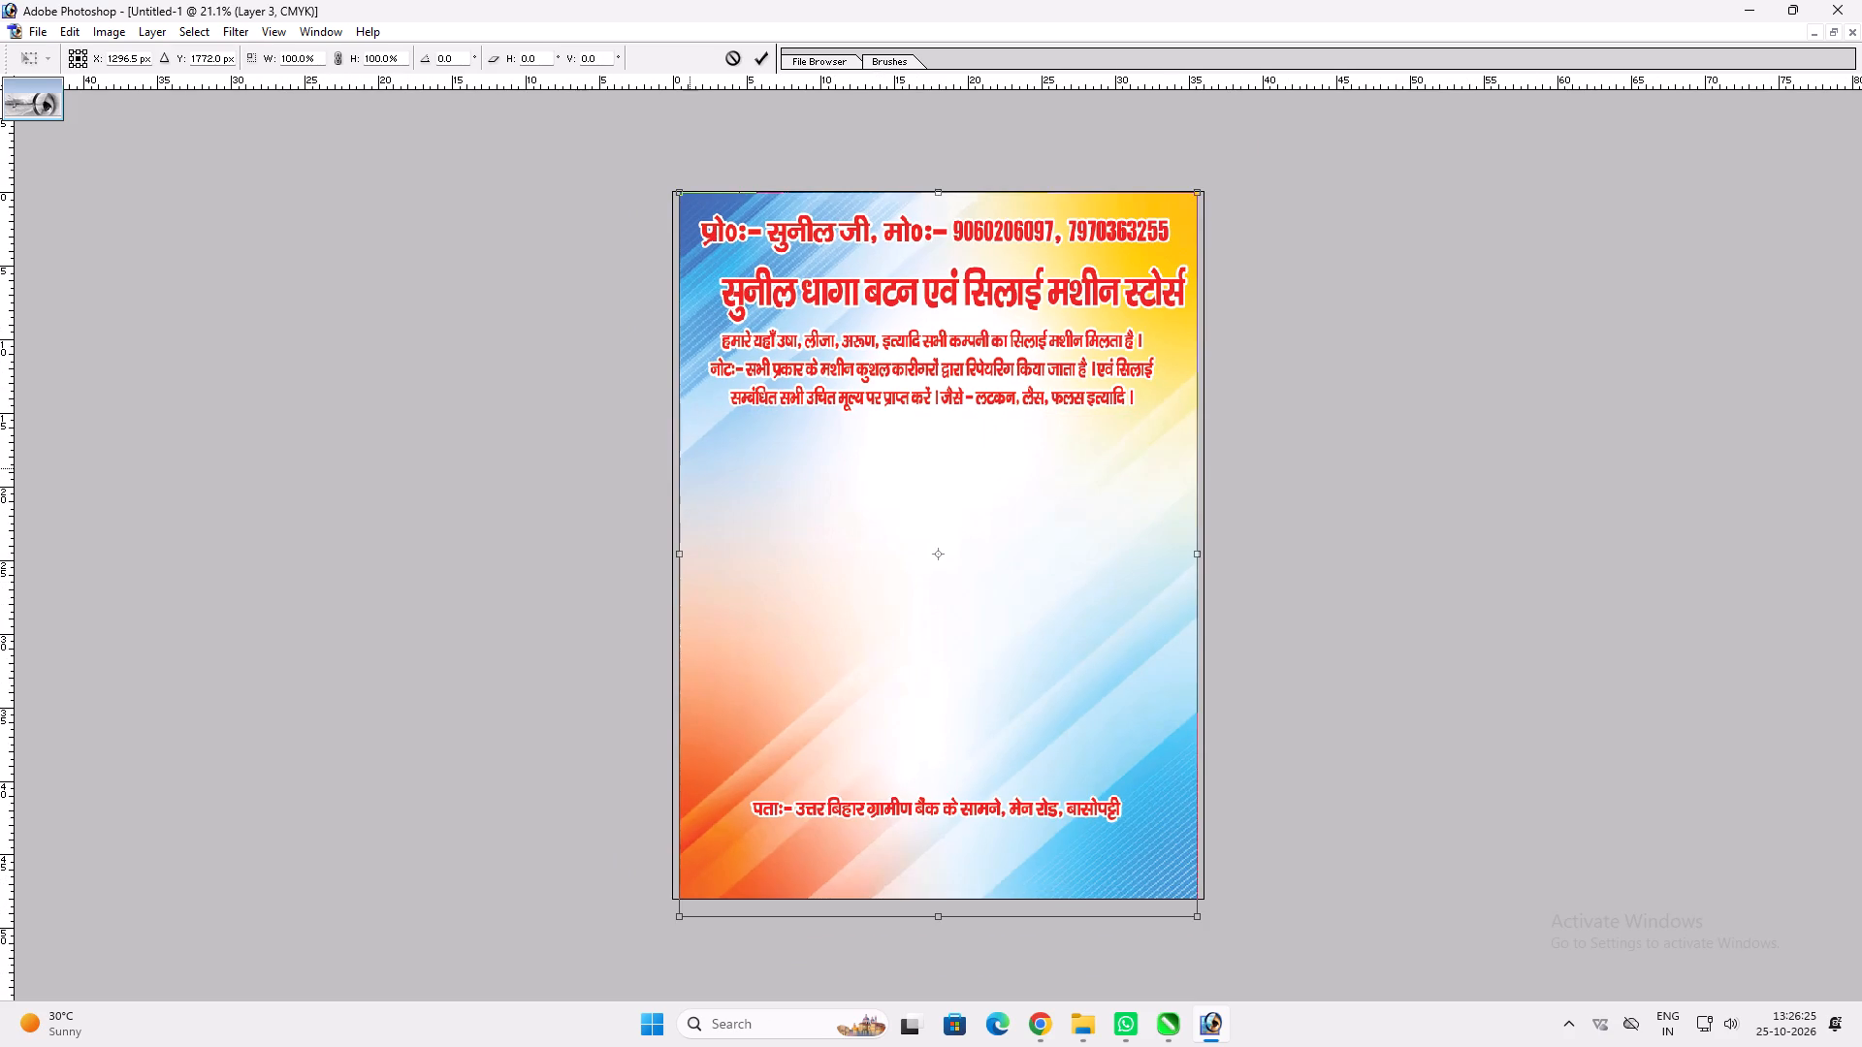
pyautogui.keyDown('shift'); pyautogui.moveTo(681, 466); pyautogui.dragTo(670, 466); pyautogui.keyUp('shift')
pyautogui.hotkey('shift', 'Return')
pyautogui.press('v')
pyautogui.hotkey('ctrl', 't')
pyautogui.press('Return')
pyautogui.write('vv')
pyautogui.hotkey('ctrl', 't')
pyautogui.keyDown('shift'); pyautogui.moveTo(1204, 746); pyautogui.dragTo(1210, 743); pyautogui.keyUp('shift')
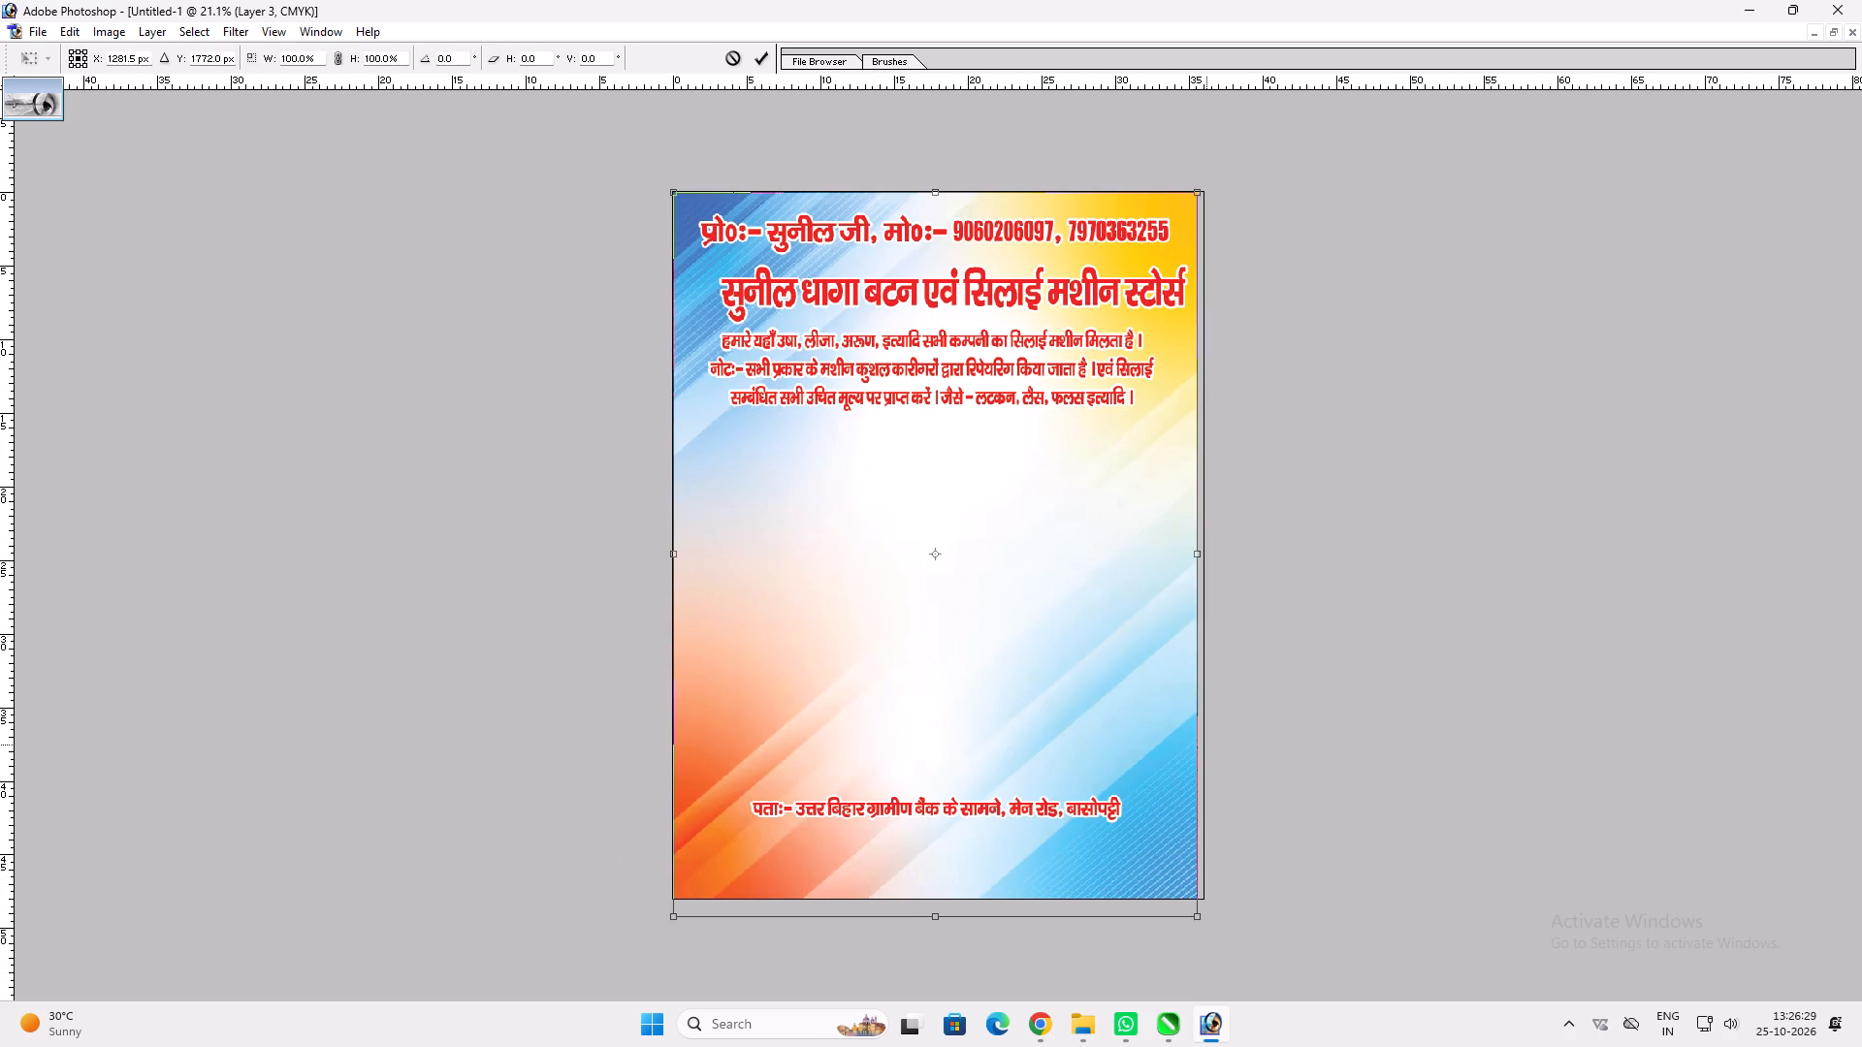
pyautogui.keyDown('shift'); pyautogui.moveTo(1210, 743); pyautogui.dragTo(1216, 743); pyautogui.keyUp('shift')
pyautogui.hotkey('shift', 'Return')
pyautogui.press('v')
# Select a full-width strip along the poster's bottom and copy that part of the background onto a new layer.
pyautogui.press('space')
pyautogui.write('m')
pyautogui.moveTo(605, 812); pyautogui.dragTo(1705, 977)
pyautogui.press('v')
pyautogui.rightClick(941, 733)
pyautogui.click(1044, 781)
pyautogui.hotkey('ctrl', 'c')
pyautogui.hotkey('ctrl', 'v')
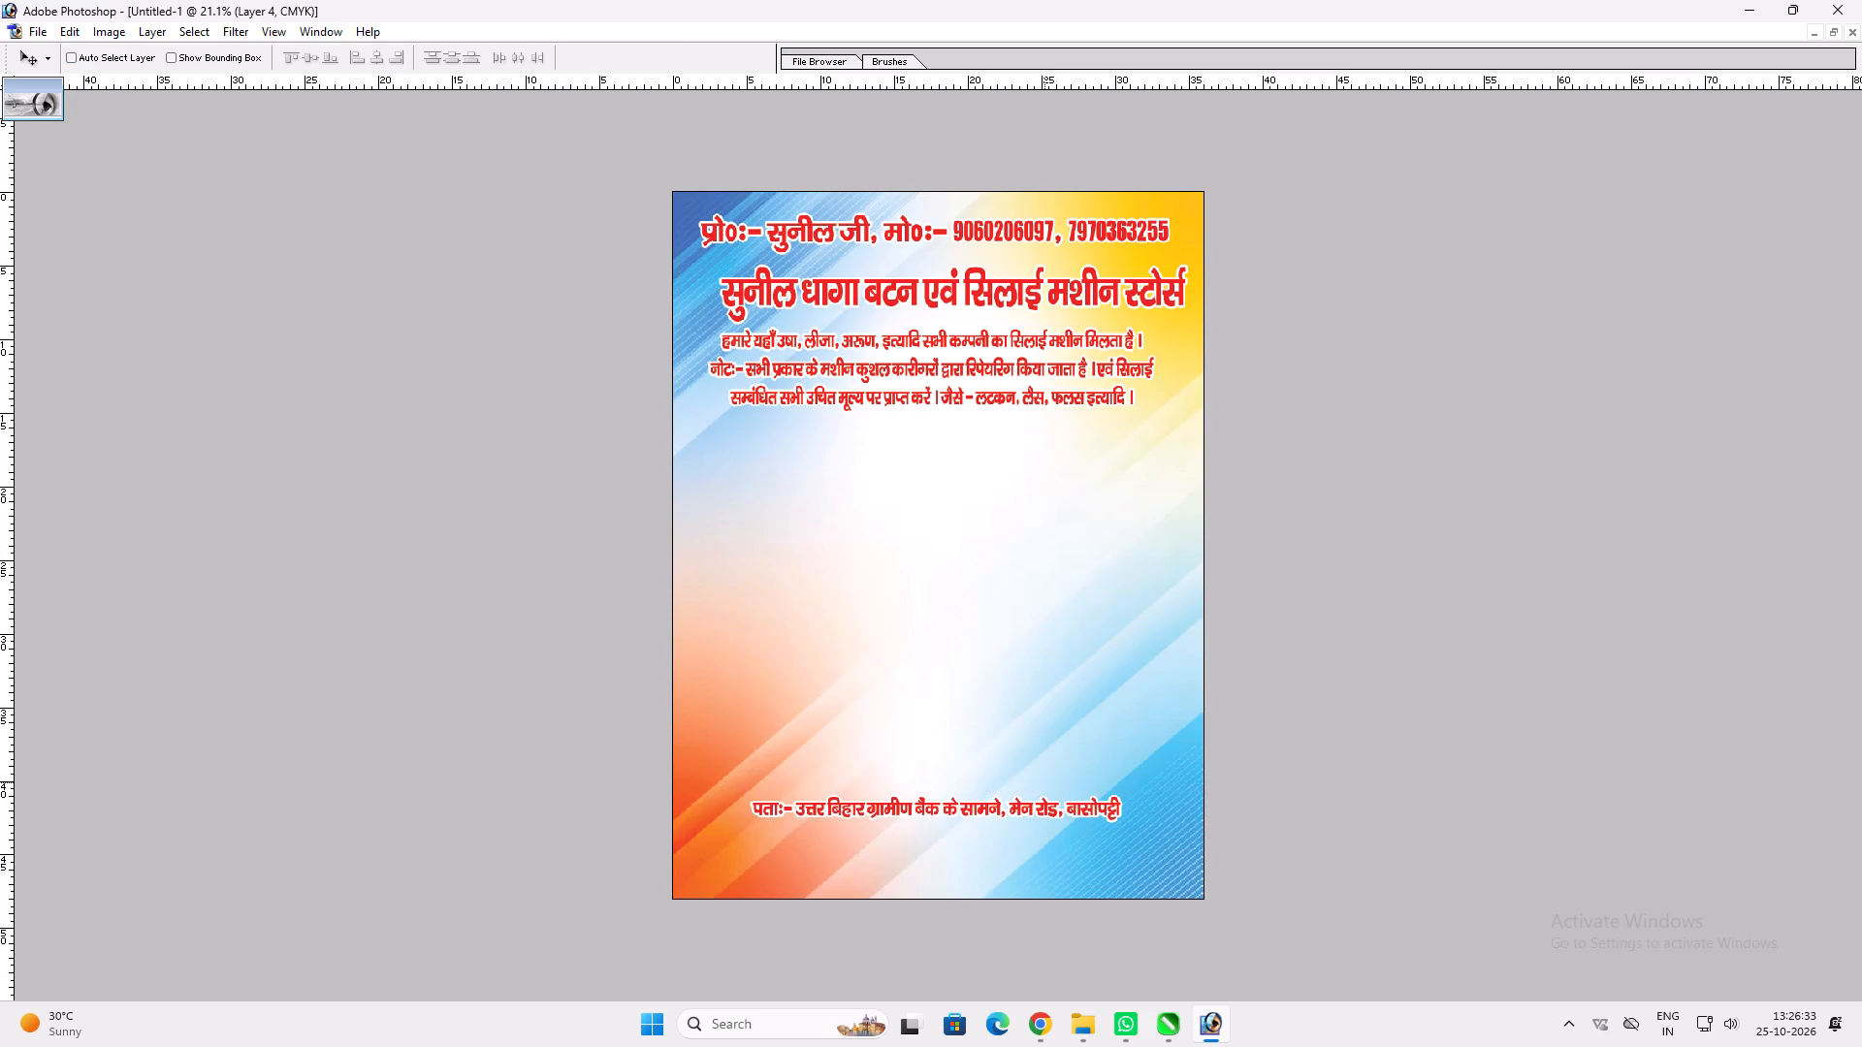
# Give the bottom strip a dark red colour overlay by setting black to 60%.
pyautogui.hotkey('alt', 'l')
pyautogui.hotkey('alt', 'y')
pyautogui.press('n')
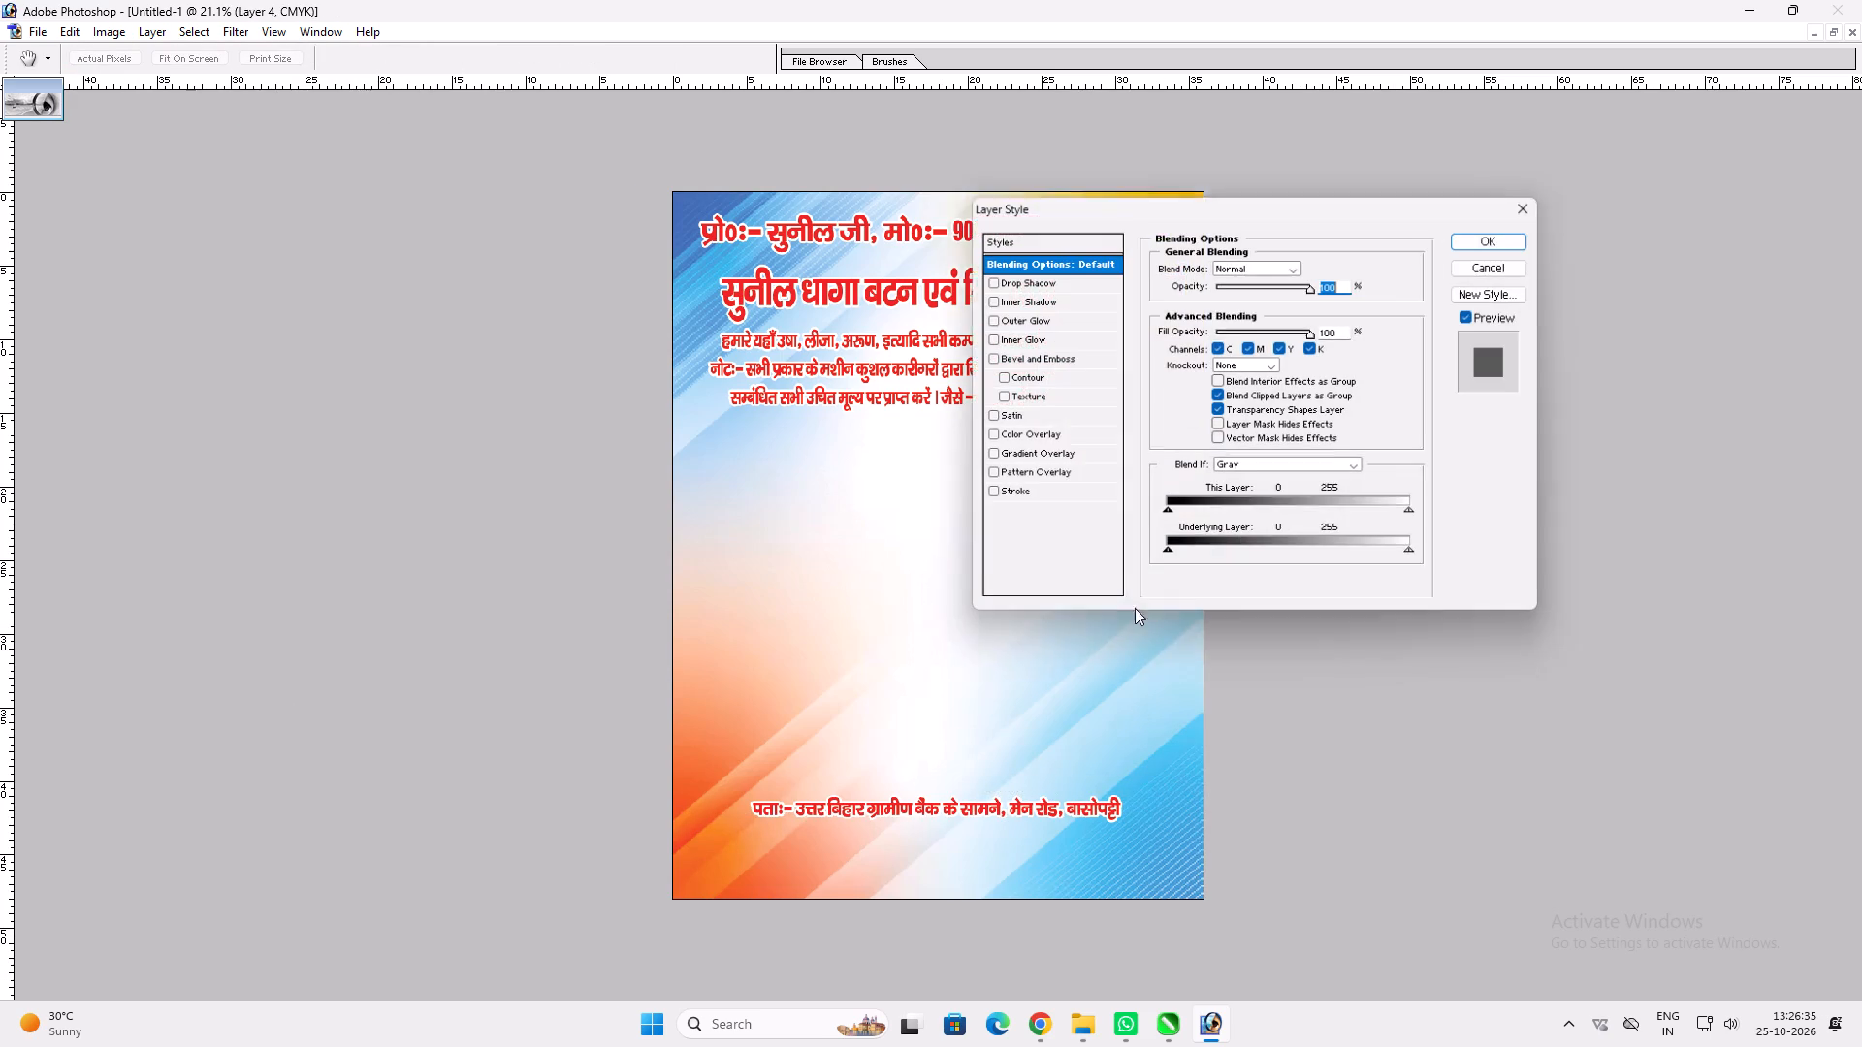
pyautogui.click(1047, 426)
pyautogui.click(1047, 435)
pyautogui.click(1314, 268)
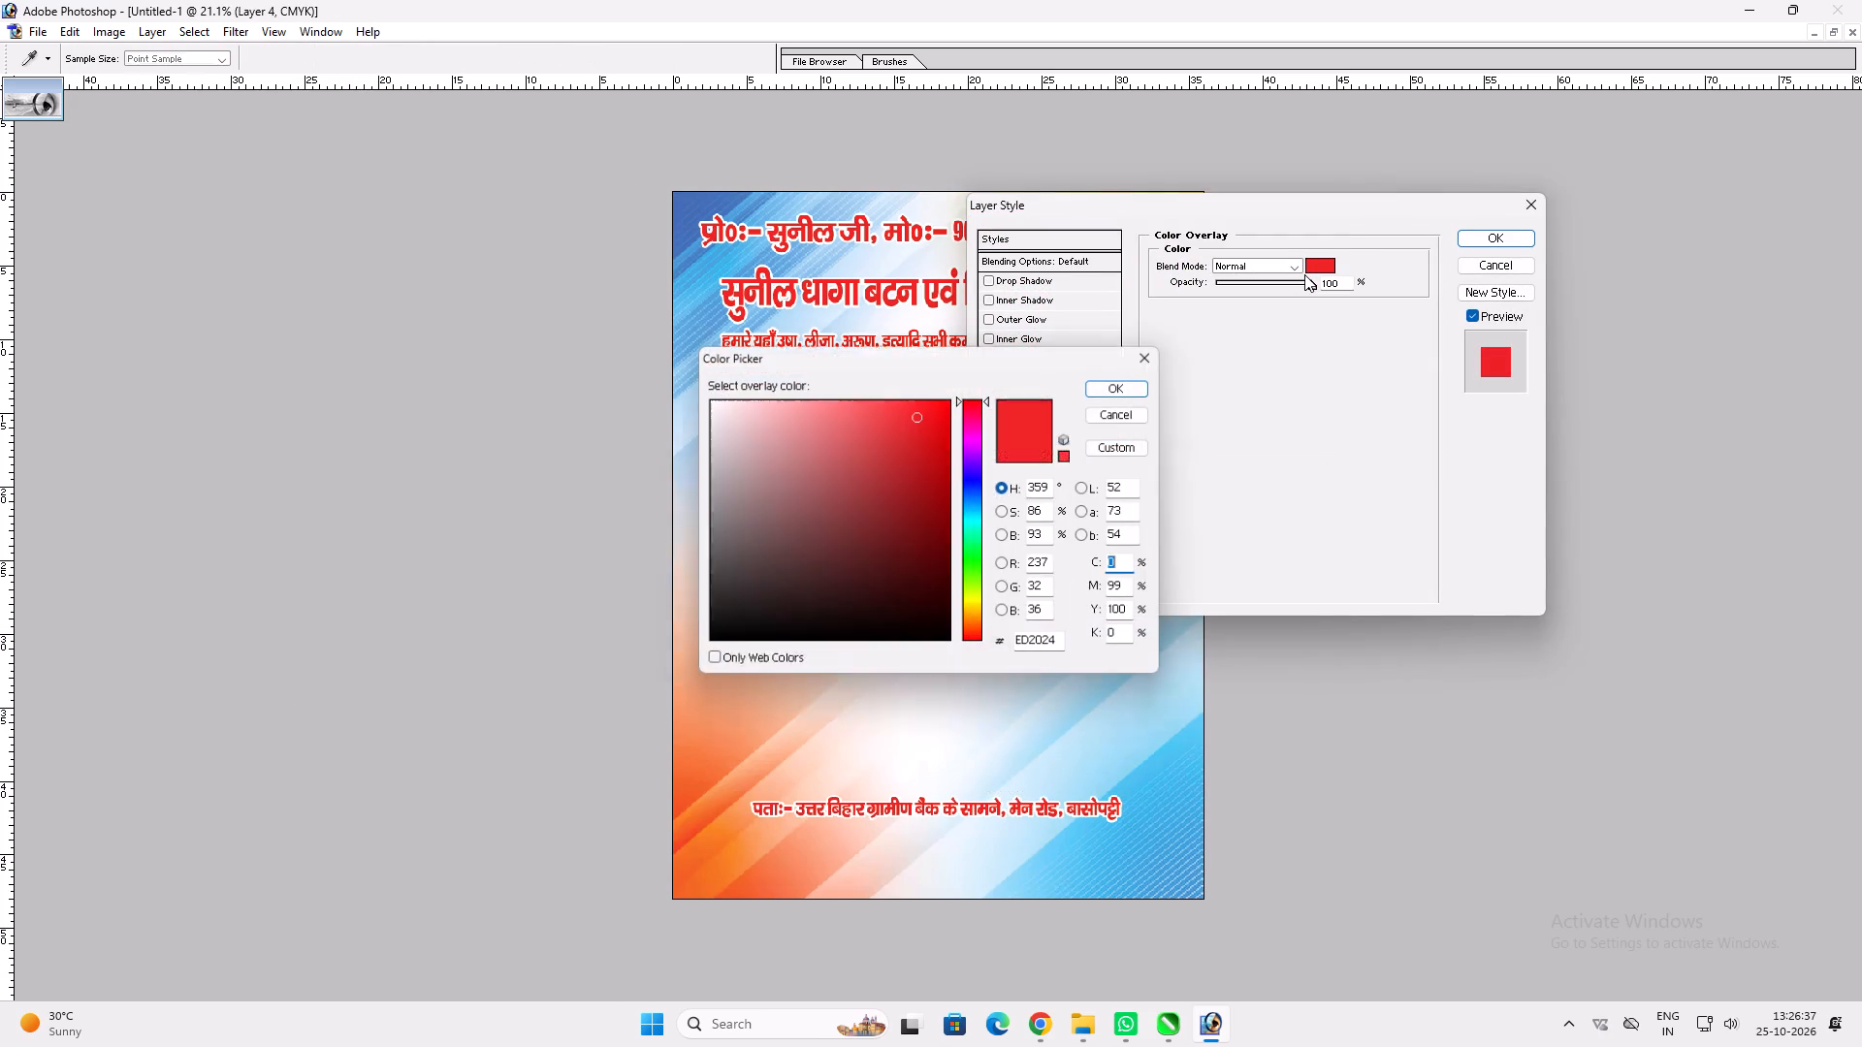
pyautogui.press('Tab')
pyautogui.press('Tab')
pyautogui.press('Tab')
pyautogui.press('6')
pyautogui.press('0')
pyautogui.press('Return')
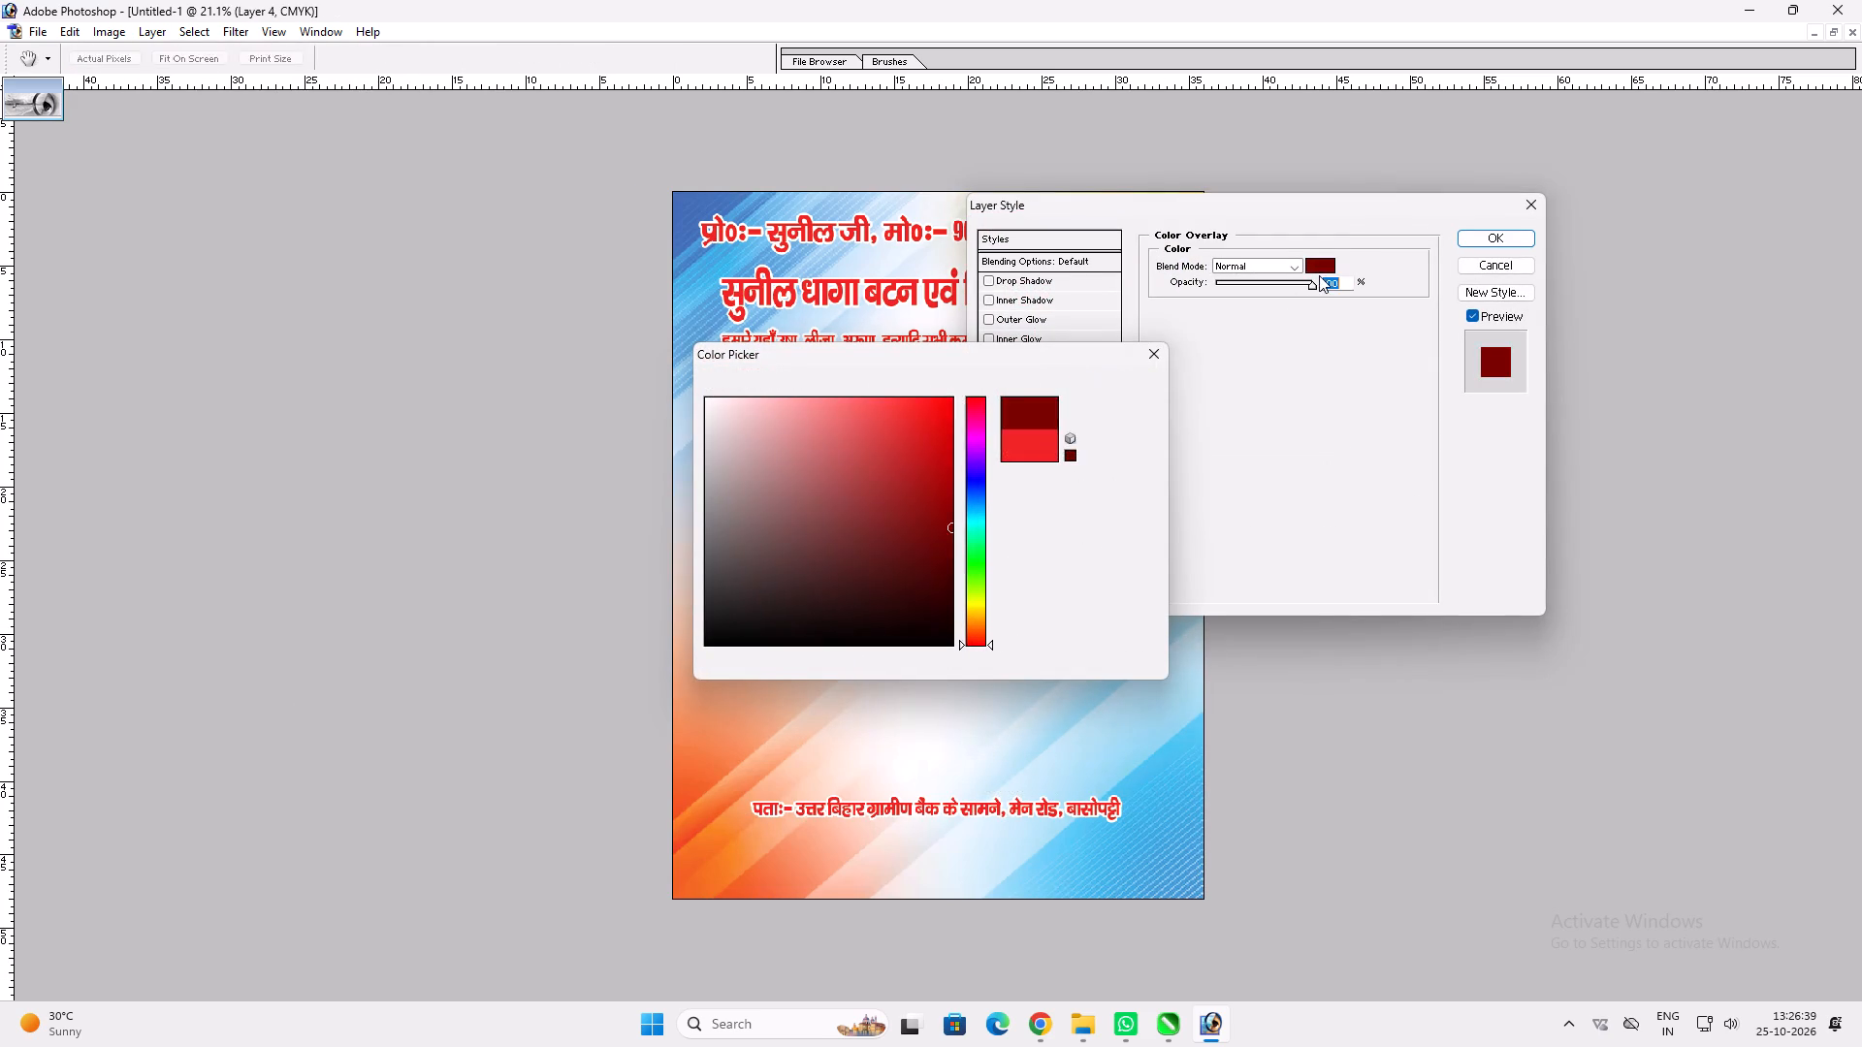
pyautogui.press('Return')
# Bring the dark red strip in front of the background and shorten it to a narrow band at the poster's bottom.
pyautogui.hotkey('ctrl', ']')
pyautogui.hotkey('ctrl', ']')
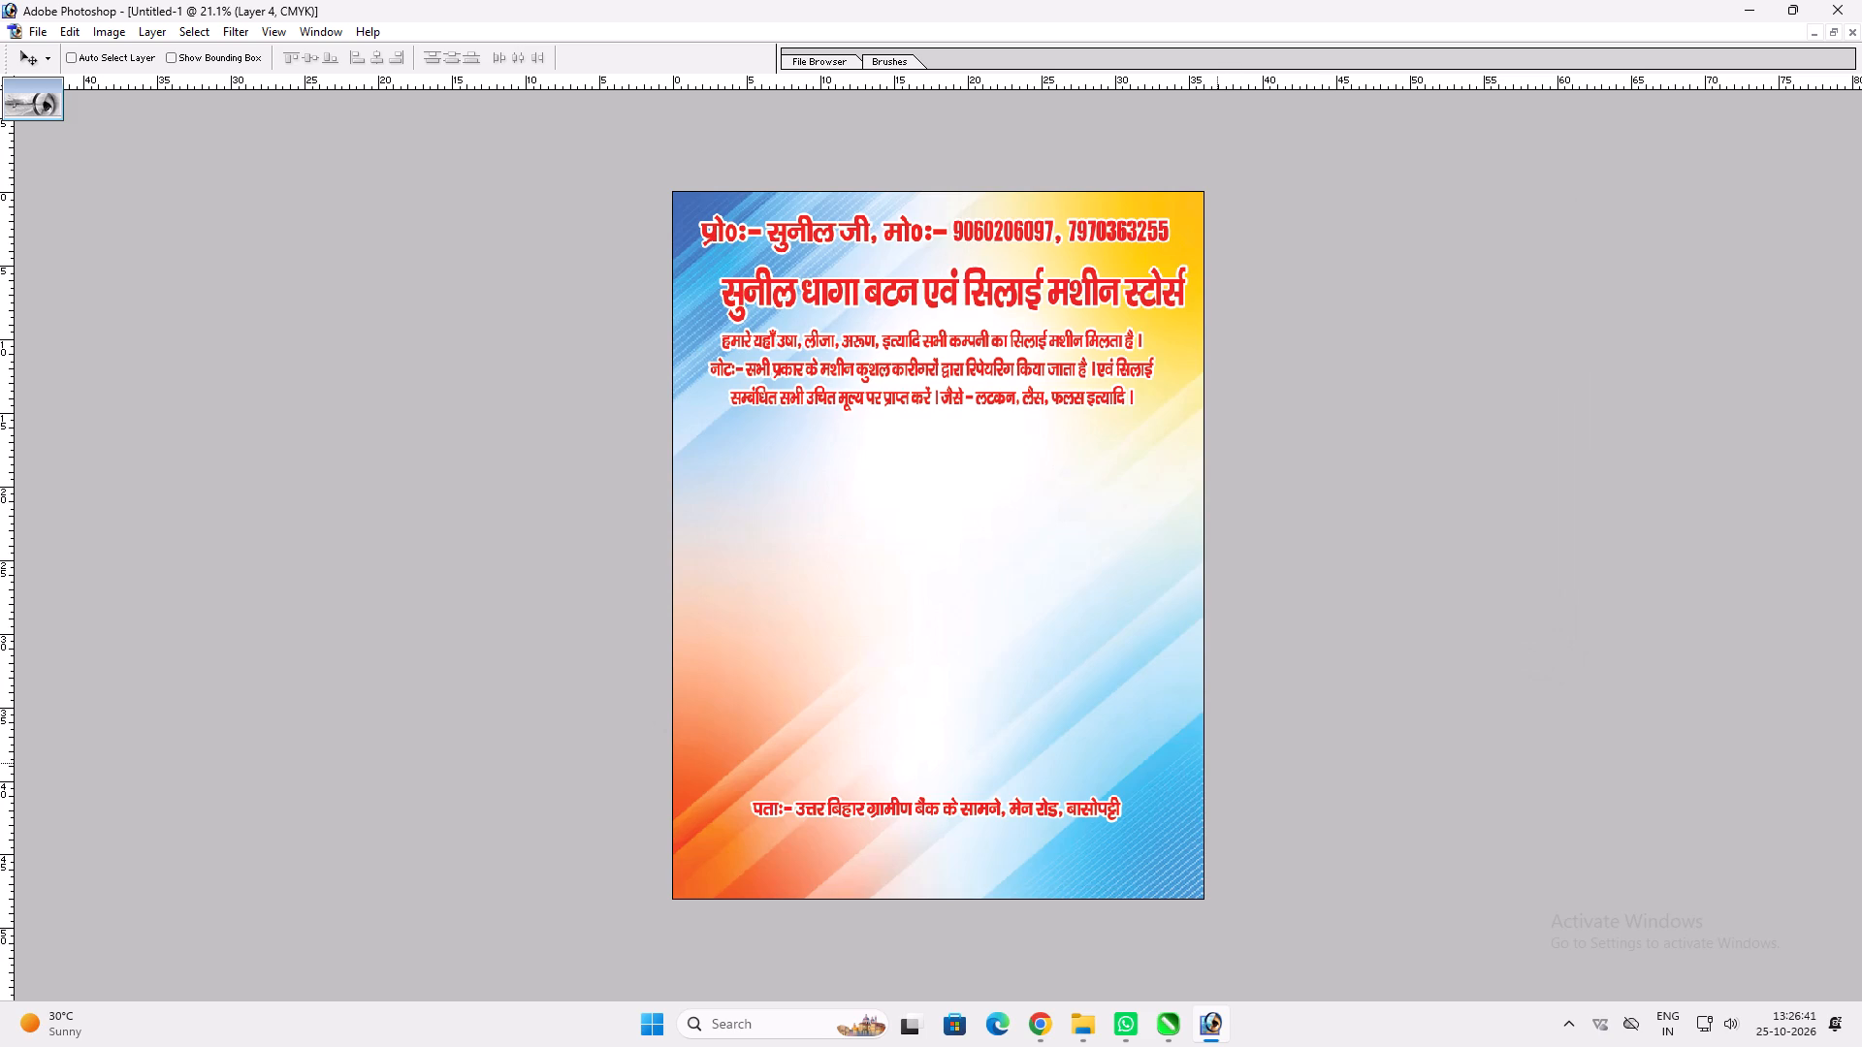
pyautogui.hotkey('ctrl', ']')
pyautogui.hotkey('ctrl', 't')
pyautogui.keyDown('shift'); pyautogui.moveTo(1049, 814); pyautogui.dragTo(1043, 826); pyautogui.keyUp('shift')
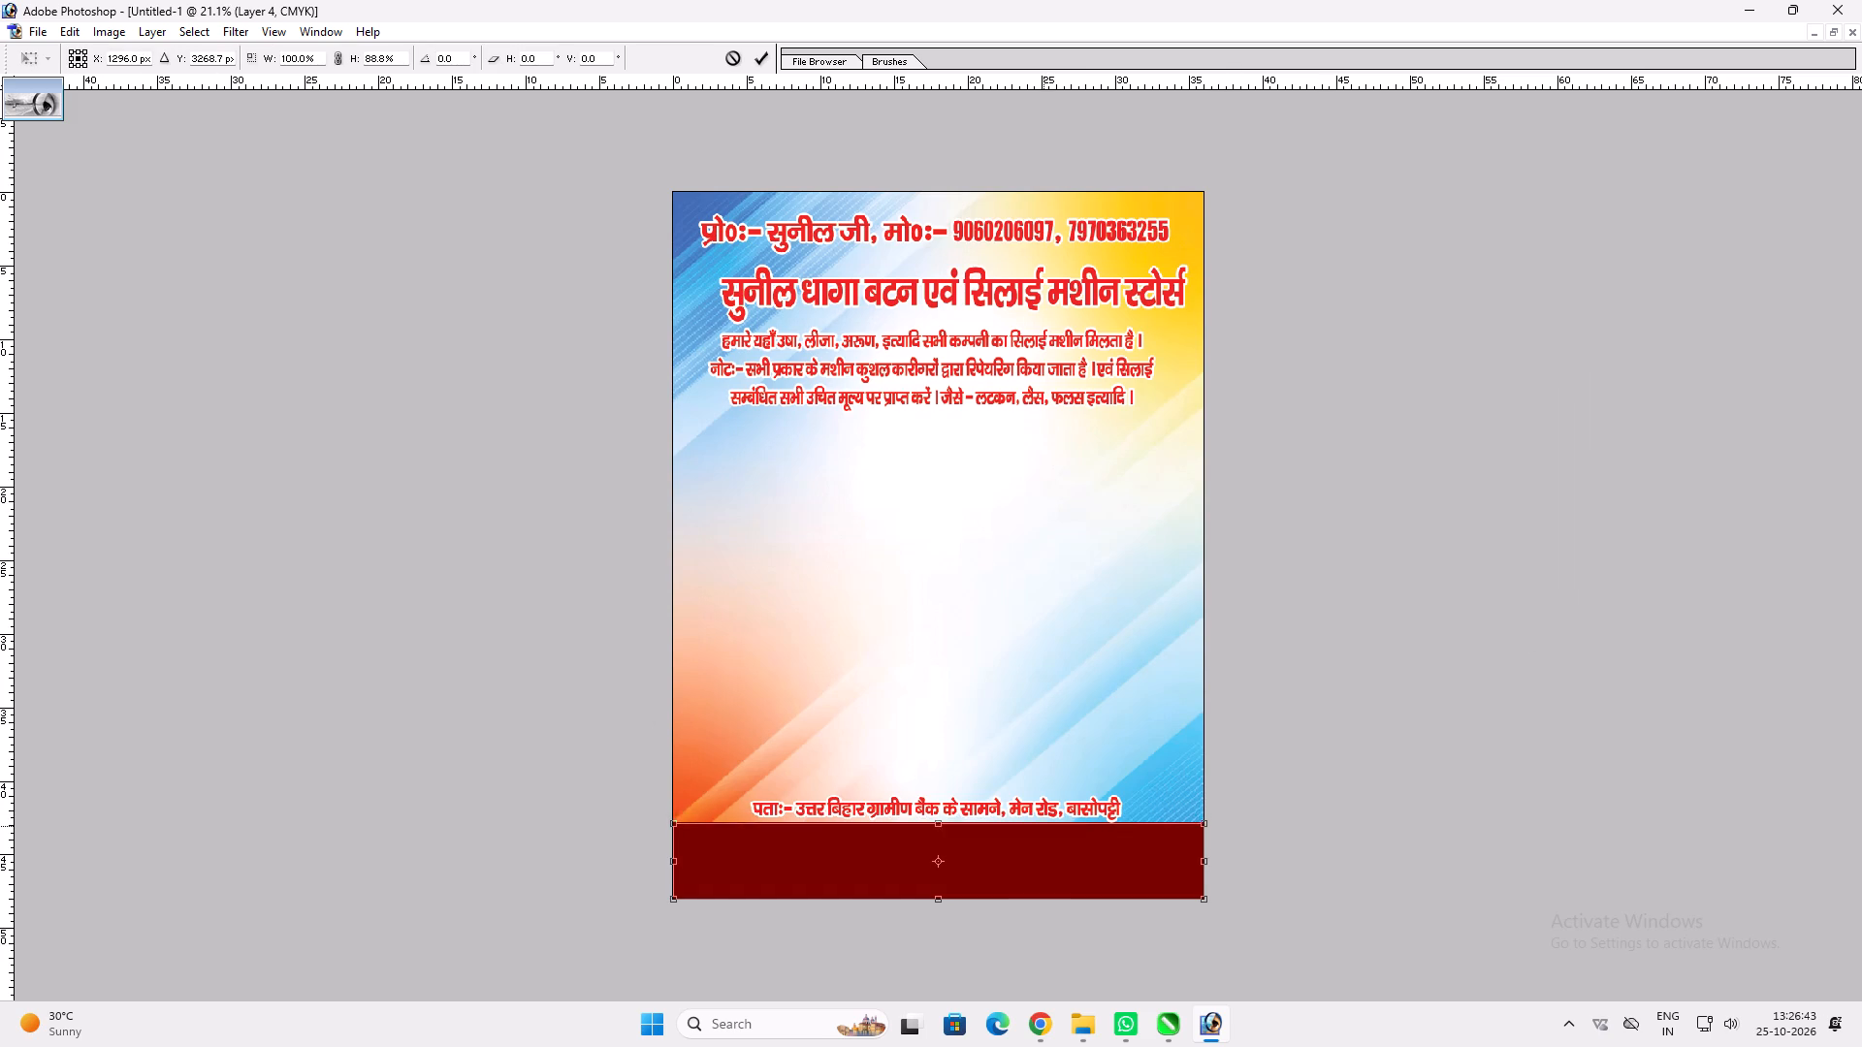
pyautogui.keyDown('shift'); pyautogui.moveTo(1043, 826); pyautogui.dragTo(1050, 846); pyautogui.keyUp('shift')
pyautogui.press('Return')
pyautogui.press('v')
# Select the whole canvas, add new empty layers above the artwork and show the Layers palette.
pyautogui.hotkey('ctrl', 'a')
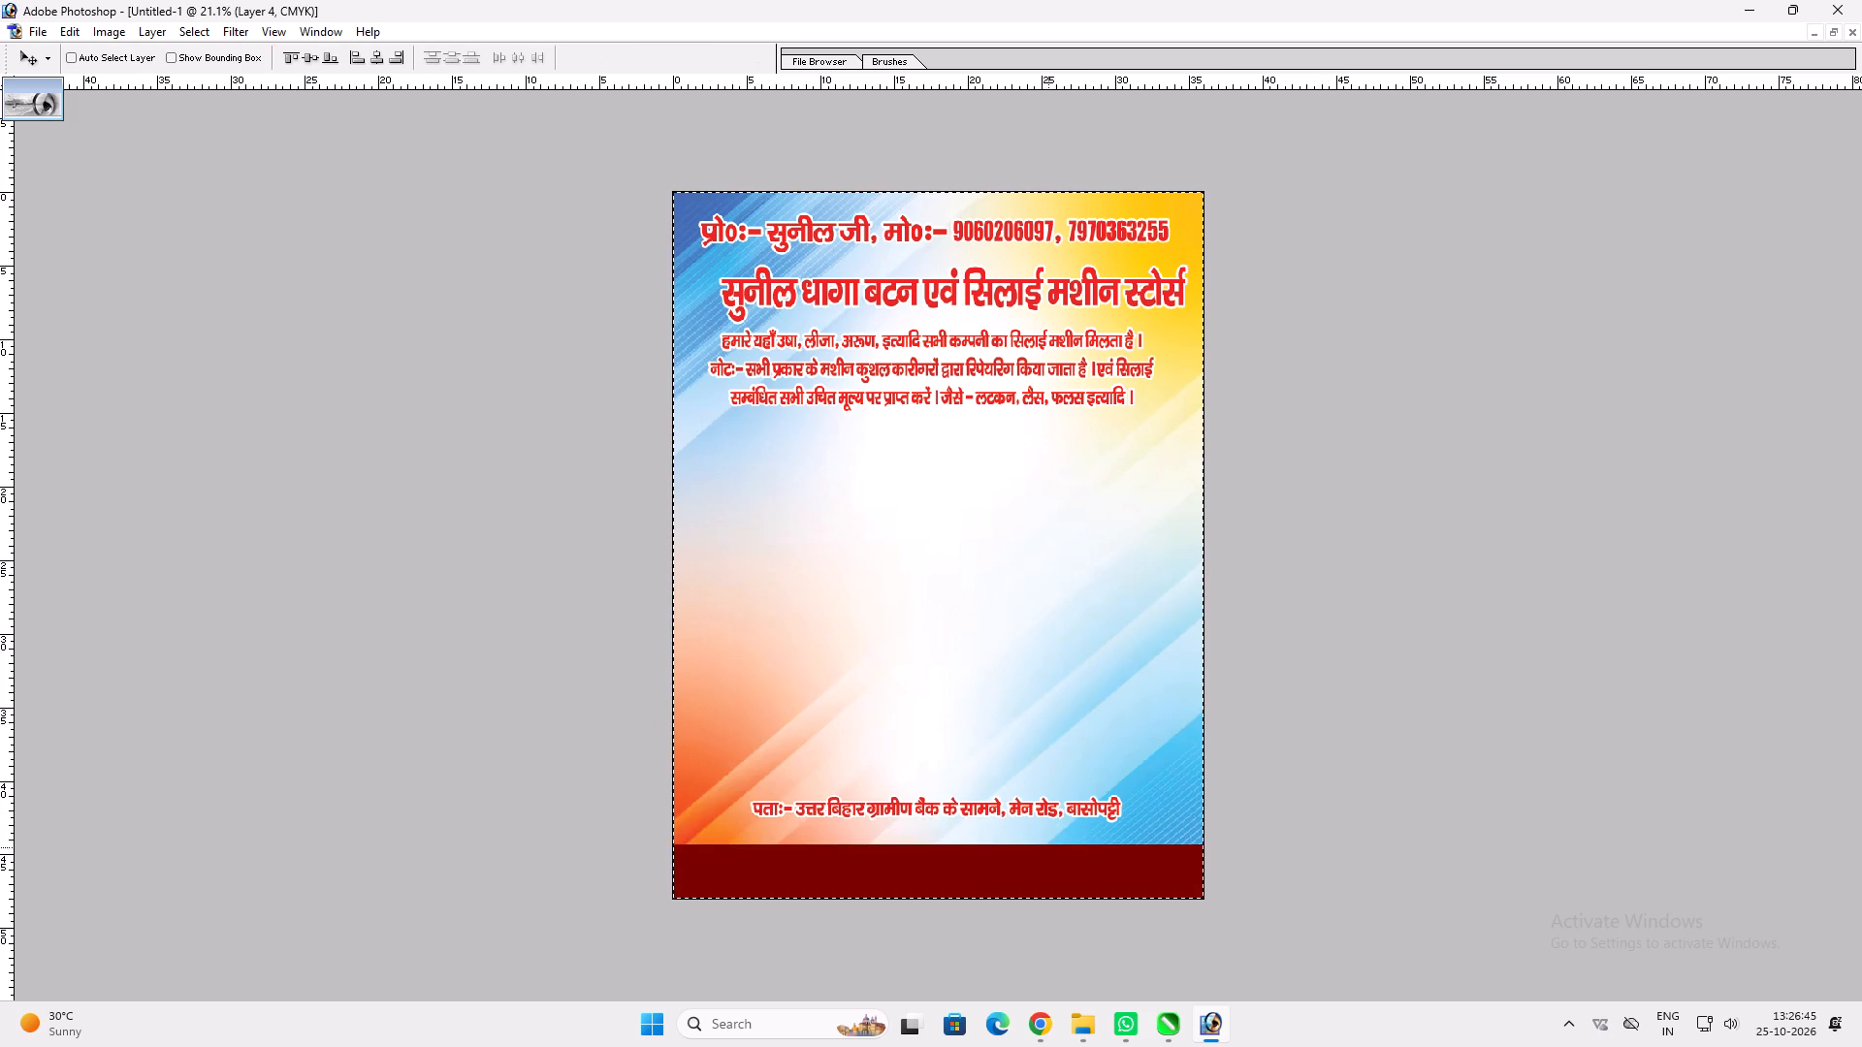
pyautogui.hotkey('alt', 'l')
pyautogui.hotkey('alt', 'w')
pyautogui.hotkey('alt', 'l')
pyautogui.hotkey('alt', 'r')
pyautogui.press('d')
pyautogui.hotkey('alt', 'l')
pyautogui.hotkey('alt', 'w')
pyautogui.hotkey('alt', 'e')
pyautogui.hotkey('alt', 'l')
pyautogui.press('s')
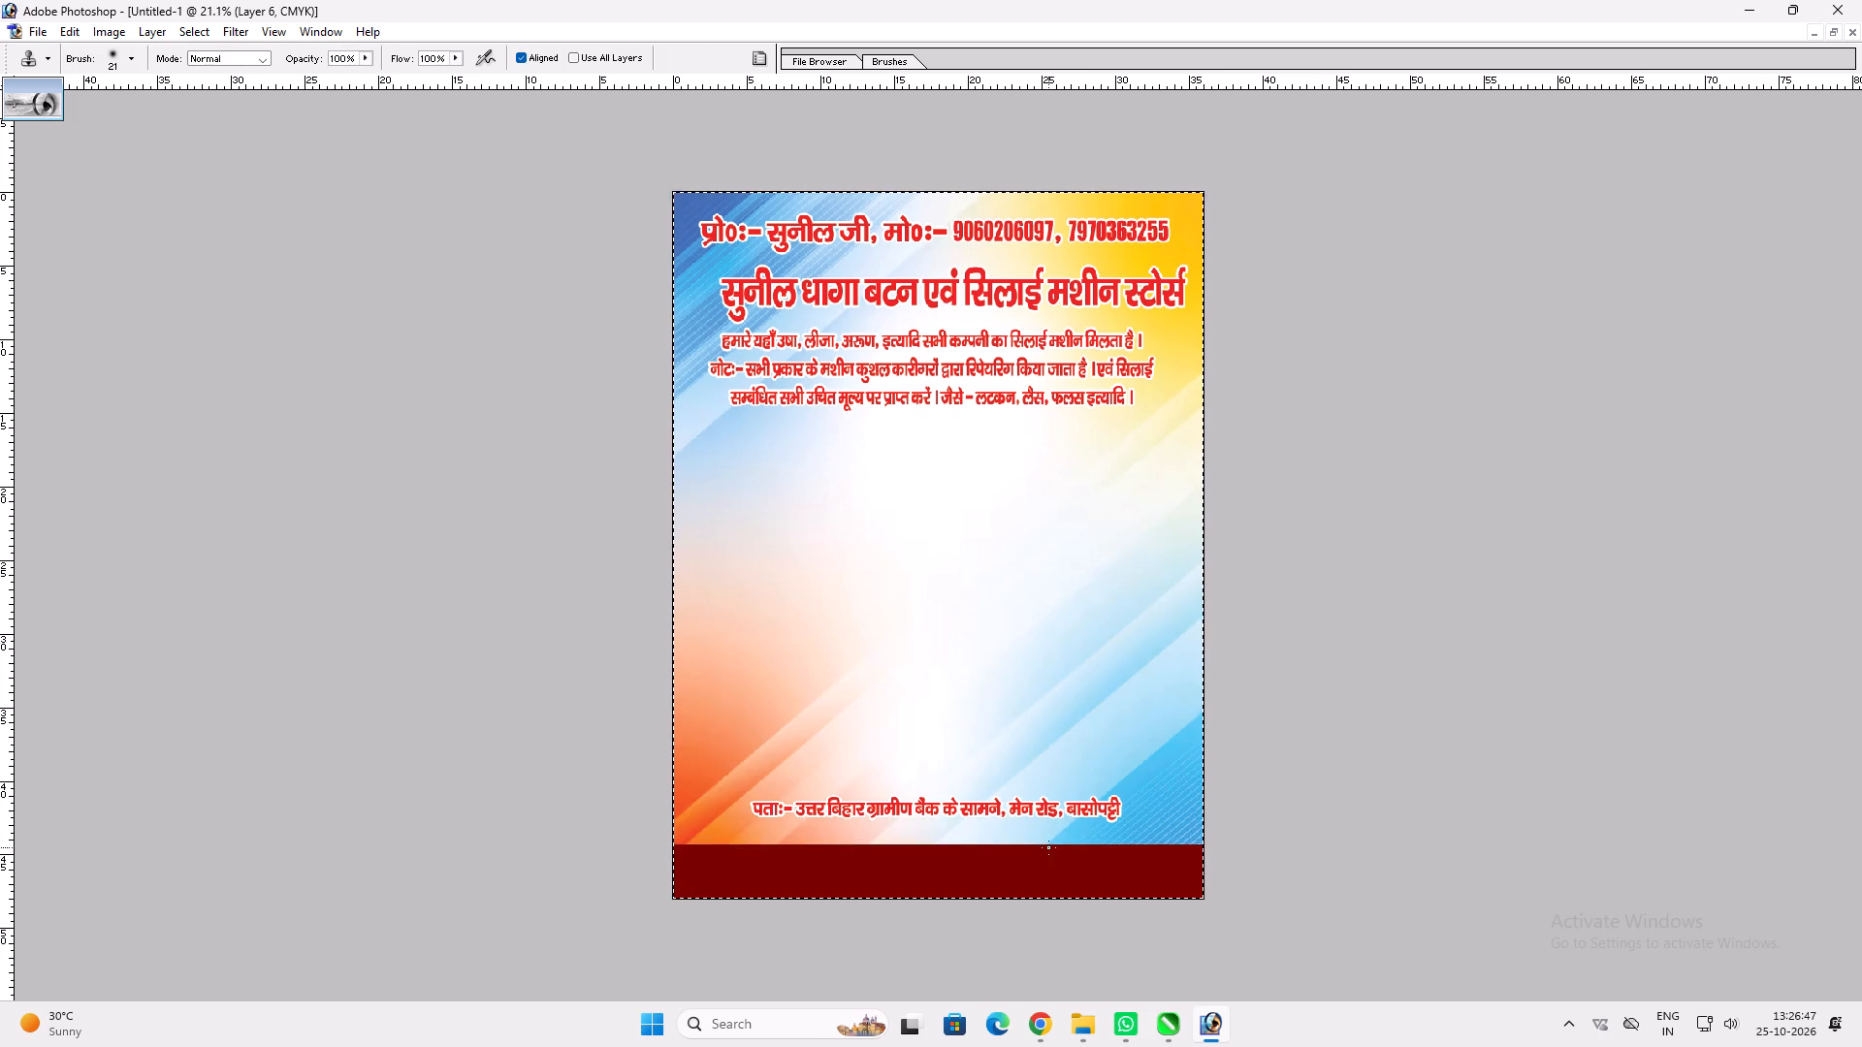
pyautogui.press('v')
pyautogui.hotkey('alt', 'w')
pyautogui.hotkey('alt', 'l')
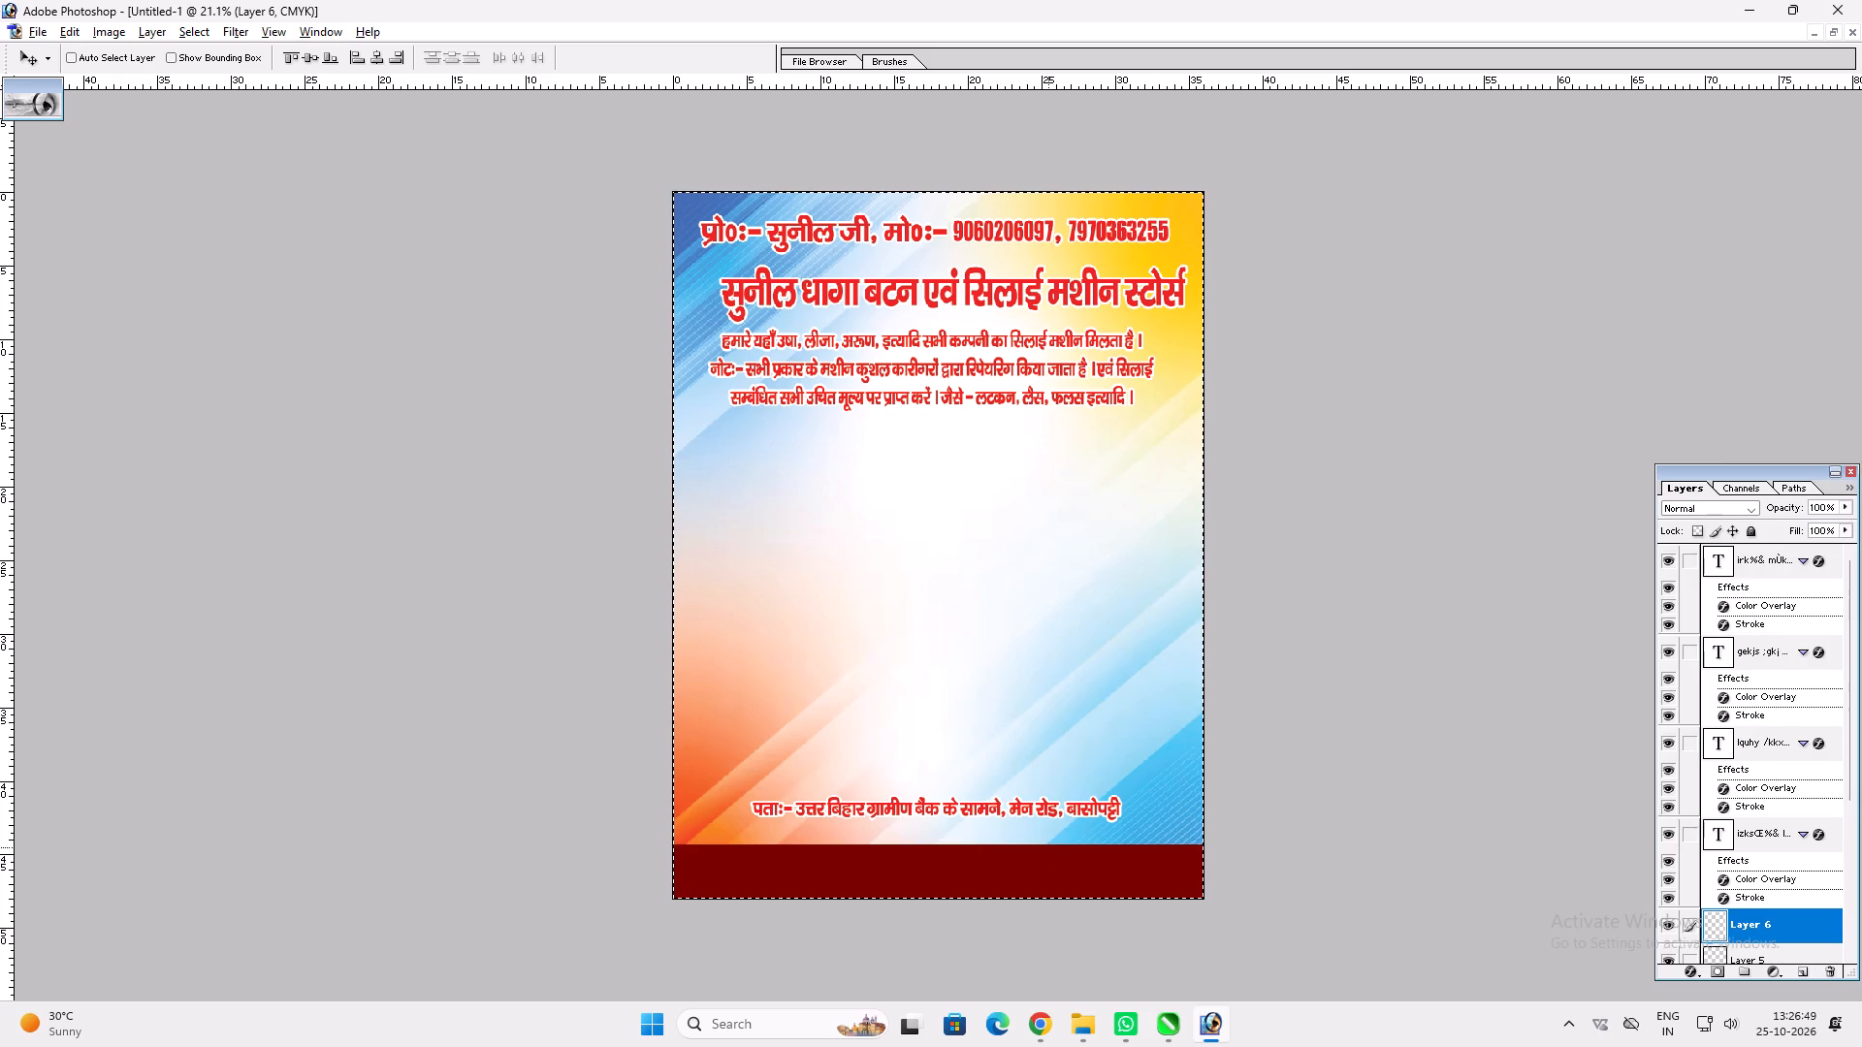
# Stroke the canvas selection with an 80 px black centred border on a new layer, and deselect.
pyautogui.hotkey('alt', 'l')
pyautogui.hotkey('alt', 'w')
pyautogui.hotkey('alt', 'l')
pyautogui.hotkey('alt', 'e')
pyautogui.press('s')
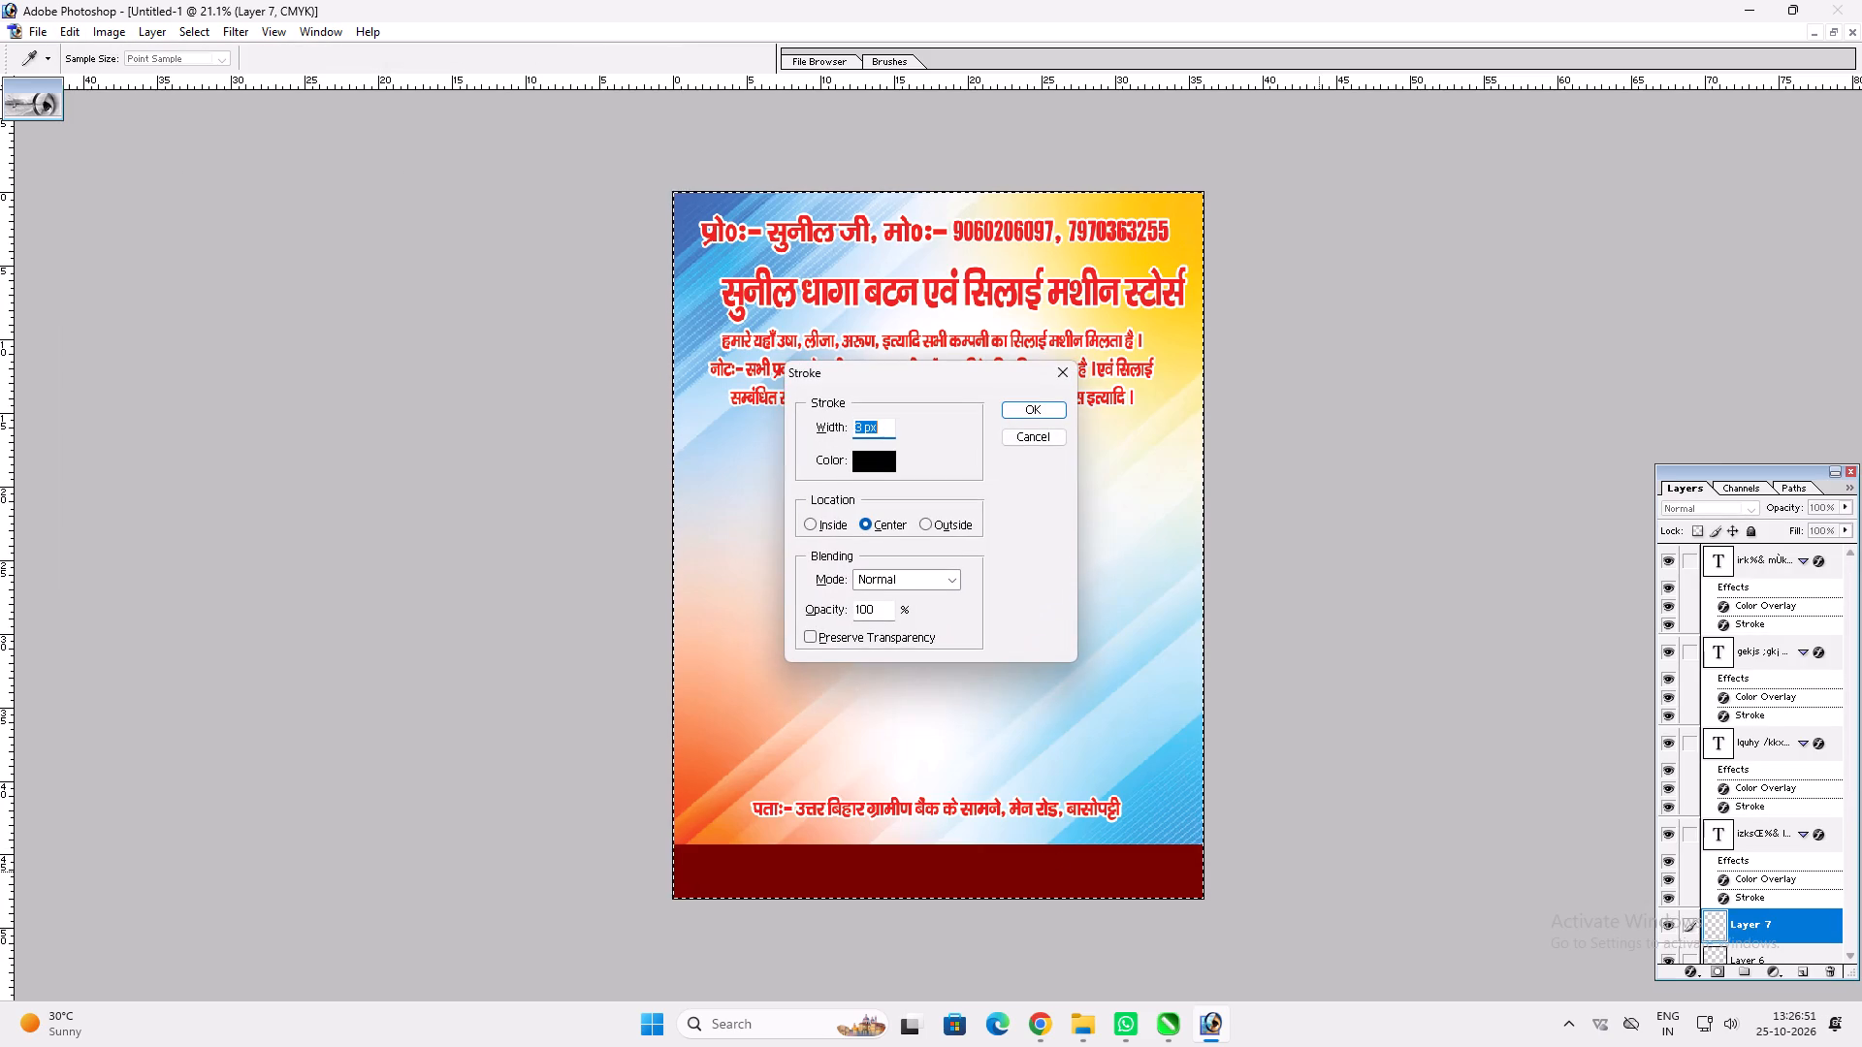
pyautogui.write('80')
pyautogui.press('Return')
pyautogui.hotkey('ctrl', '0')
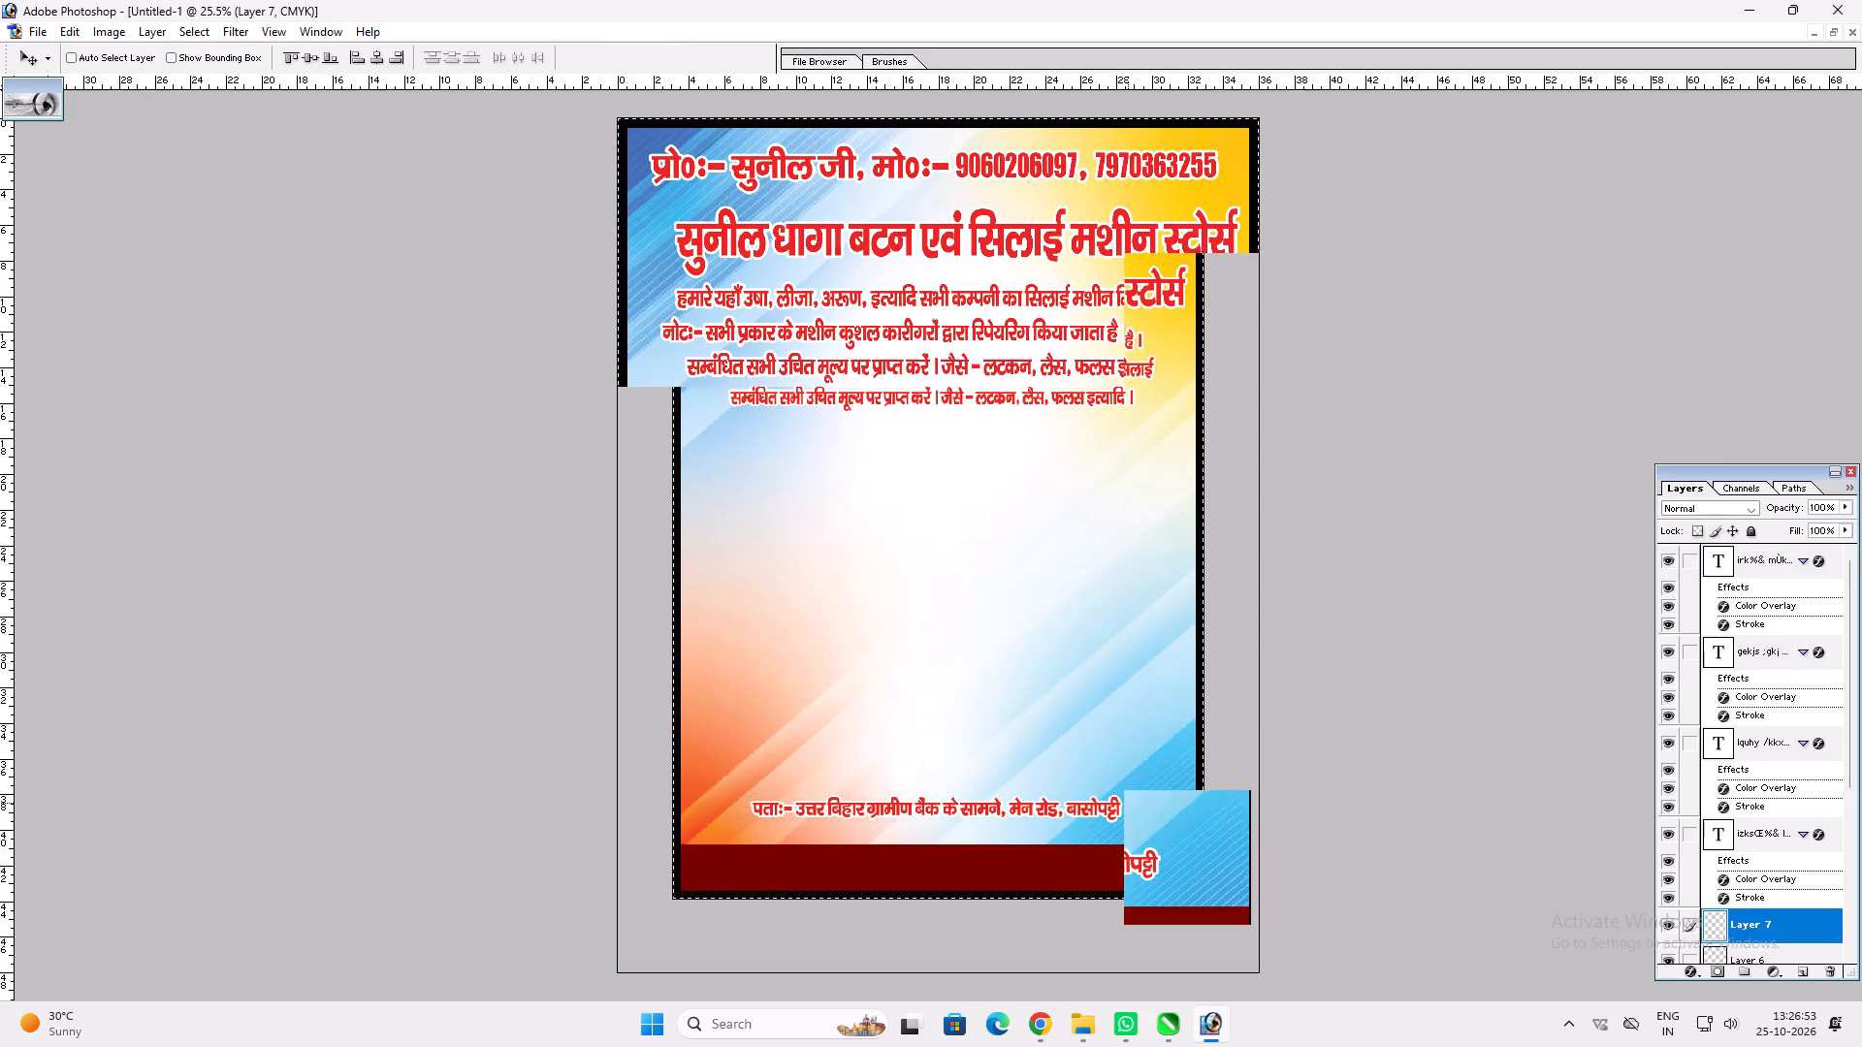
pyautogui.hotkey('ctrl', 'd')
# Style the border layer with a red colour overlay and a thin yellow (FFF200) outside stroke.
pyautogui.hotkey('alt', 'l')
pyautogui.write('yn')
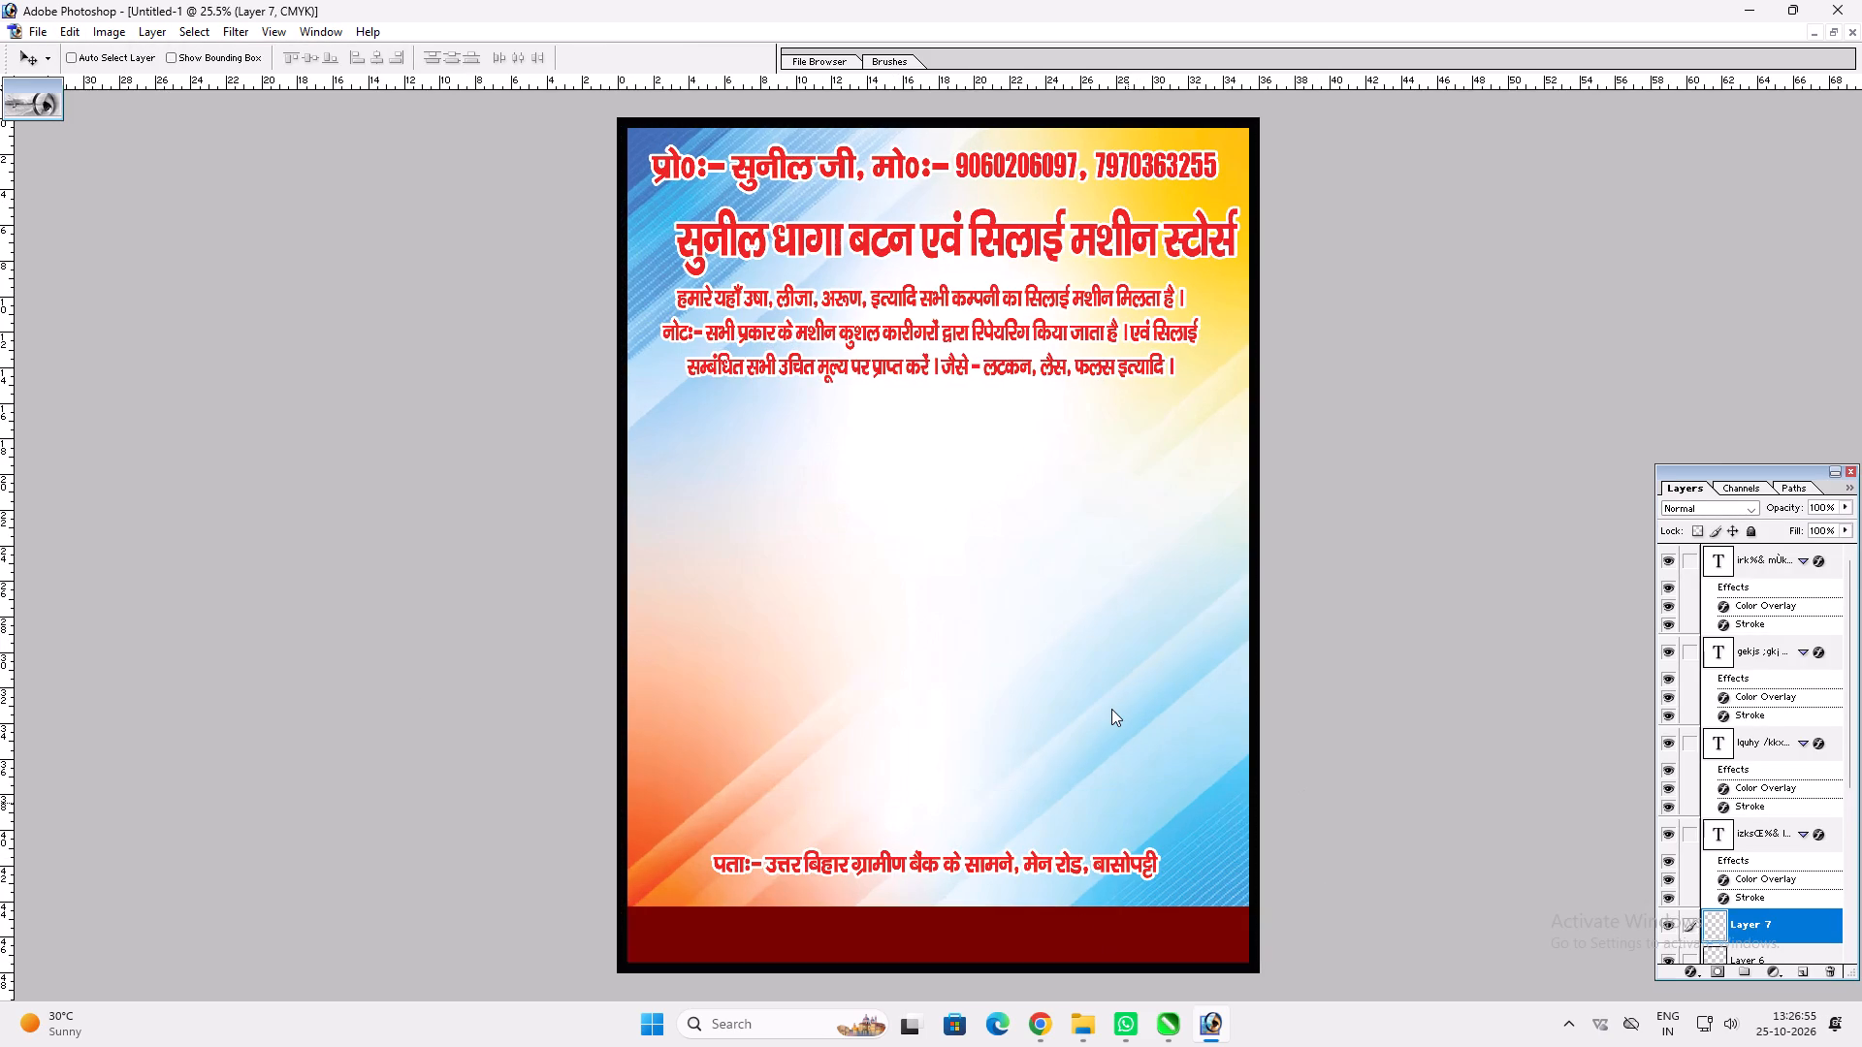
pyautogui.doubleClick(1051, 445)
pyautogui.click(1051, 433)
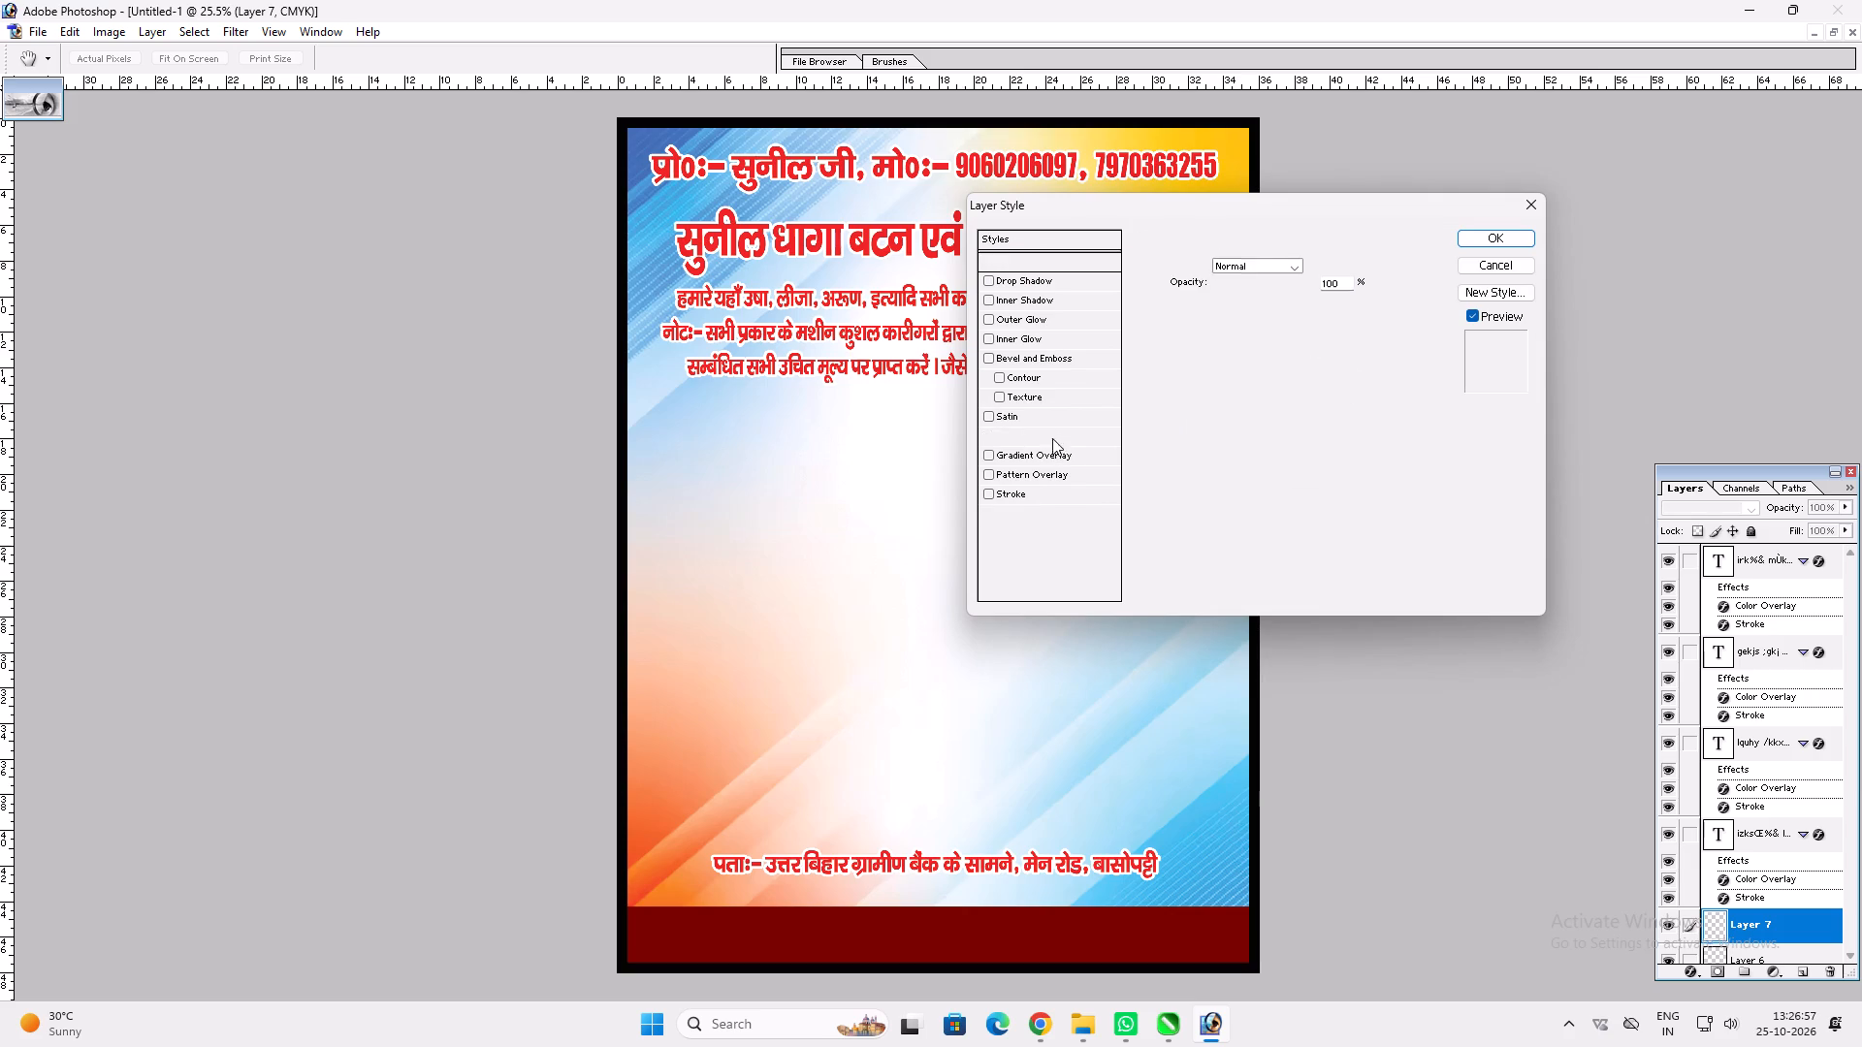
pyautogui.click(1009, 492)
pyautogui.click(1190, 378)
pyautogui.press('Tab')
pyautogui.press('0')
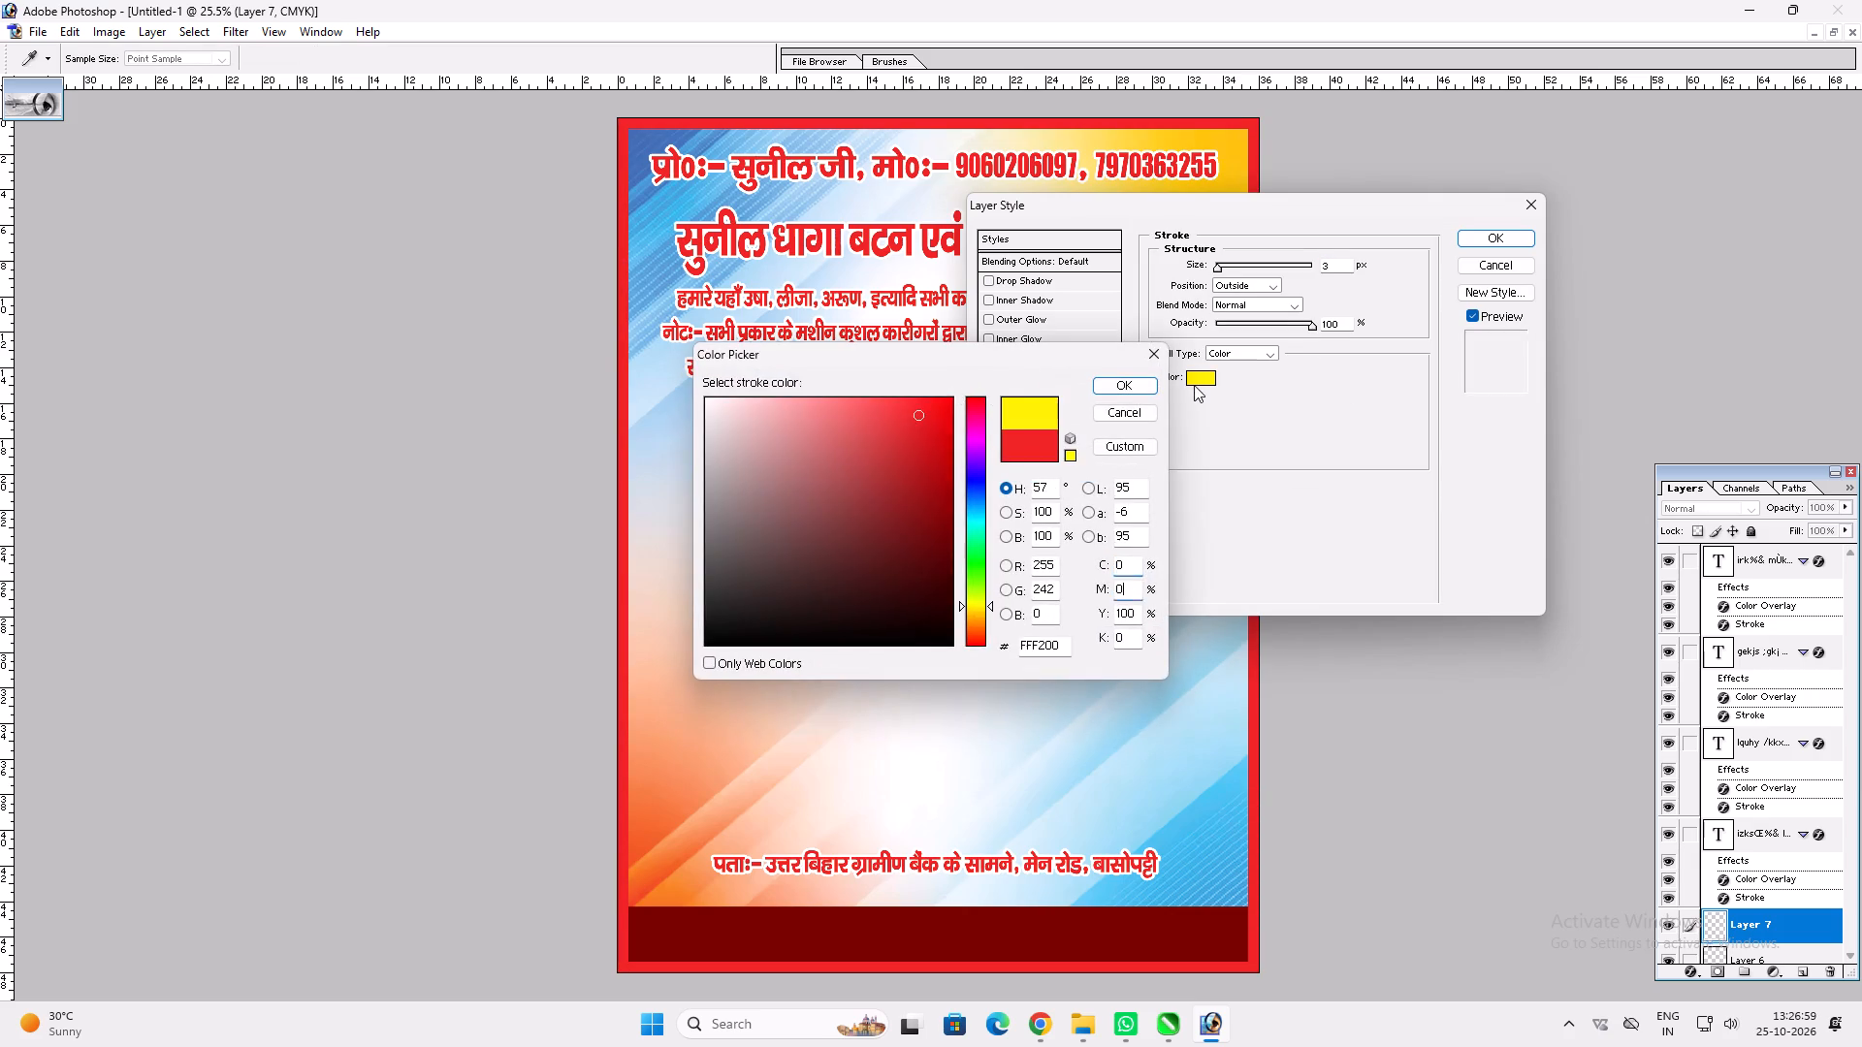
pyautogui.press('Return')
pyautogui.scroll(8, 1326, 391)
pyautogui.scroll(2, 1334, 499)
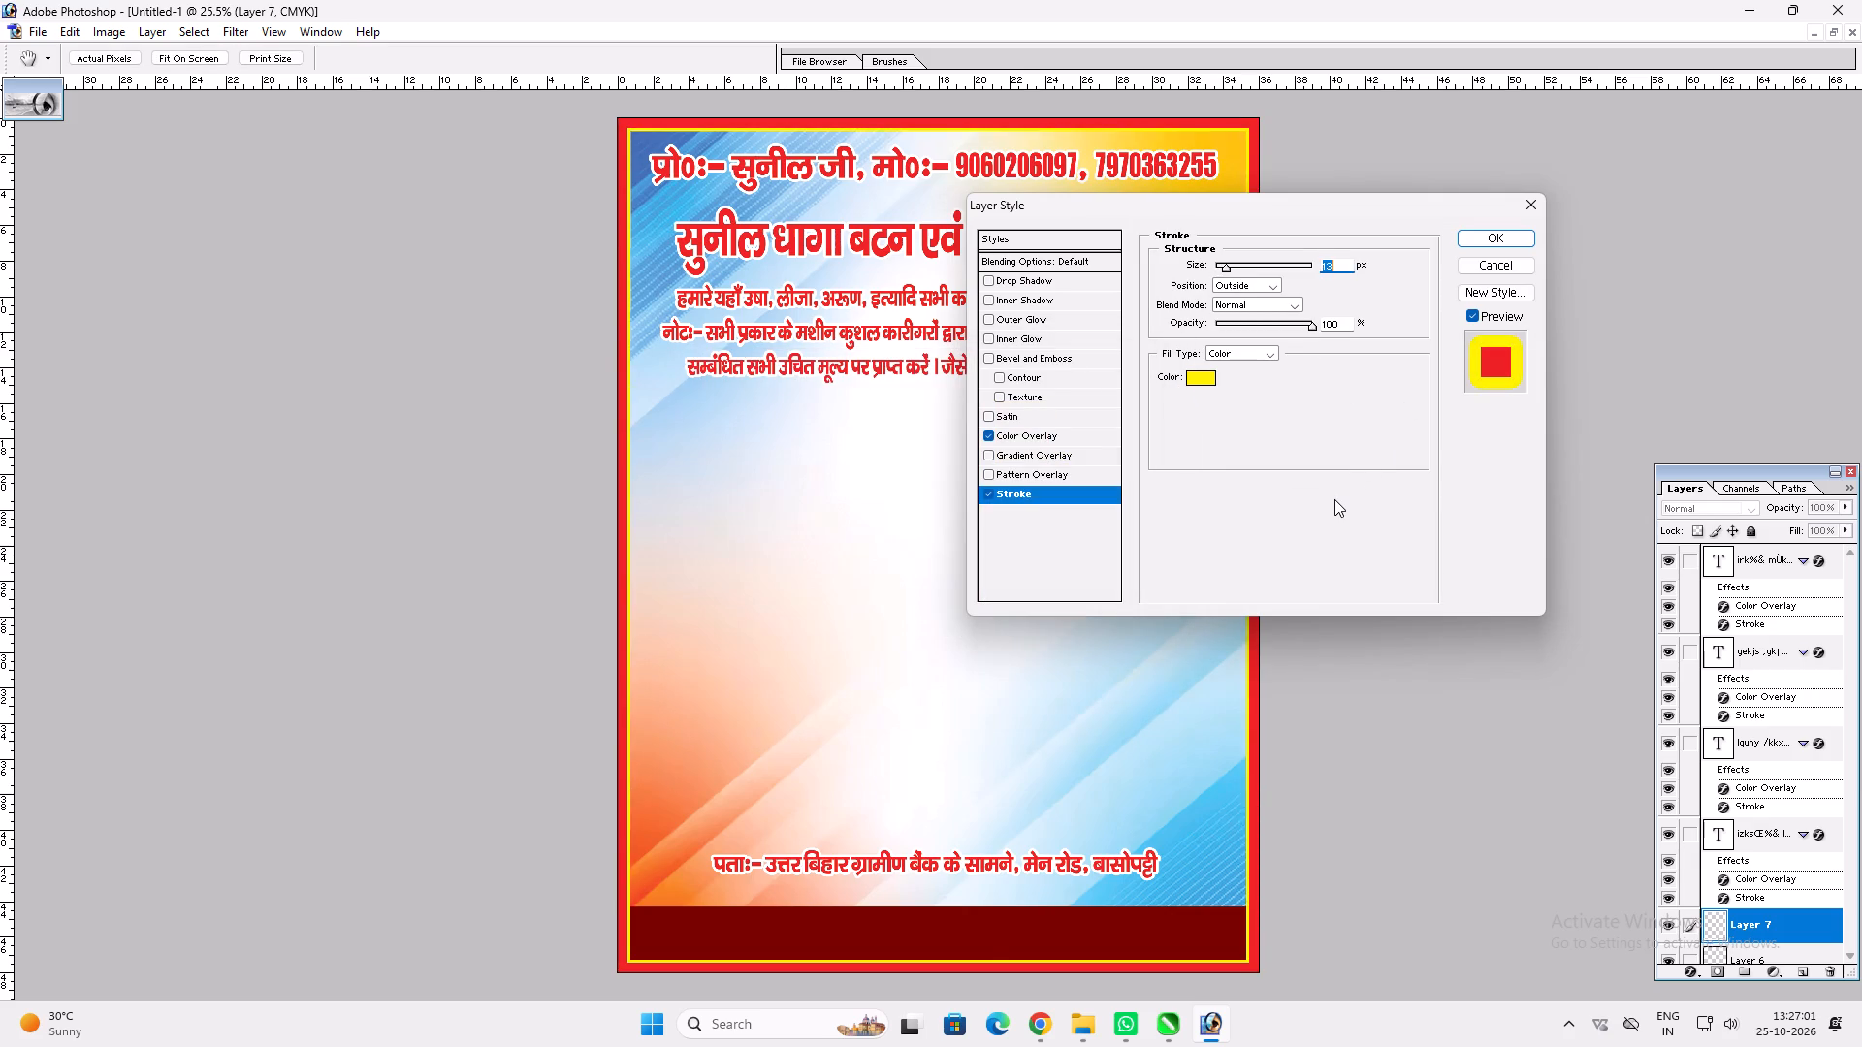
pyautogui.press('Return')
pyautogui.hotkey('ctrl', '0')
pyautogui.press('v')
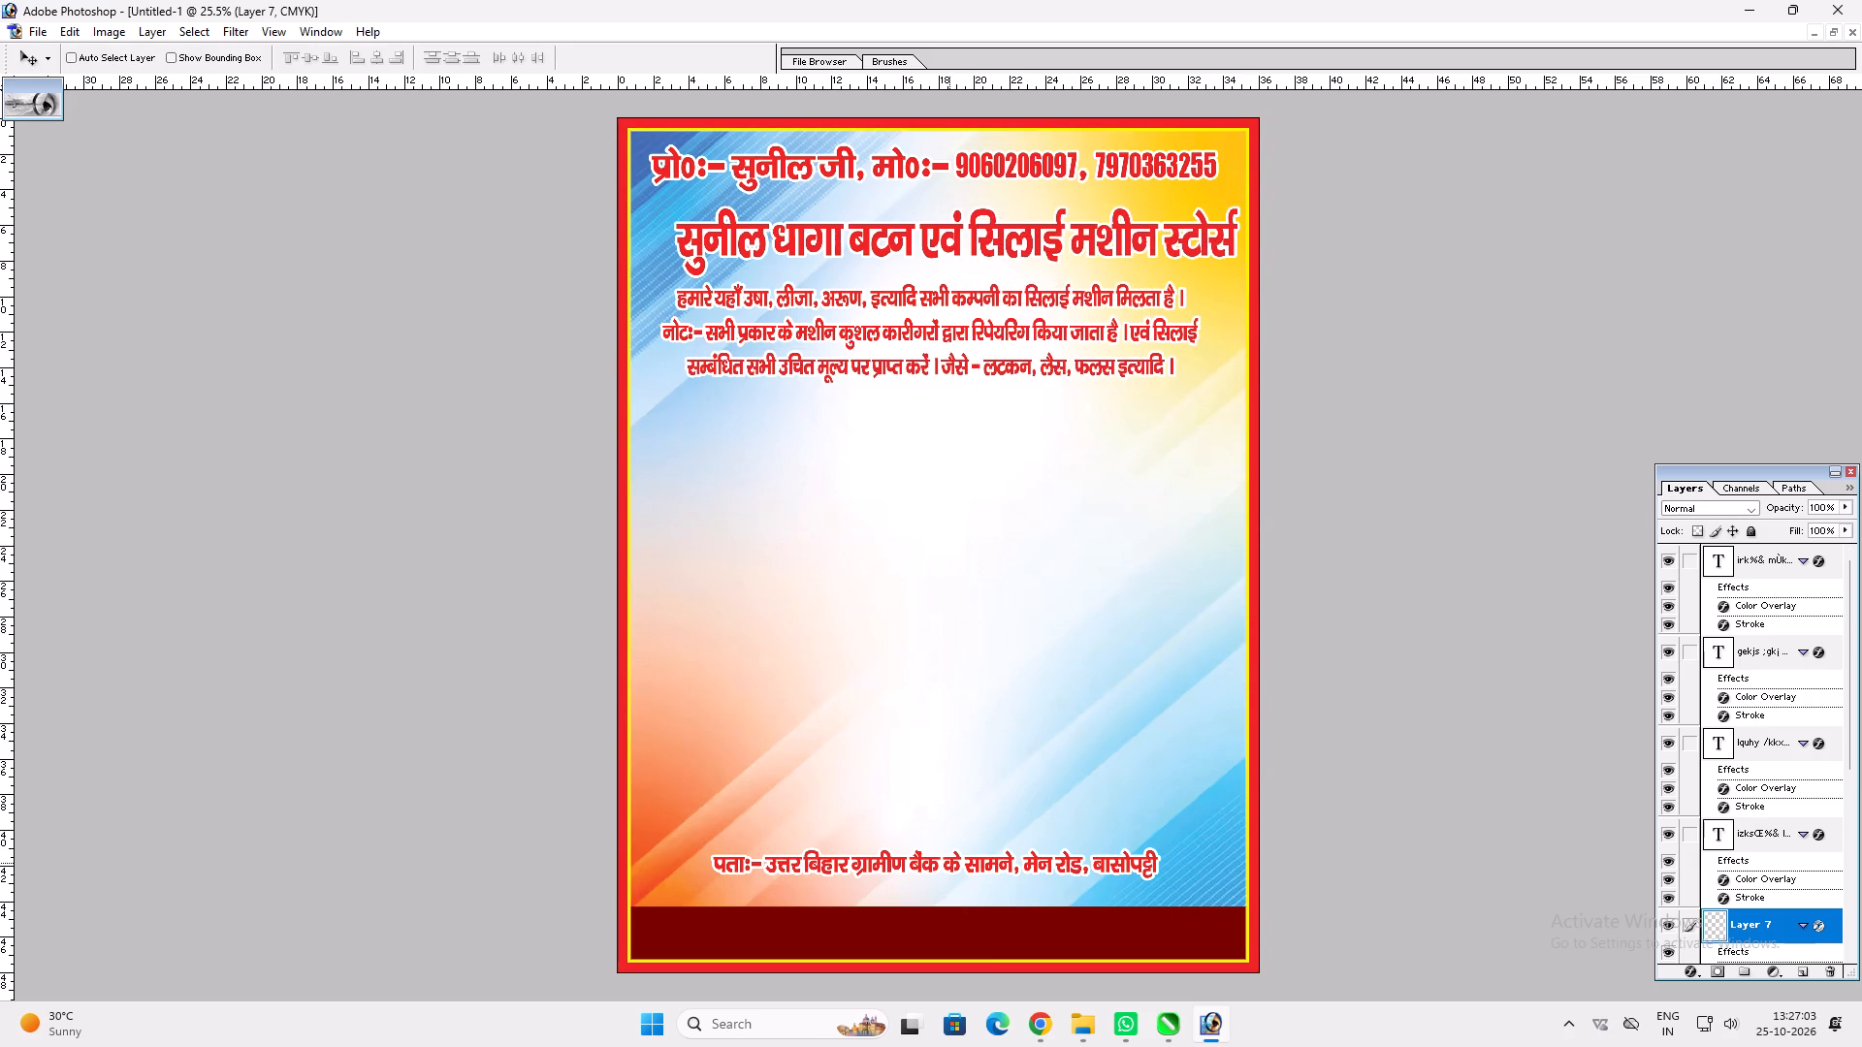
# Move the address line onto the dark red band and enlarge it to about 129% width and 125% height.
pyautogui.keyDown('ctrl'); pyautogui.click(951, 865); pyautogui.keyUp('ctrl')
pyautogui.moveTo(952, 865); pyautogui.dragTo(888, 930)
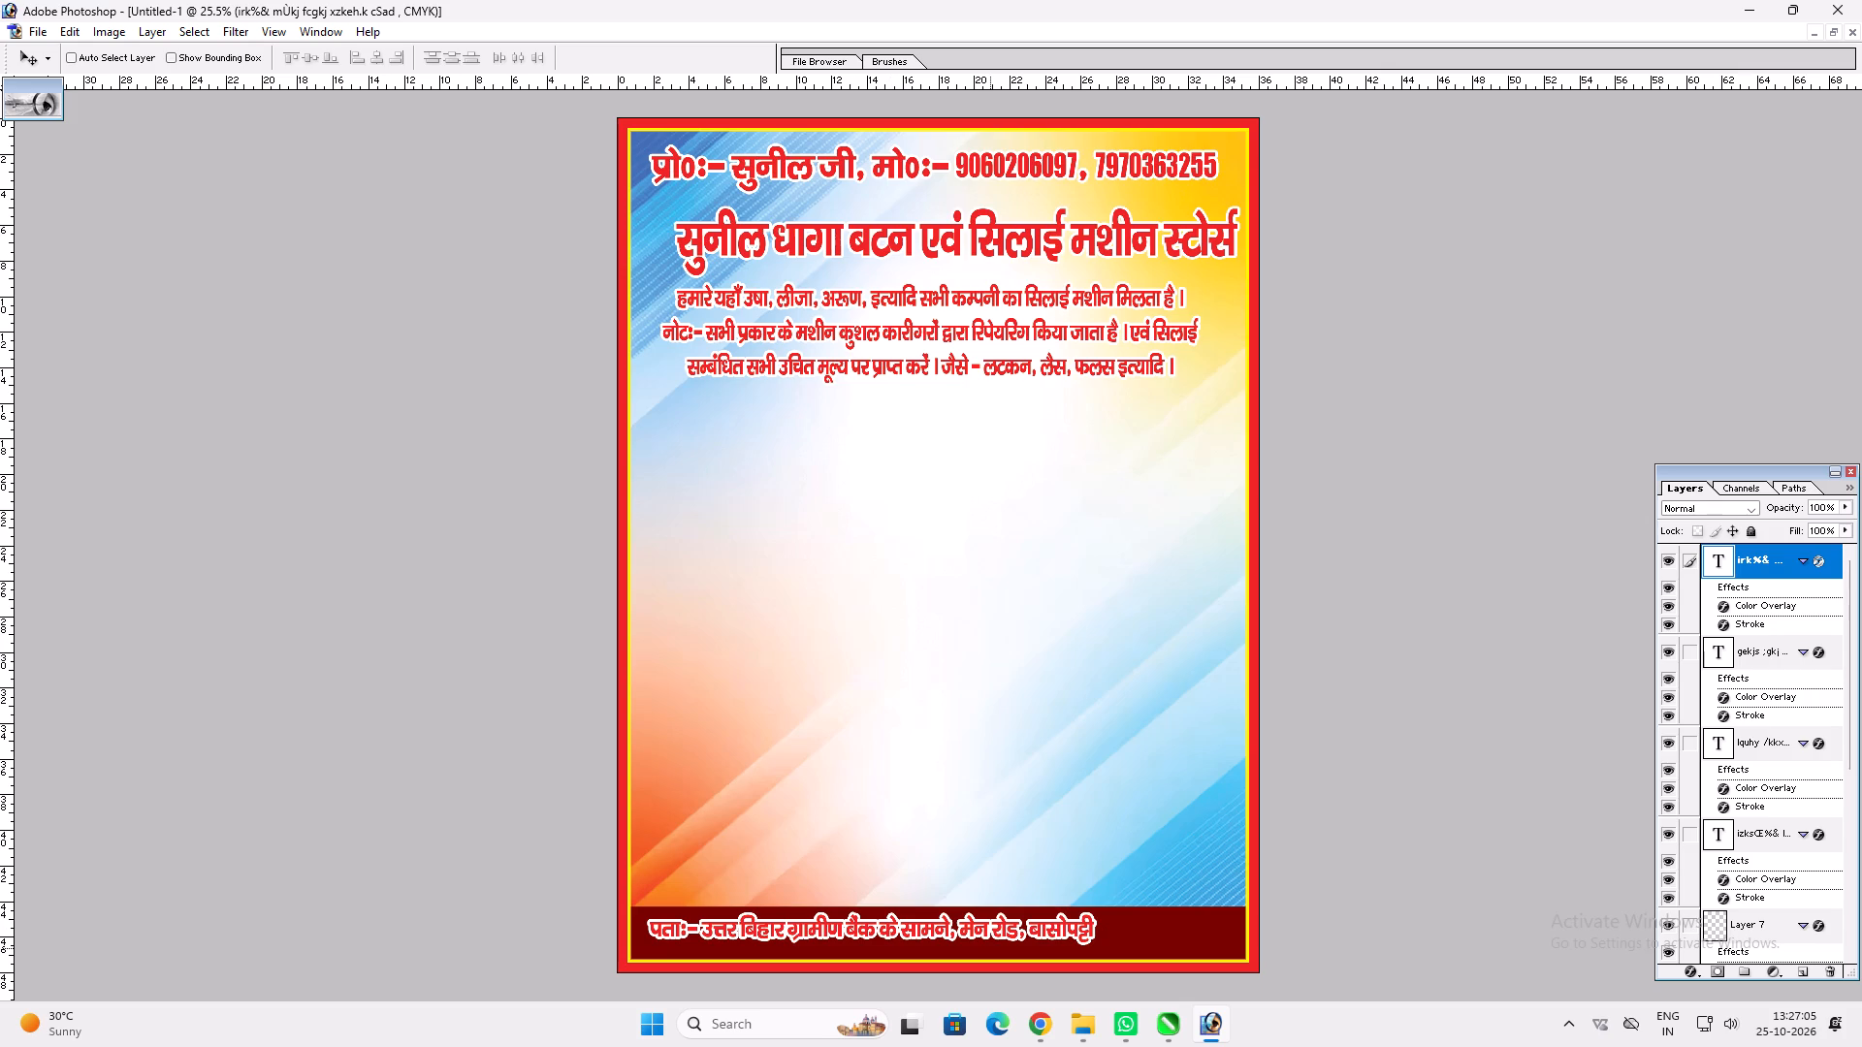
pyautogui.hotkey('ctrl', 't')
pyautogui.keyDown('shift'); pyautogui.moveTo(1095, 937); pyautogui.dragTo(1208, 930); pyautogui.keyUp('shift')
pyautogui.keyDown('shift'); pyautogui.moveTo(1205, 930); pyautogui.dragTo(1221, 927); pyautogui.keyUp('shift')
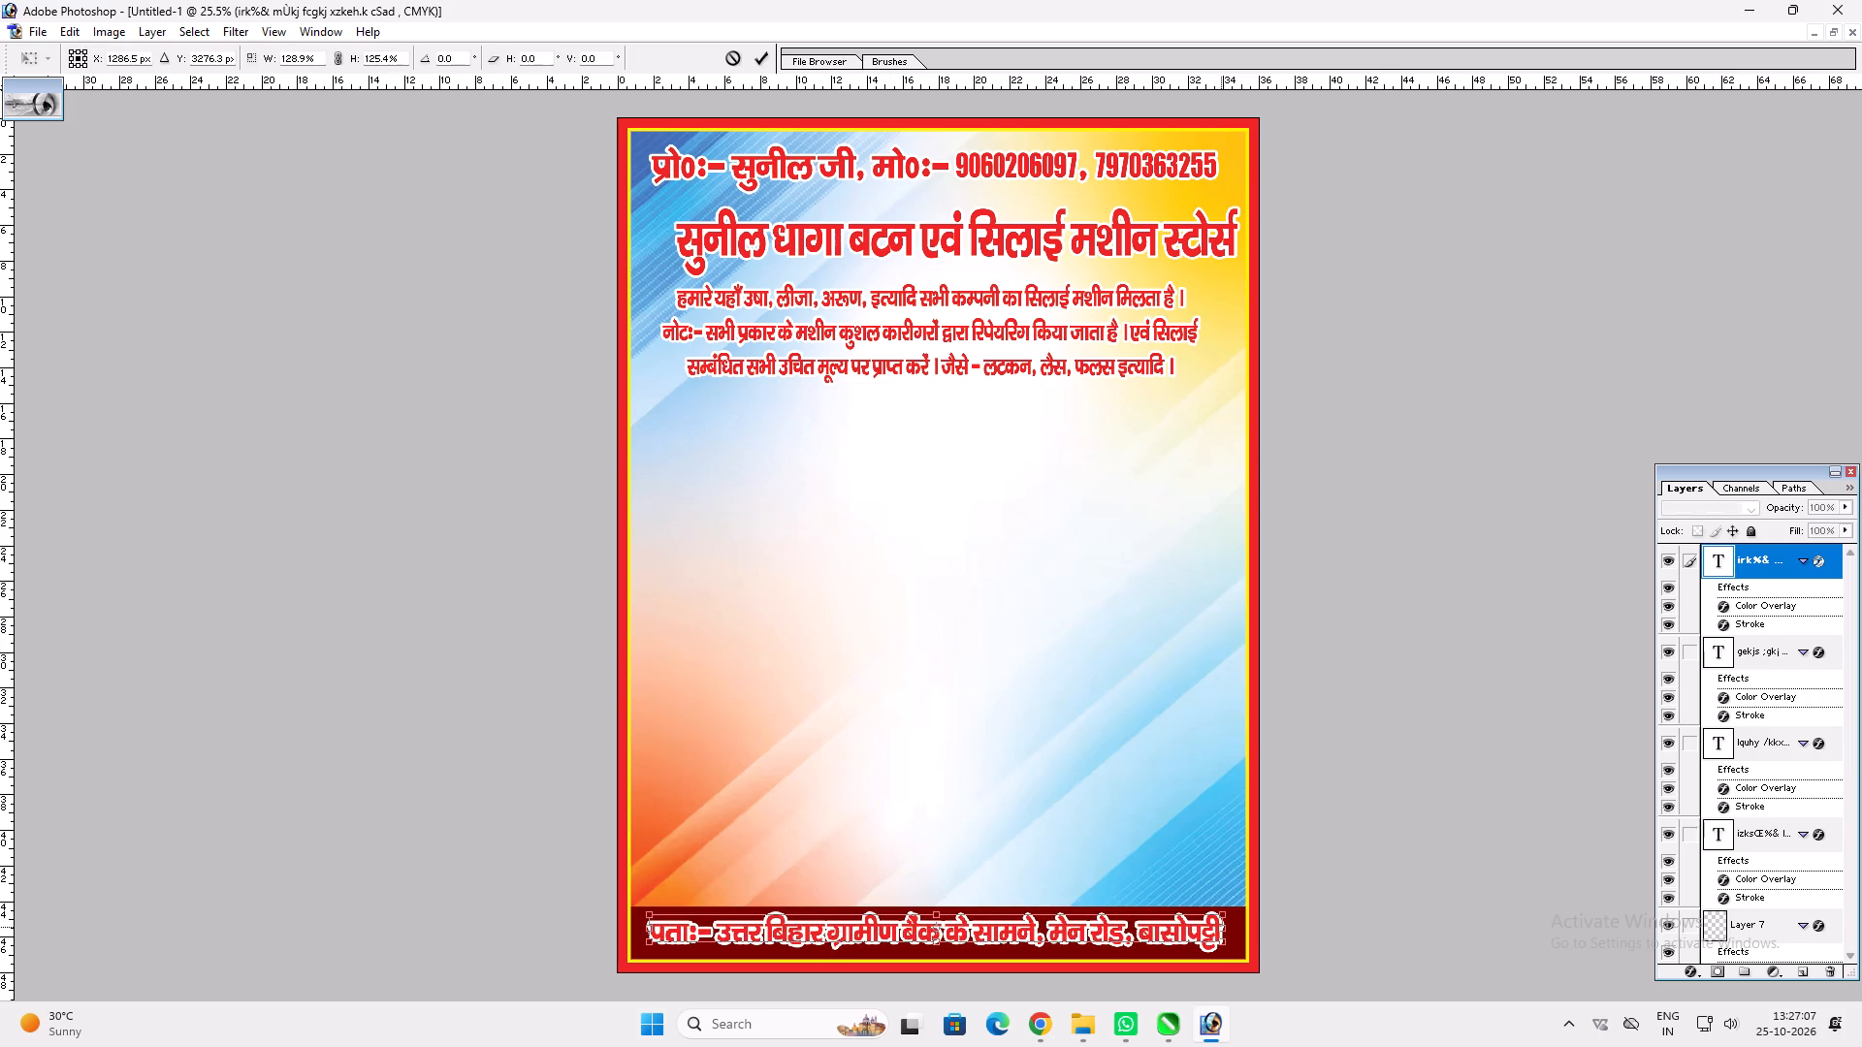
pyautogui.press('Return')
pyautogui.press('v')
# Turn off the white stroke around the address text.
pyautogui.hotkey('alt', 'l')
pyautogui.hotkey('alt', 'y')
pyautogui.hotkey('alt', 'k')
# Change the address text's colour overlay to yellow by setting magenta to 0%.
pyautogui.hotkey('alt', 'l')
pyautogui.hotkey('alt', 'y')
pyautogui.press('n')
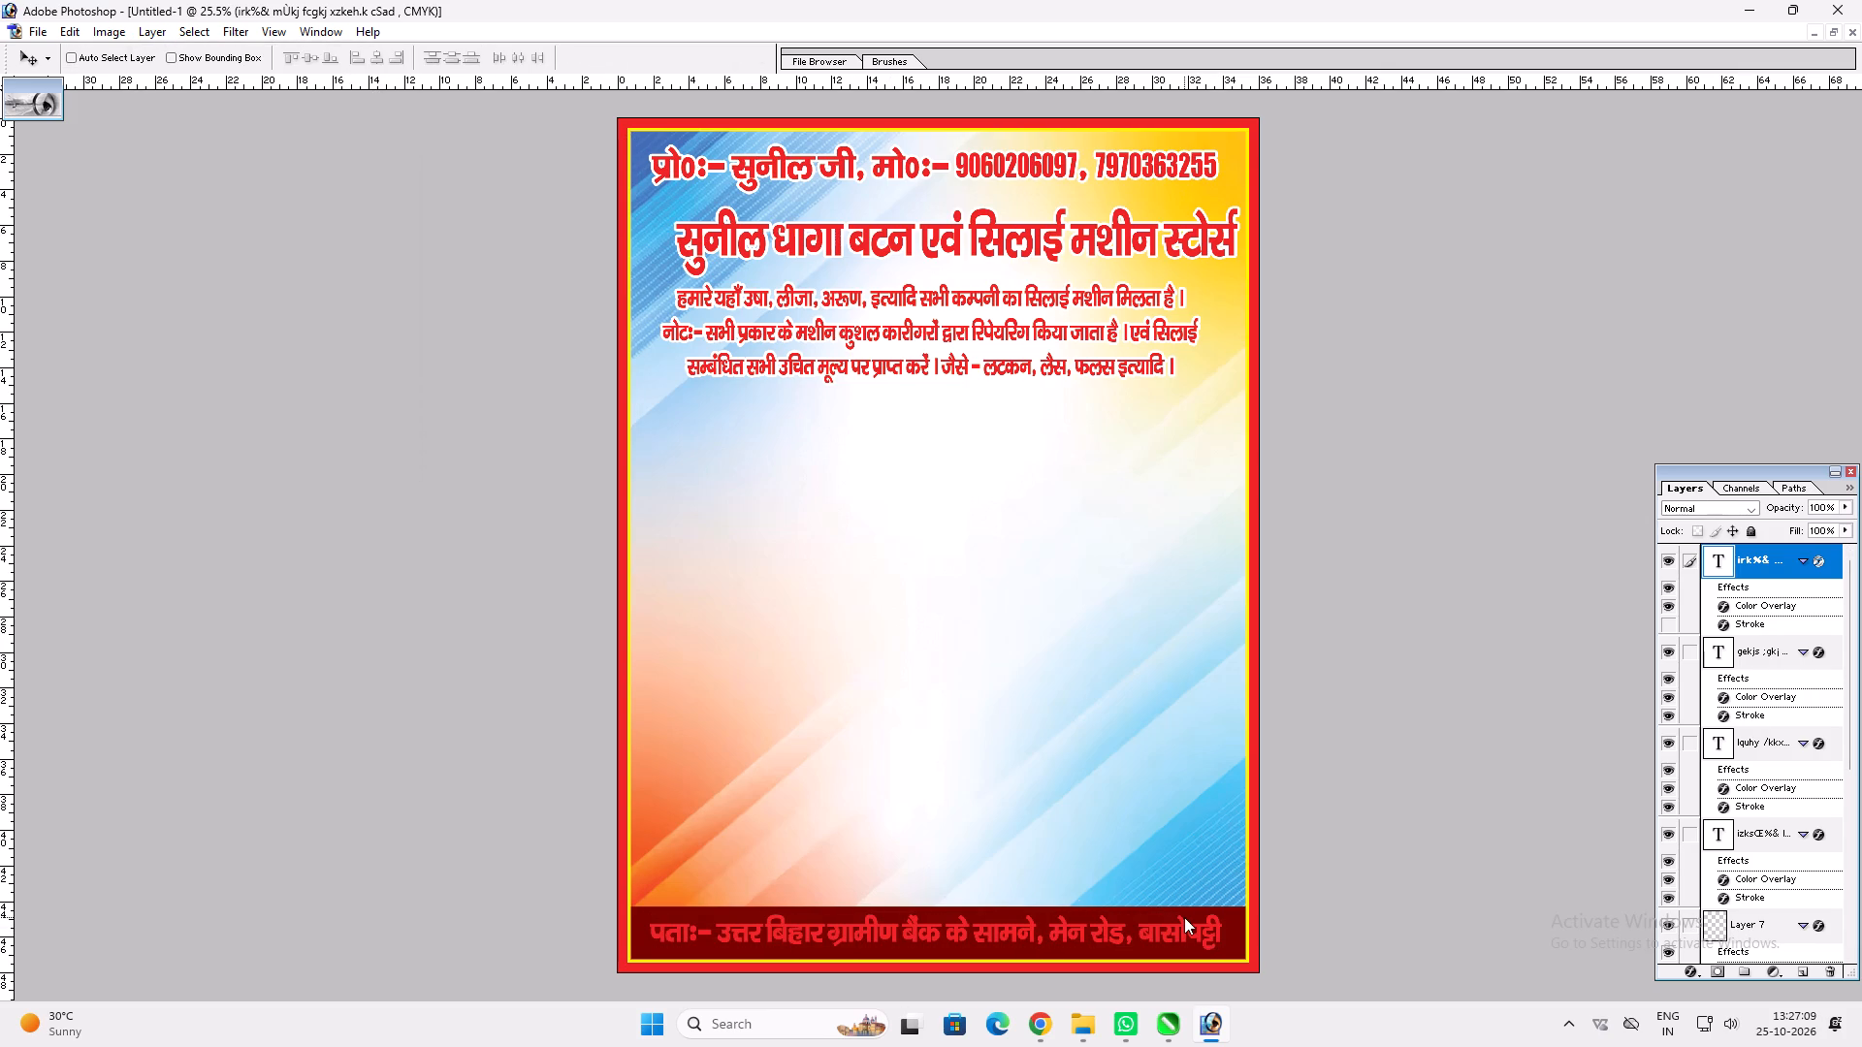
pyautogui.click(1053, 437)
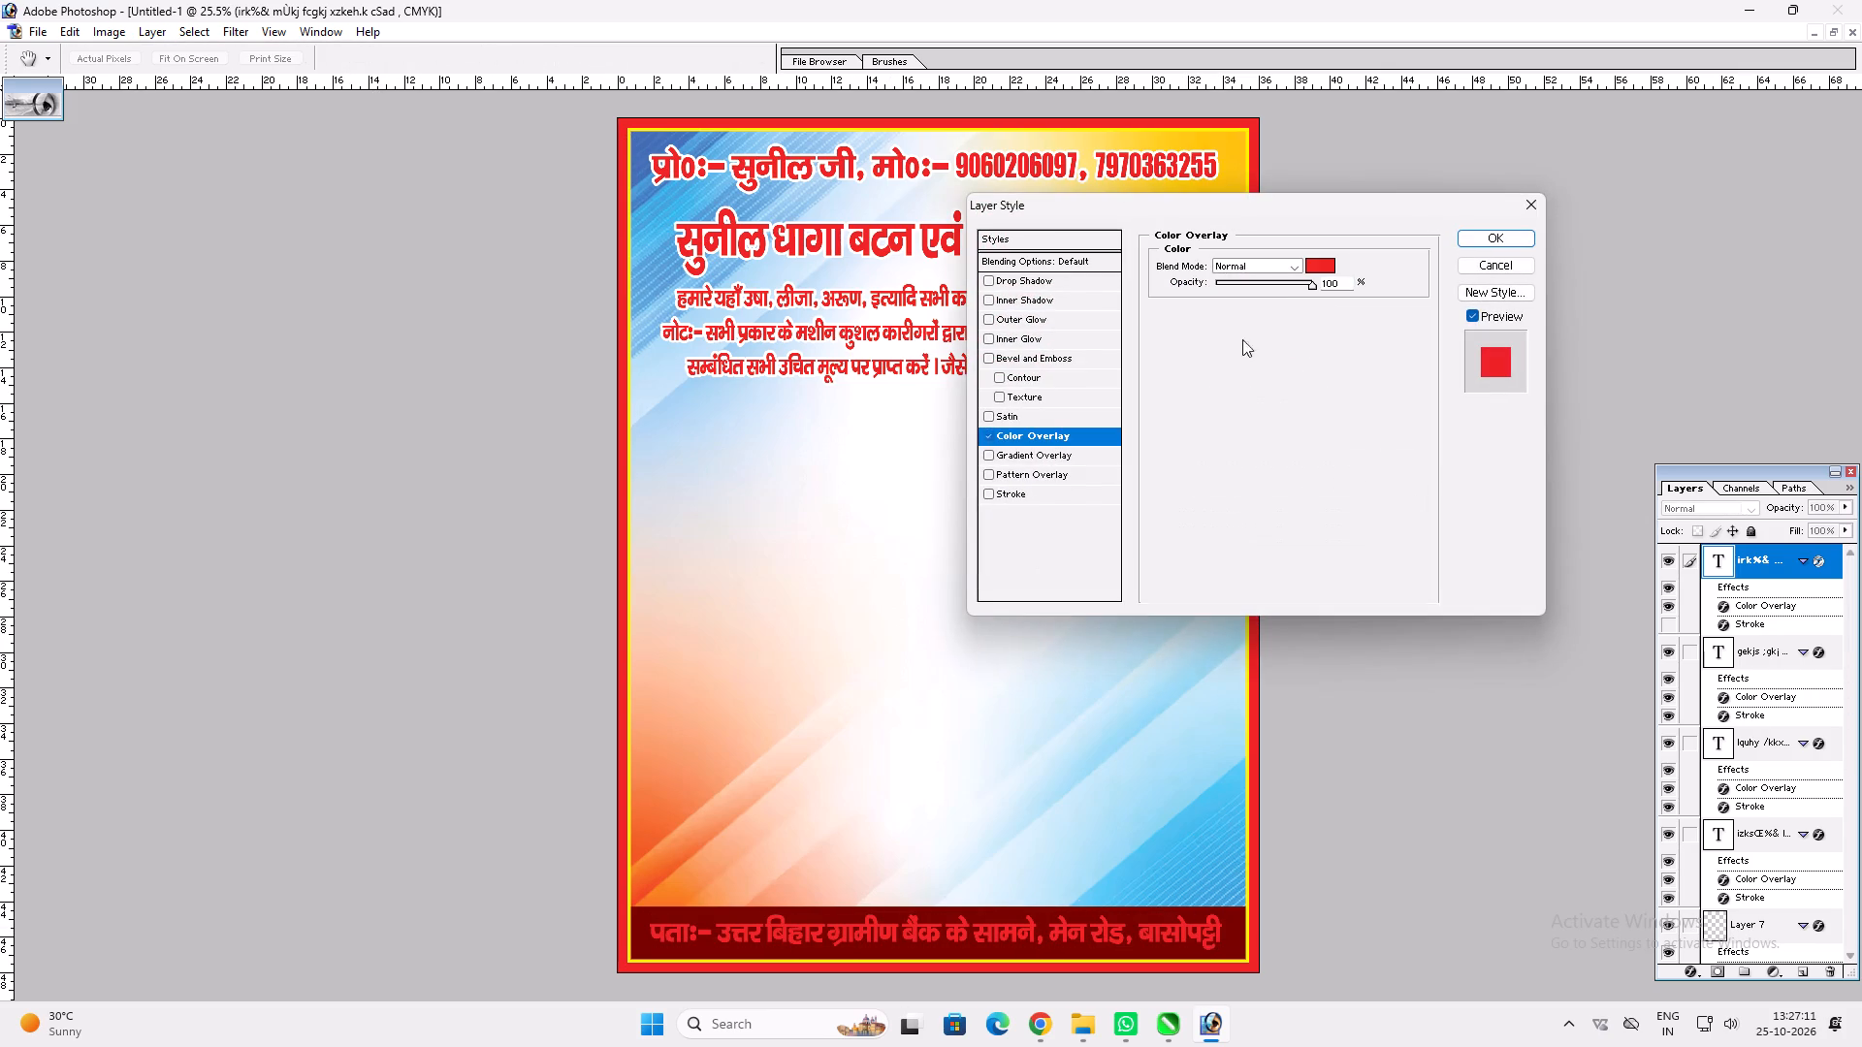
pyautogui.click(1316, 261)
pyautogui.press('Tab')
pyautogui.press('0')
pyautogui.press('Return')
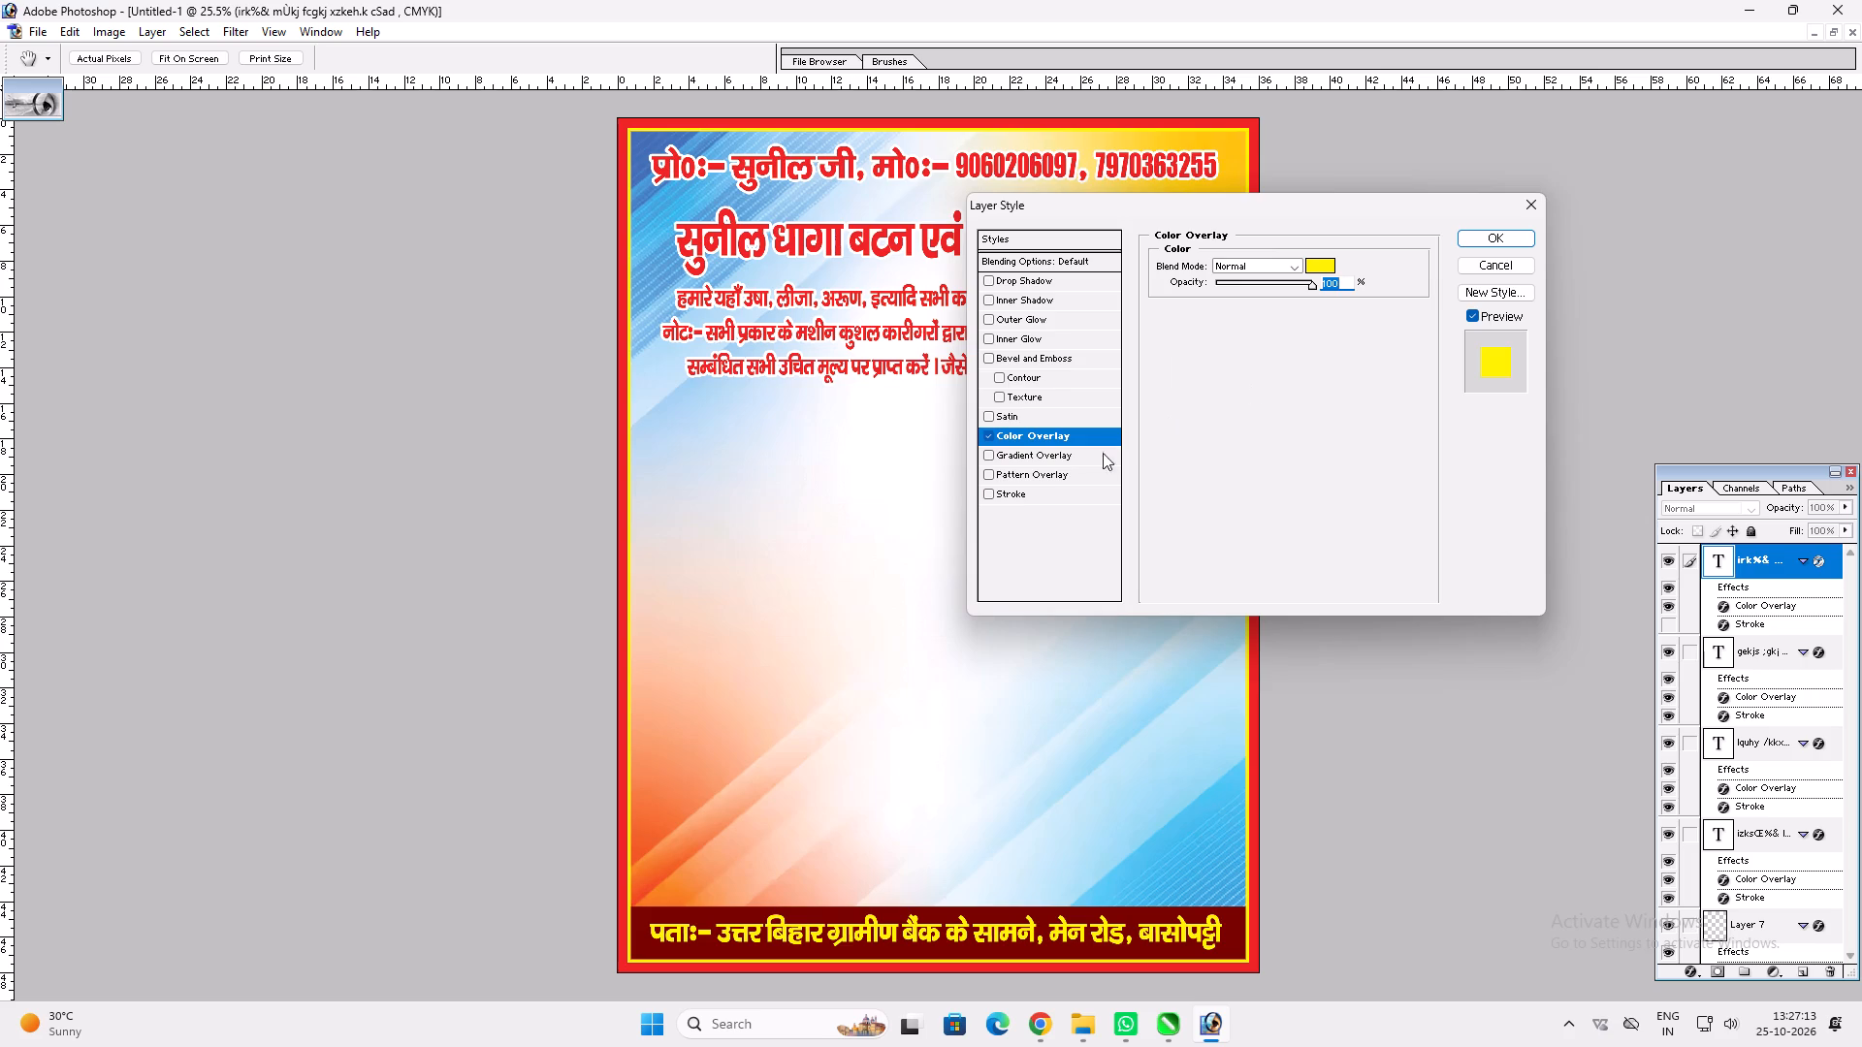
# Add a drop shadow to the address text at 100% opacity with an increased distance.
pyautogui.click(1030, 277)
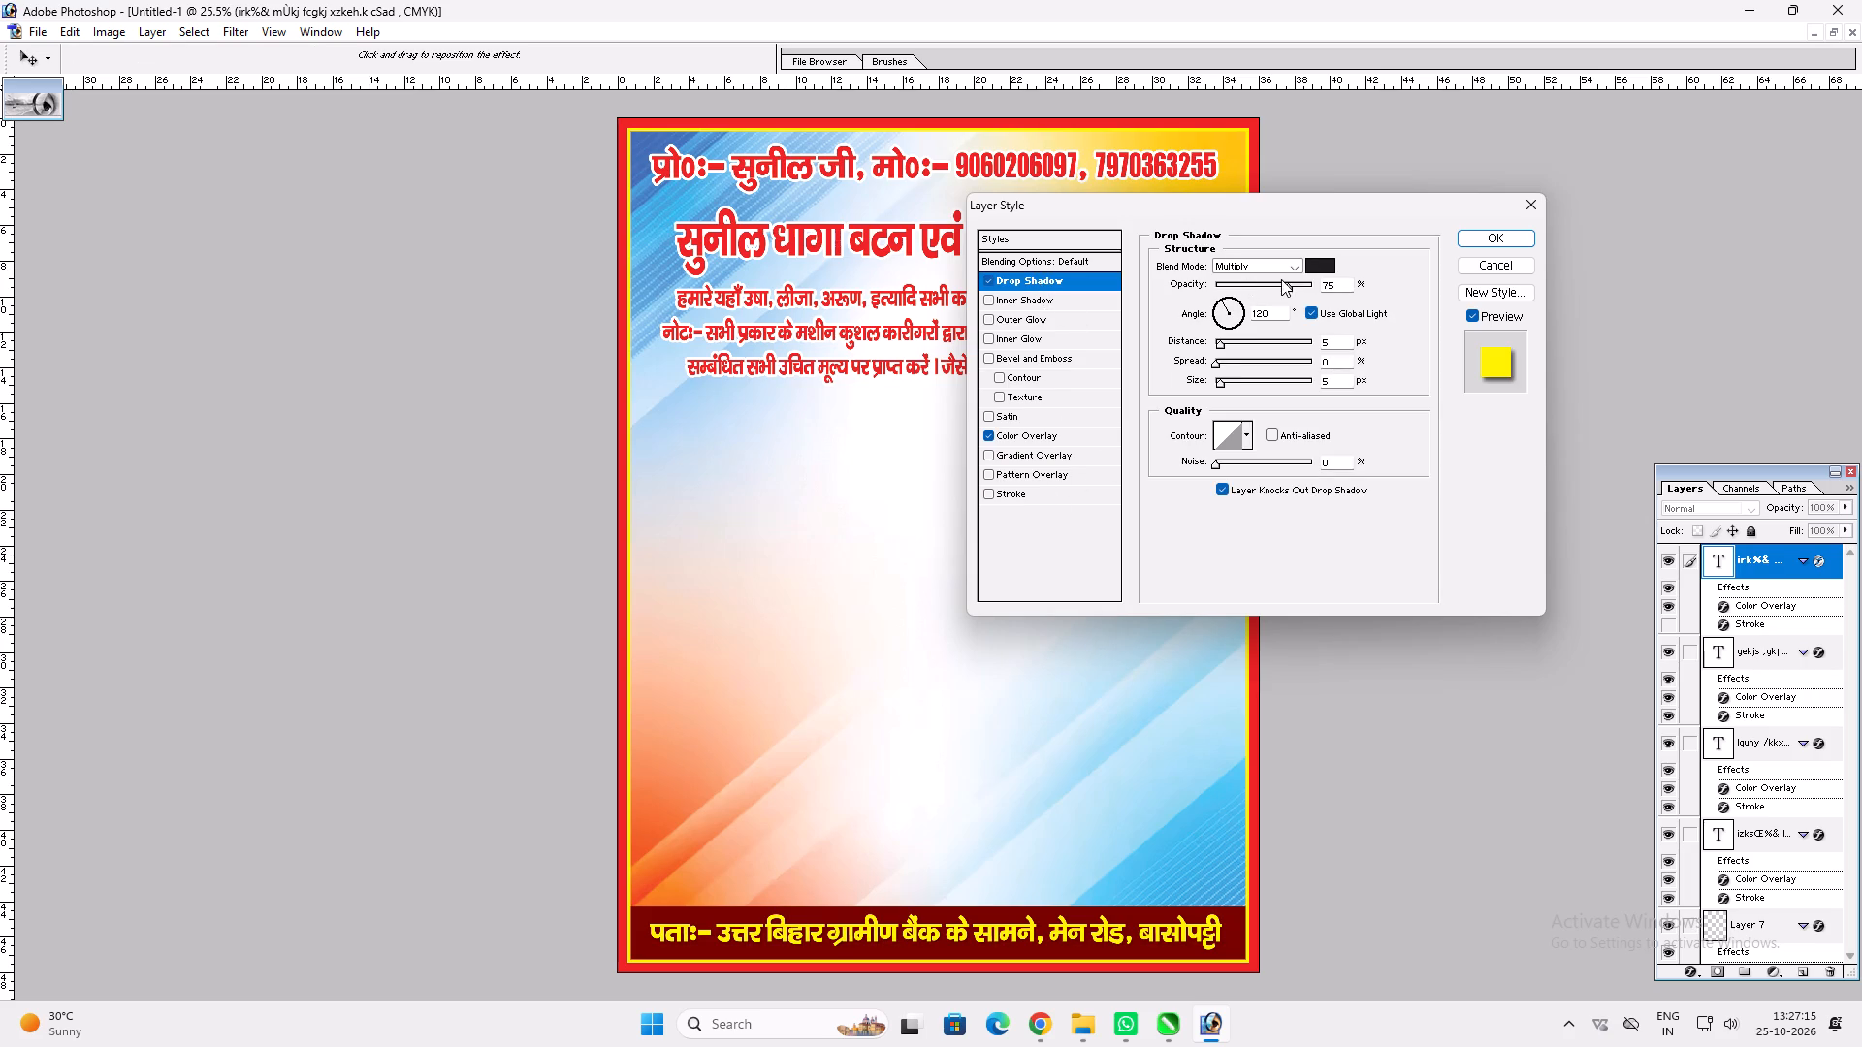
pyautogui.moveTo(1288, 281); pyautogui.dragTo(1365, 282)
pyautogui.click(1222, 342)
pyautogui.press('Return')
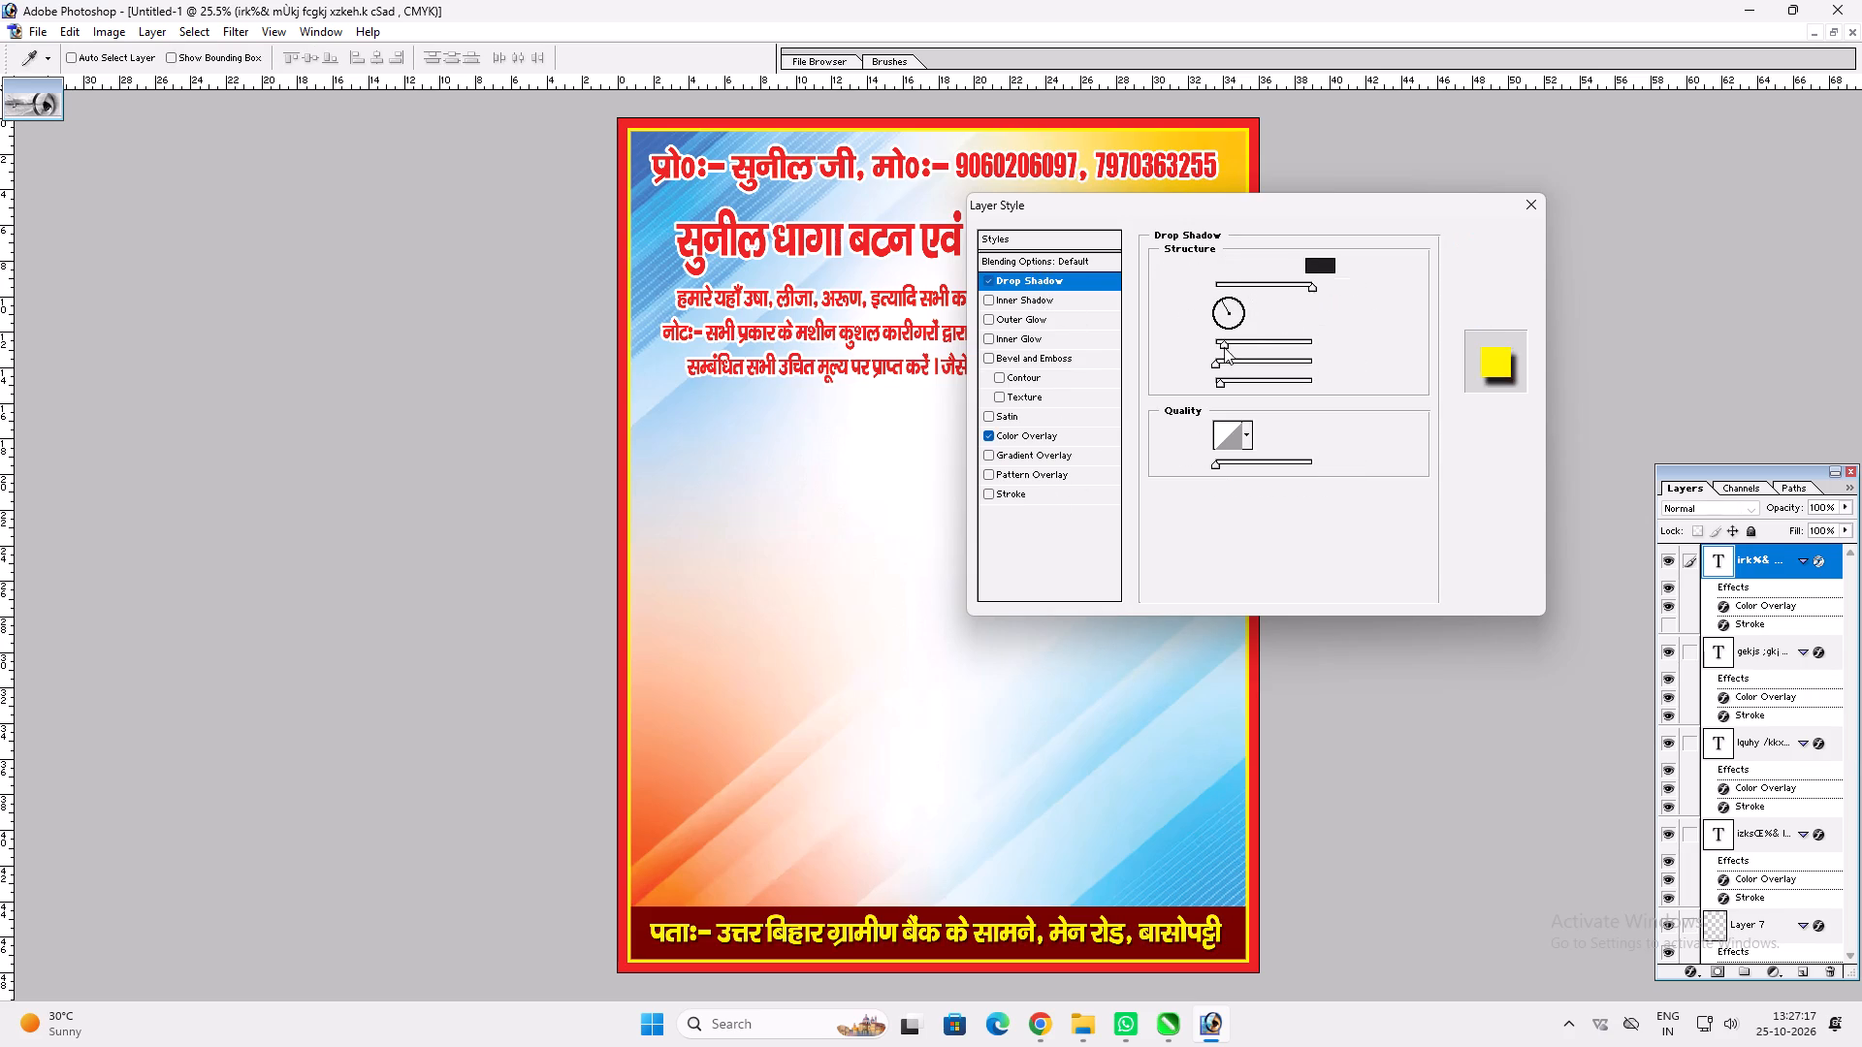
# Slightly adjust the address text with a free transform and nudge it up within the dark red band.
pyautogui.write('v0')
pyautogui.hotkey('ctrl', 't')
pyautogui.keyDown('shift'); pyautogui.moveTo(1138, 953); pyautogui.dragTo(1128, 955); pyautogui.keyUp('shift')
pyautogui.hotkey('shift', 'Return')
pyautogui.press('v')
pyautogui.press('Up')
# Inspect the poster's upper text lines up close, then return to viewing the whole poster.
pyautogui.press('space')
pyautogui.hotkey('ctrl', '+')
pyautogui.press('space')
pyautogui.press('space')
pyautogui.press('space')
pyautogui.press('space')
pyautogui.press('space')
pyautogui.press('space')
pyautogui.press('space')
pyautogui.press('space')
pyautogui.press('space')
pyautogui.press('space')
pyautogui.press('space')
pyautogui.press('space')
pyautogui.press('space')
pyautogui.press('space')
pyautogui.press('space')
pyautogui.press('space')
pyautogui.moveTo(1097, 673); pyautogui.dragTo(1121, 899)
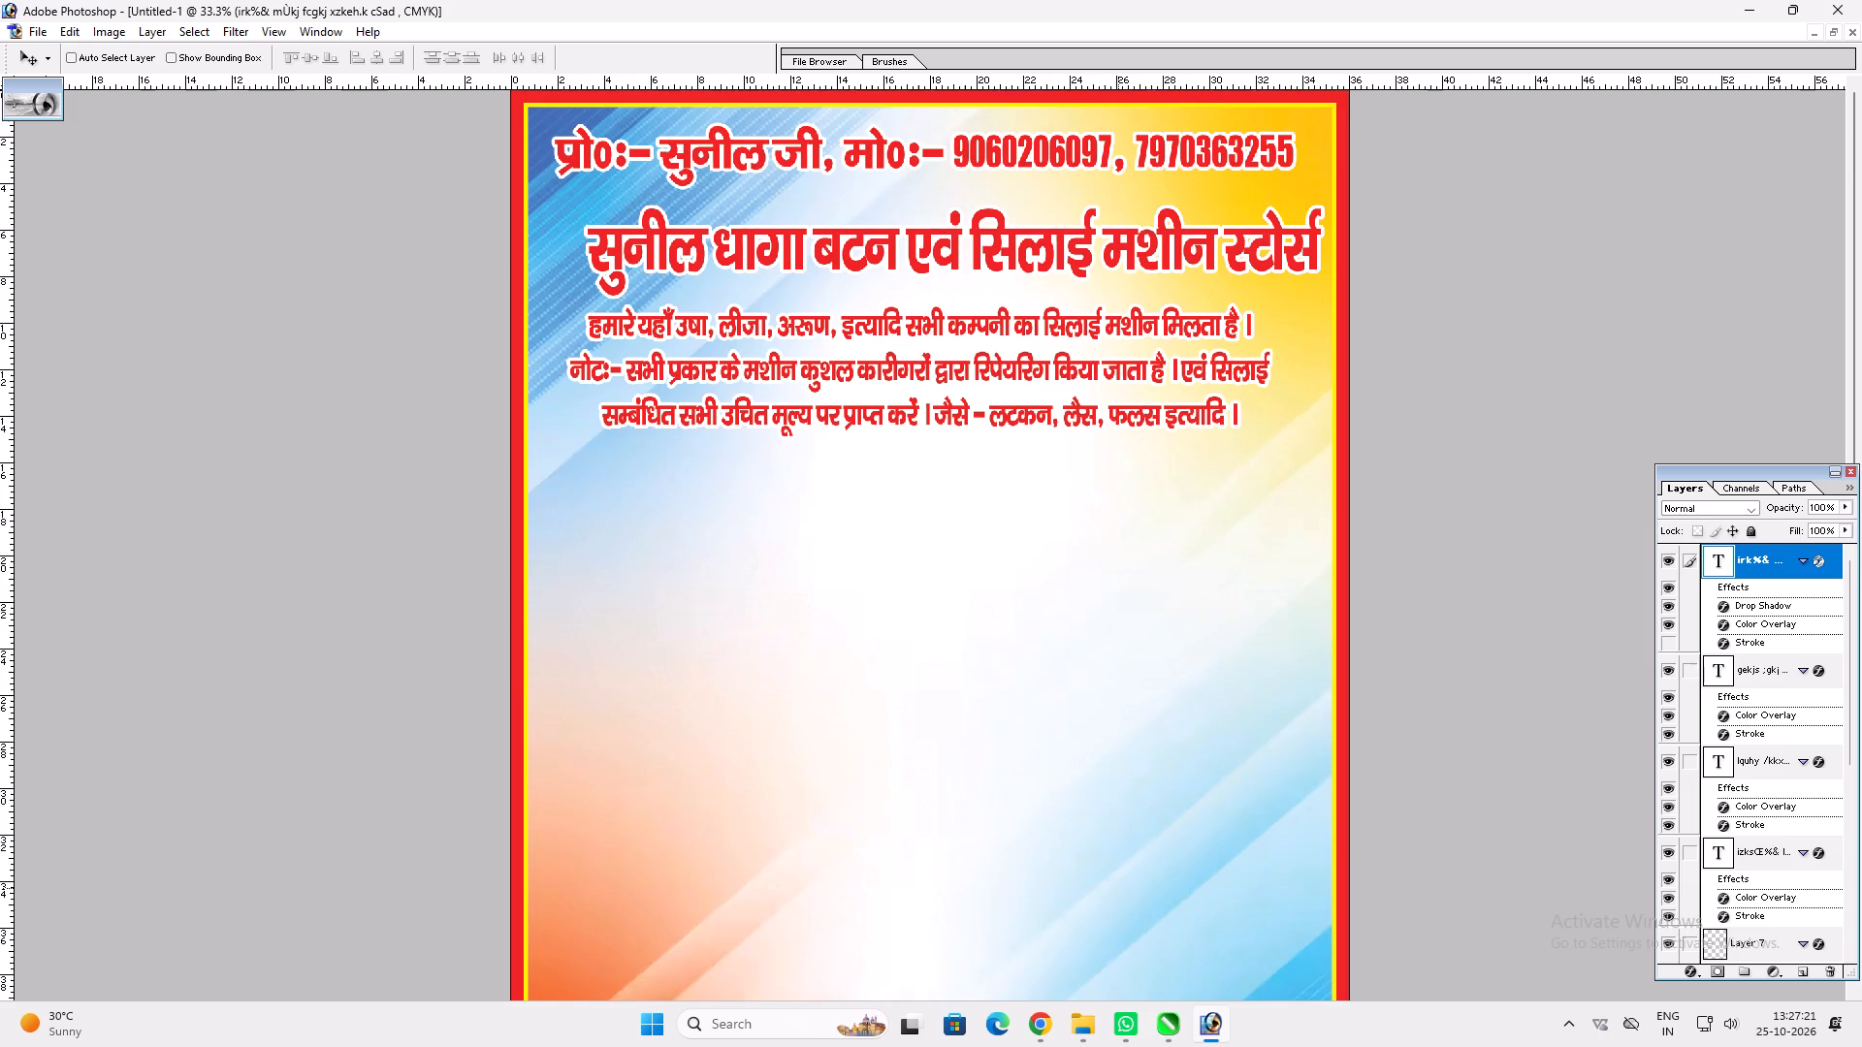
pyautogui.moveTo(1121, 899); pyautogui.dragTo(1120, 898)
pyautogui.moveTo(951, 648); pyautogui.dragTo(974, 646, button='right')
pyautogui.click(998, 647)
pyautogui.click(1042, 656)
pyautogui.press('v')
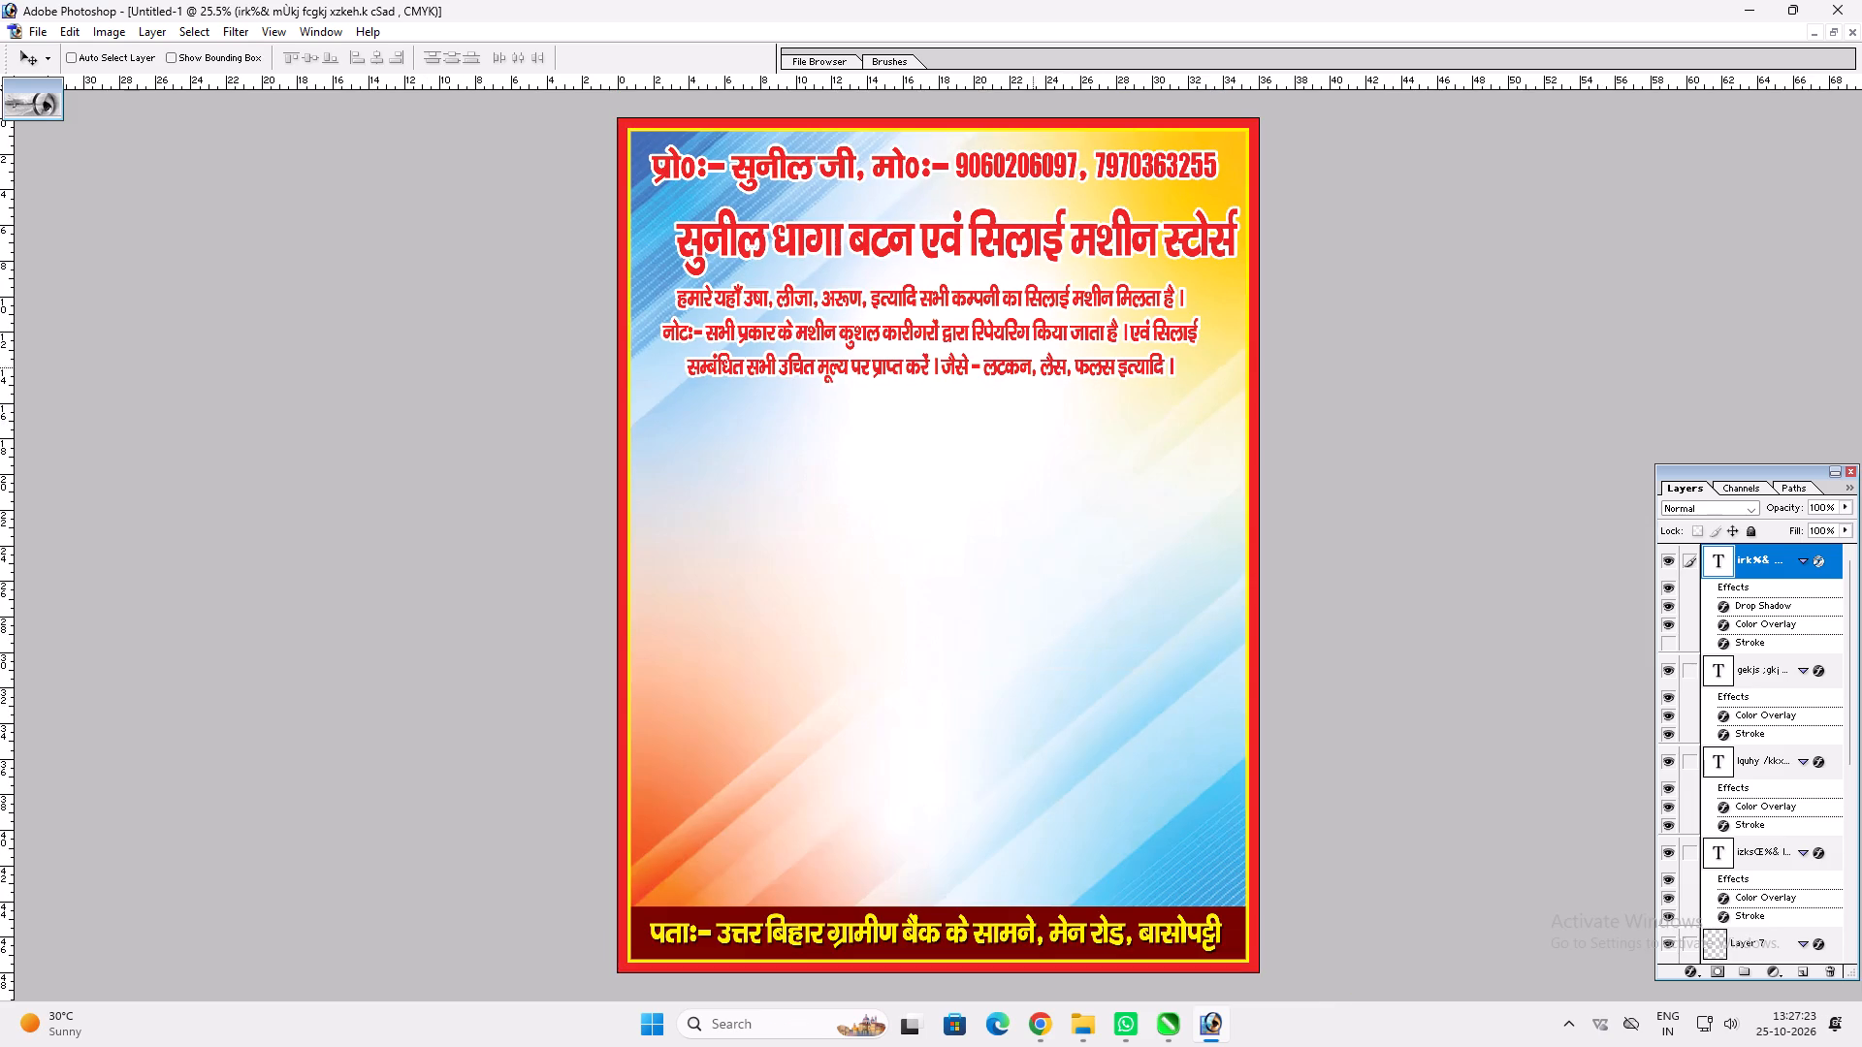
# Move the three-line description text down to the middle of the poster.
pyautogui.keyDown('ctrl'); pyautogui.click(1027, 364); pyautogui.keyUp('ctrl')
pyautogui.moveTo(1027, 364); pyautogui.dragTo(1030, 581)
# Cut the words एवं सिलाई मशीन स्टोर्स from the heading line.
pyautogui.press('t')
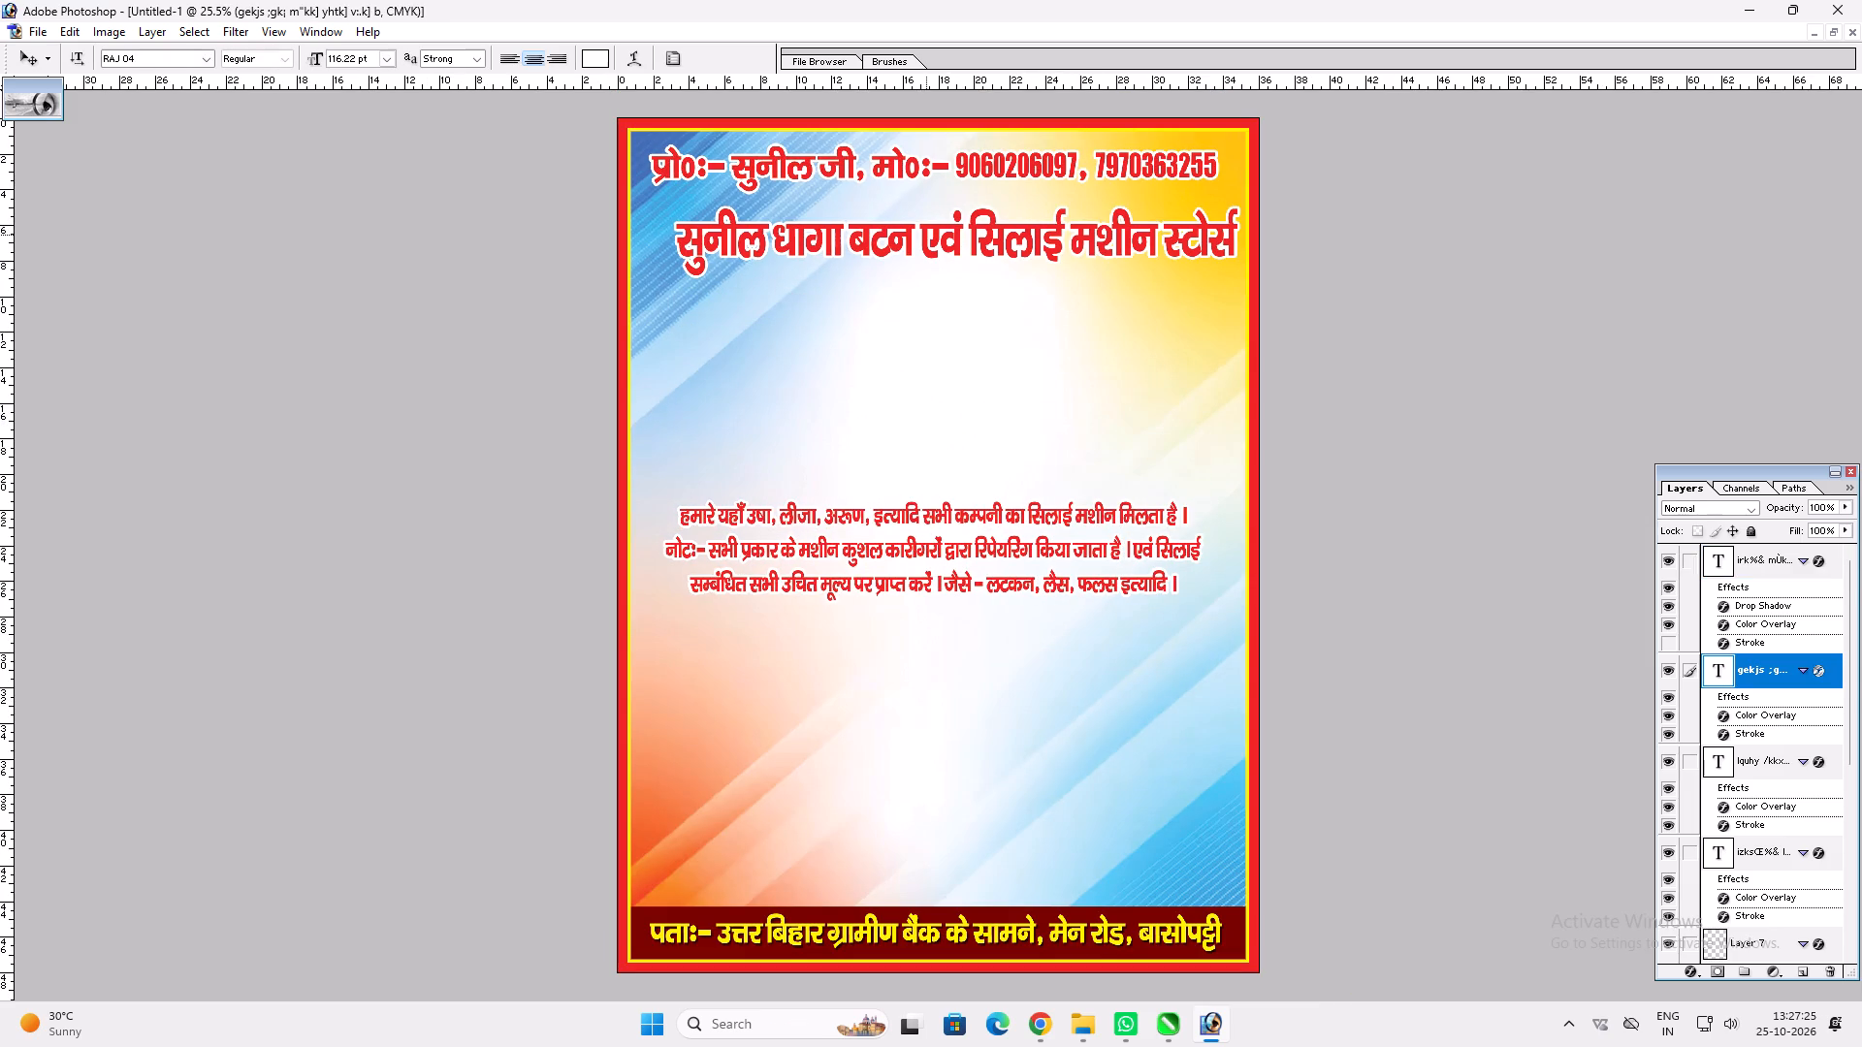
pyautogui.moveTo(920, 238); pyautogui.dragTo(1482, 244)
pyautogui.hotkey('ctrl', 'x')
# Change the remaining heading text सुनील धागा बटन to the RAJ 02 font.
pyautogui.hotkey('ctrl', 'a')
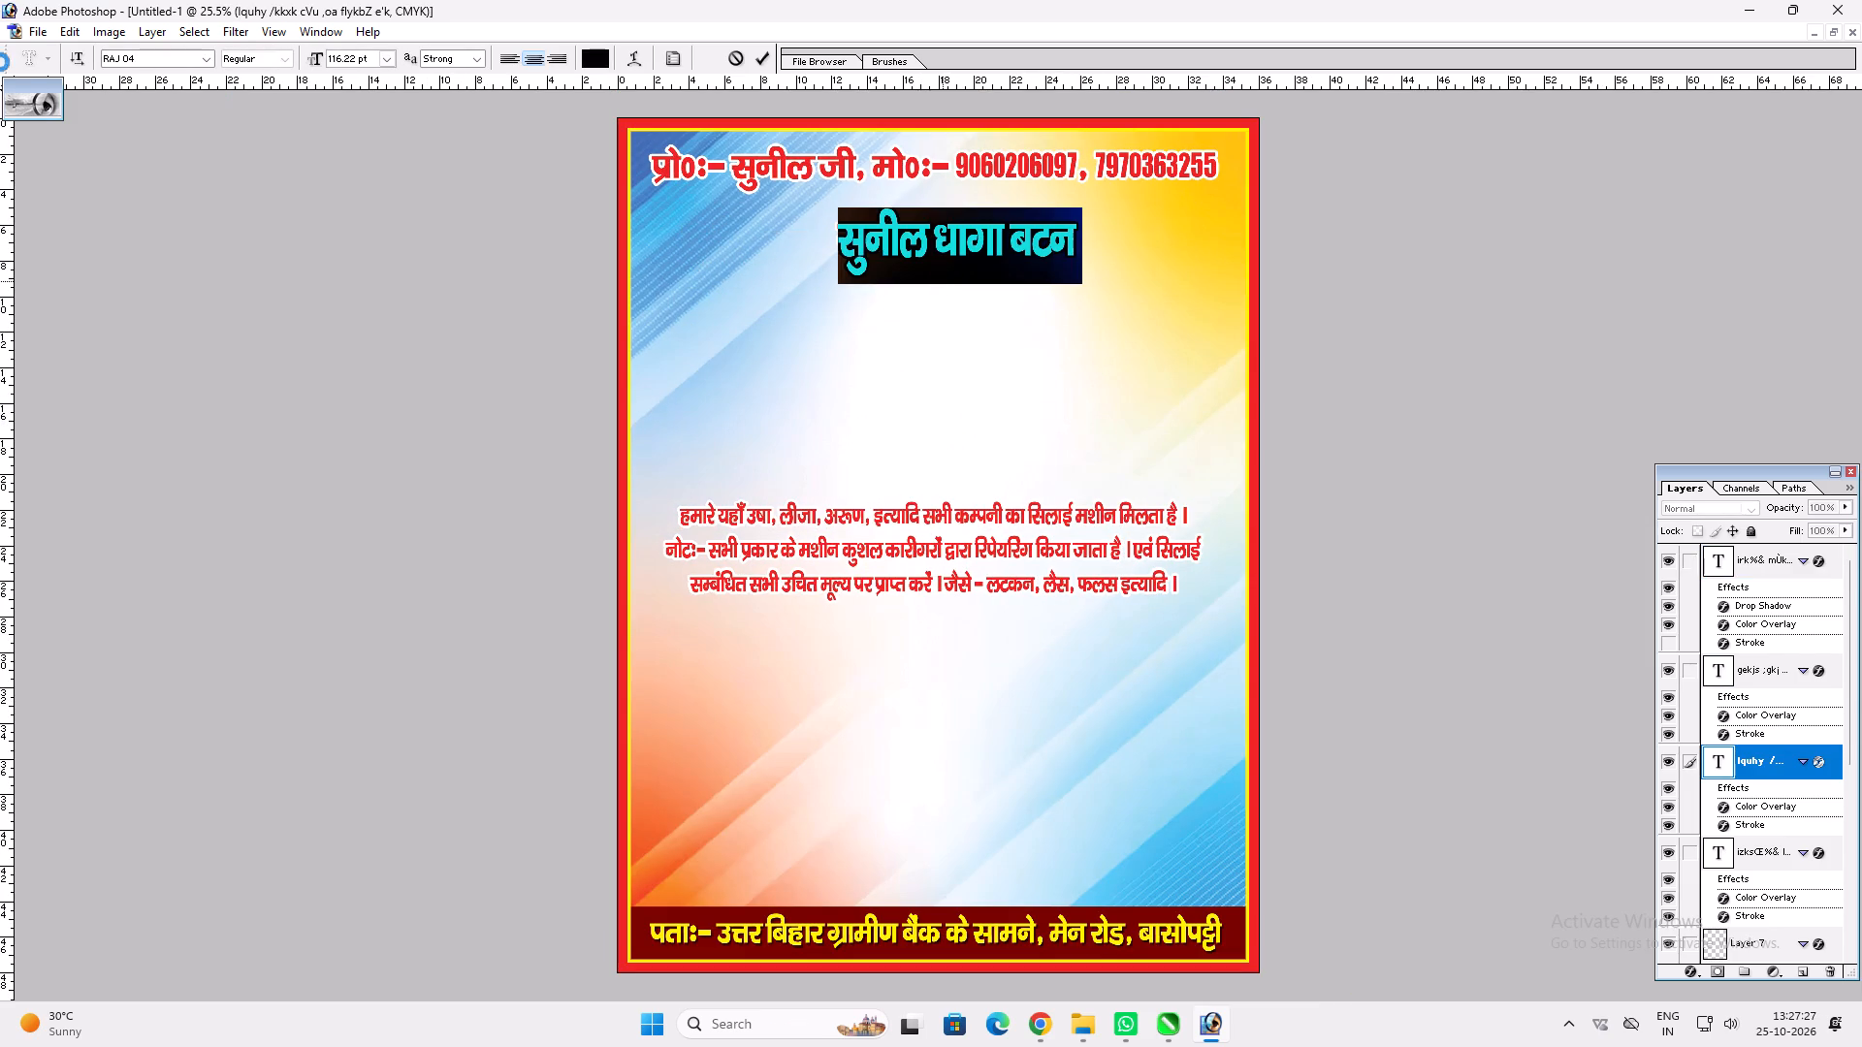
pyautogui.click(120, 54)
pyautogui.press('Up')
pyautogui.press('Up')
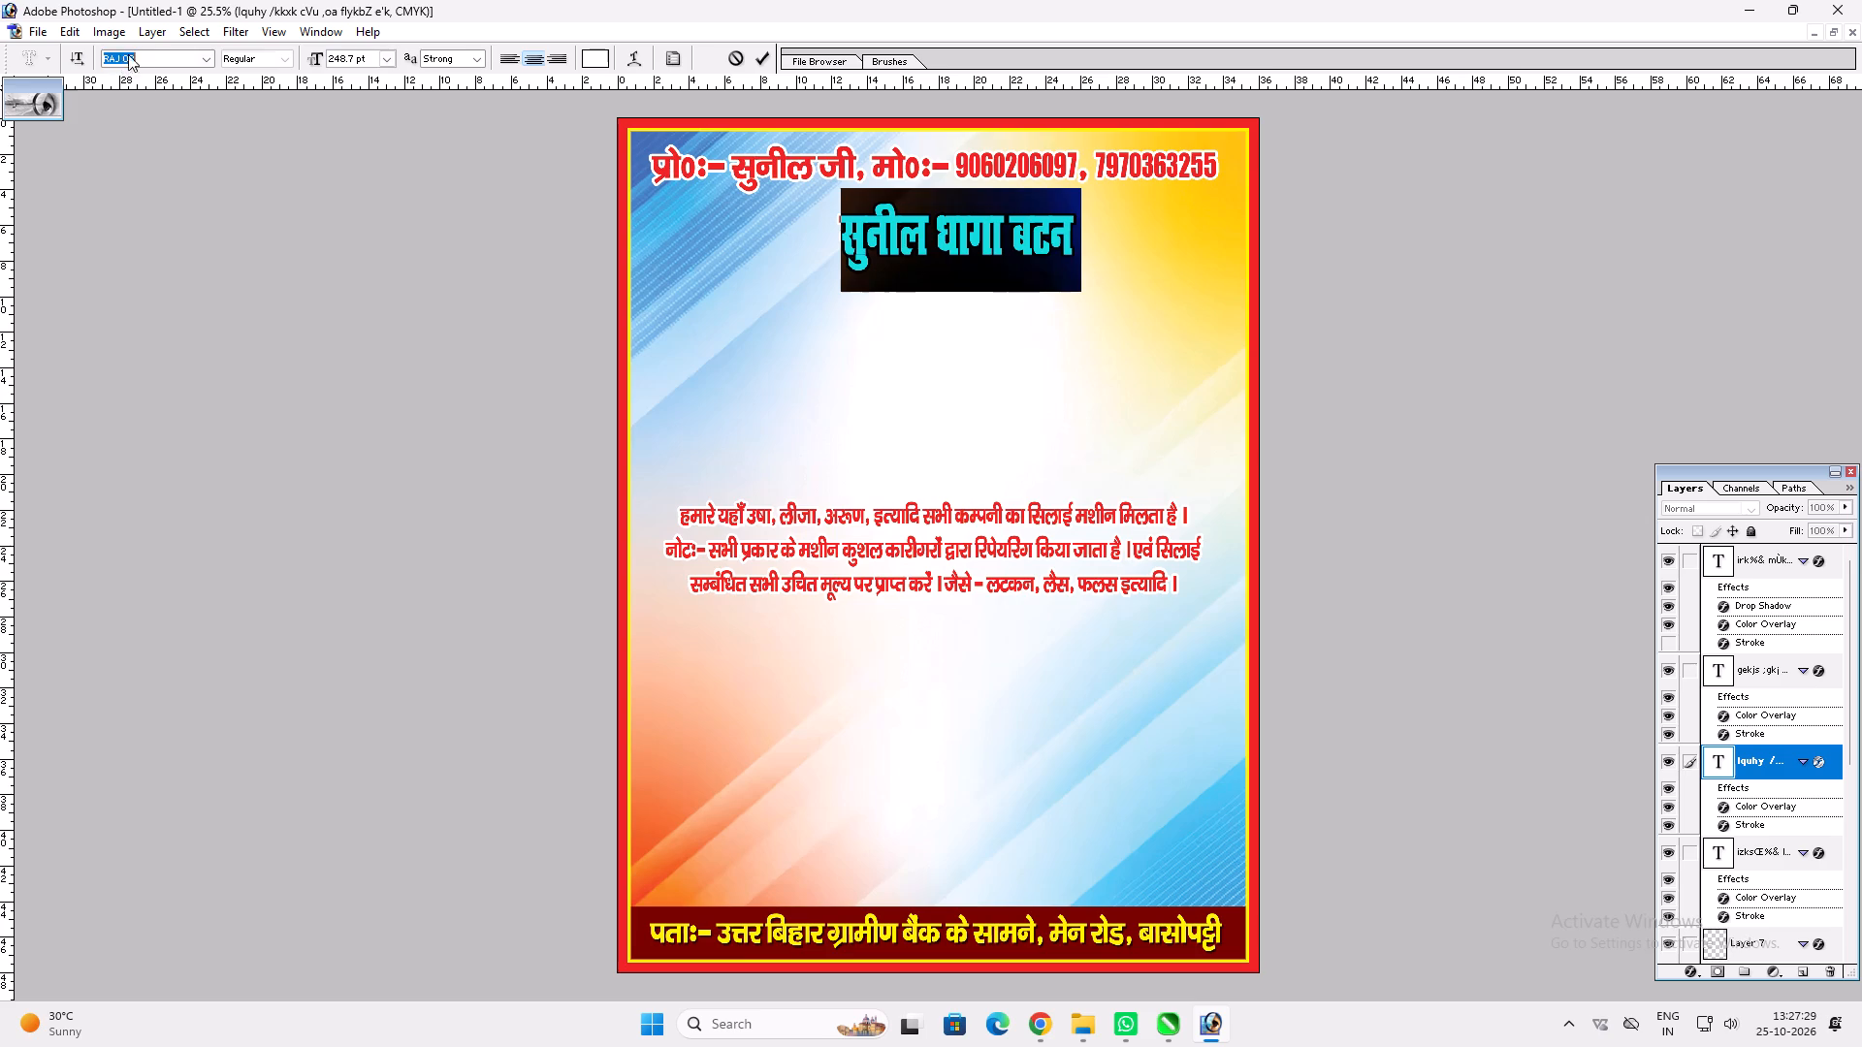
pyautogui.press('Return')
pyautogui.press('Return')
pyautogui.write('vv')
# Move सुनील धागा बटन below the contact line and enlarge it to about 528 pt, spanning the poster's inner width.
pyautogui.moveTo(851, 265); pyautogui.dragTo(668, 276)
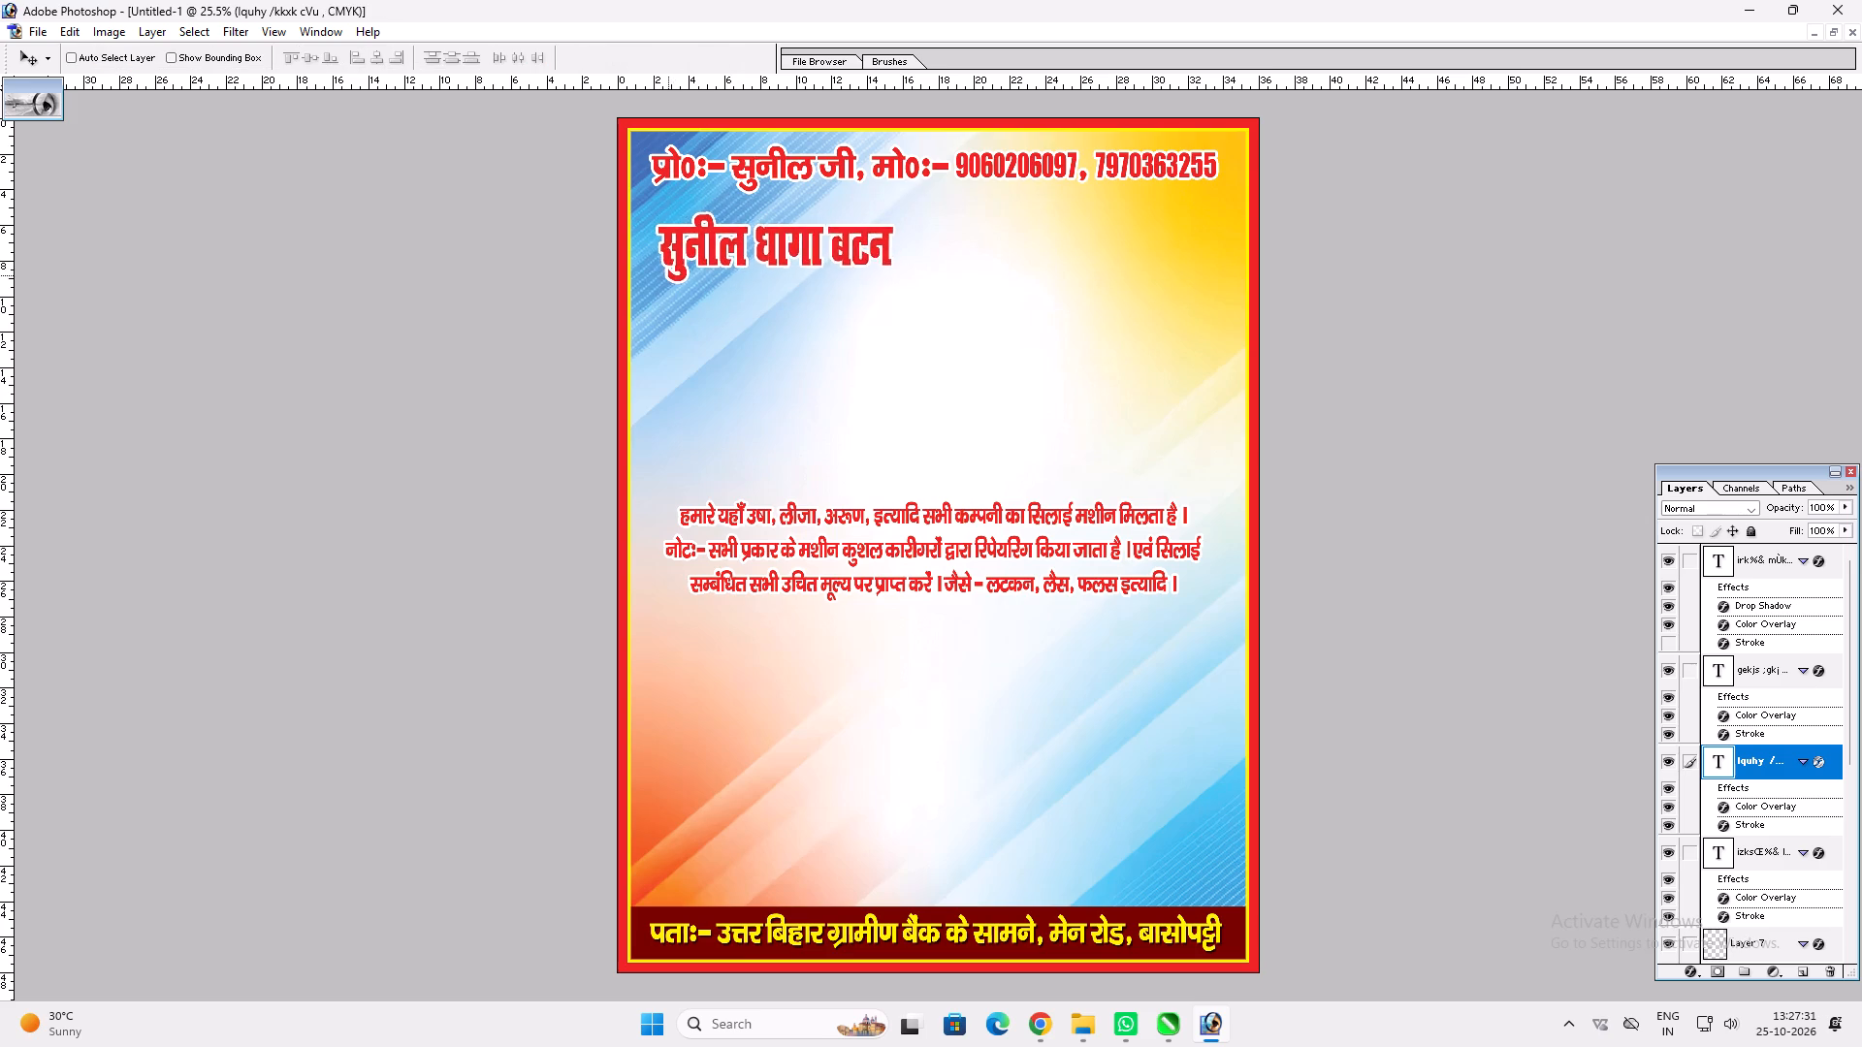
pyautogui.moveTo(668, 276); pyautogui.dragTo(658, 268)
pyautogui.scroll(4, 682, 302)
pyautogui.hotkey('ctrl', 't')
pyautogui.keyDown('shift'); pyautogui.moveTo(897, 338); pyautogui.dragTo(1082, 375); pyautogui.keyUp('shift')
pyautogui.keyDown('shift'); pyautogui.moveTo(1074, 346); pyautogui.dragTo(1130, 345); pyautogui.keyUp('shift')
pyautogui.hotkey('shift', 'Return')
pyautogui.press('v')
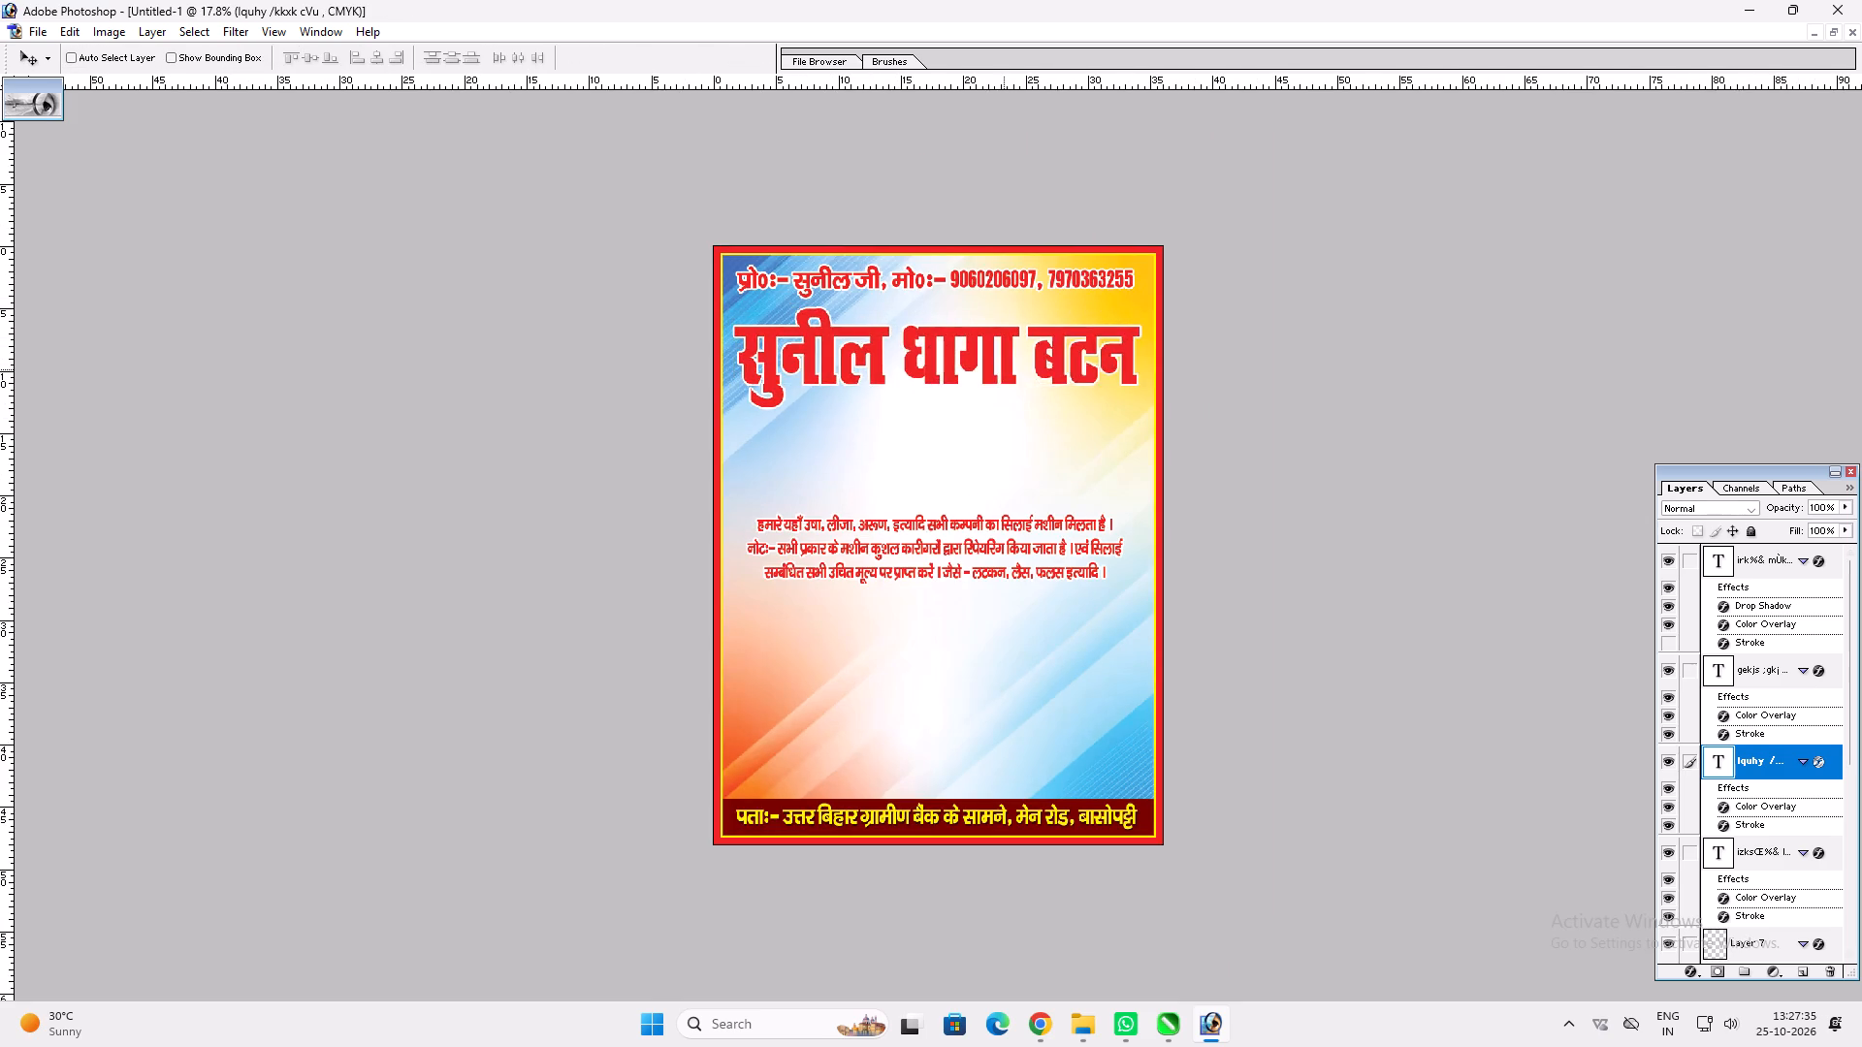
# Duplicate the heading line just below itself and replace the copy's text with the cut words एवं सिलाई मशीन स्टोर्स.
pyautogui.hotkey('ctrl', '0')
pyautogui.write('vv')
pyautogui.keyDown('alt'); pyautogui.keyDown('shift'); pyautogui.moveTo(924, 306); pyautogui.dragTo(914, 427); pyautogui.keyUp('shift'); pyautogui.keyUp('alt')
pyautogui.press('t')
pyautogui.click(885, 432)
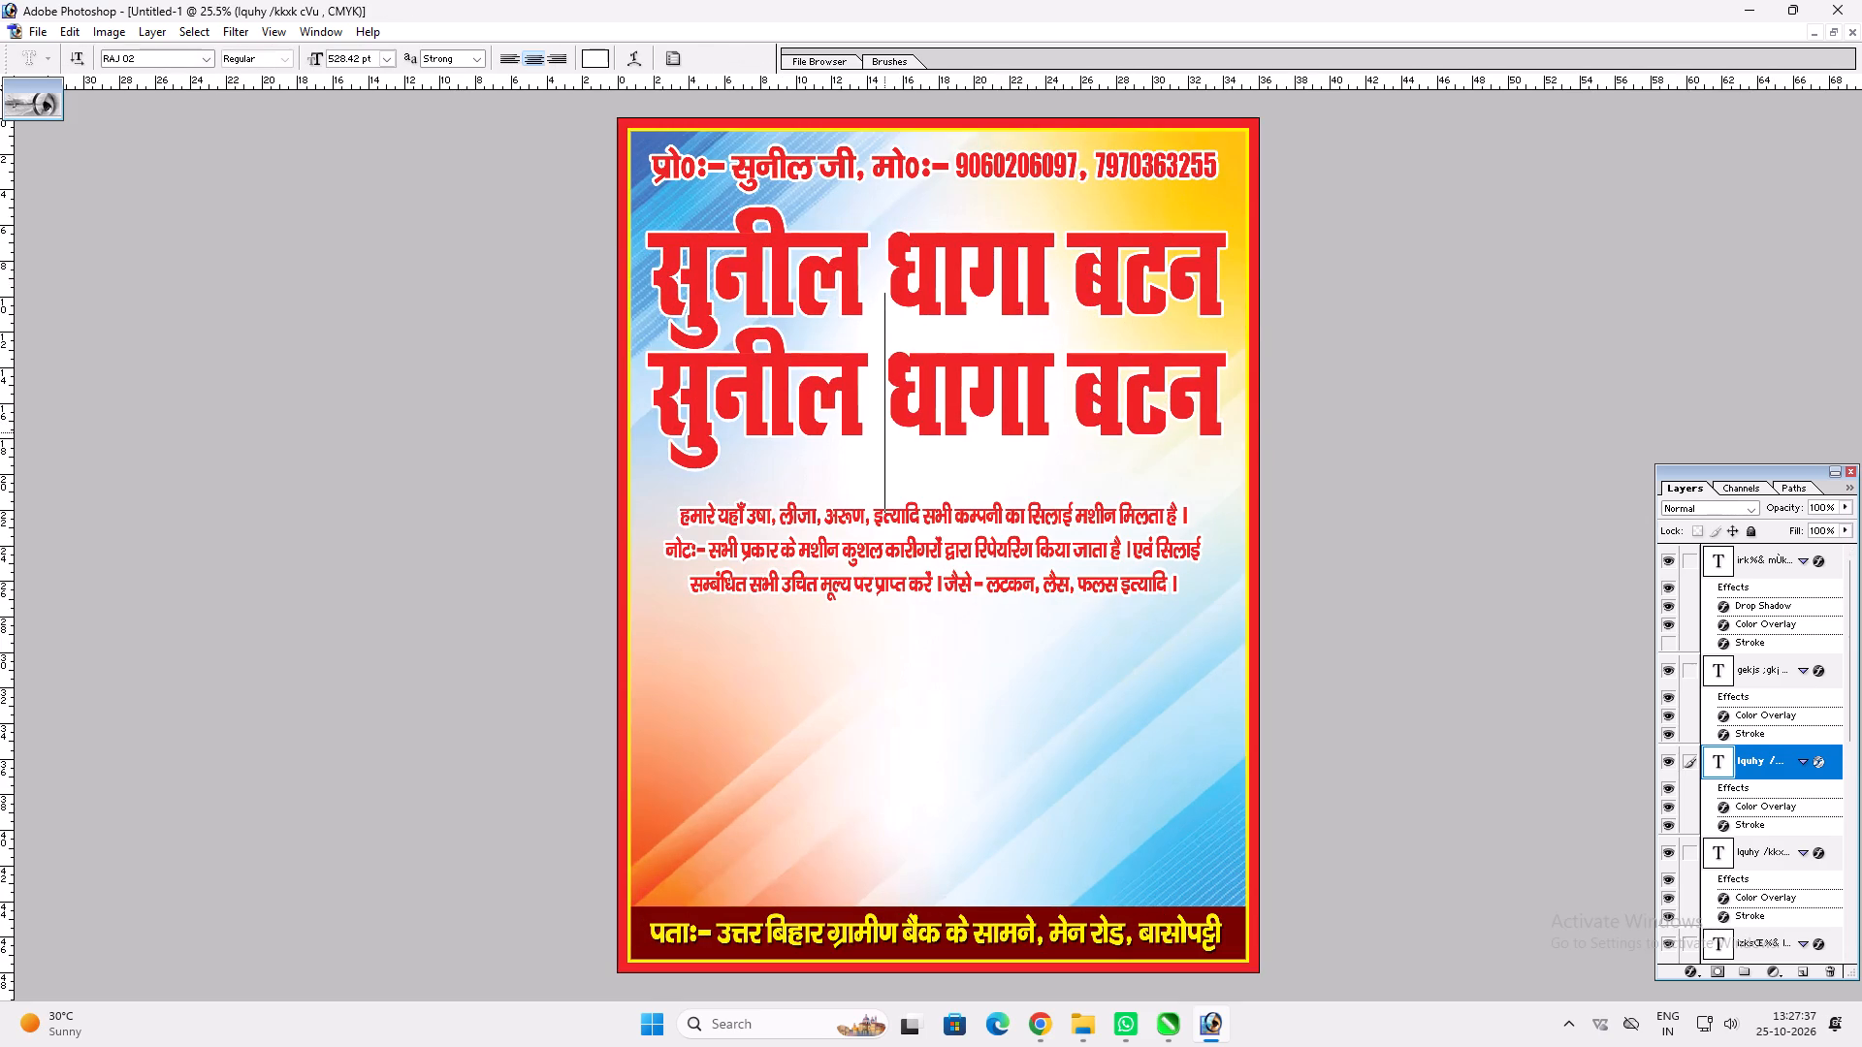
pyautogui.hotkey('ctrl', 'a')
pyautogui.hotkey('ctrl', 'v')
pyautogui.press('Return')
pyautogui.write('vv')
# Scale the second heading line down to about 390 pt so it fits inside the border.
pyautogui.hotkey('ctrl', 't')
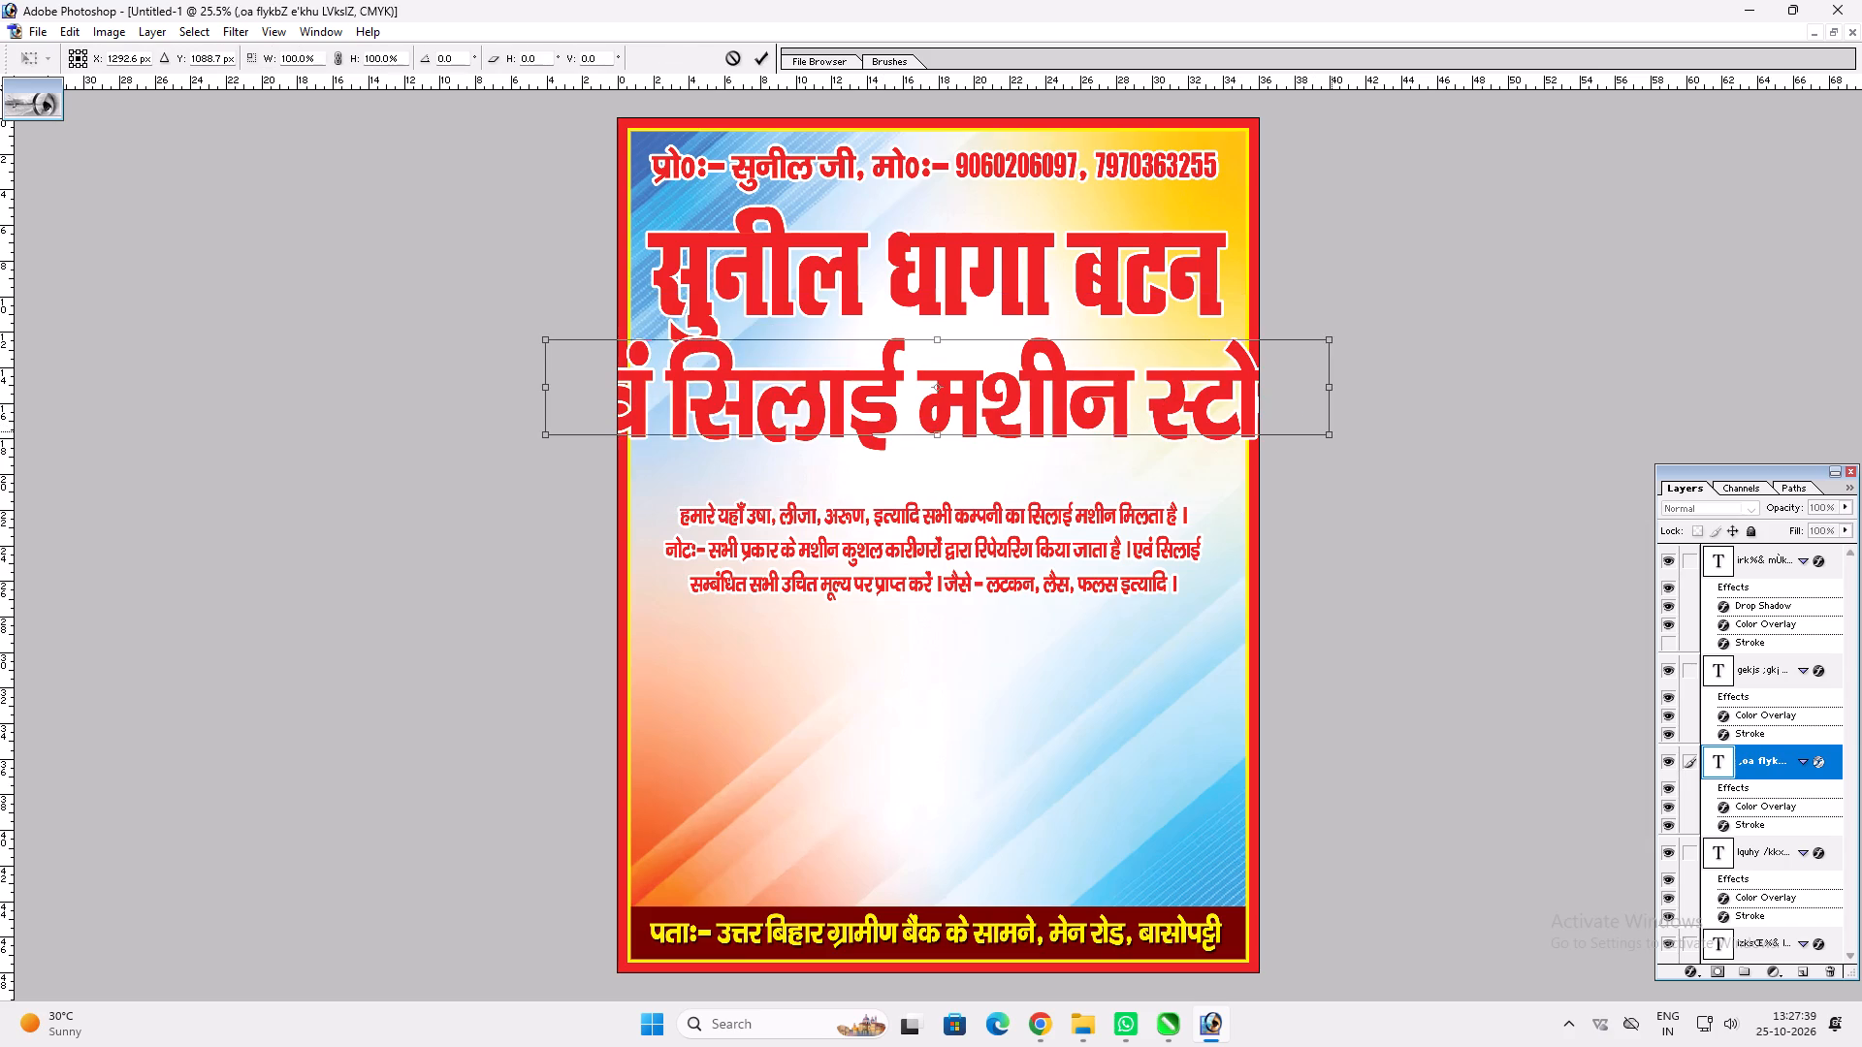
pyautogui.keyDown('alt'); pyautogui.keyDown('shift'); pyautogui.moveTo(1334, 431); pyautogui.dragTo(1231, 427); pyautogui.keyUp('shift'); pyautogui.keyUp('alt')
pyautogui.hotkey('shift', 'Return')
pyautogui.press('v')
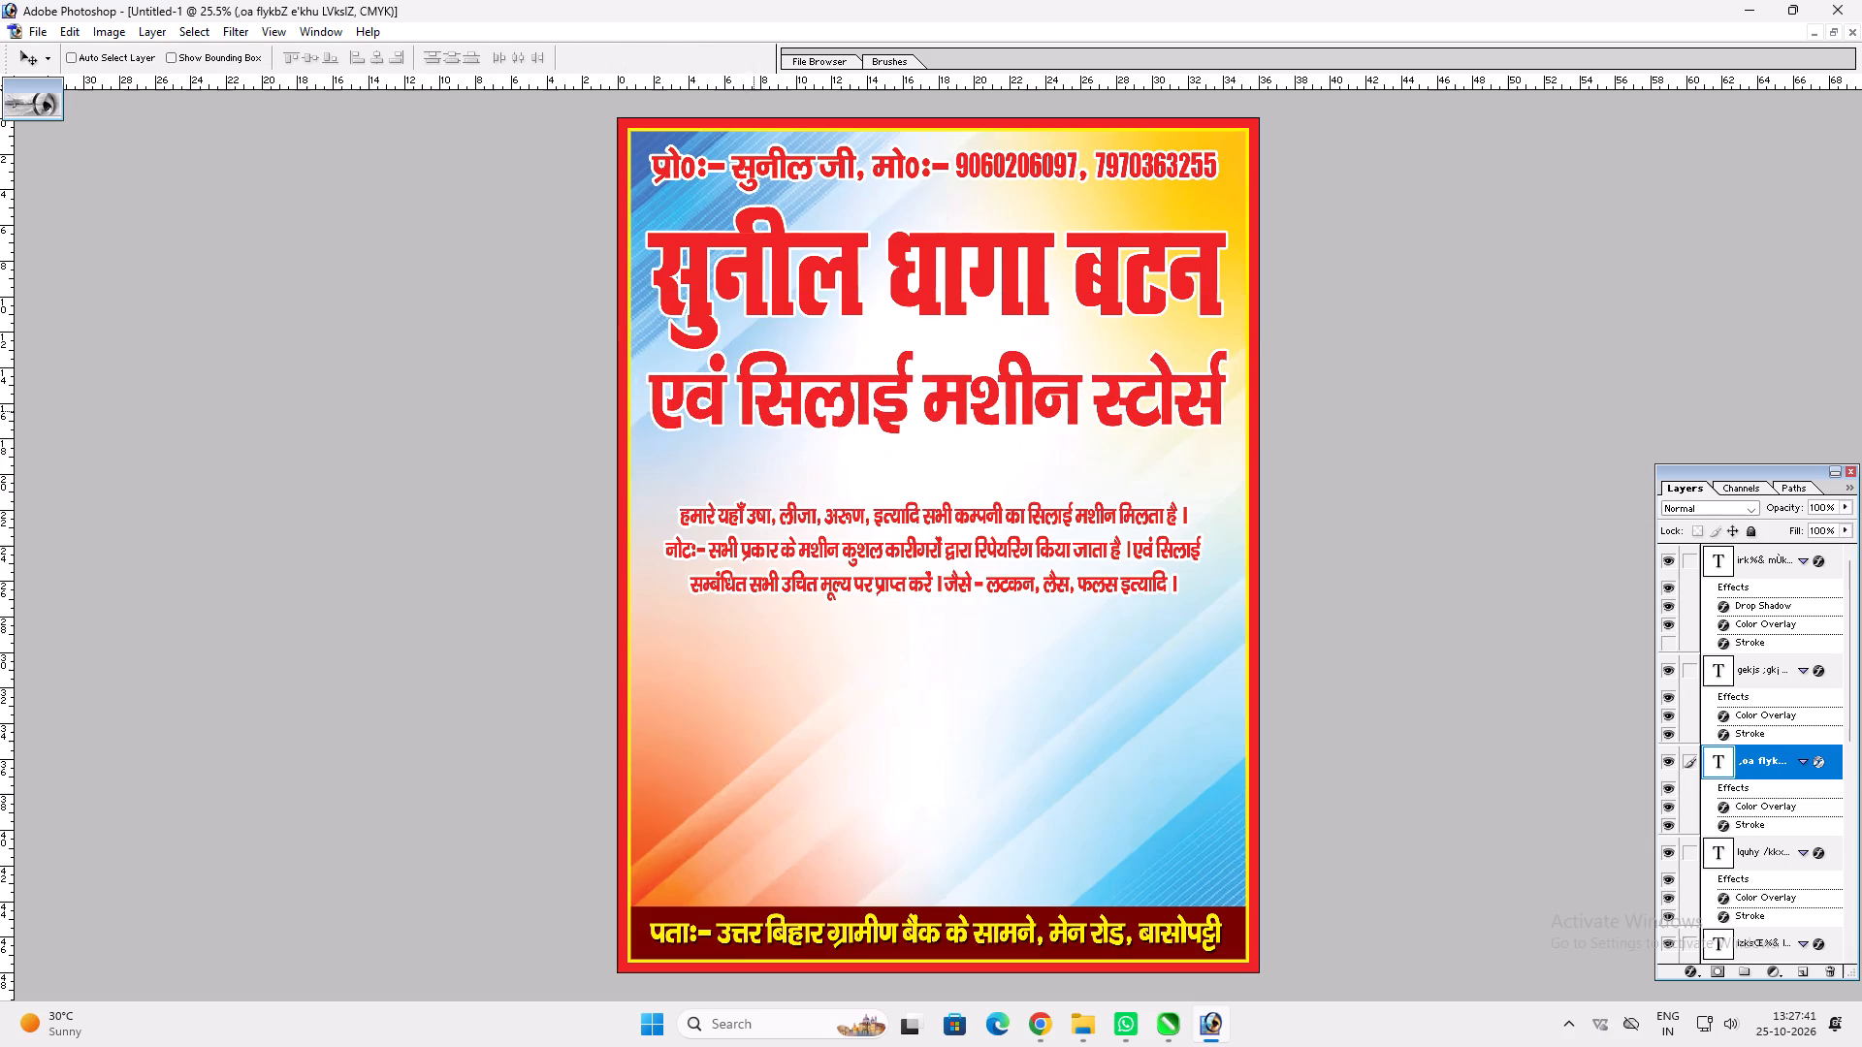
# Cut the word एवं from the start of the second heading line.
pyautogui.press('t')
pyautogui.moveTo(725, 400); pyautogui.dragTo(441, 389)
pyautogui.hotkey('ctrl', 'x')
pyautogui.press('Return')
pyautogui.press('v')
pyautogui.press('v')
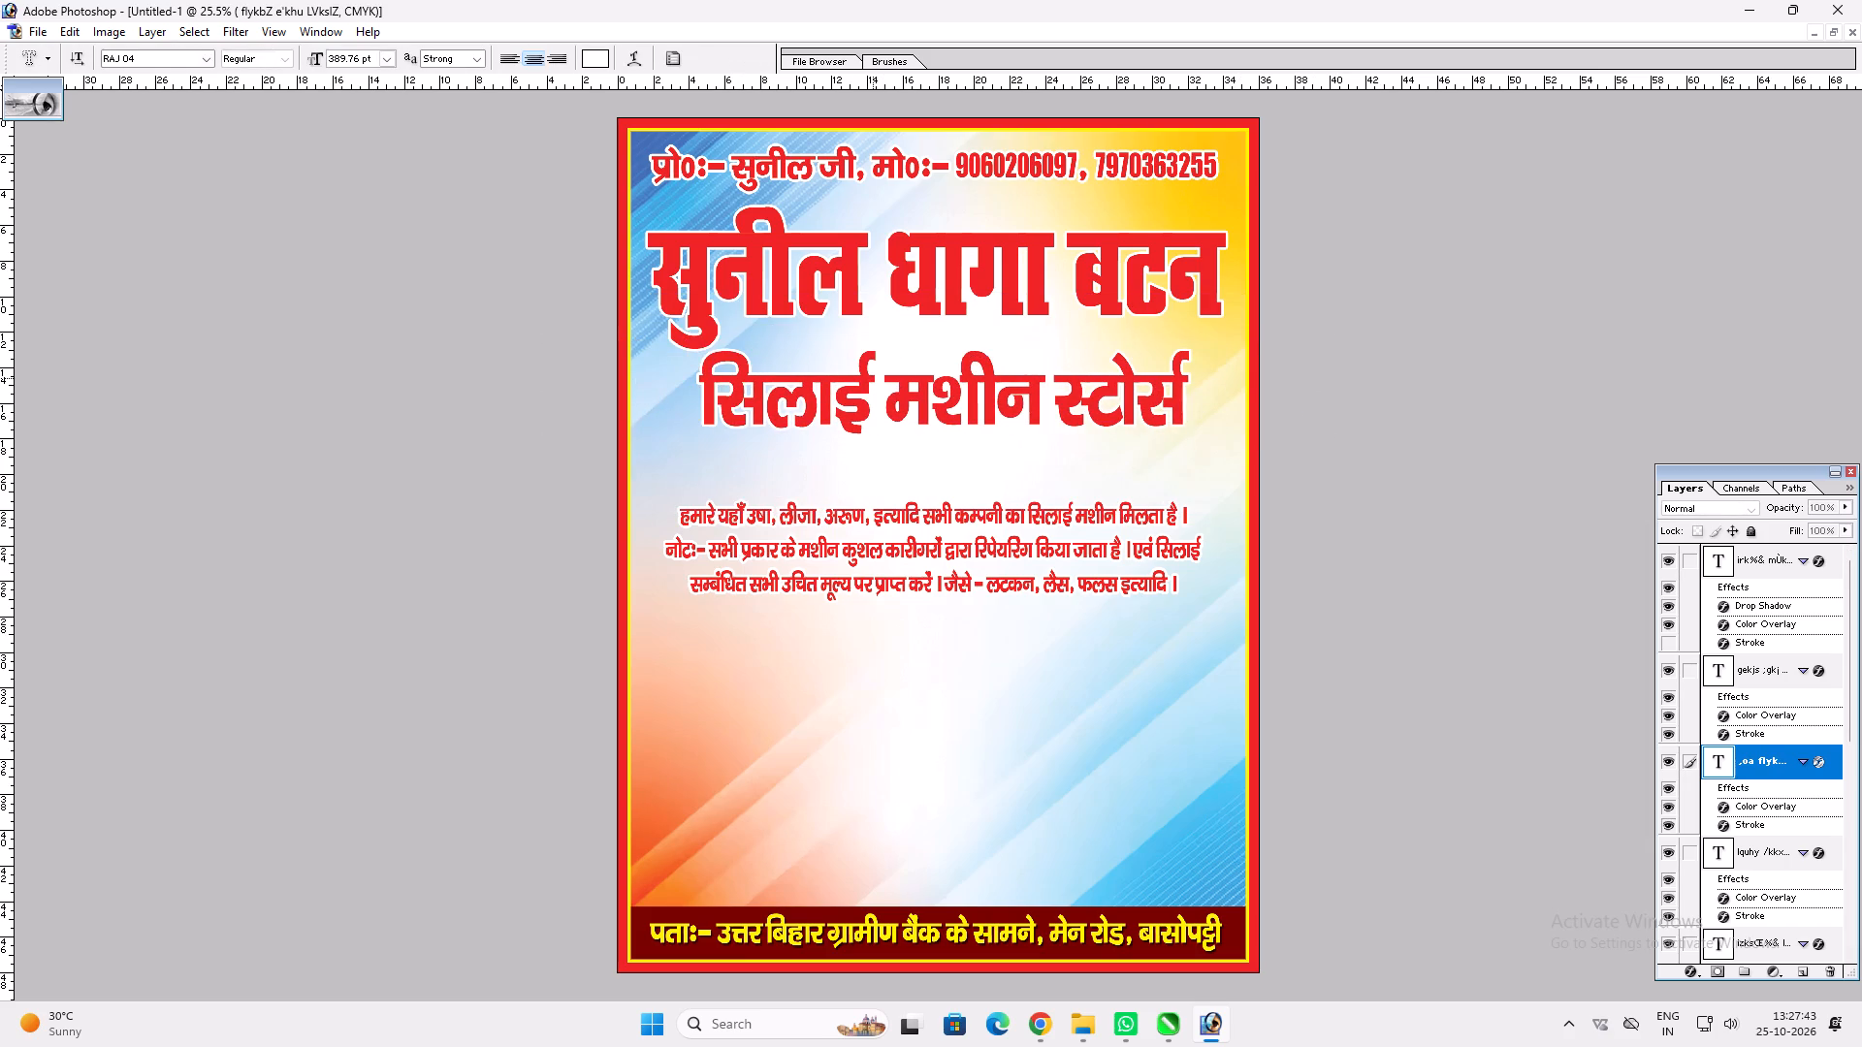
# Shift the second heading line left and change its font to RAJ 02.
pyautogui.moveTo(872, 416); pyautogui.dragTo(826, 428)
pyautogui.press('t')
pyautogui.click(830, 429)
pyautogui.hotkey('ctrl', 'a')
pyautogui.click(164, 62)
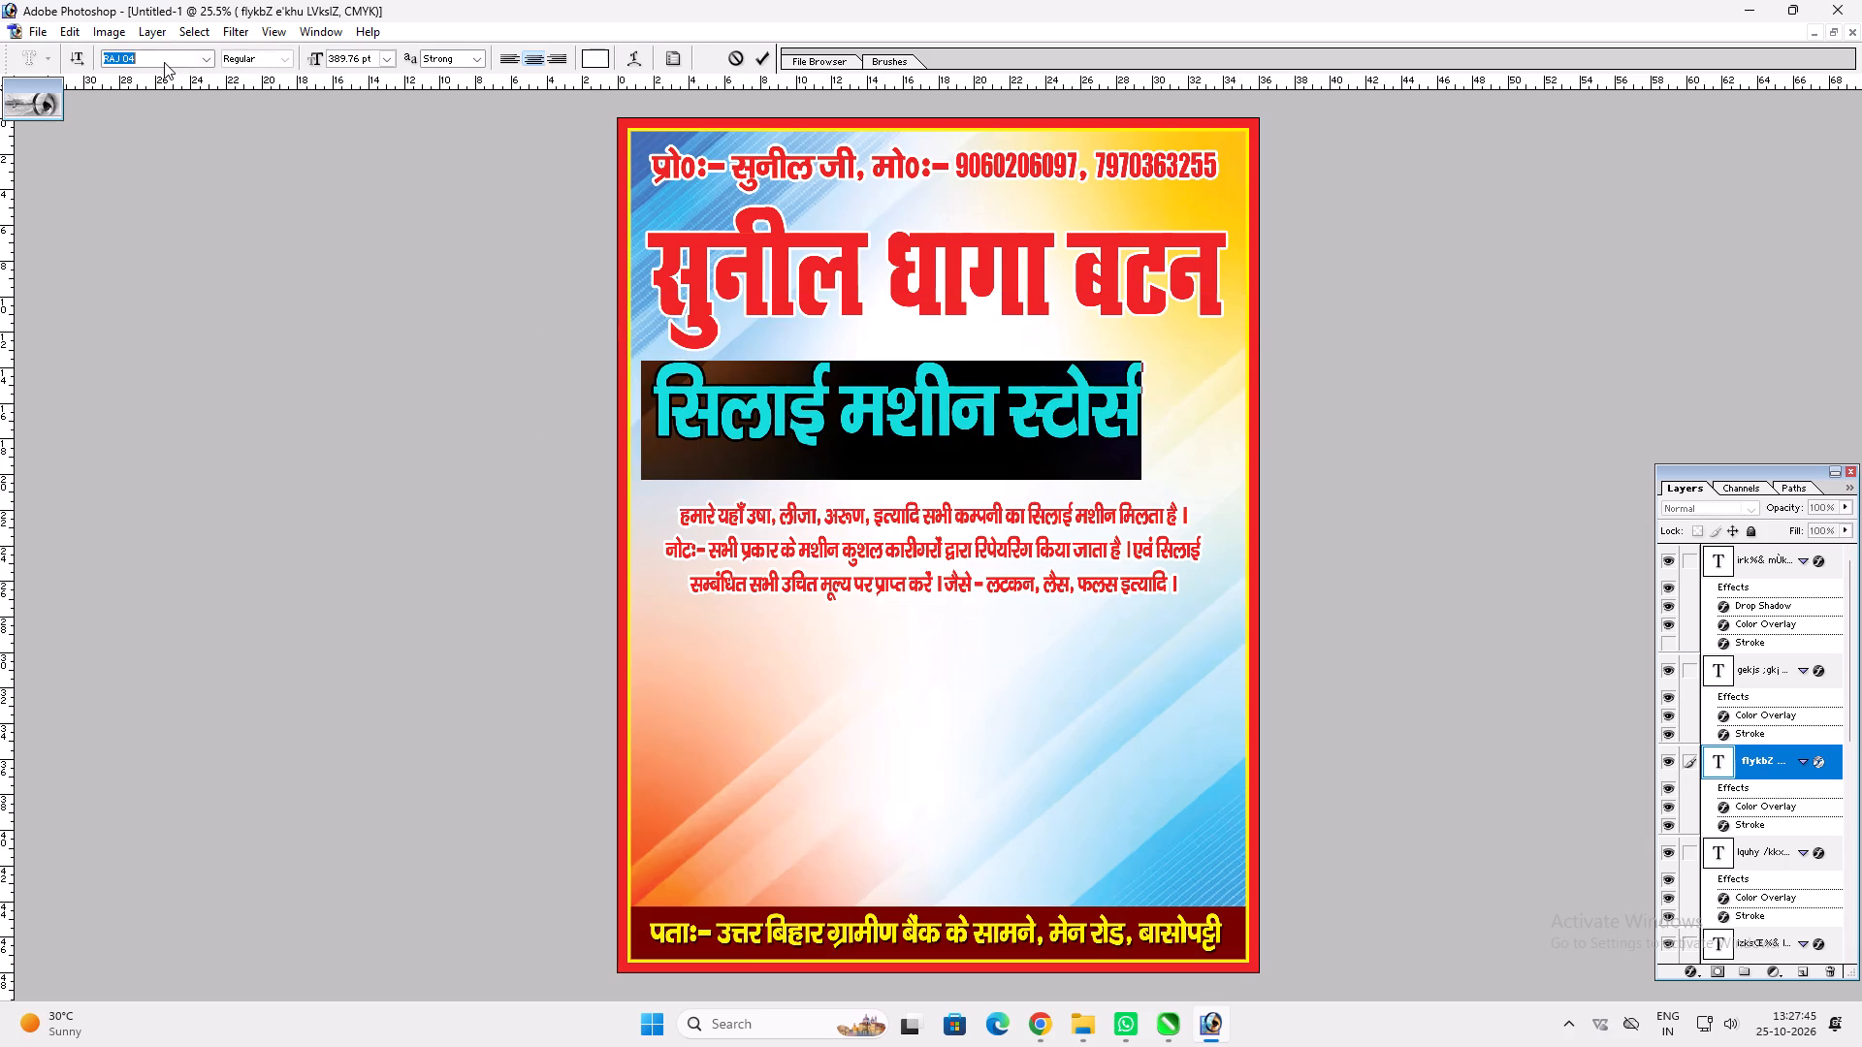
pyautogui.press('Up')
pyautogui.press('Up')
pyautogui.press('Return')
pyautogui.press('Return')
pyautogui.write('vv')
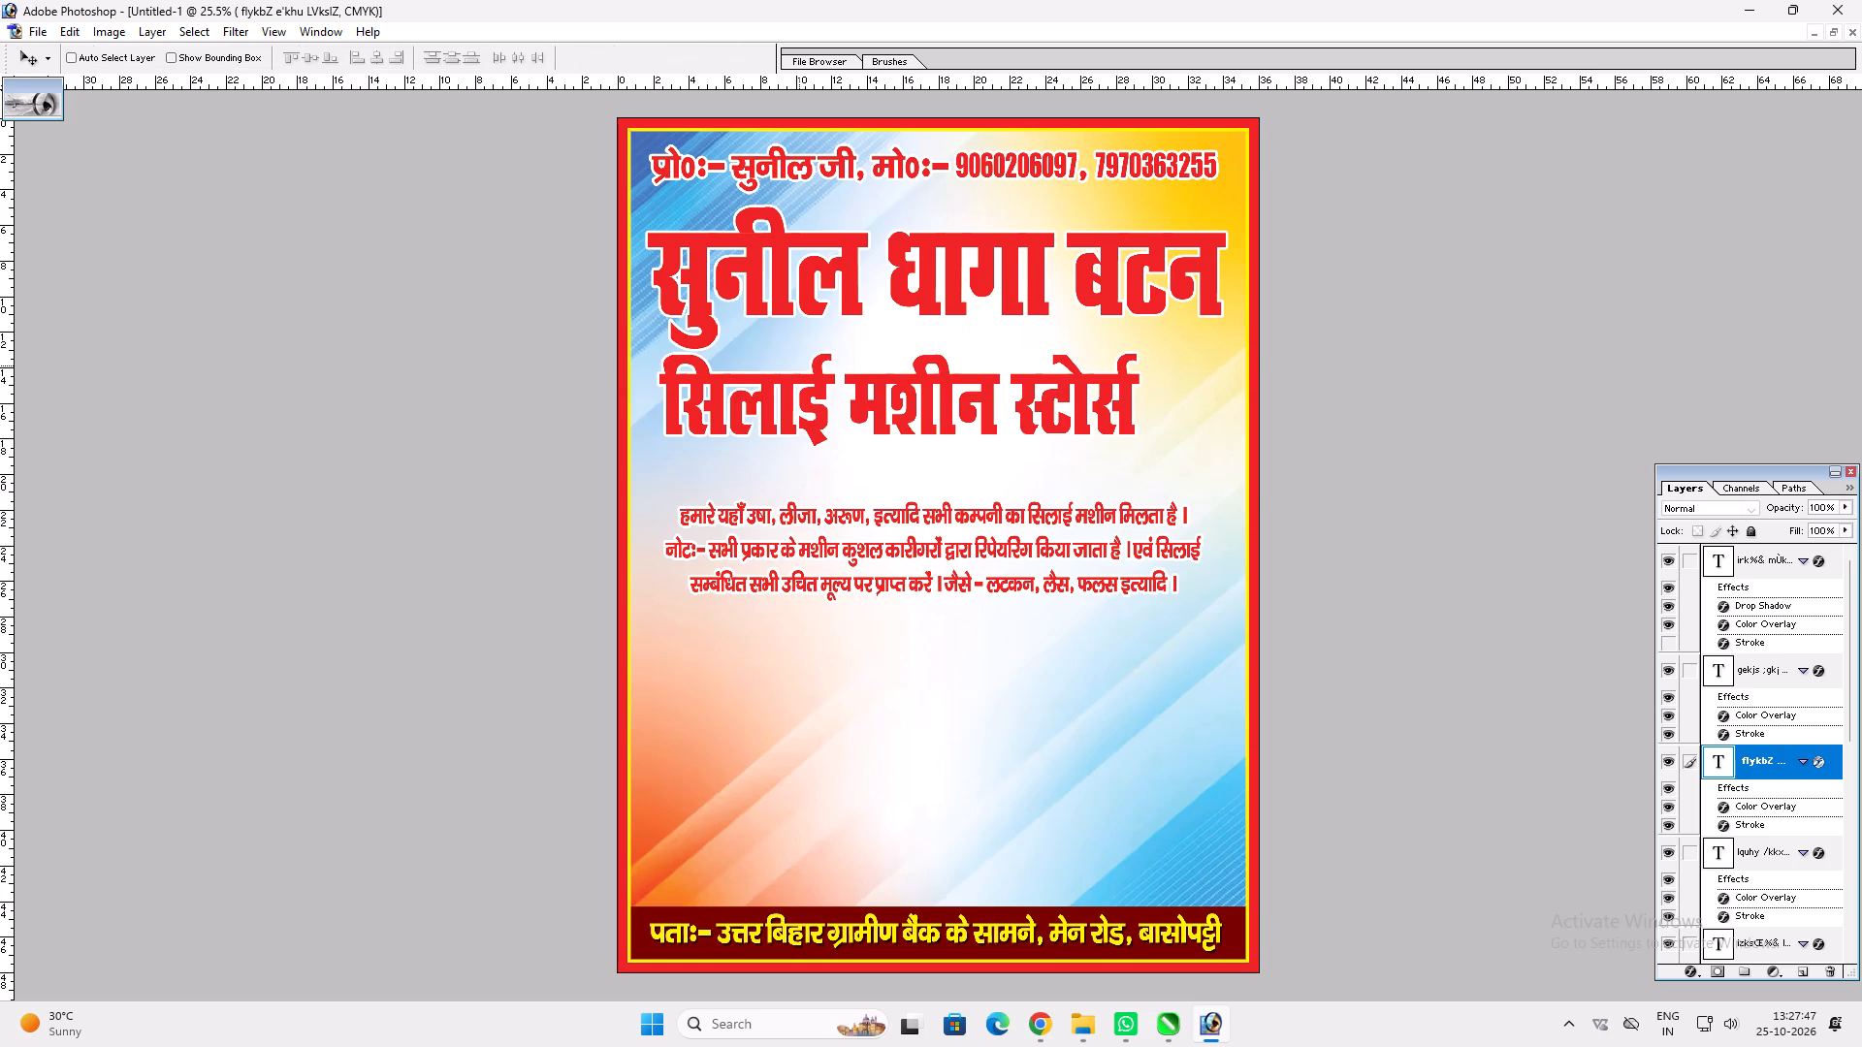
# Reposition सिलाई मशीन स्टोर्स and widen it to span the poster's inner width.
pyautogui.moveTo(807, 405); pyautogui.dragTo(788, 412)
pyautogui.hotkey('ctrl', 't')
pyautogui.keyDown('shift'); pyautogui.moveTo(1122, 388); pyautogui.dragTo(1222, 388); pyautogui.keyUp('shift')
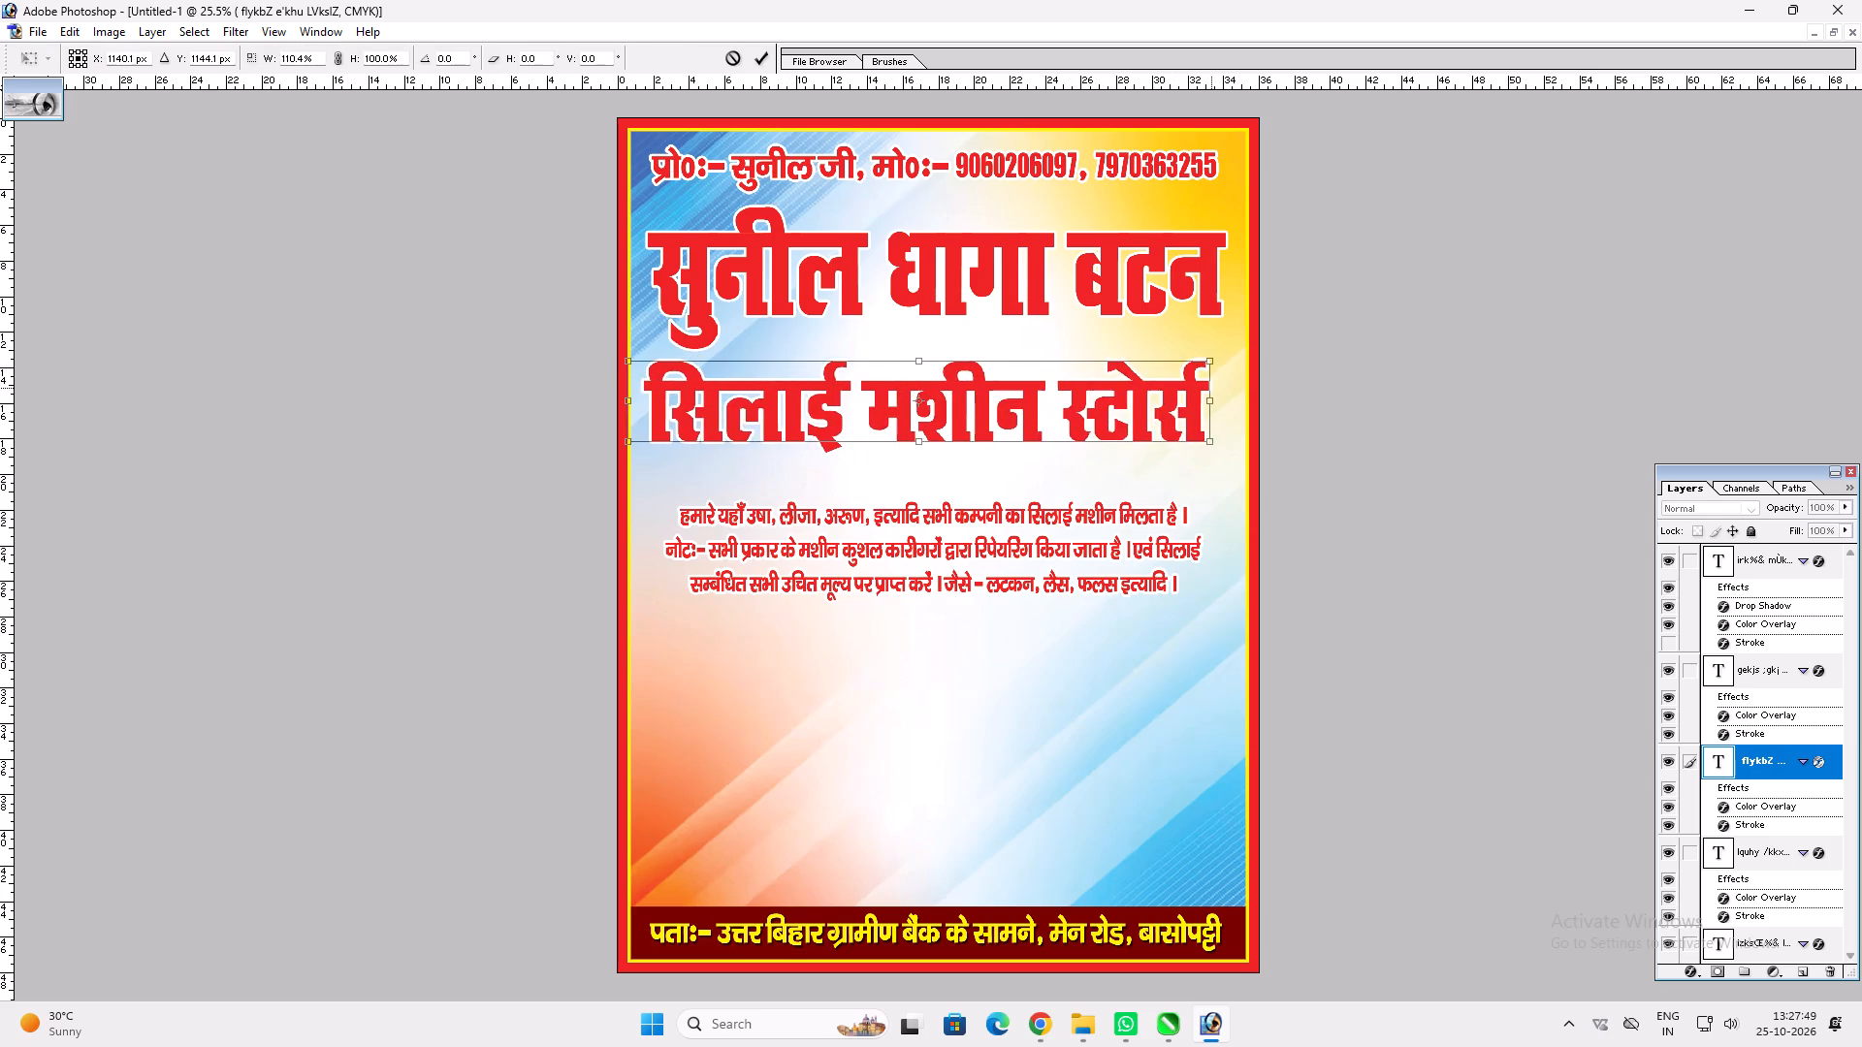
pyautogui.keyDown('shift'); pyautogui.moveTo(1222, 388); pyautogui.dragTo(1237, 389); pyautogui.keyUp('shift')
pyautogui.press('Return')
# Delete the leading space before सिलाई मशीन स्टोर्स.
pyautogui.press('t')
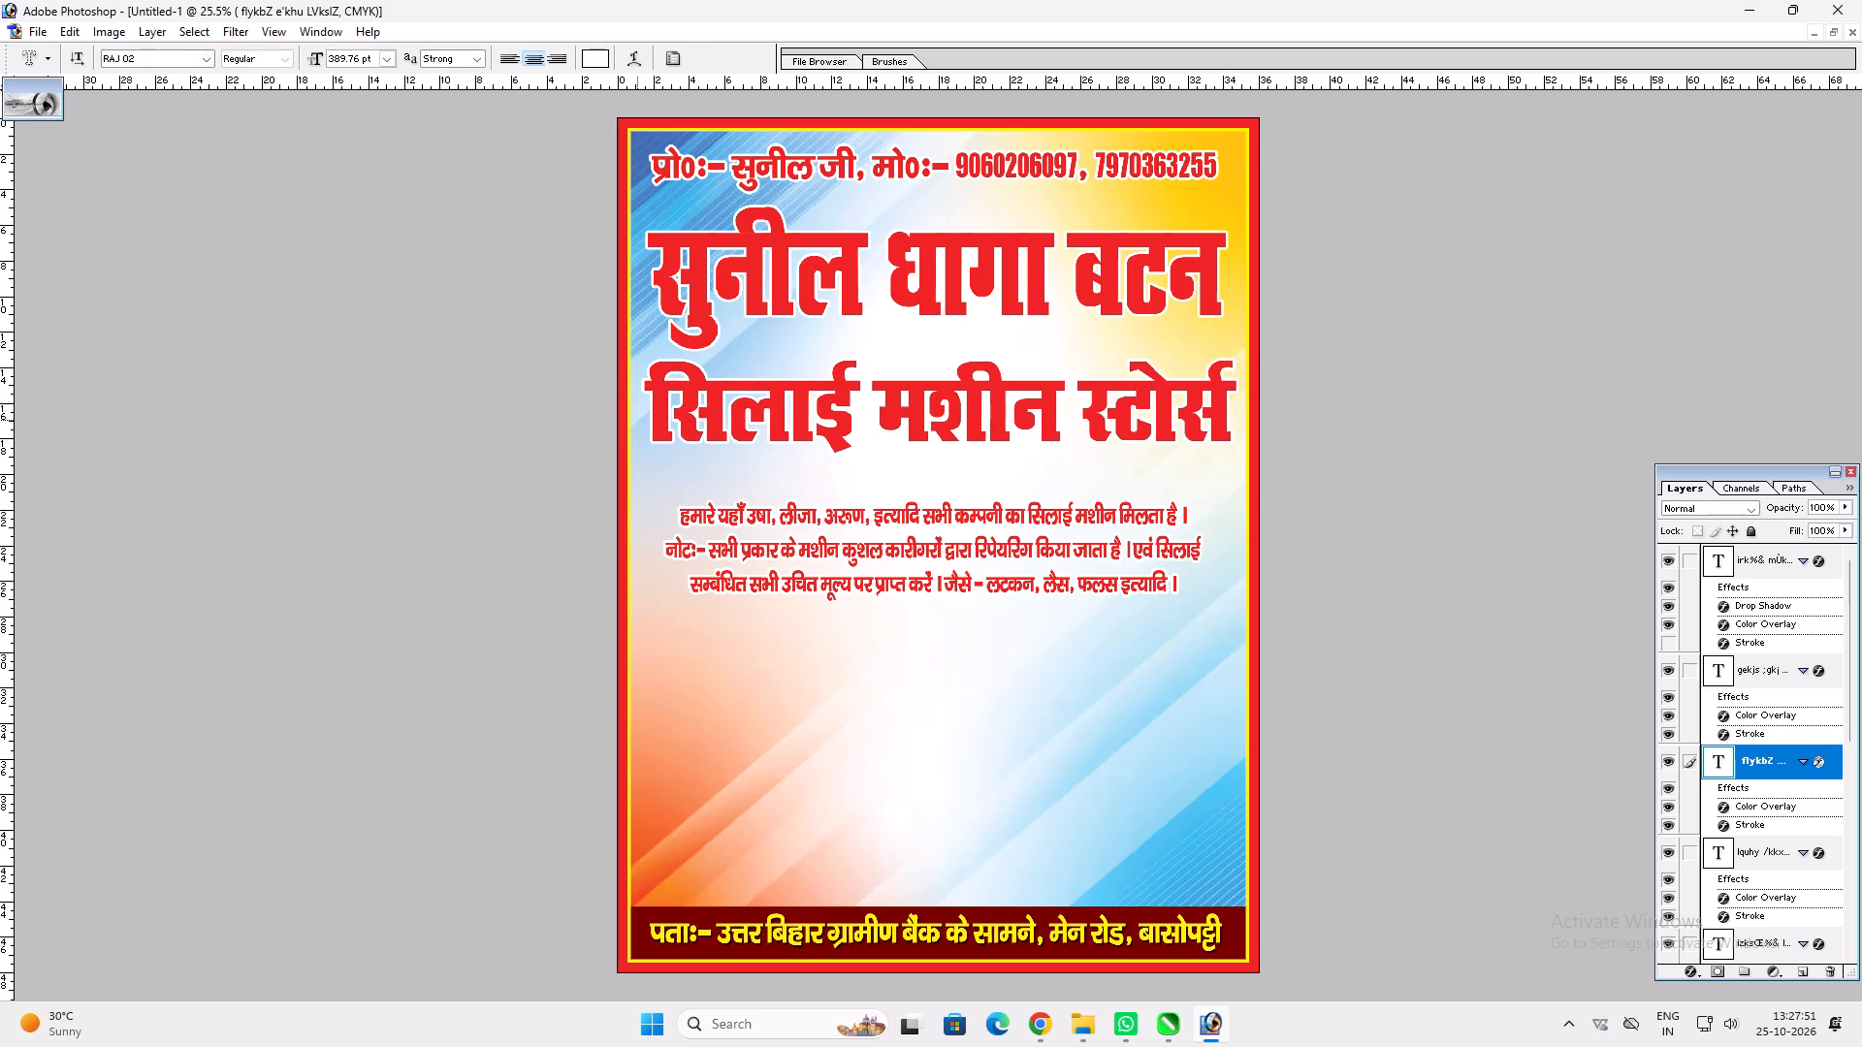
pyautogui.moveTo(651, 417); pyautogui.dragTo(584, 415)
pyautogui.press('BackSpace')
pyautogui.press('Return')
pyautogui.write('vv')
# Centre the second heading line horizontally on the canvas, then clear the selection.
pyautogui.hotkey('ctrl', 'a')
pyautogui.hotkey('alt', 'l')
pyautogui.hotkey('alt', 'i')
pyautogui.hotkey('alt', 'h')
pyautogui.hotkey('ctrl', 'd')
pyautogui.write('vv')
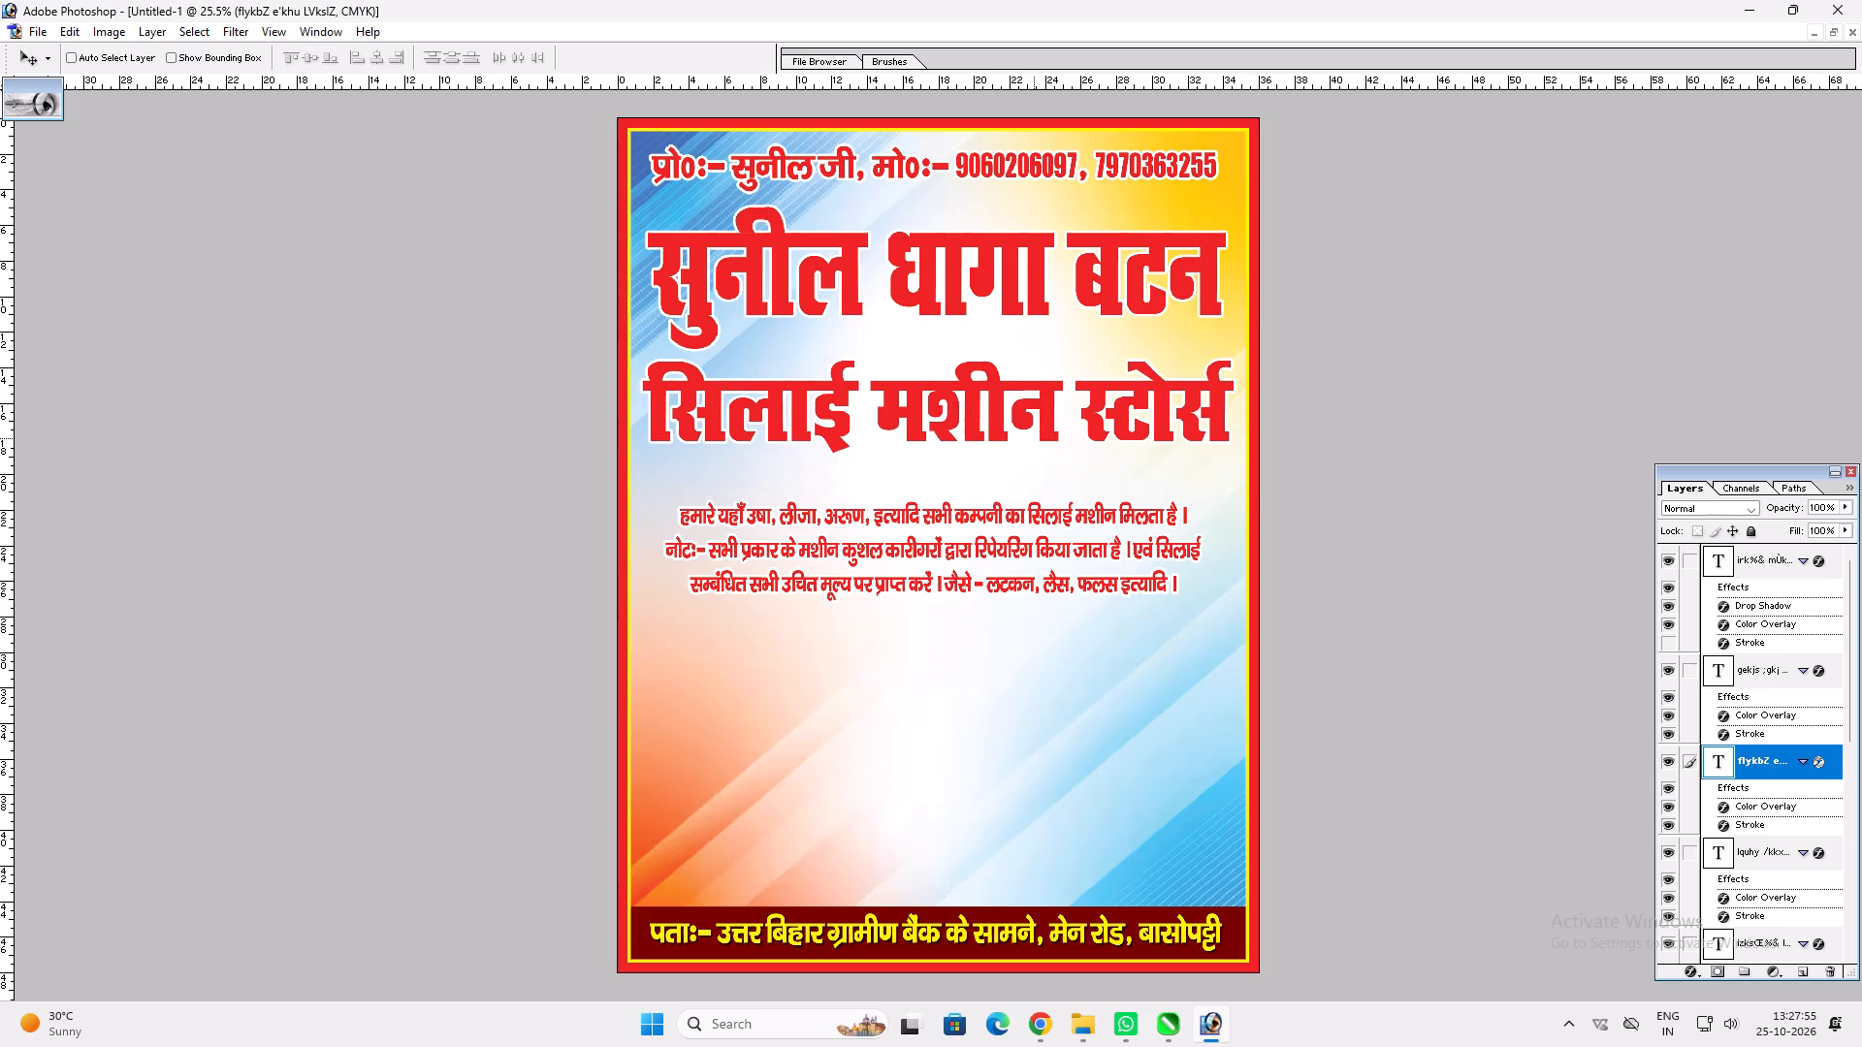
# Narrow the second heading line slightly and shift it a little to the left.
pyautogui.hotkey('ctrl', 't')
pyautogui.keyDown('alt'); pyautogui.keyDown('shift'); pyautogui.moveTo(1225, 388); pyautogui.dragTo(1214, 393); pyautogui.keyUp('shift'); pyautogui.keyUp('alt')
pyautogui.press('Return')
pyautogui.press('v')
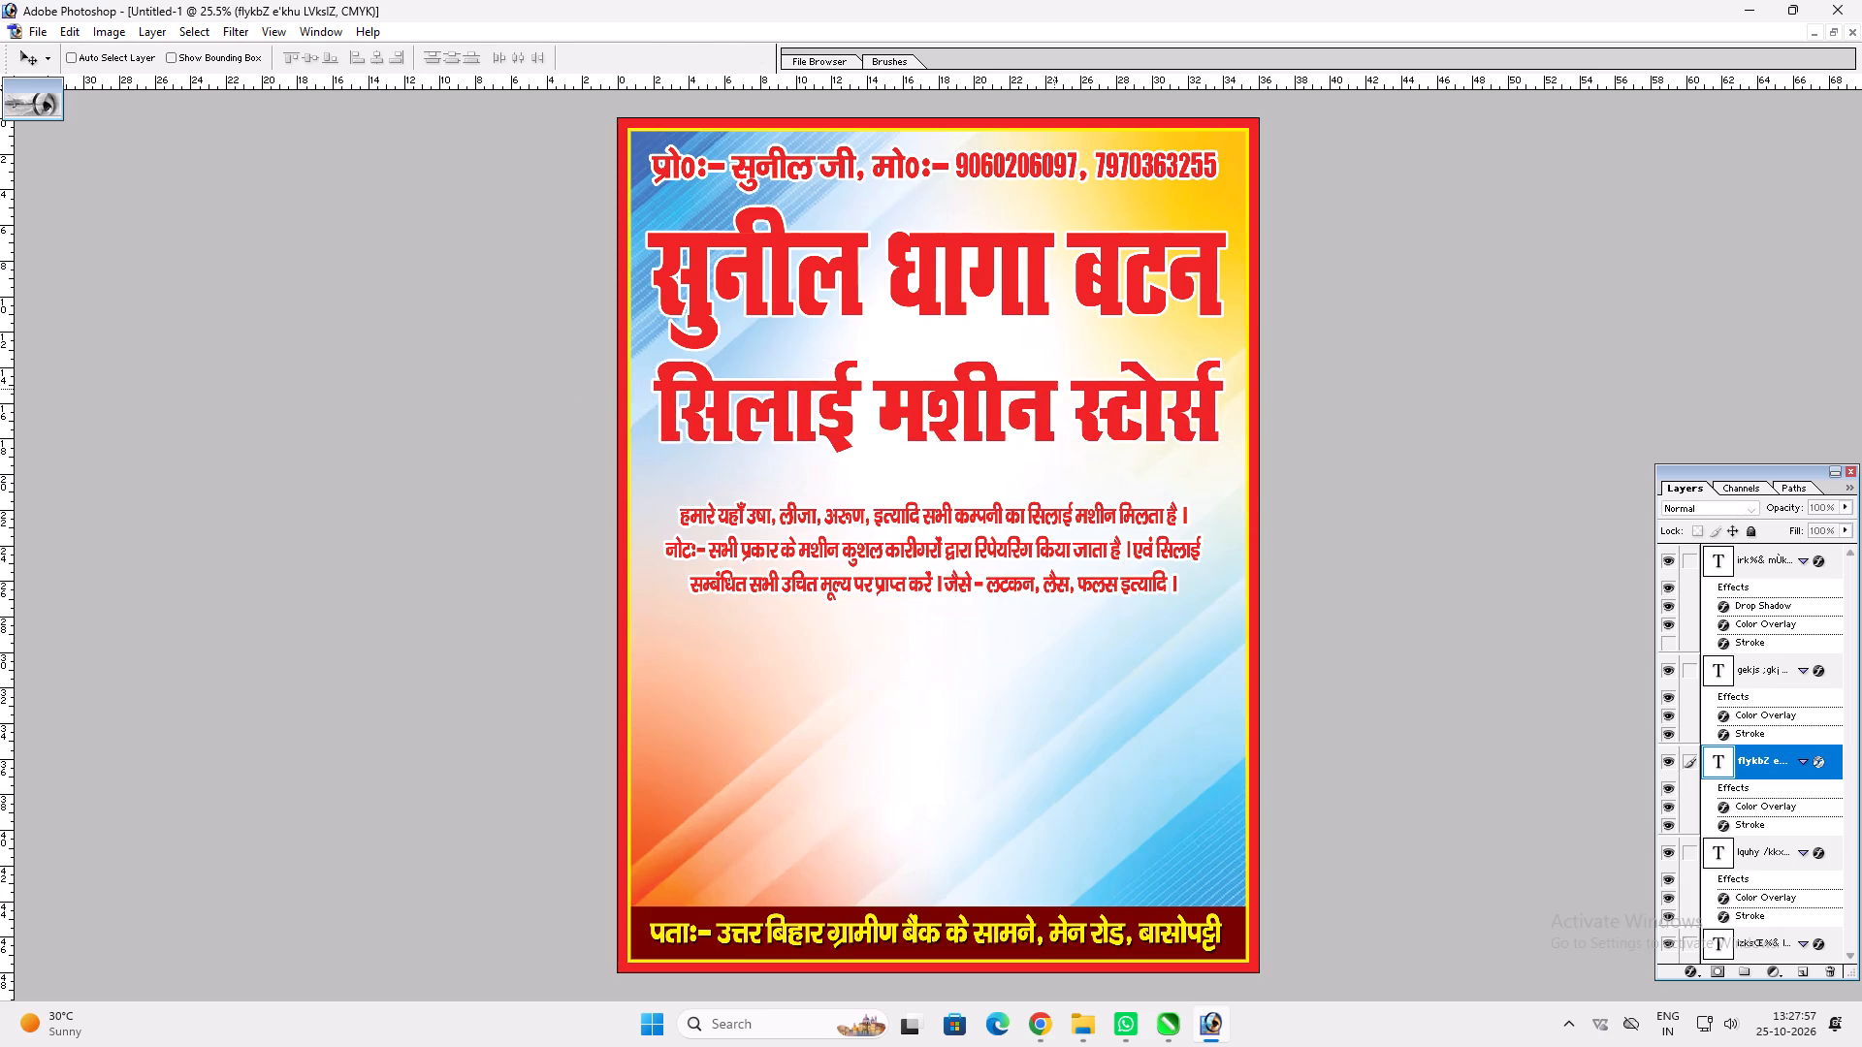
pyautogui.moveTo(993, 409); pyautogui.dragTo(983, 412)
# Duplicate the second heading line and replace the copy's text with the cut word एवं.
pyautogui.keyDown('alt'); pyautogui.moveTo(997, 416); pyautogui.dragTo(1013, 372); pyautogui.keyUp('alt')
pyautogui.press('t')
pyautogui.click(989, 351)
pyautogui.hotkey('ctrl', 'a')
pyautogui.hotkey('ctrl', 'v')
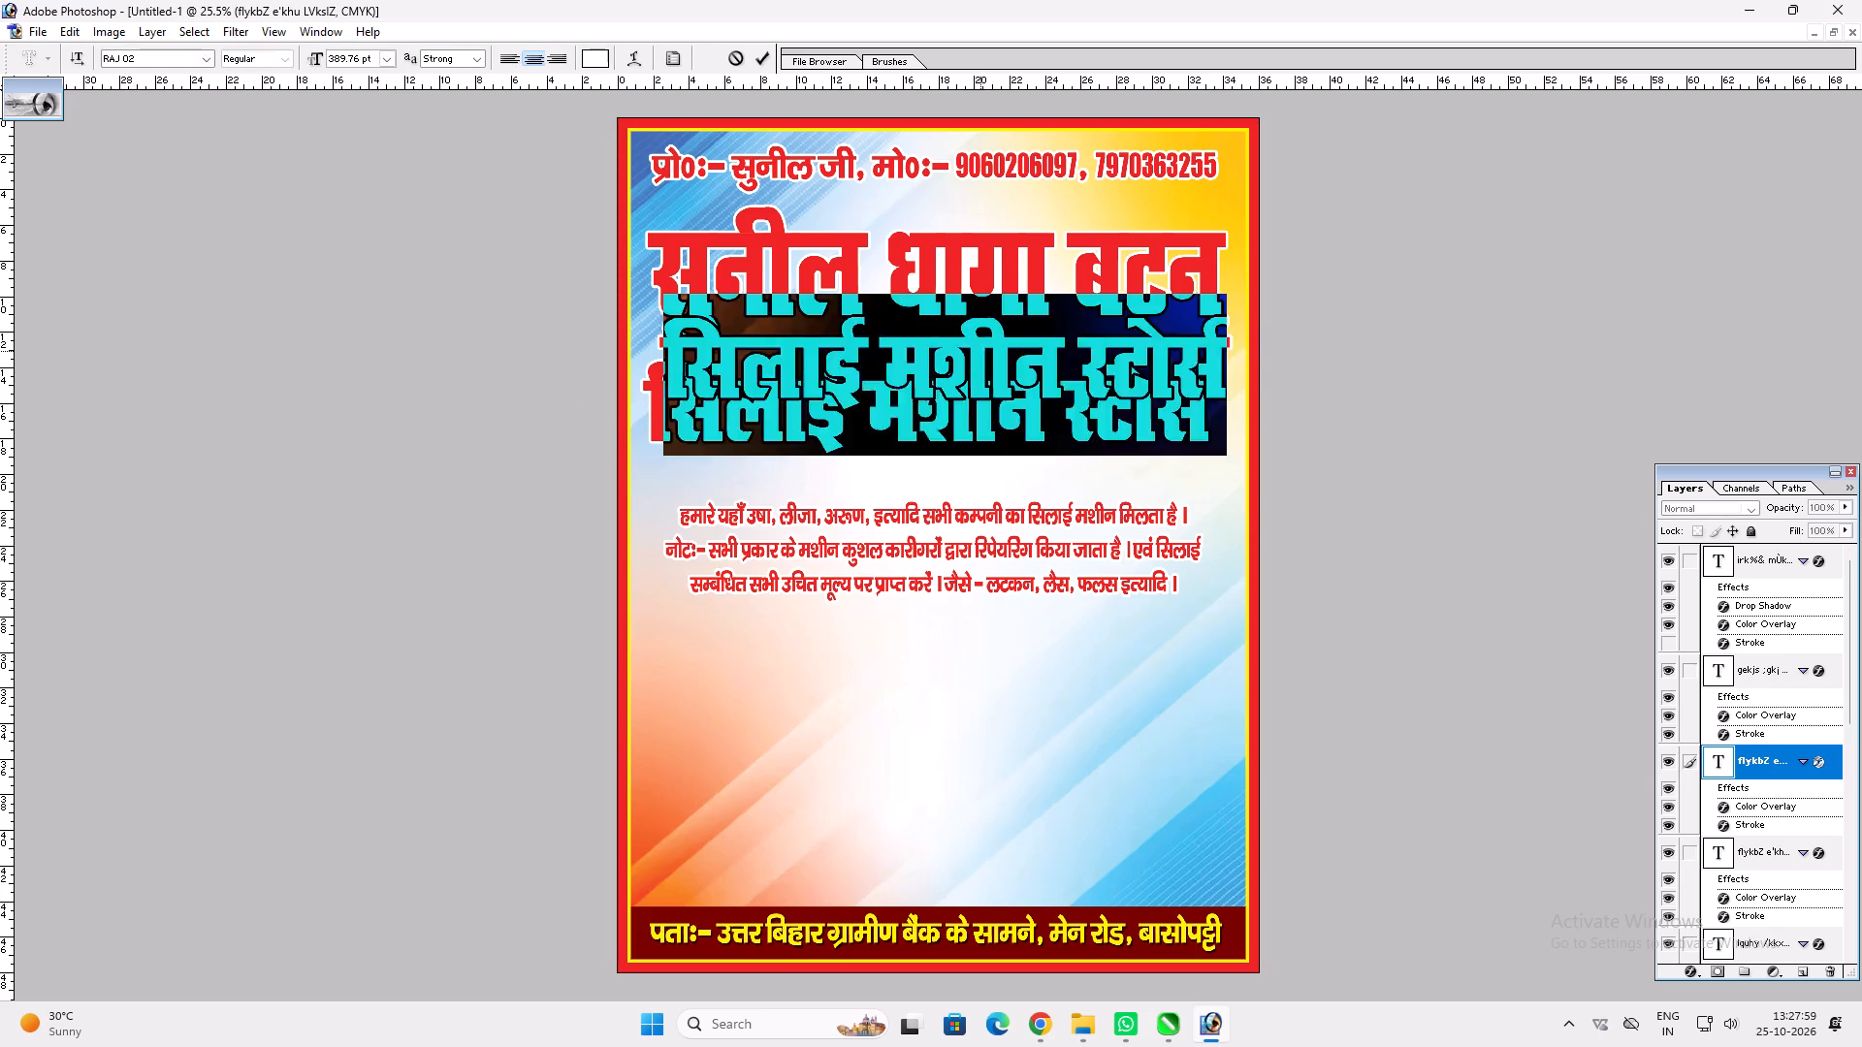
pyautogui.press('Return')
pyautogui.press('v')
# Shrink एवं to about 199 pt, tilt it upward and place it between the two heading lines.
pyautogui.hotkey('ctrl', 't')
pyautogui.keyDown('shift'); pyautogui.moveTo(999, 397); pyautogui.dragTo(963, 382); pyautogui.keyUp('shift')
pyautogui.moveTo(937, 436); pyautogui.dragTo(964, 432)
pyautogui.keyDown('alt'); pyautogui.keyDown('shift'); pyautogui.moveTo(974, 360); pyautogui.dragTo(964, 358); pyautogui.keyUp('shift'); pyautogui.keyUp('alt')
pyautogui.press('Return')
pyautogui.press('v')
pyautogui.moveTo(923, 362); pyautogui.dragTo(894, 353)
# Change the font of the word एवं to RAJ 10.
pyautogui.press('t')
pyautogui.click(907, 354)
pyautogui.hotkey('ctrl', 'a')
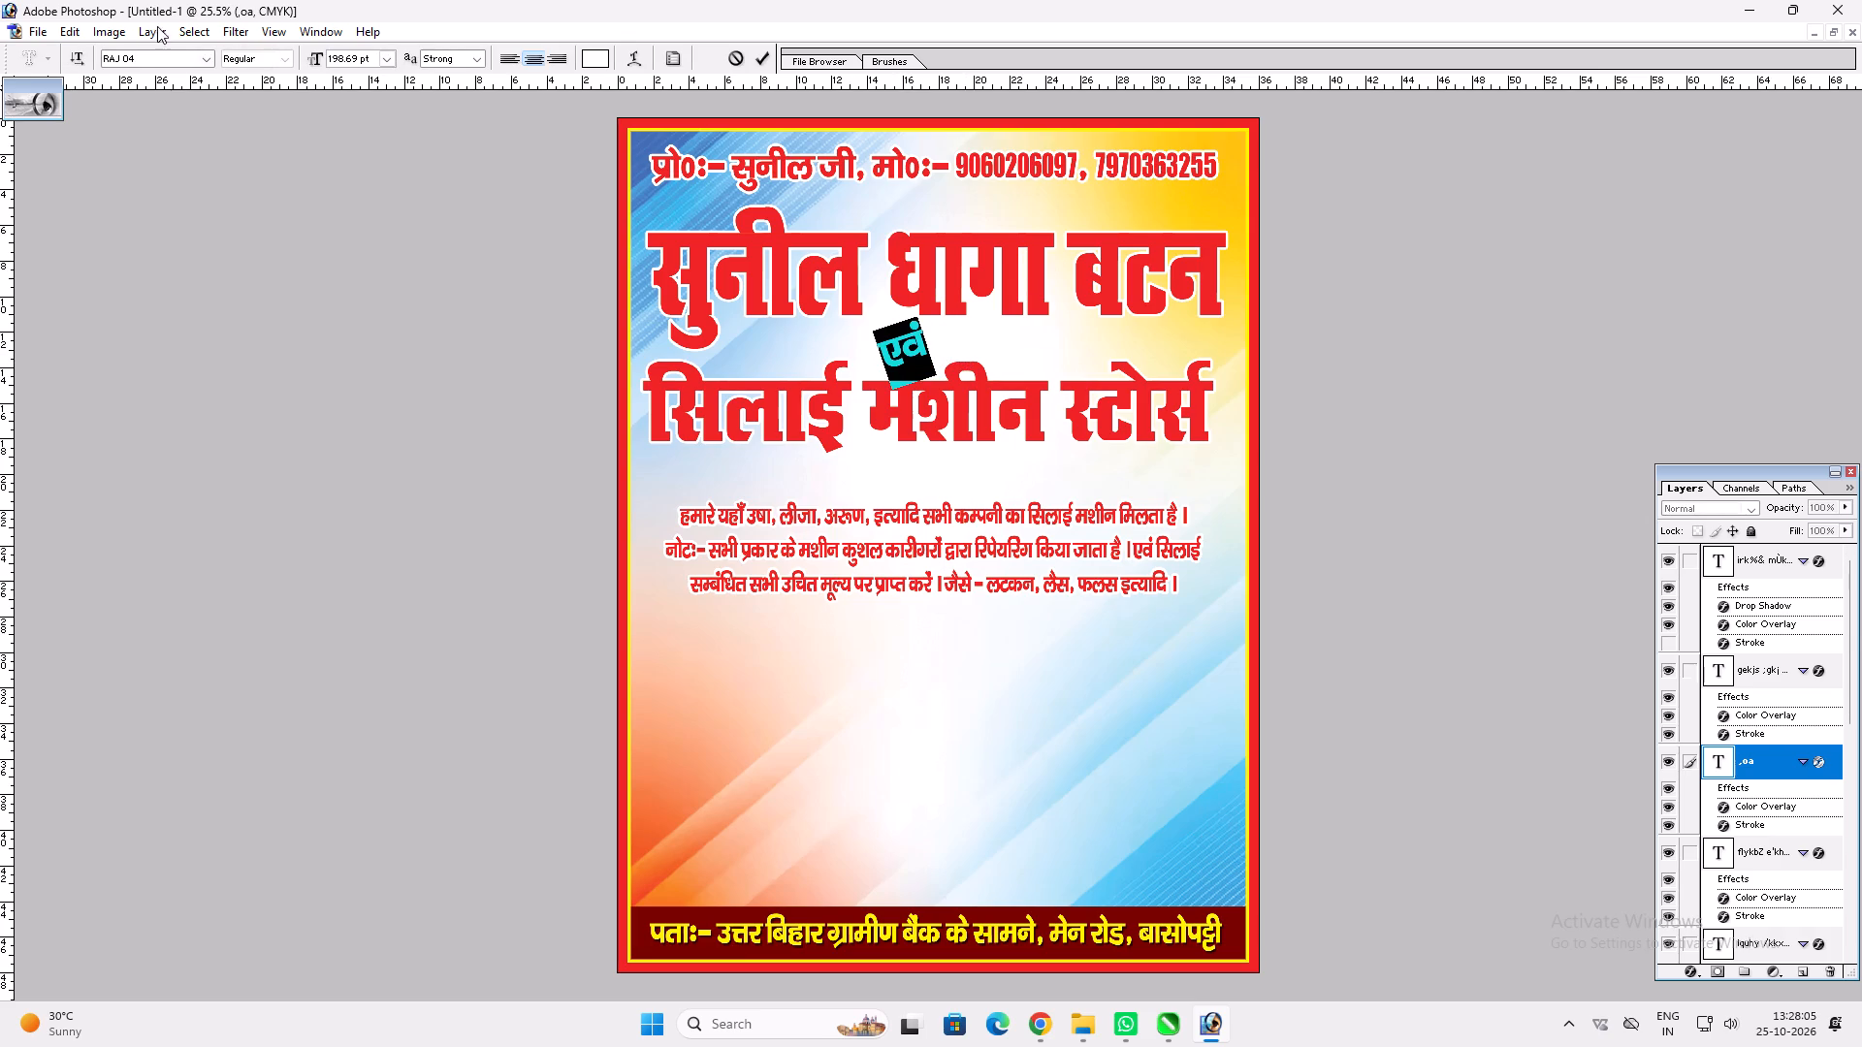
pyautogui.click(157, 62)
pyautogui.press('Down')
pyautogui.press('Down')
pyautogui.press('Down')
pyautogui.press('Down')
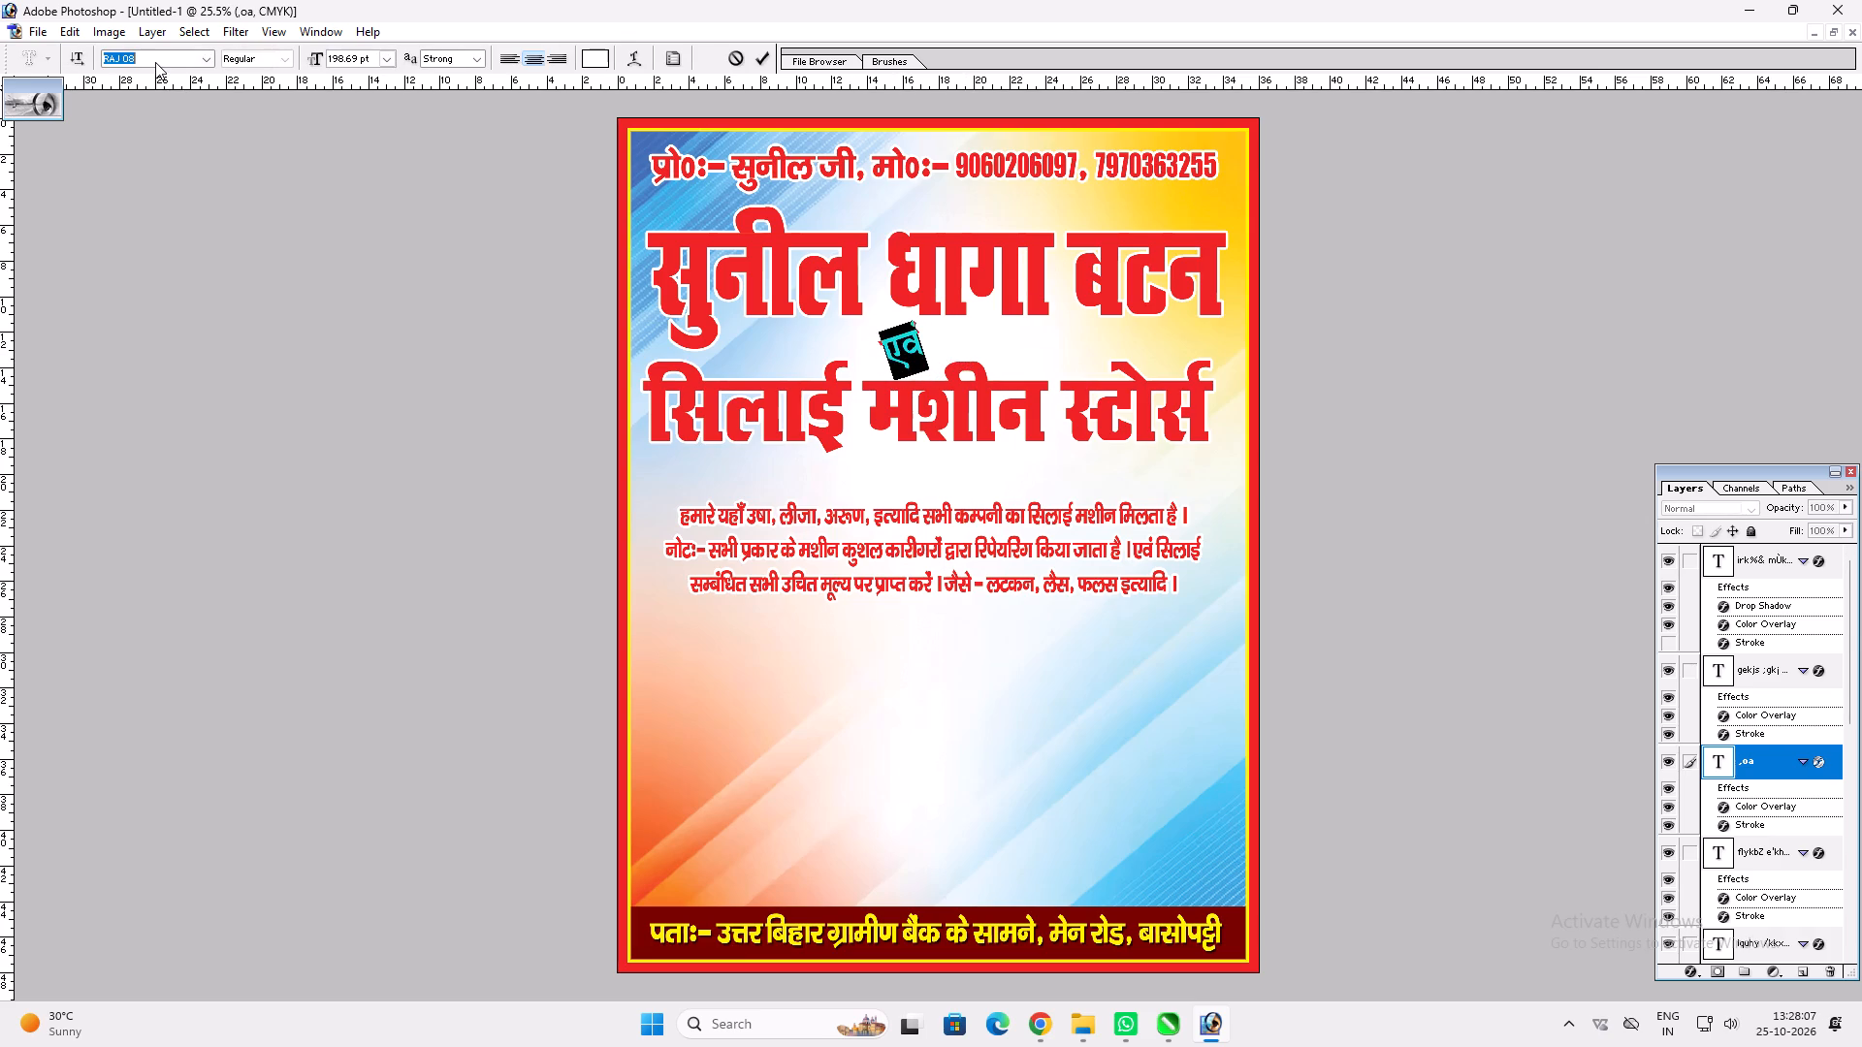
pyautogui.press('Down')
pyautogui.press('Down')
pyautogui.press('Return')
pyautogui.press('Return')
pyautogui.press('v')
# Scale एवं down to about 80% and nudge it slightly down between the heading lines.
pyautogui.hotkey('ctrl', 't')
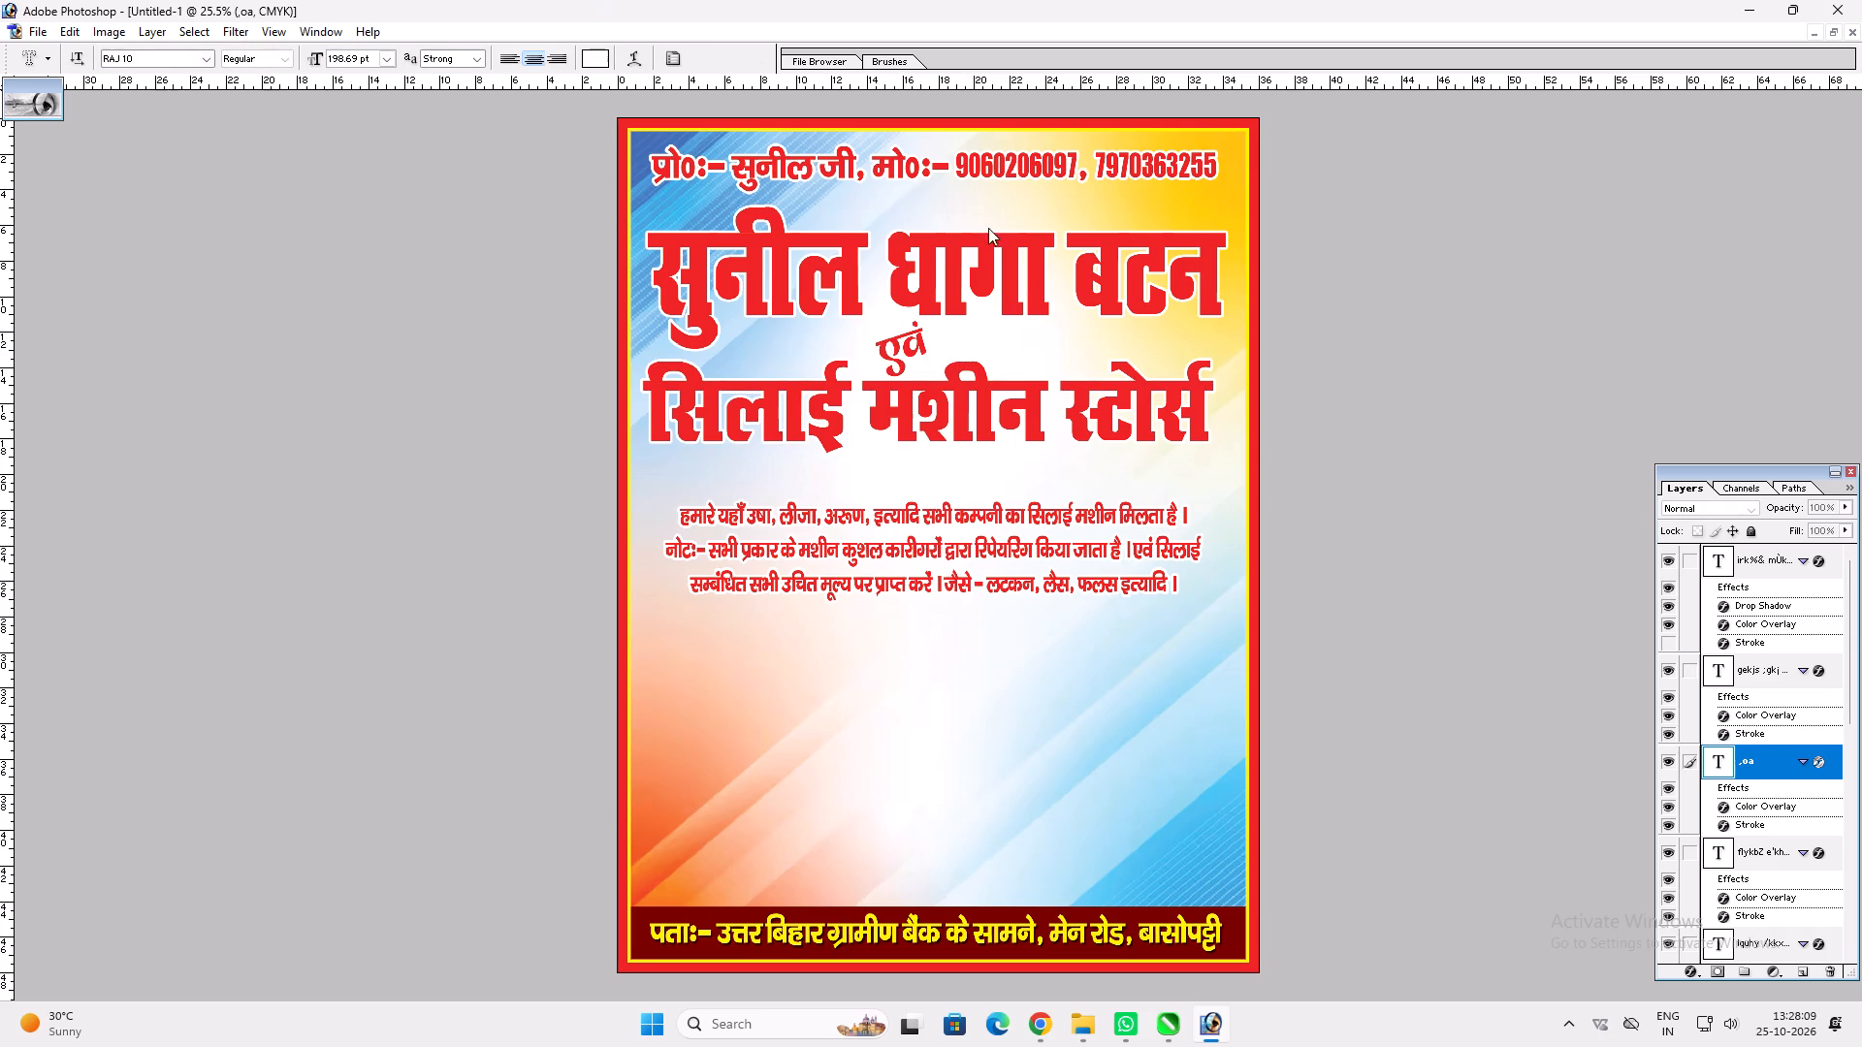
pyautogui.keyDown('alt'); pyautogui.keyDown('shift'); pyautogui.moveTo(929, 365); pyautogui.dragTo(920, 364); pyautogui.keyUp('shift'); pyautogui.keyUp('alt')
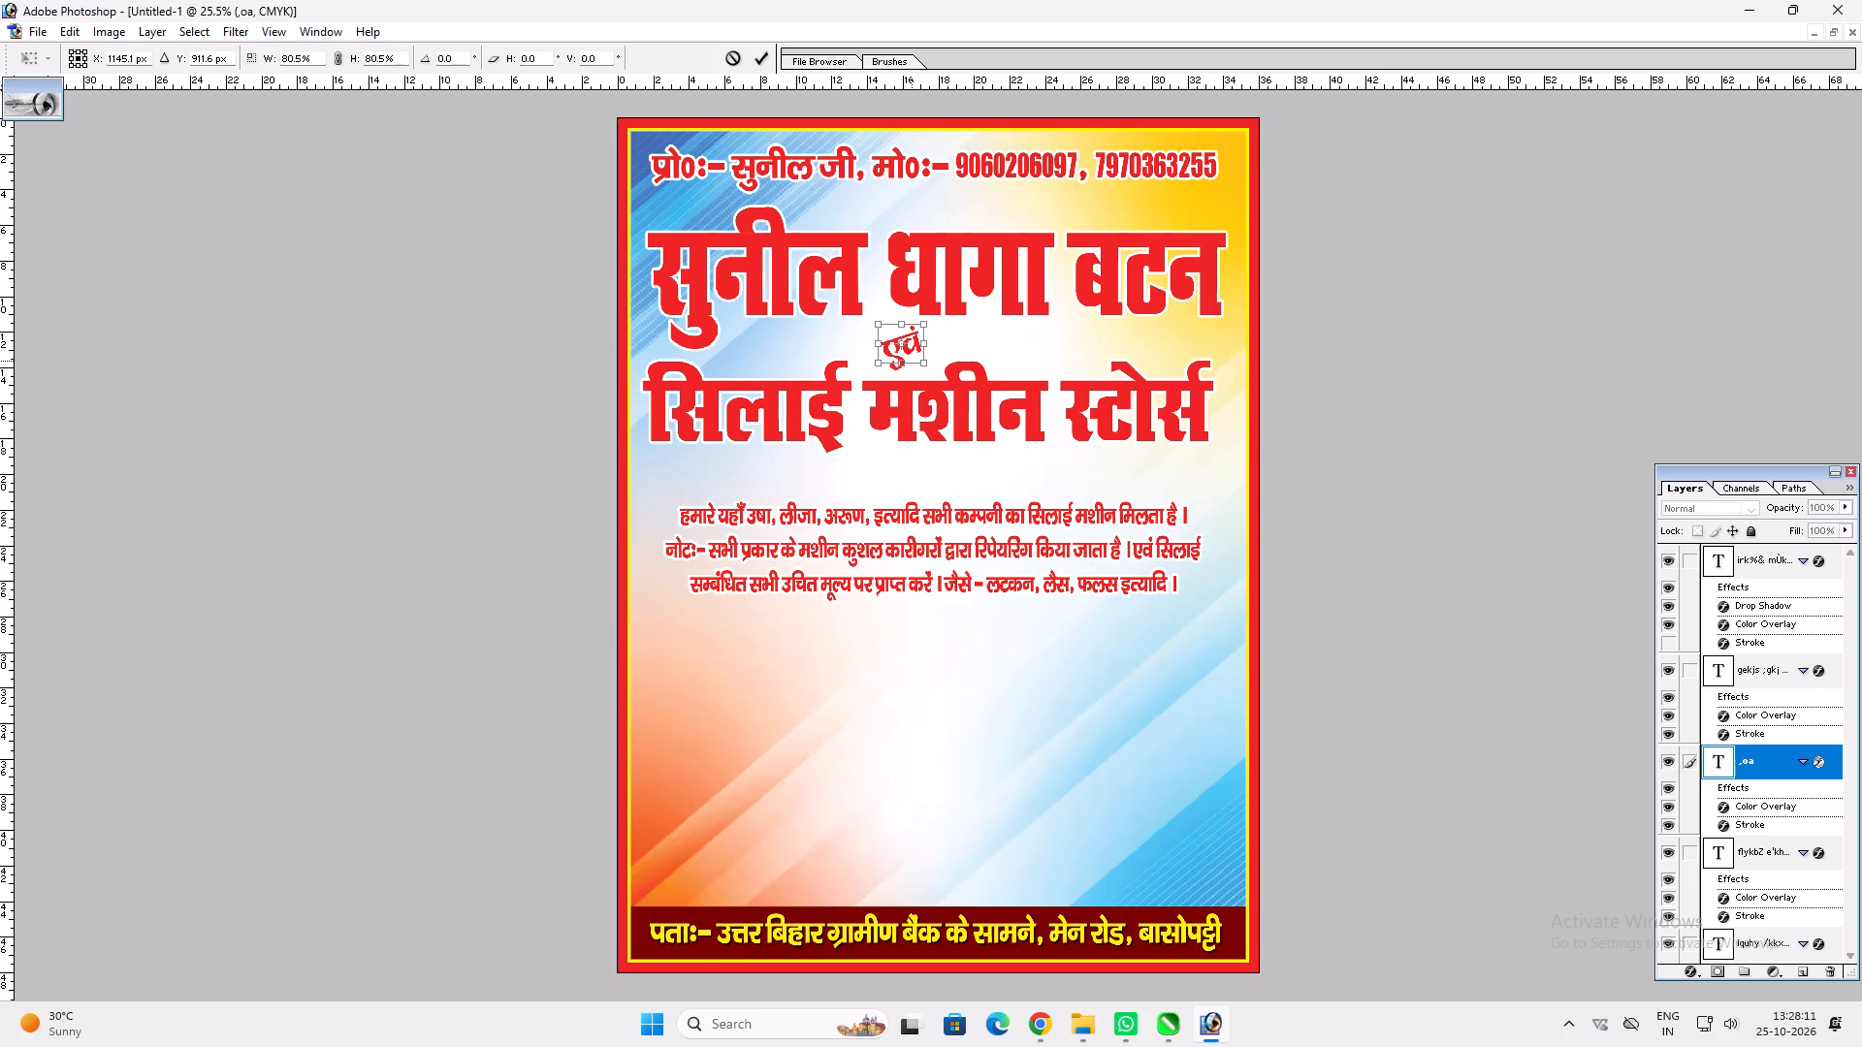
pyautogui.press('Return')
pyautogui.press('v')
pyautogui.hotkey('ctrl', 't')
pyautogui.keyDown('ctrl'); pyautogui.click(954, 334); pyautogui.keyUp('ctrl')
pyautogui.press('Return')
pyautogui.press('v')
pyautogui.hotkey('ctrl', 't')
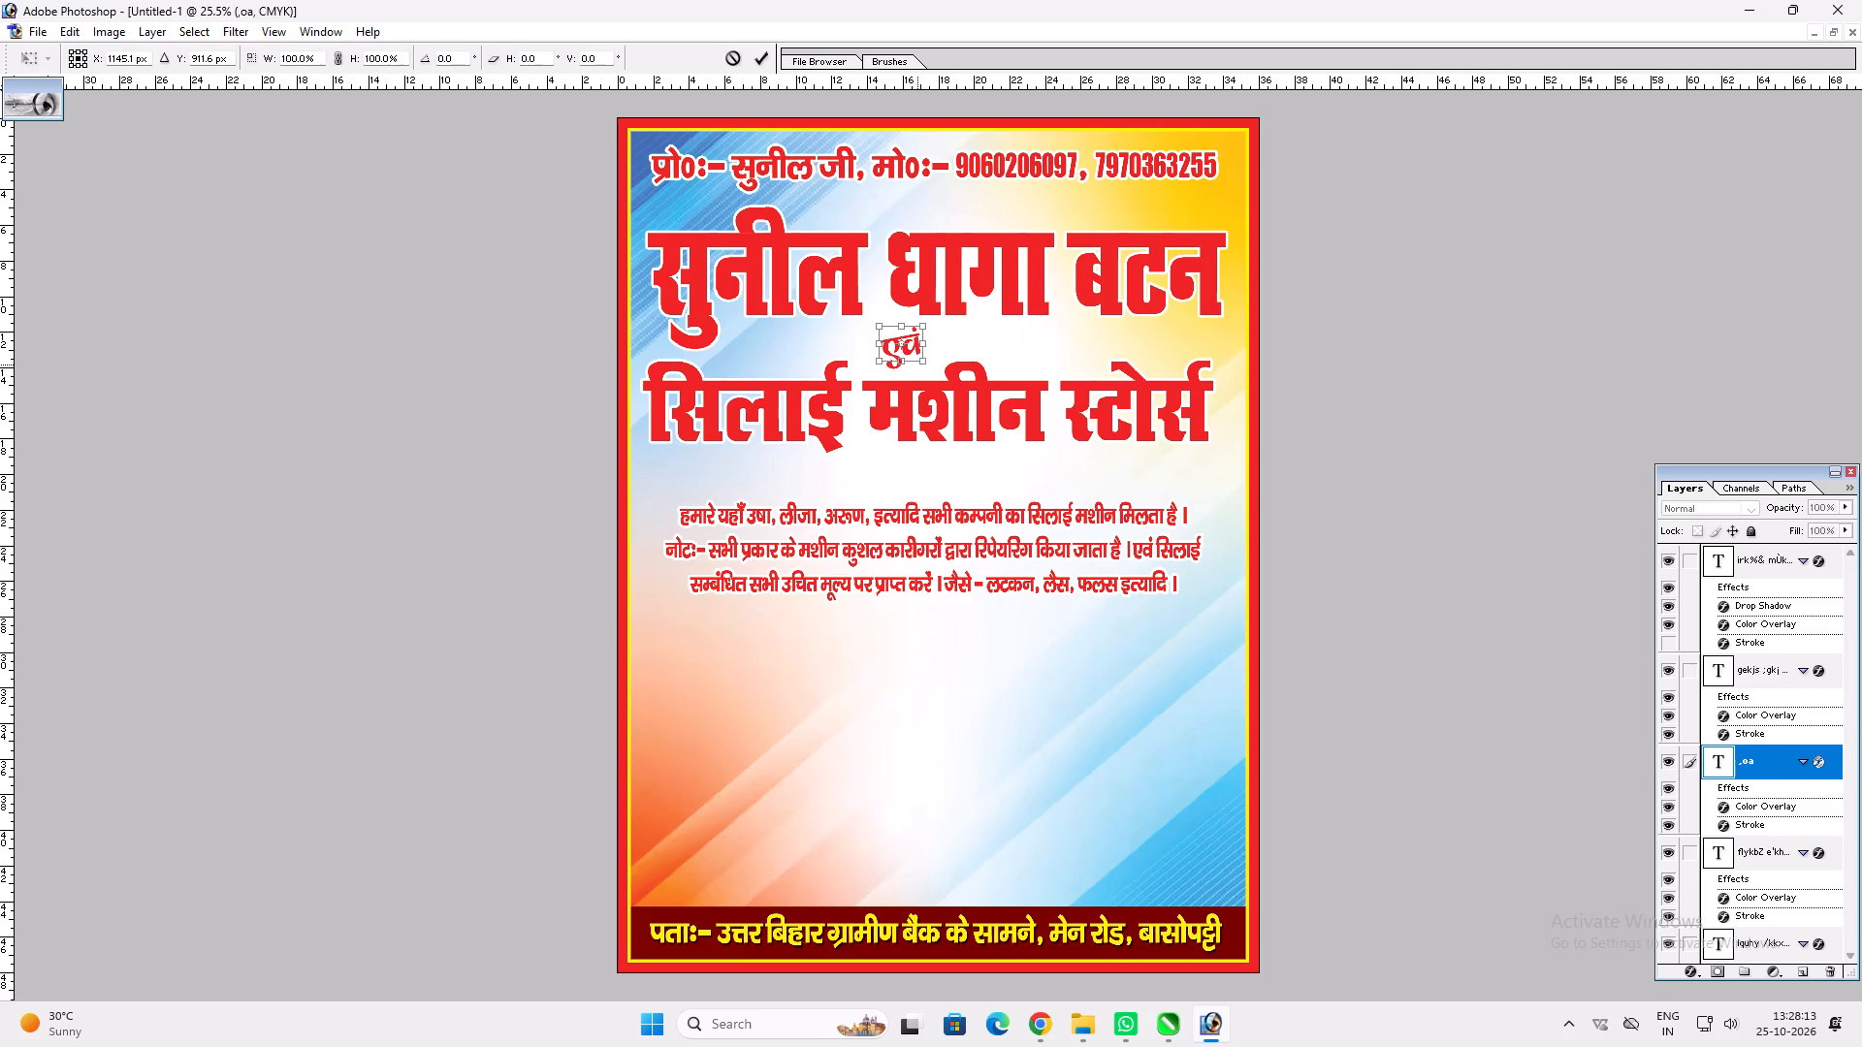
pyautogui.keyDown('alt'); pyautogui.keyDown('shift'); pyautogui.click(923, 364); pyautogui.keyUp('shift'); pyautogui.keyUp('alt')
pyautogui.press('Return')
pyautogui.press('v')
pyautogui.press('Down')
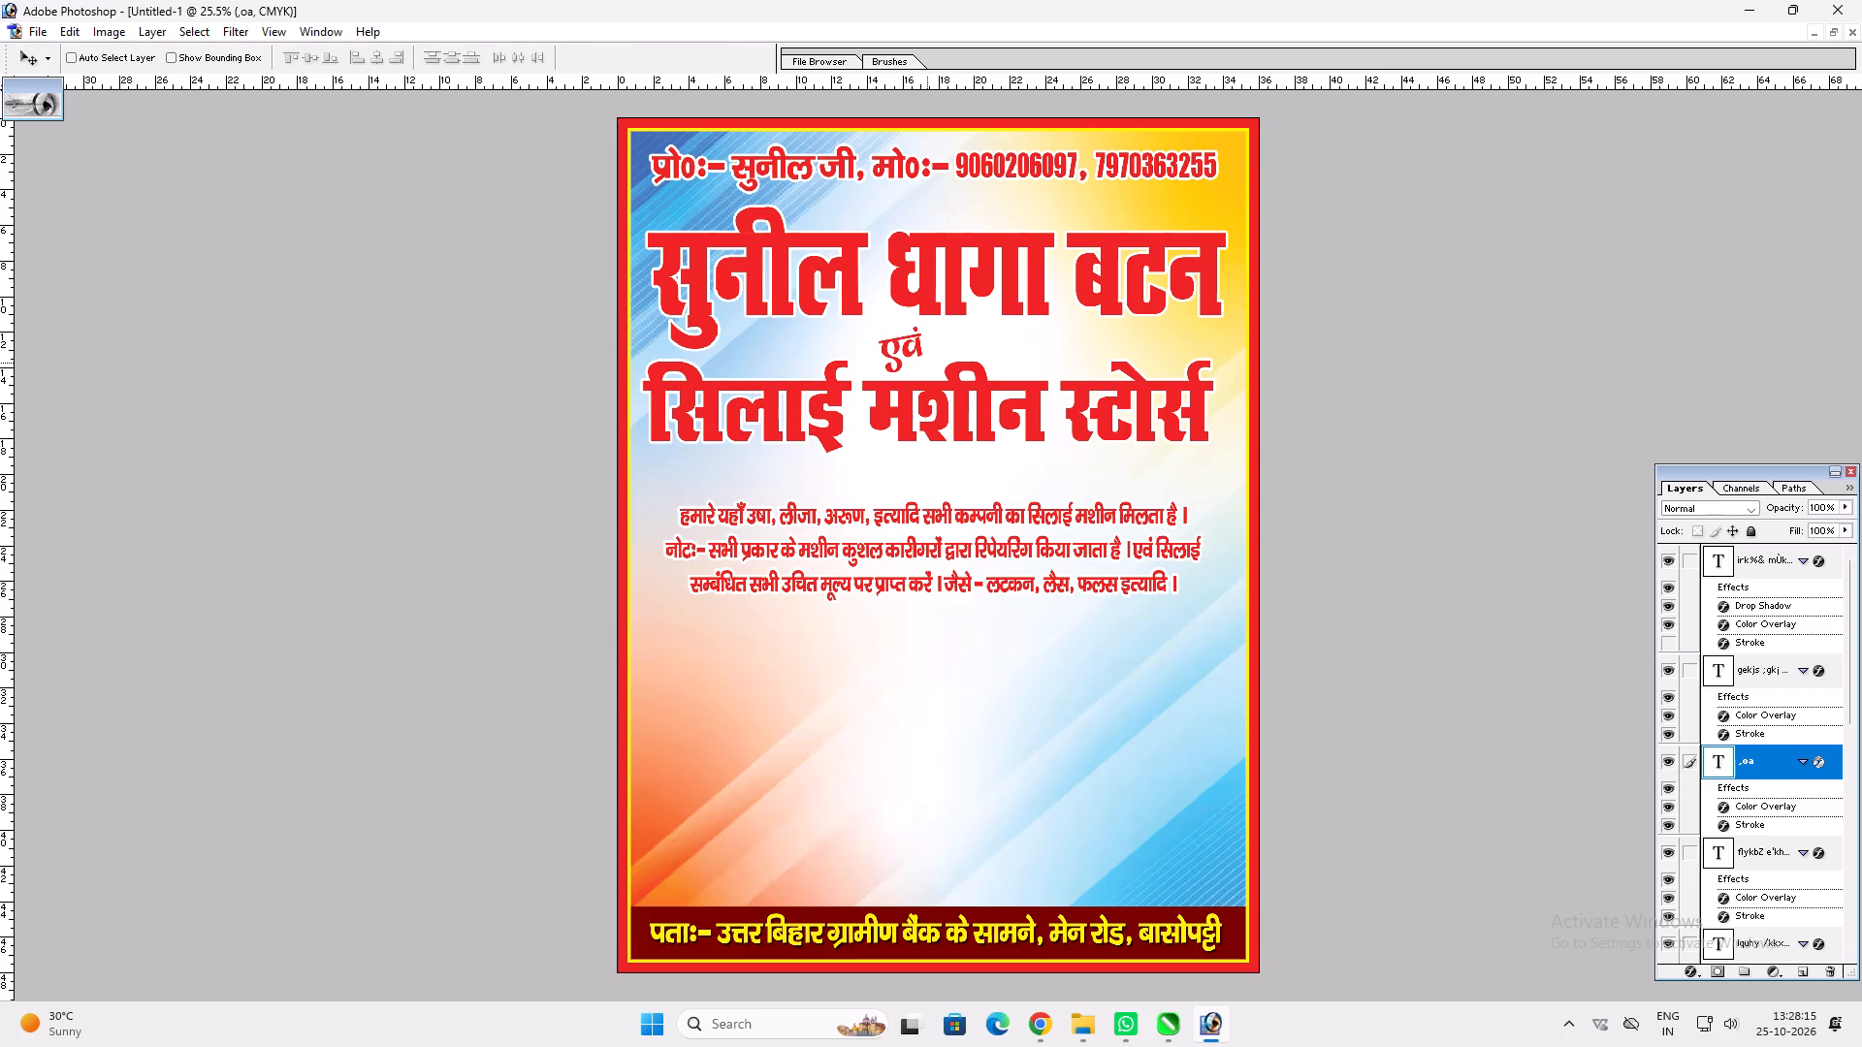
pyautogui.press('Down')
pyautogui.press('v')
# Select the first heading line, सुनील धागा बटन, for styling.
pyautogui.hotkey('ctrl', '+')
pyautogui.press('space')
pyautogui.moveTo(910, 361); pyautogui.dragTo(867, 777)
pyautogui.keyDown('ctrl'); pyautogui.click(922, 333); pyautogui.keyUp('ctrl')
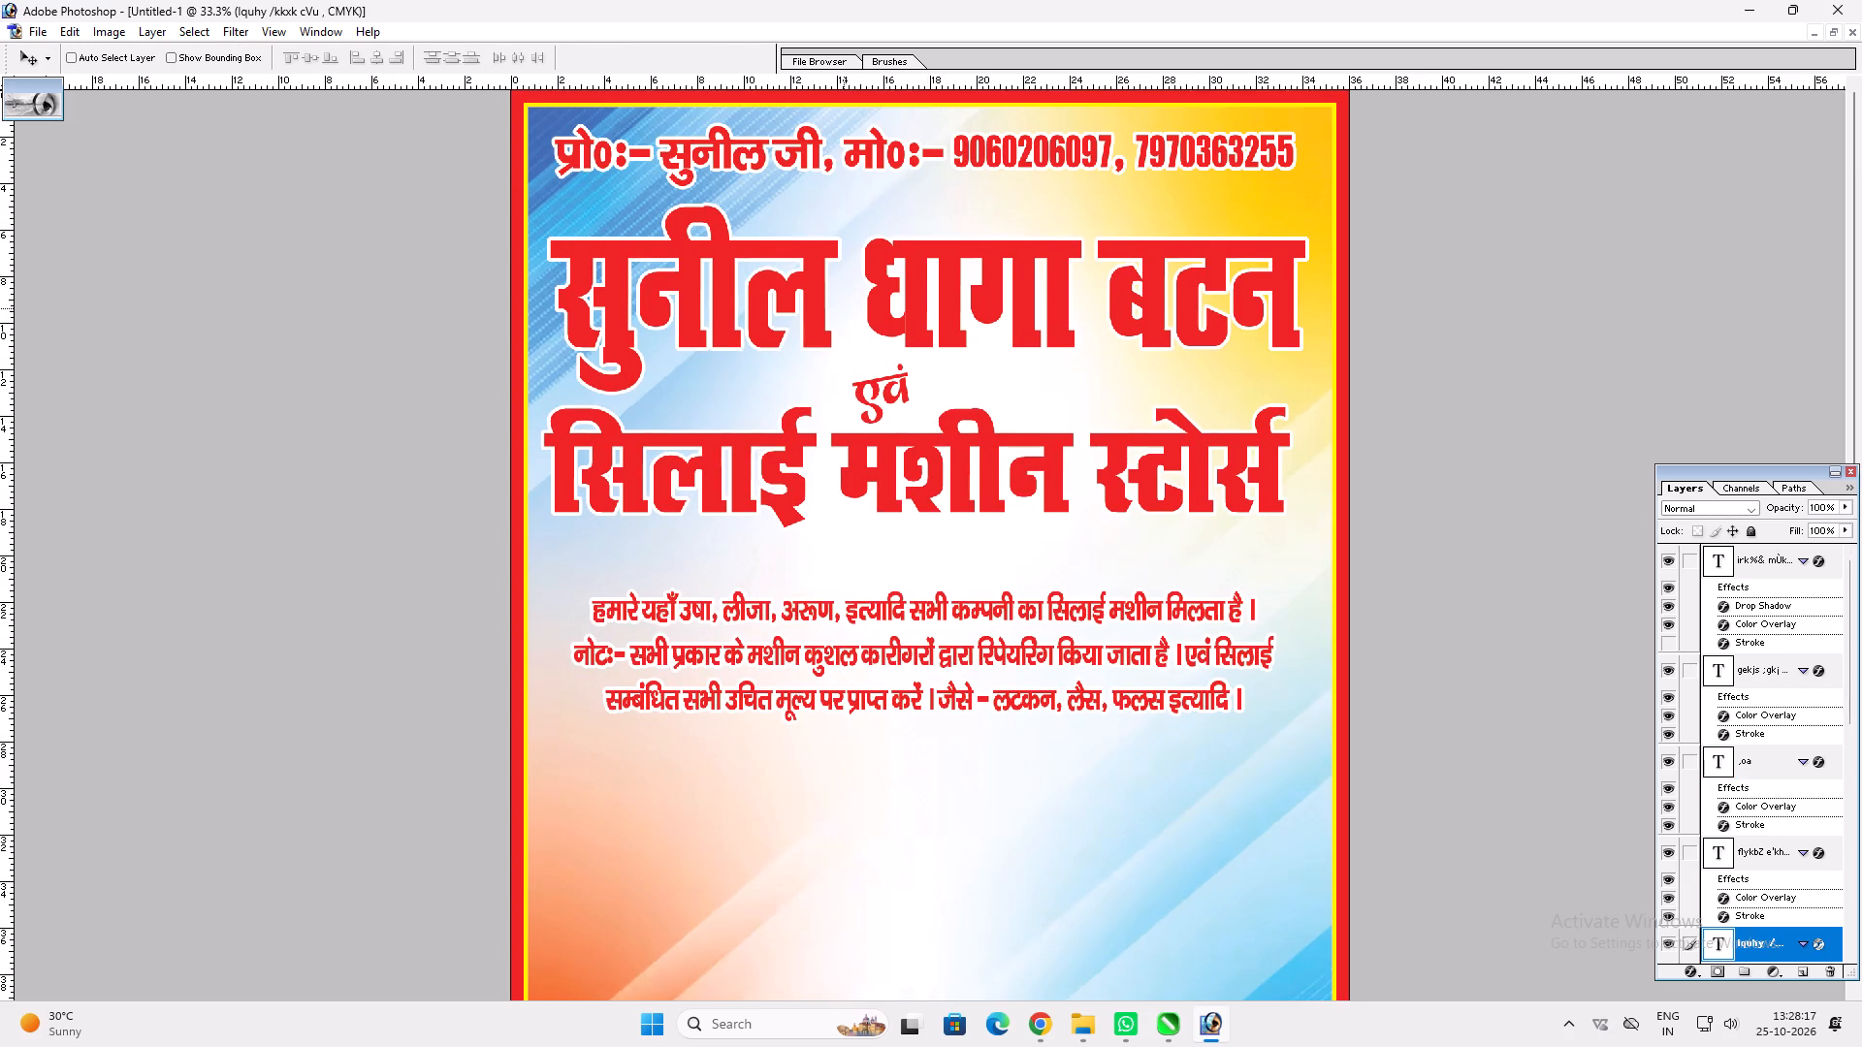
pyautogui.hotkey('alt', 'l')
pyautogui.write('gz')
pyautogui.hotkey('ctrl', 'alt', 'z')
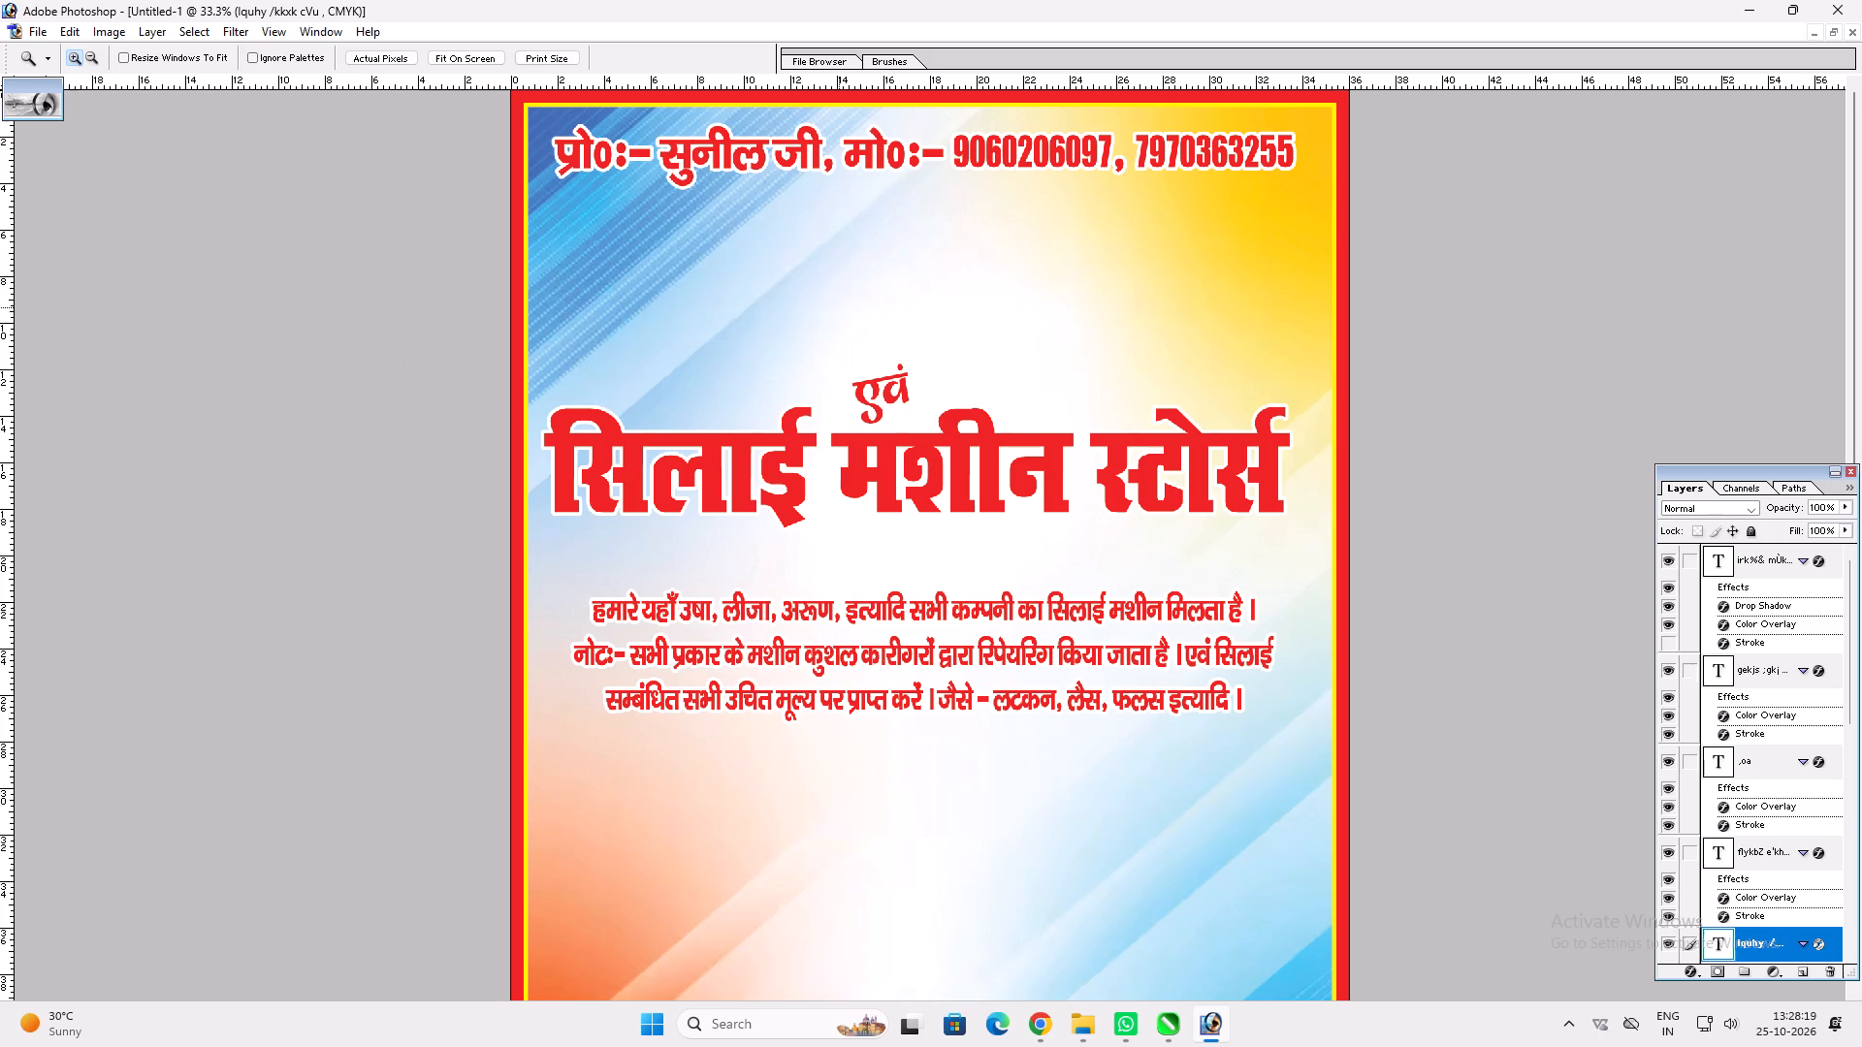
# Add a gradient overlay to सुनील धागा बटन and turn off its colour overlay.
pyautogui.press('v')
pyautogui.hotkey('alt', 'l')
pyautogui.write('yg')
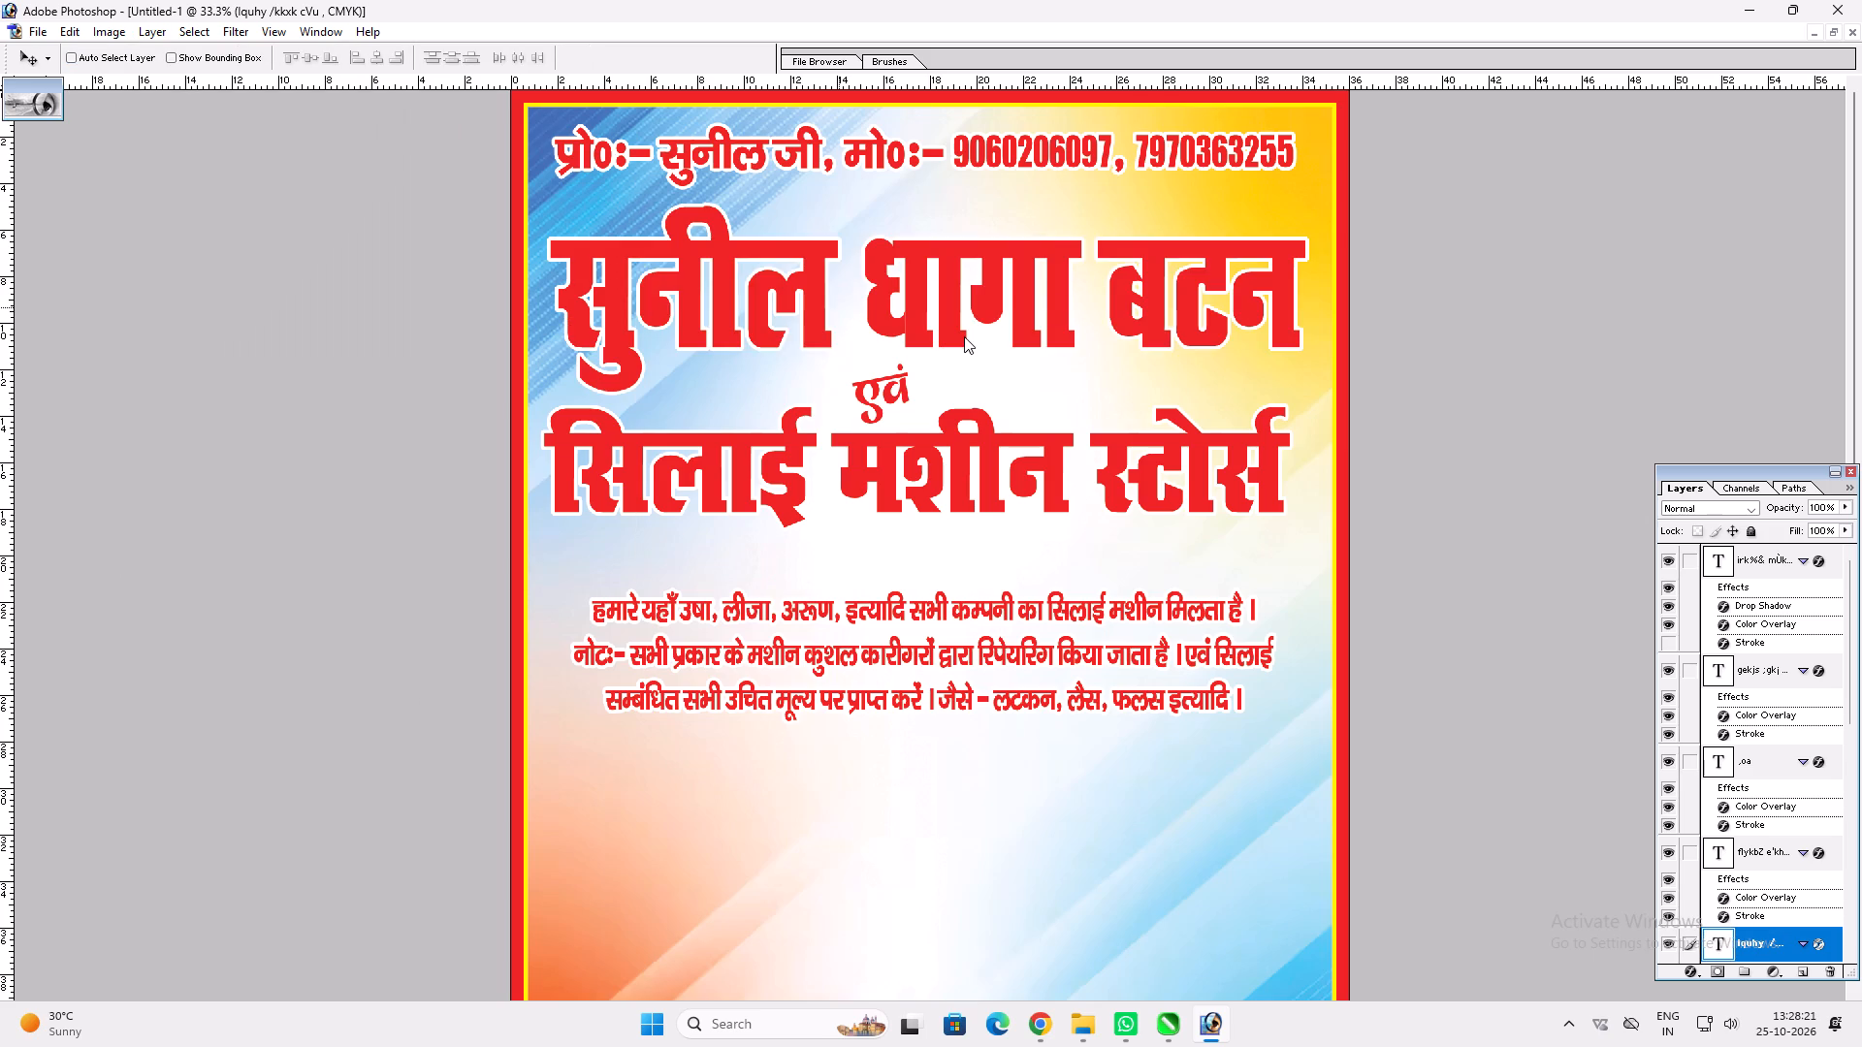
pyautogui.click(991, 429)
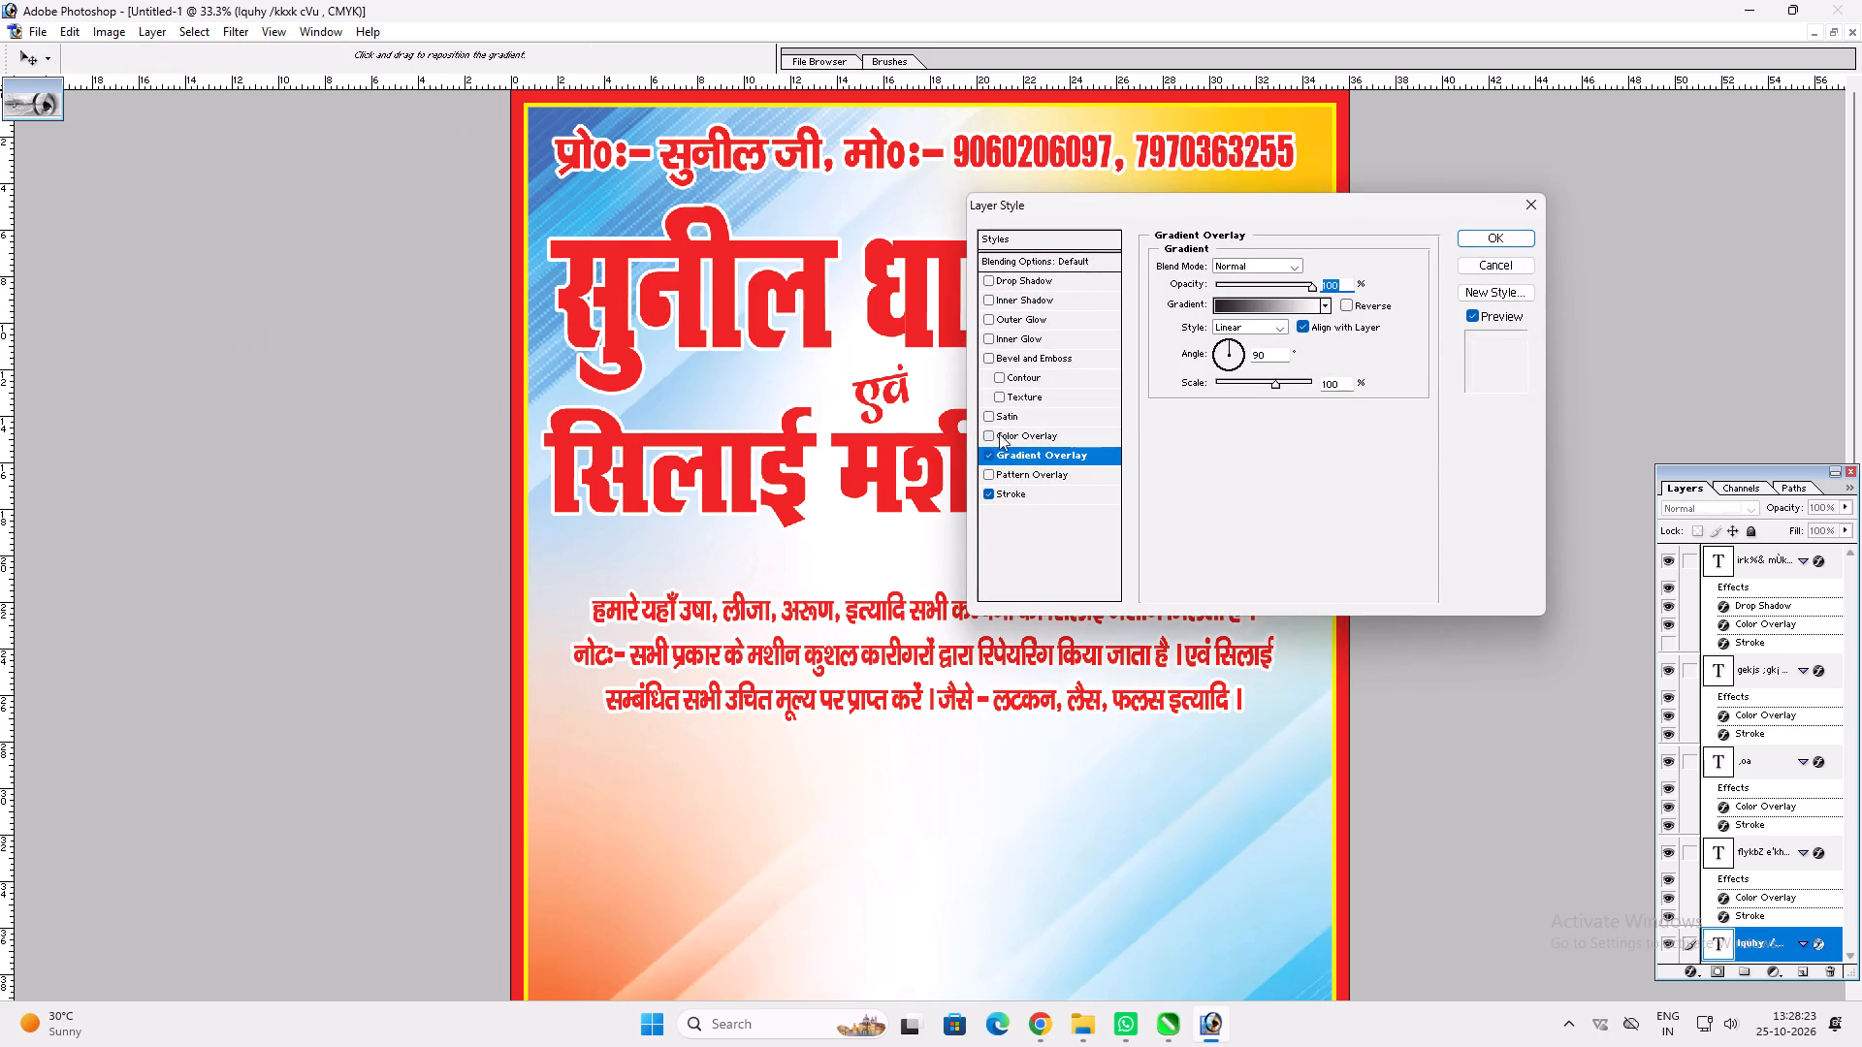
# Move the heading gradient's dark stop inward to just before the midpoint and colour it dark red with M 100, Y 100, K 60.
pyautogui.click(1254, 306)
pyautogui.moveTo(764, 610); pyautogui.dragTo(773, 610)
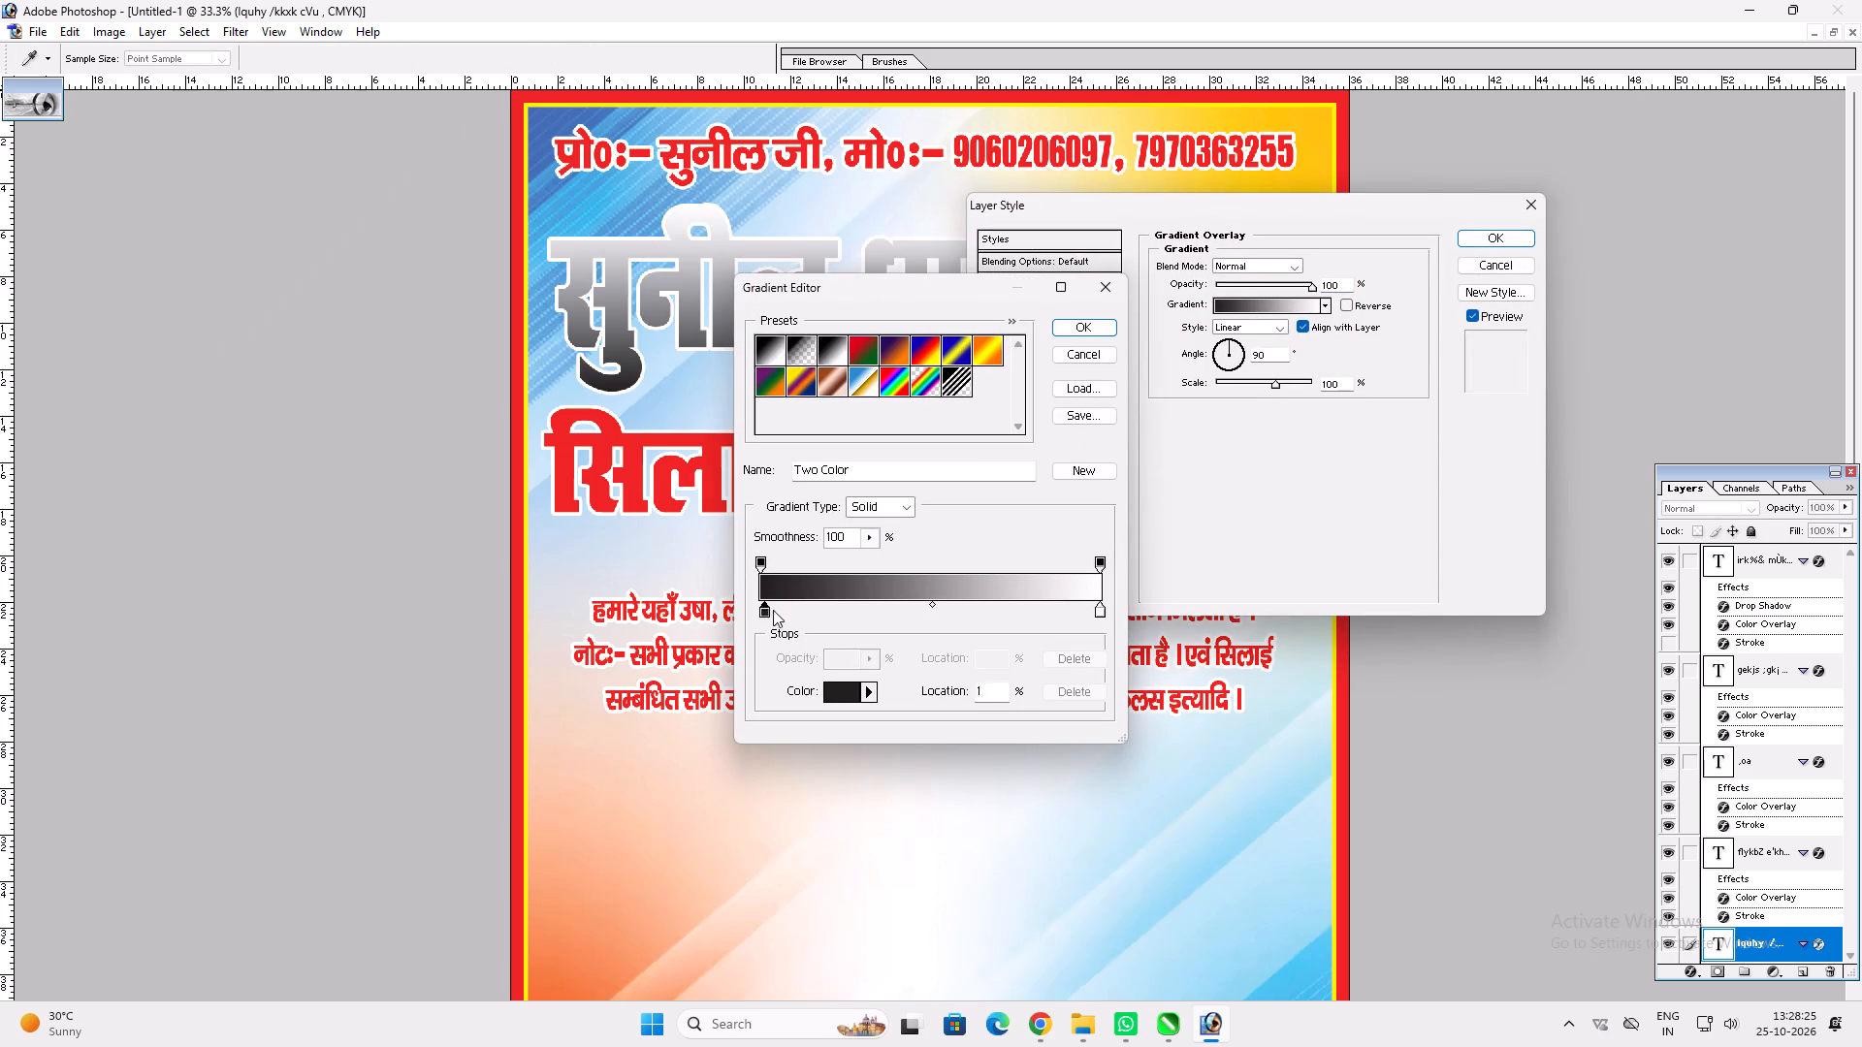
pyautogui.moveTo(773, 610); pyautogui.dragTo(889, 624)
pyautogui.click(843, 682)
pyautogui.press('Tab')
pyautogui.write('100')
pyautogui.press('Tab')
pyautogui.write('100')
pyautogui.press('Tab')
pyautogui.write('60')
pyautogui.press('Return')
# Move the gradient's white stop to 68% and give it the poster border's red, then accept the gradient.
pyautogui.moveTo(1099, 608); pyautogui.dragTo(1083, 612)
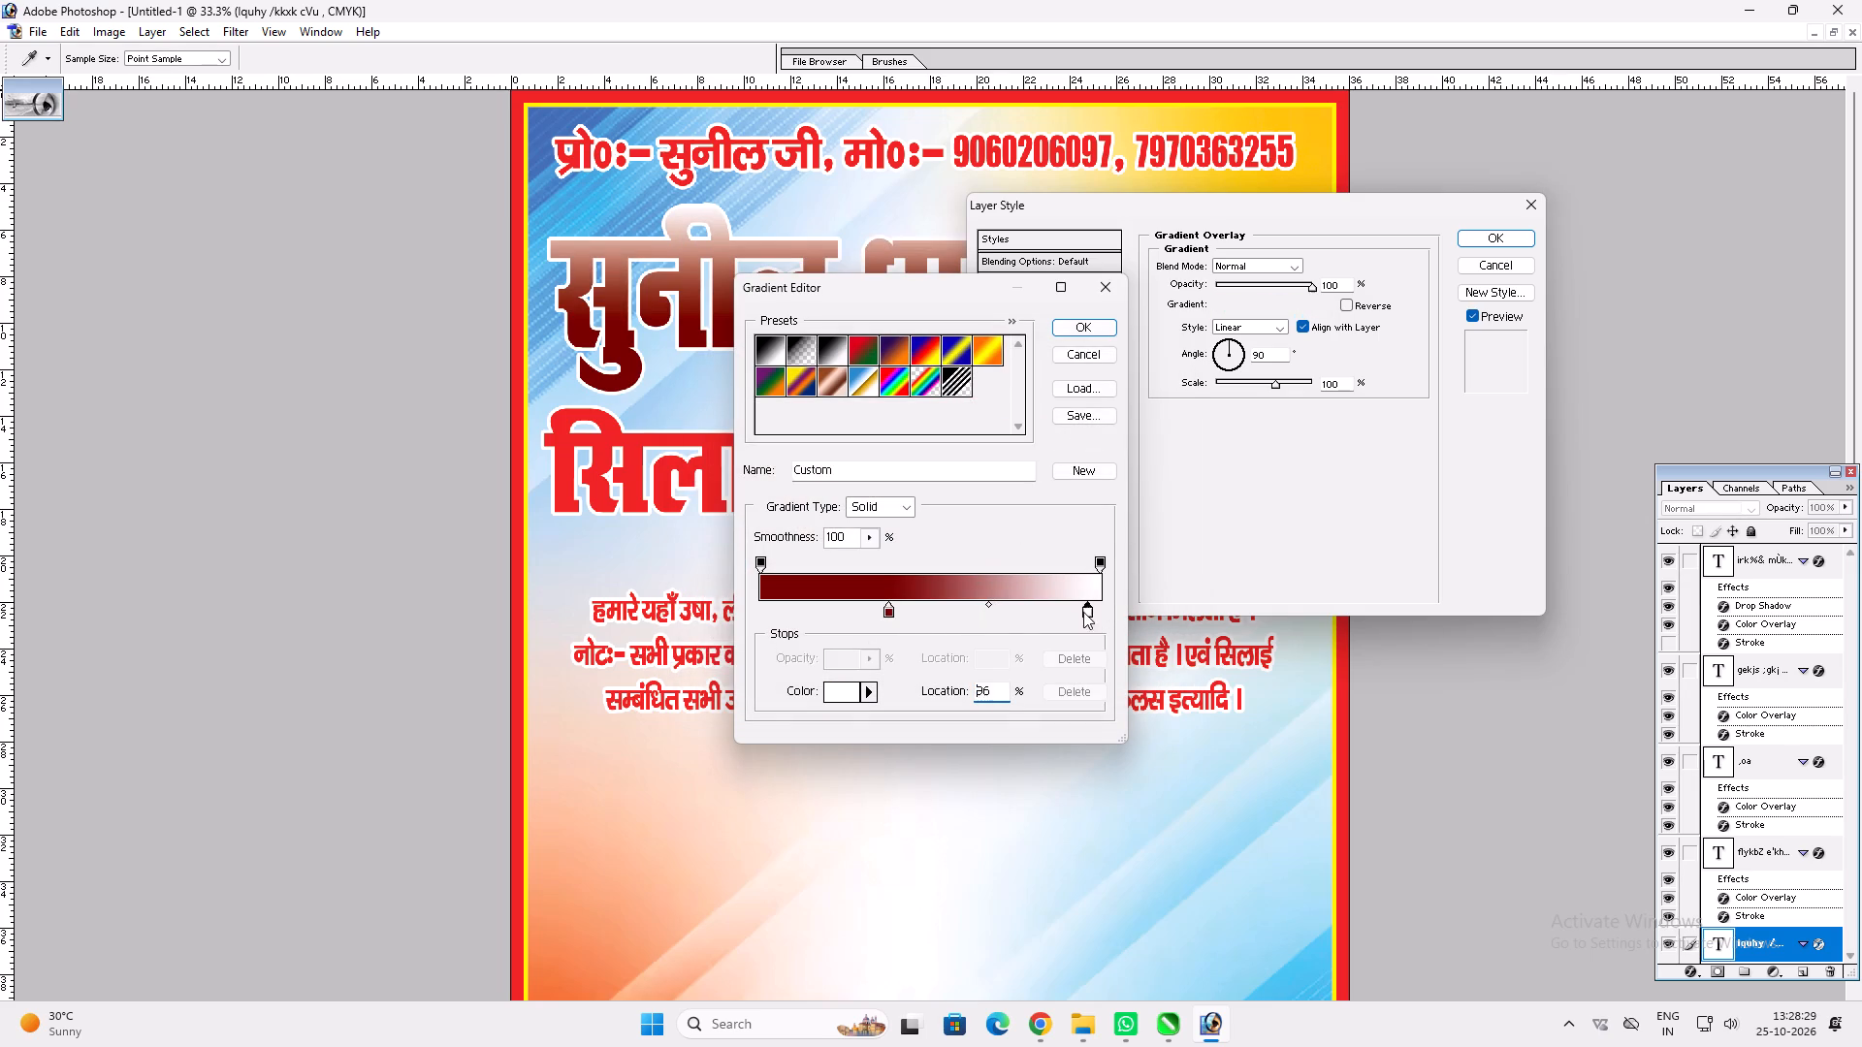
pyautogui.moveTo(1083, 612); pyautogui.dragTo(989, 625)
pyautogui.click(843, 696)
pyautogui.click(523, 497)
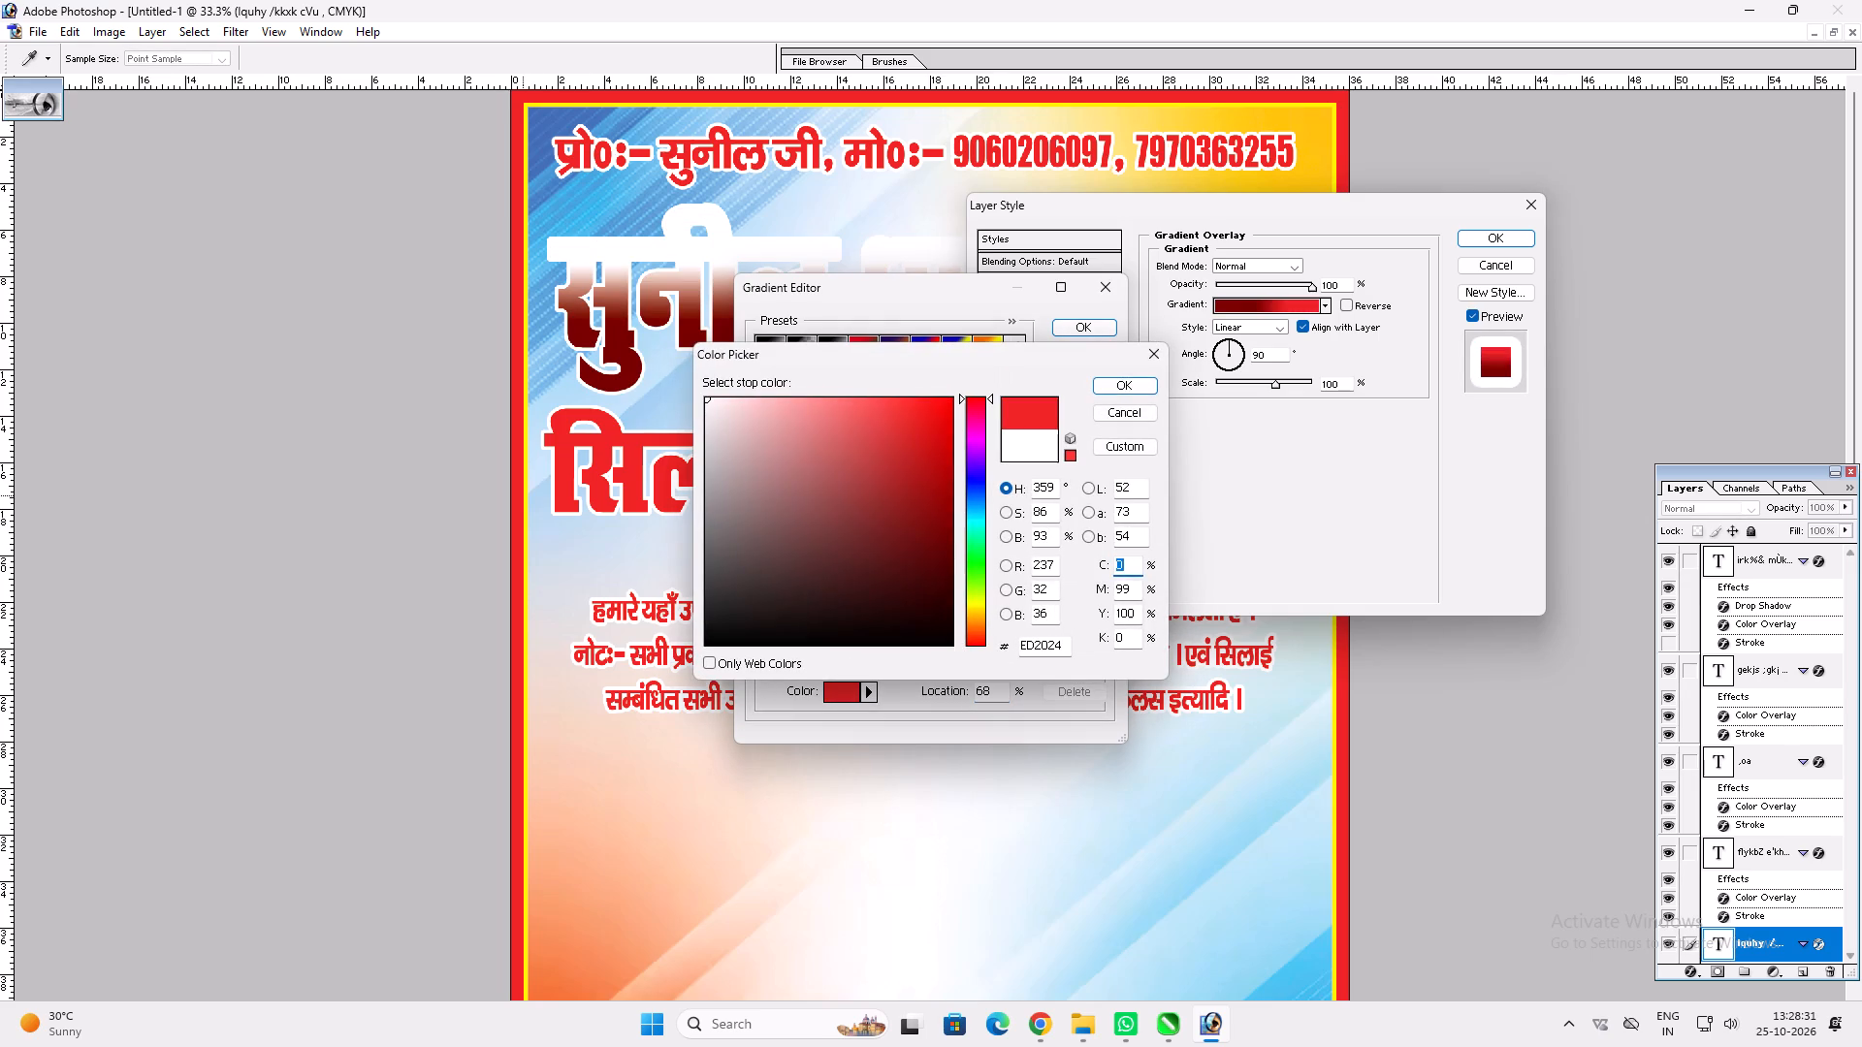
pyautogui.click(520, 492)
pyautogui.press('Return')
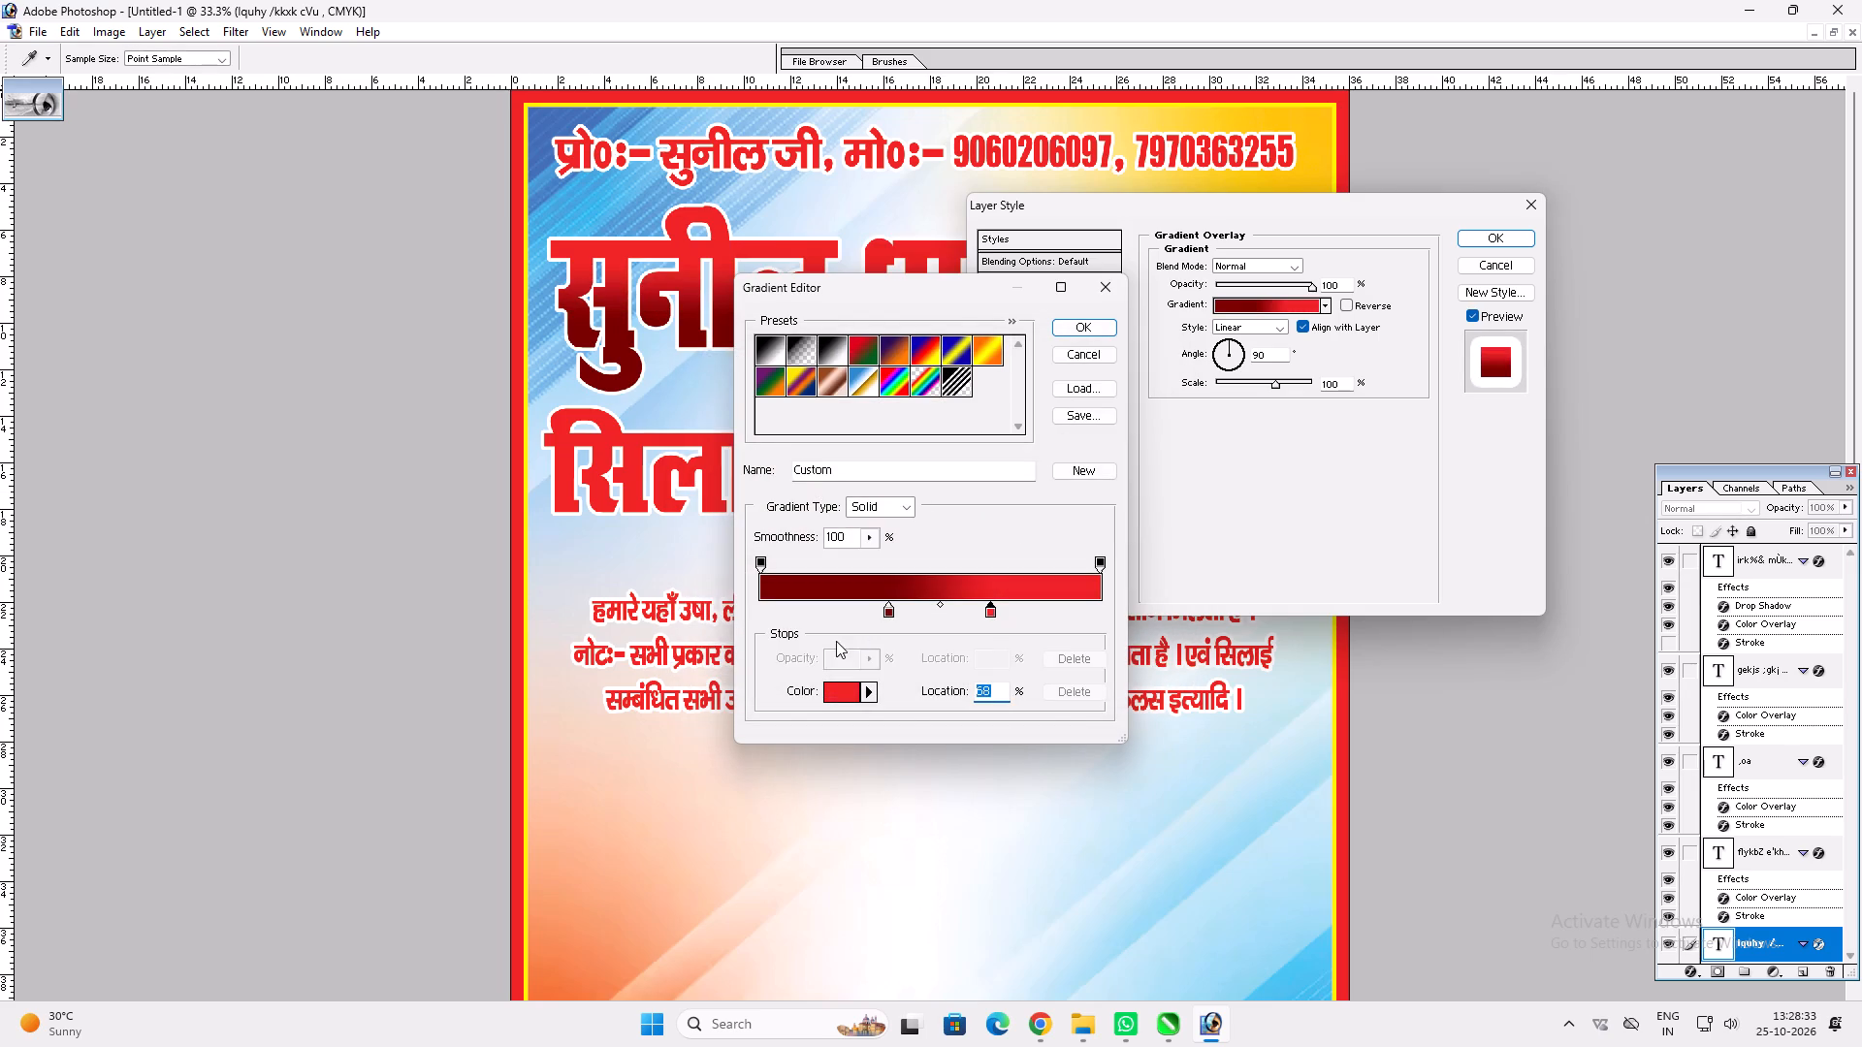
pyautogui.press('Return')
# Slightly reduce the size of the white stroke around सुनील धागा बटन.
pyautogui.click(1016, 495)
pyautogui.moveTo(1336, 269); pyautogui.dragTo(1329, 268)
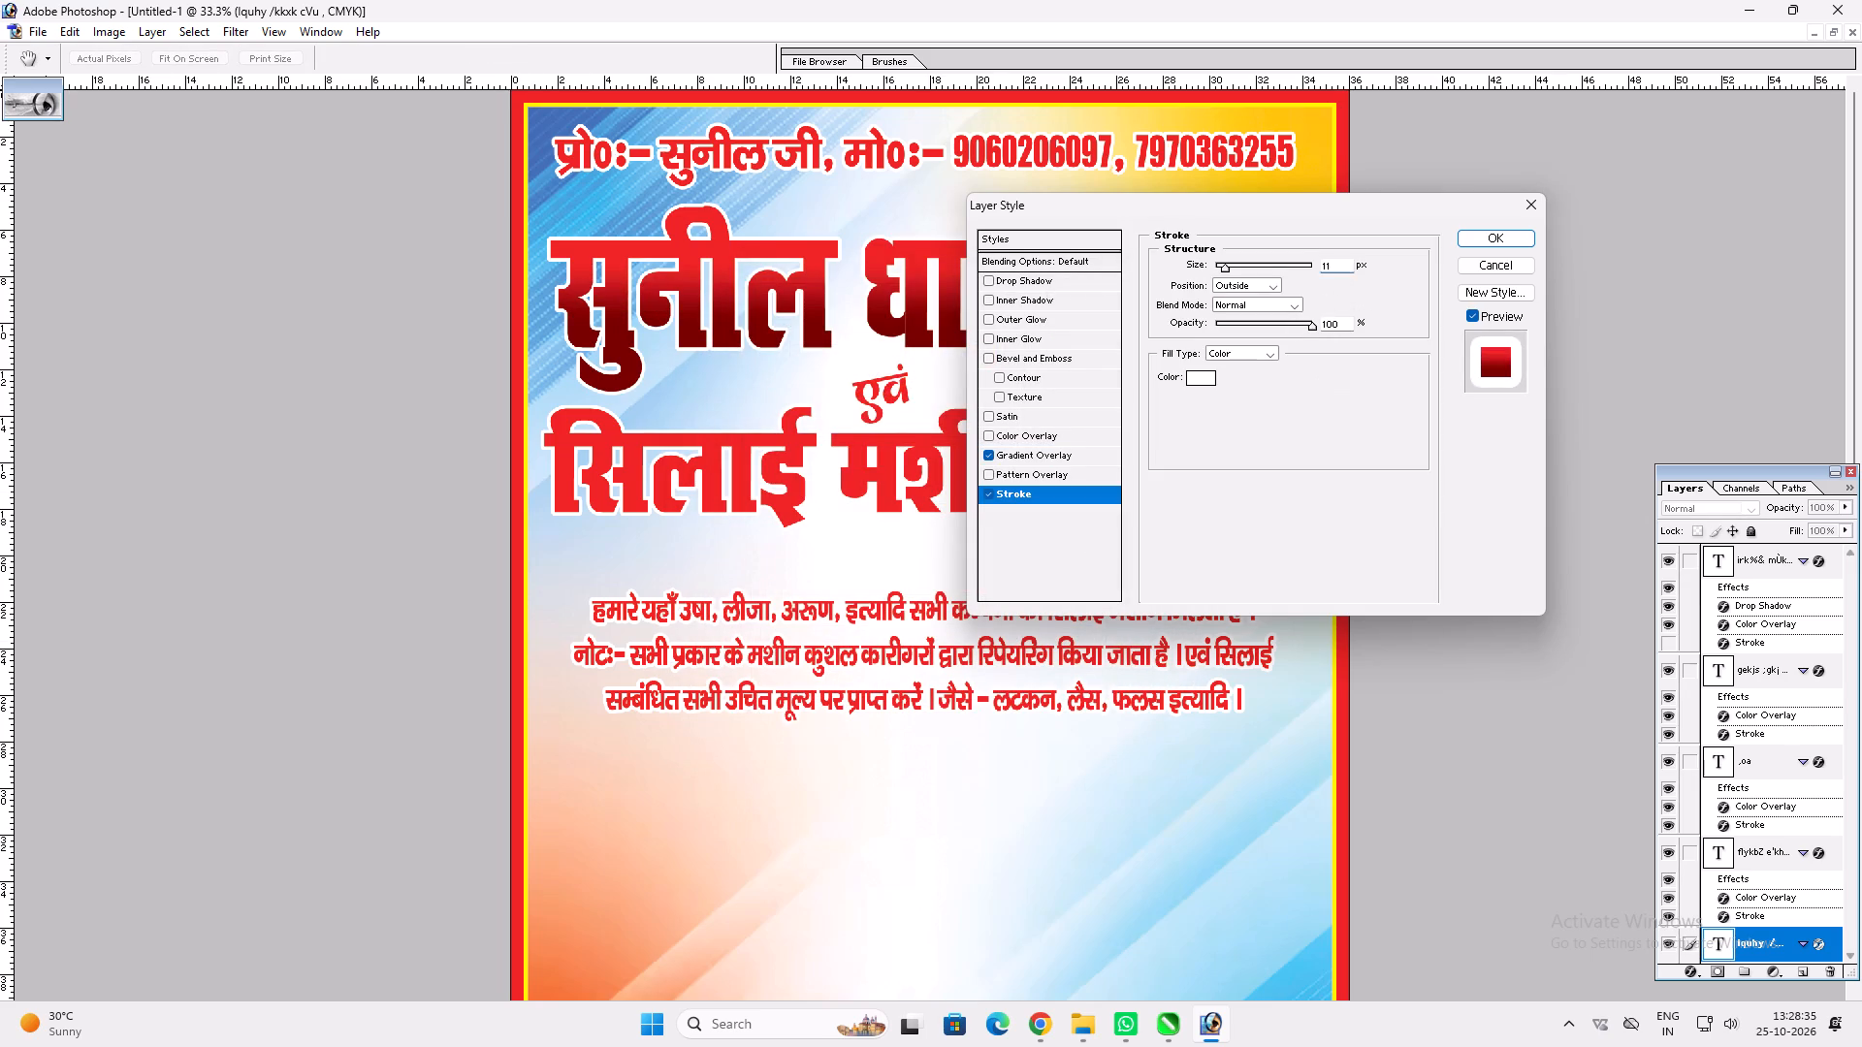
pyautogui.moveTo(1329, 268); pyautogui.dragTo(1300, 276)
pyautogui.scroll(-3, 1396, 351)
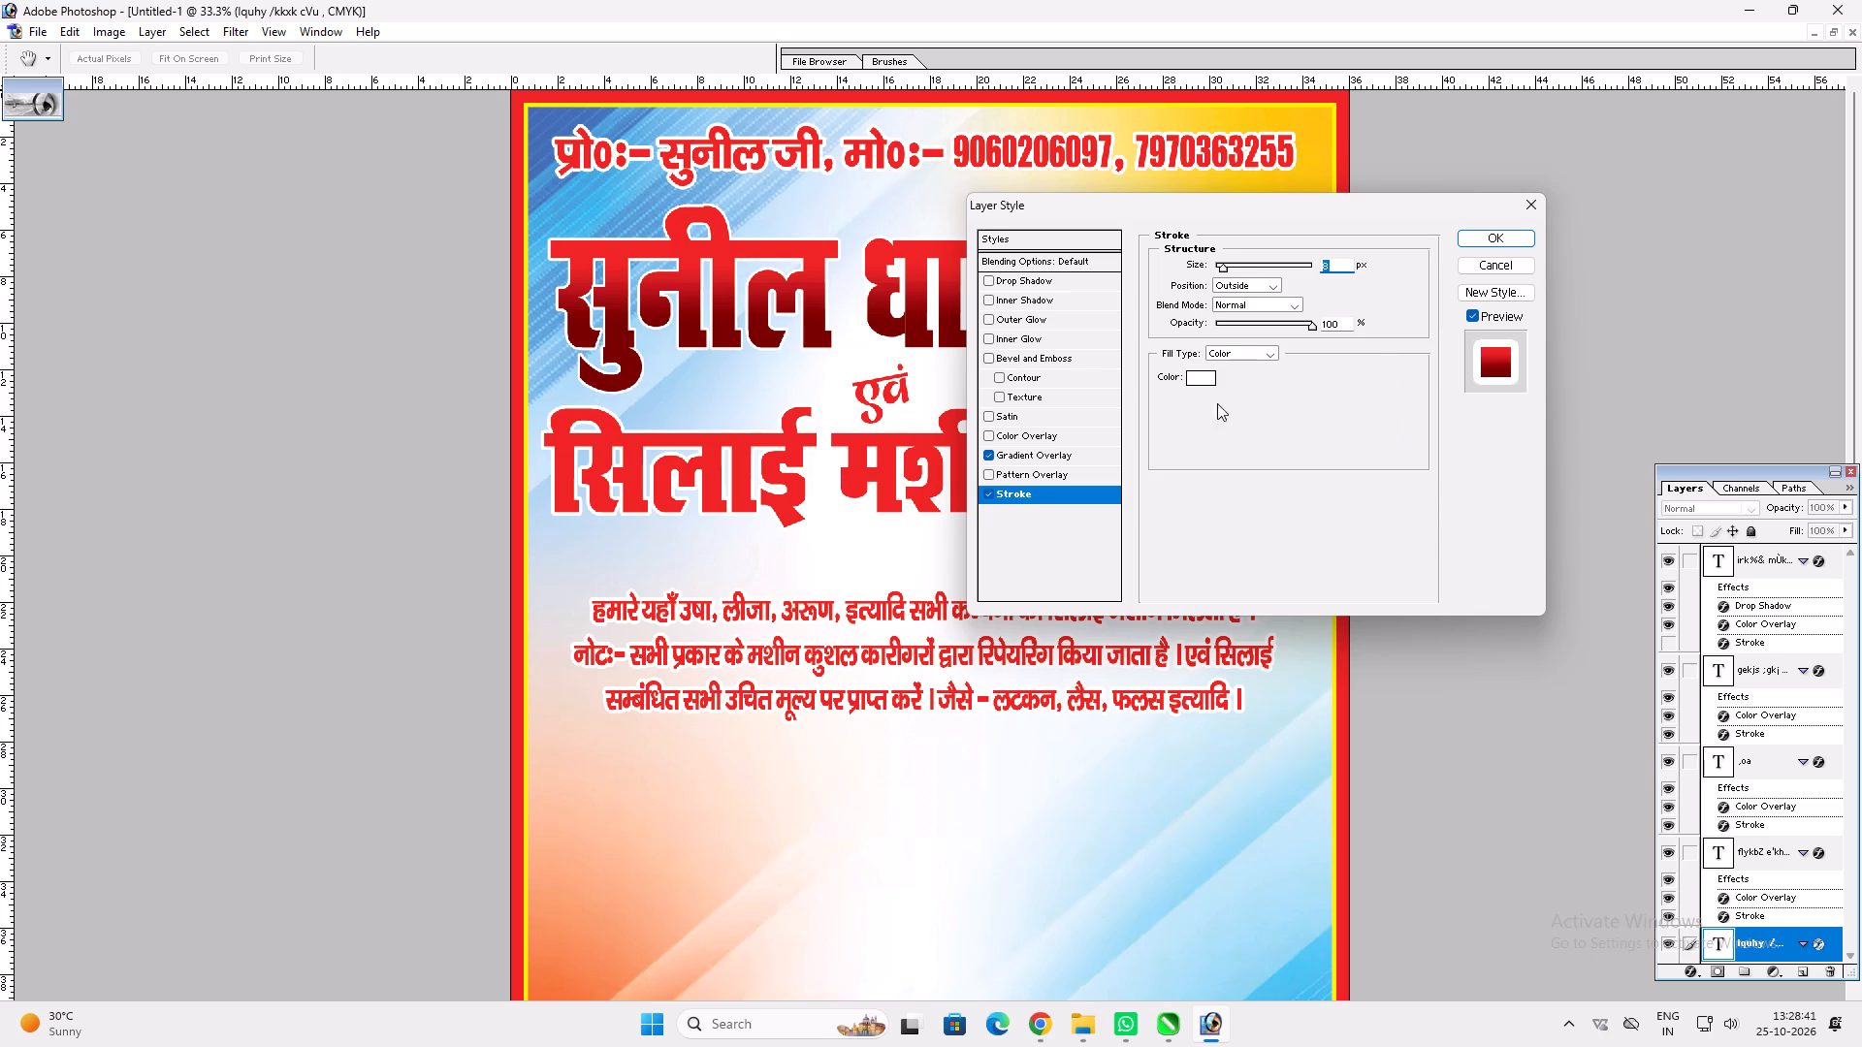
# Add an inner Bevel and Emboss to the heading line with the Chisel Hard technique and a size of 10 px.
pyautogui.click(1075, 359)
pyautogui.click(1235, 279)
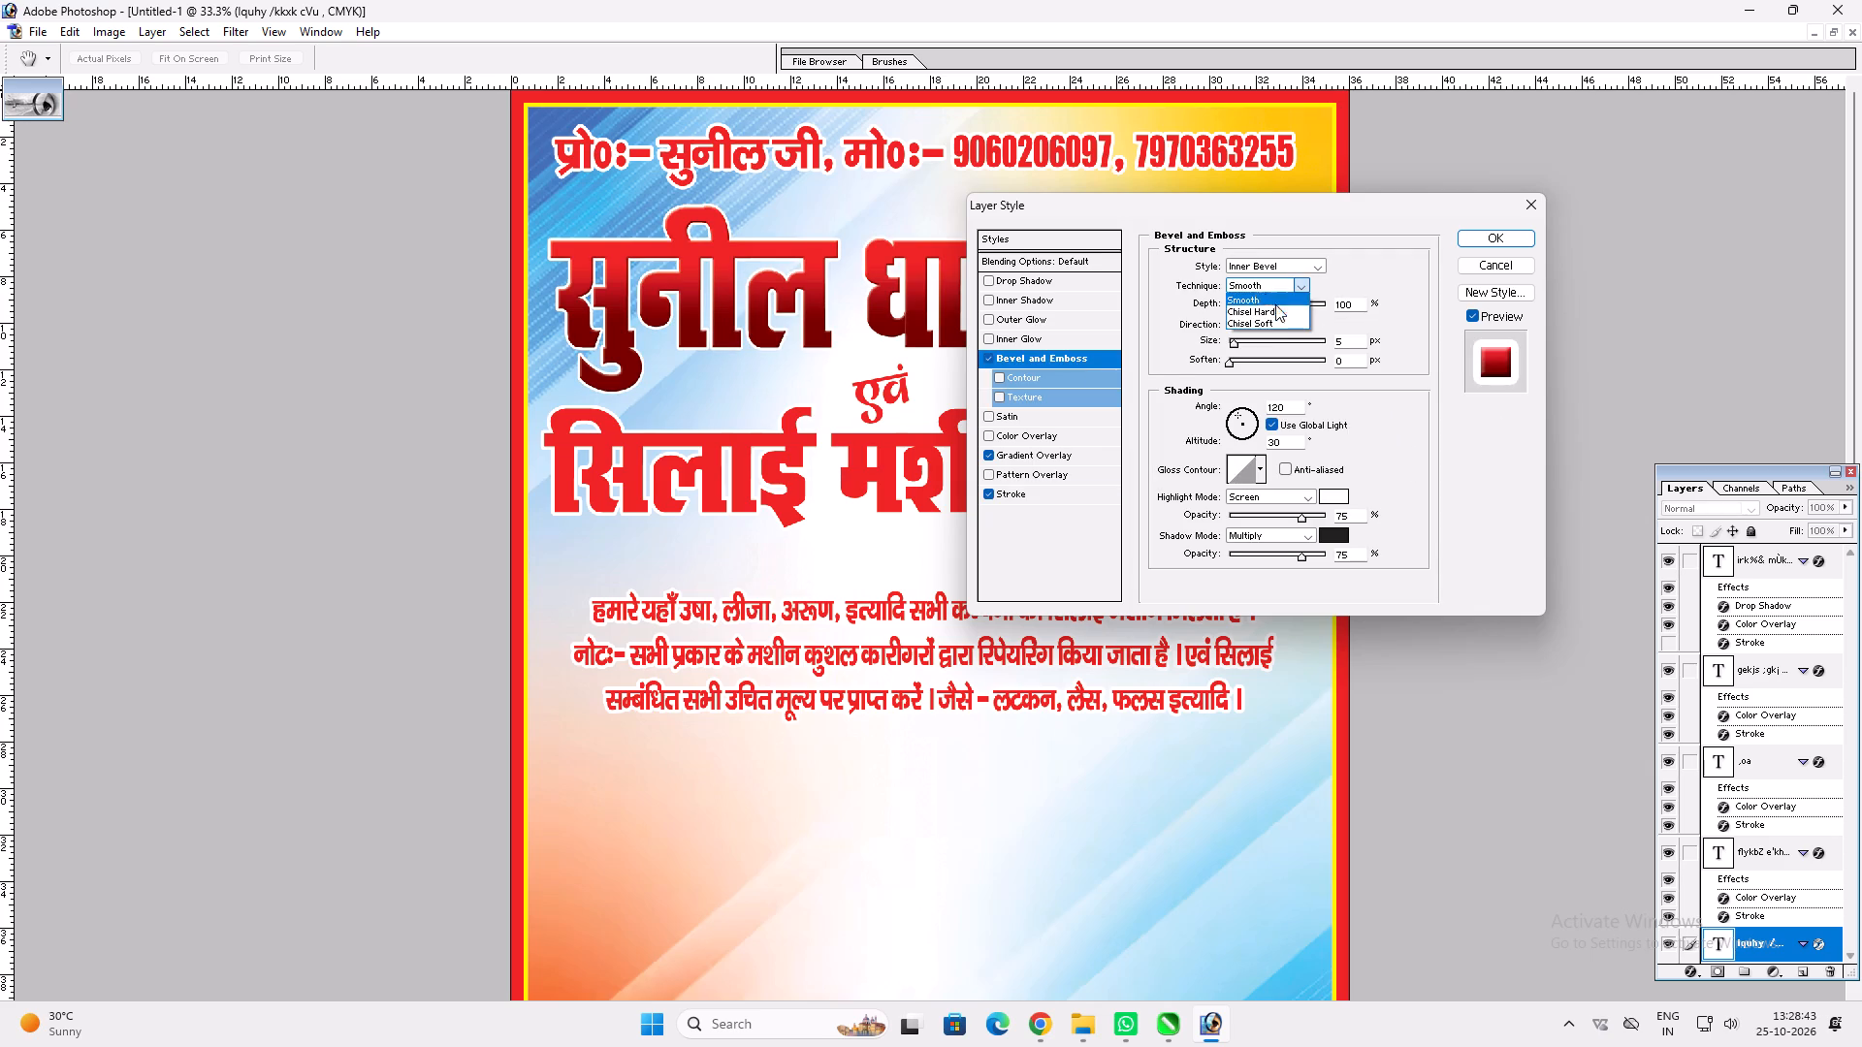
pyautogui.click(1273, 309)
pyautogui.click(1238, 339)
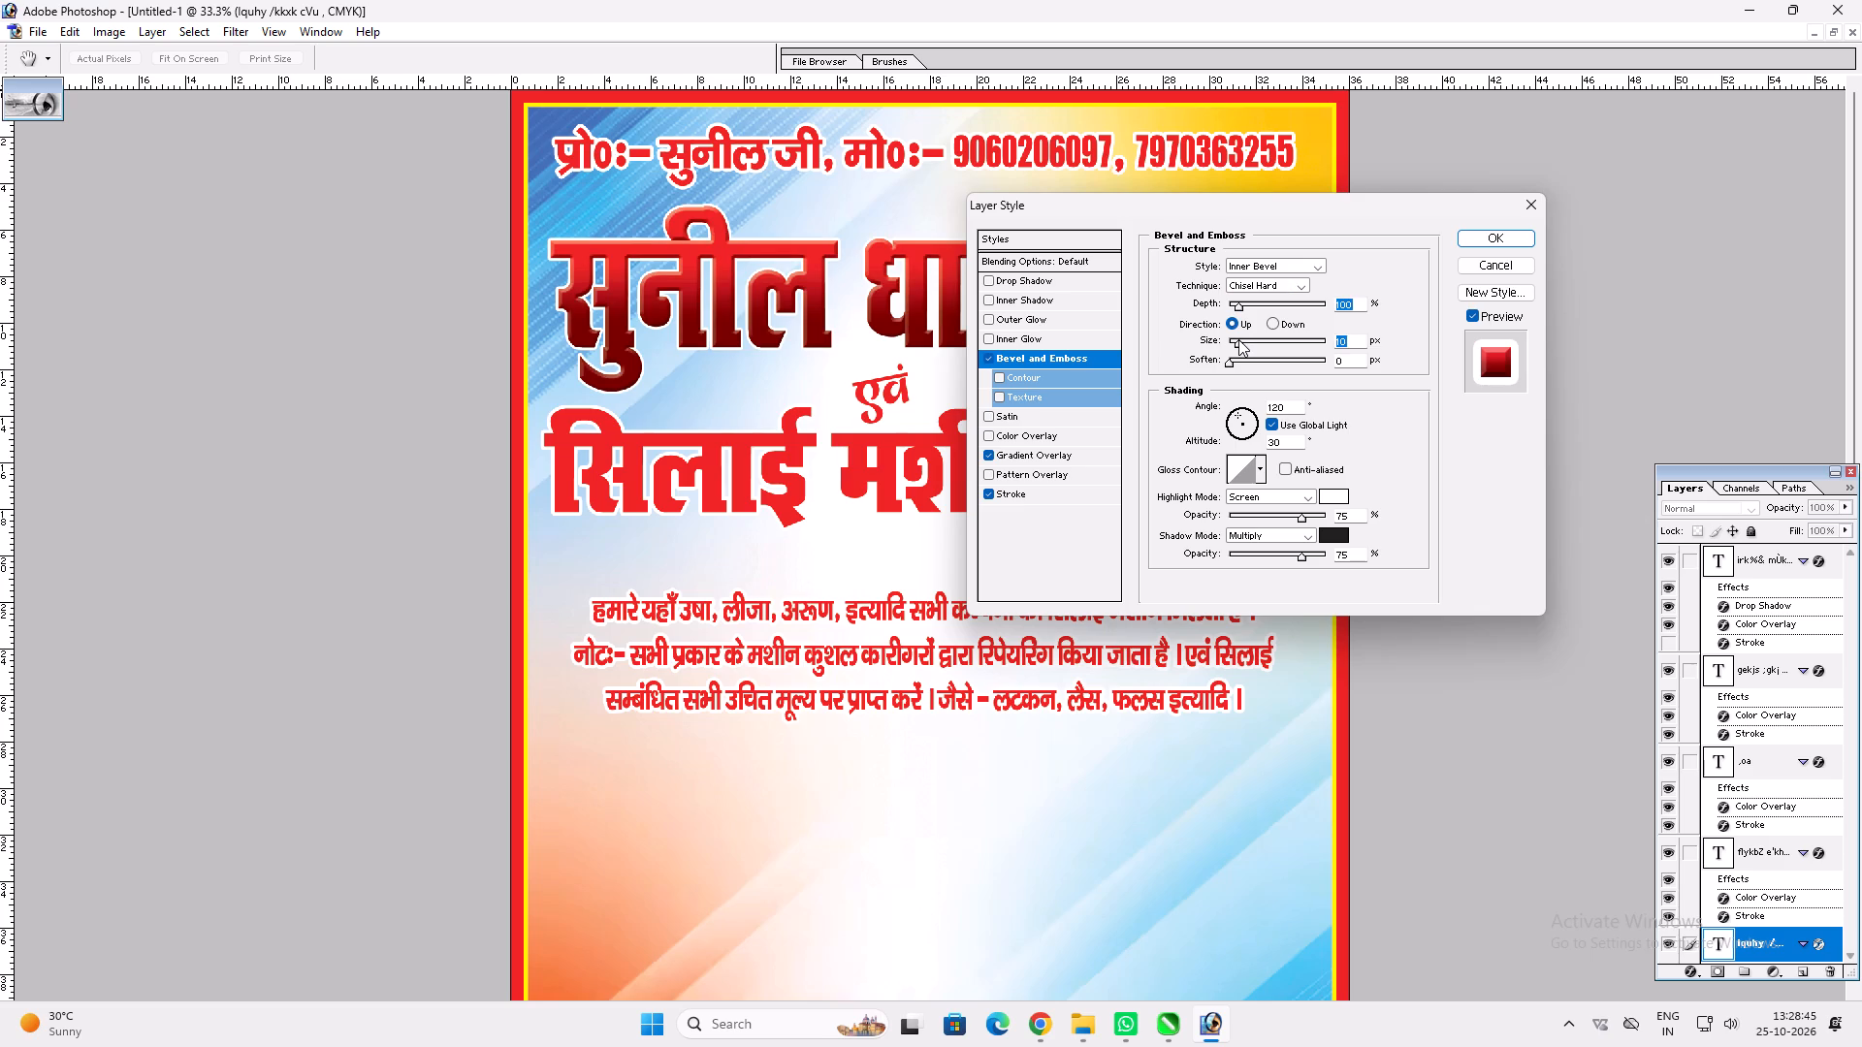
# Enable the bevel's contour and choose the S-curve preset at the end of the first row.
pyautogui.click(1080, 377)
pyautogui.moveTo(1268, 303); pyautogui.dragTo(1361, 296)
pyautogui.click(1228, 283)
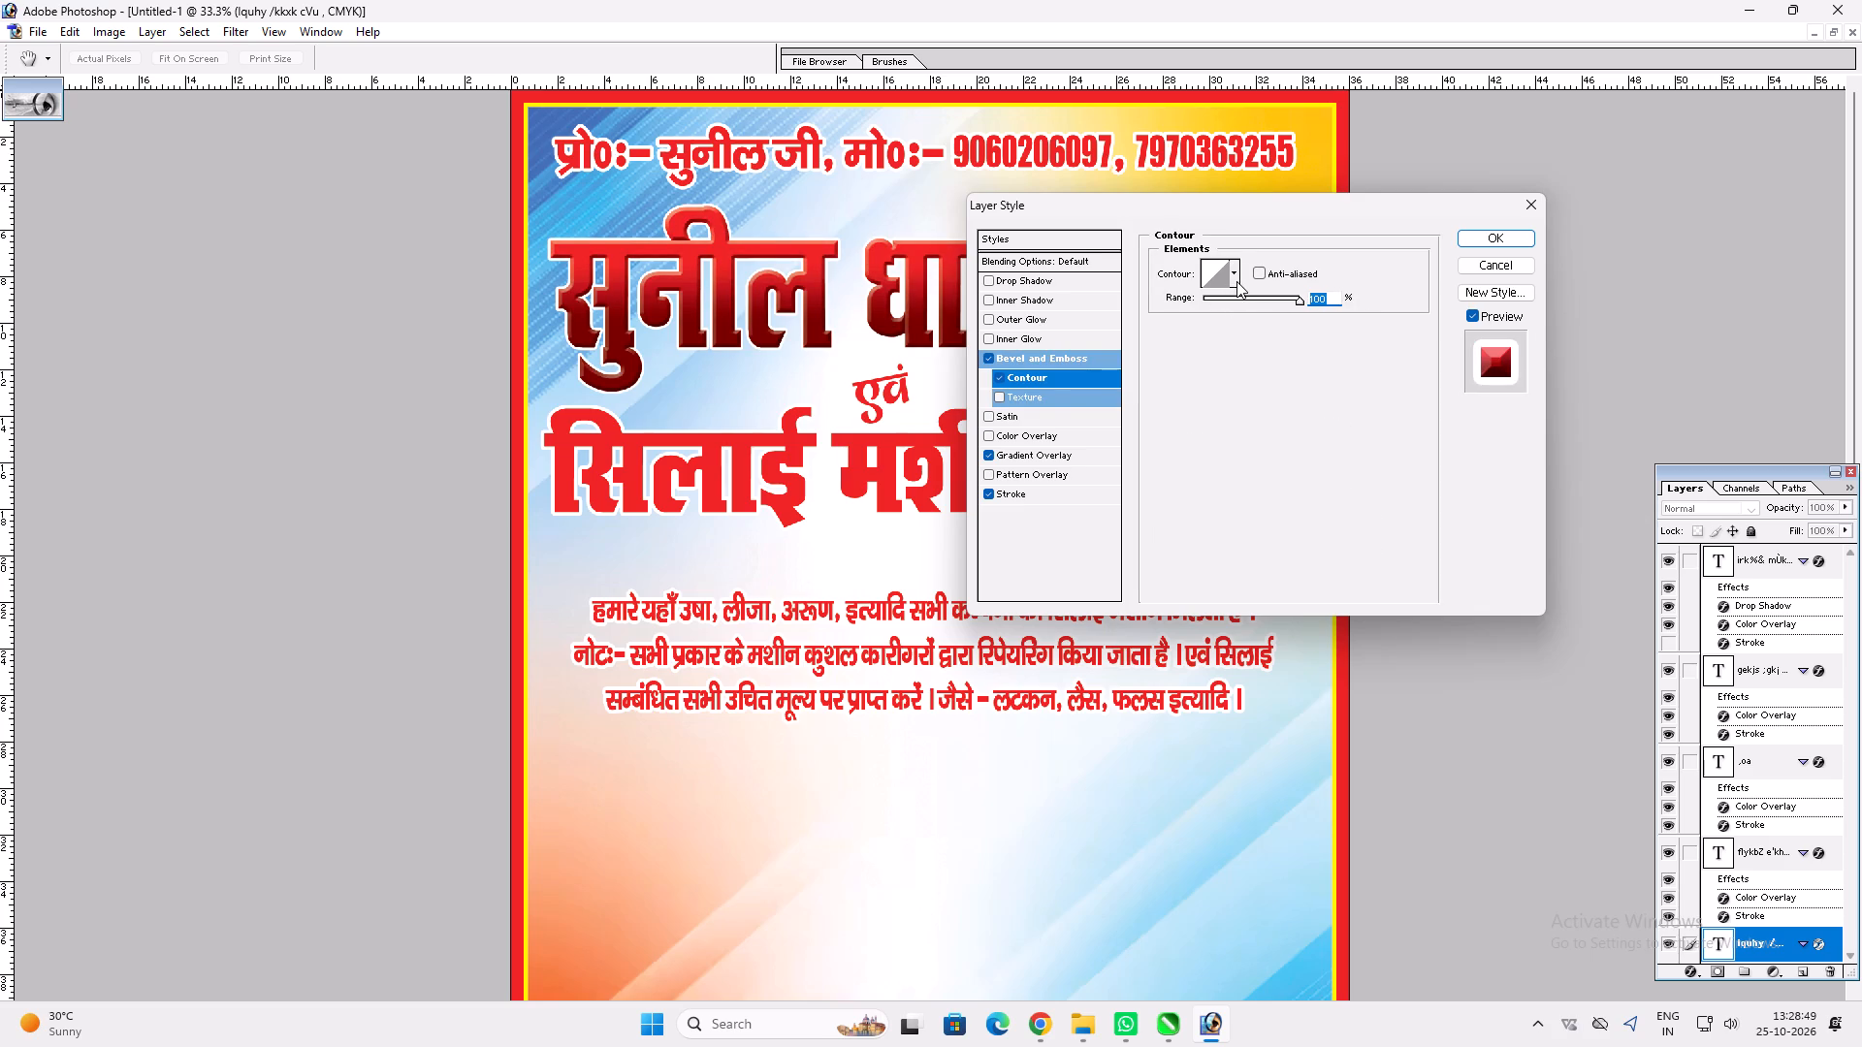
pyautogui.click(1236, 281)
pyautogui.press('Return')
pyautogui.click(1230, 267)
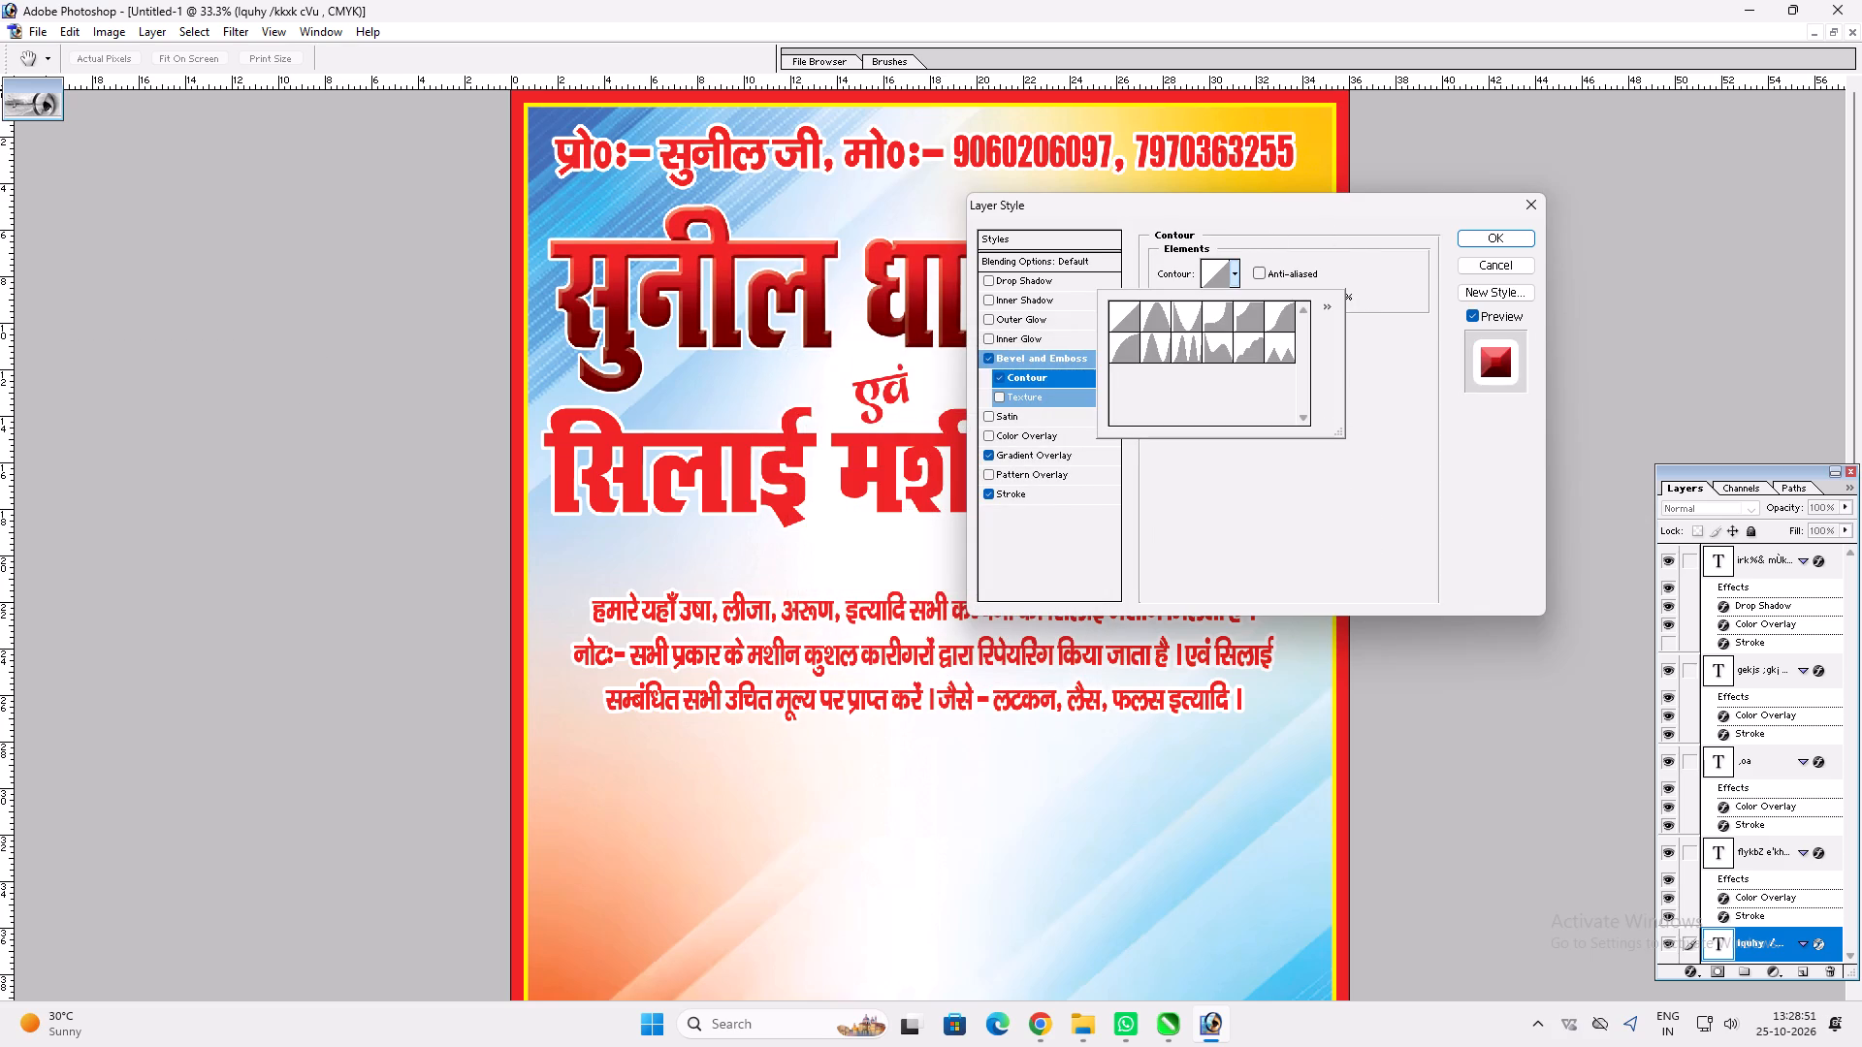
pyautogui.click(1287, 317)
# Set the bevel size to 21 px and its highlight colour to 100% magenta.
pyautogui.click(1057, 361)
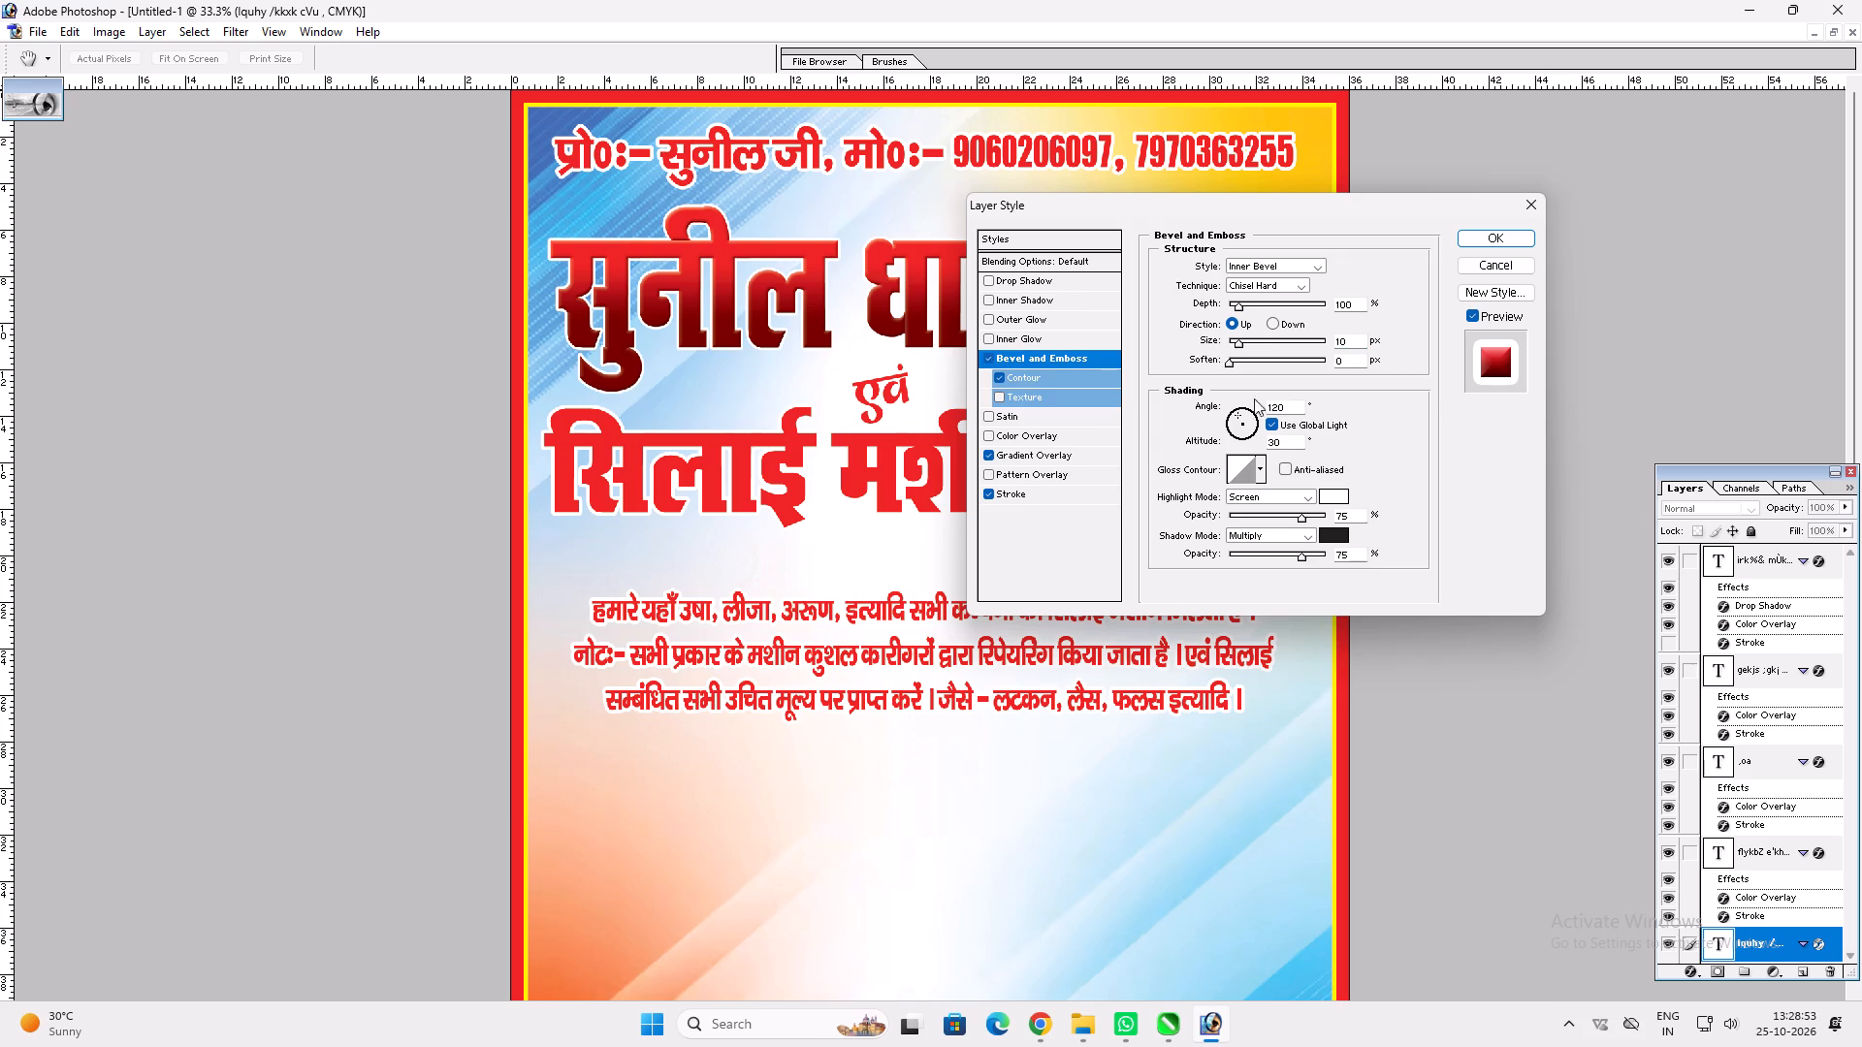
pyautogui.click(1243, 346)
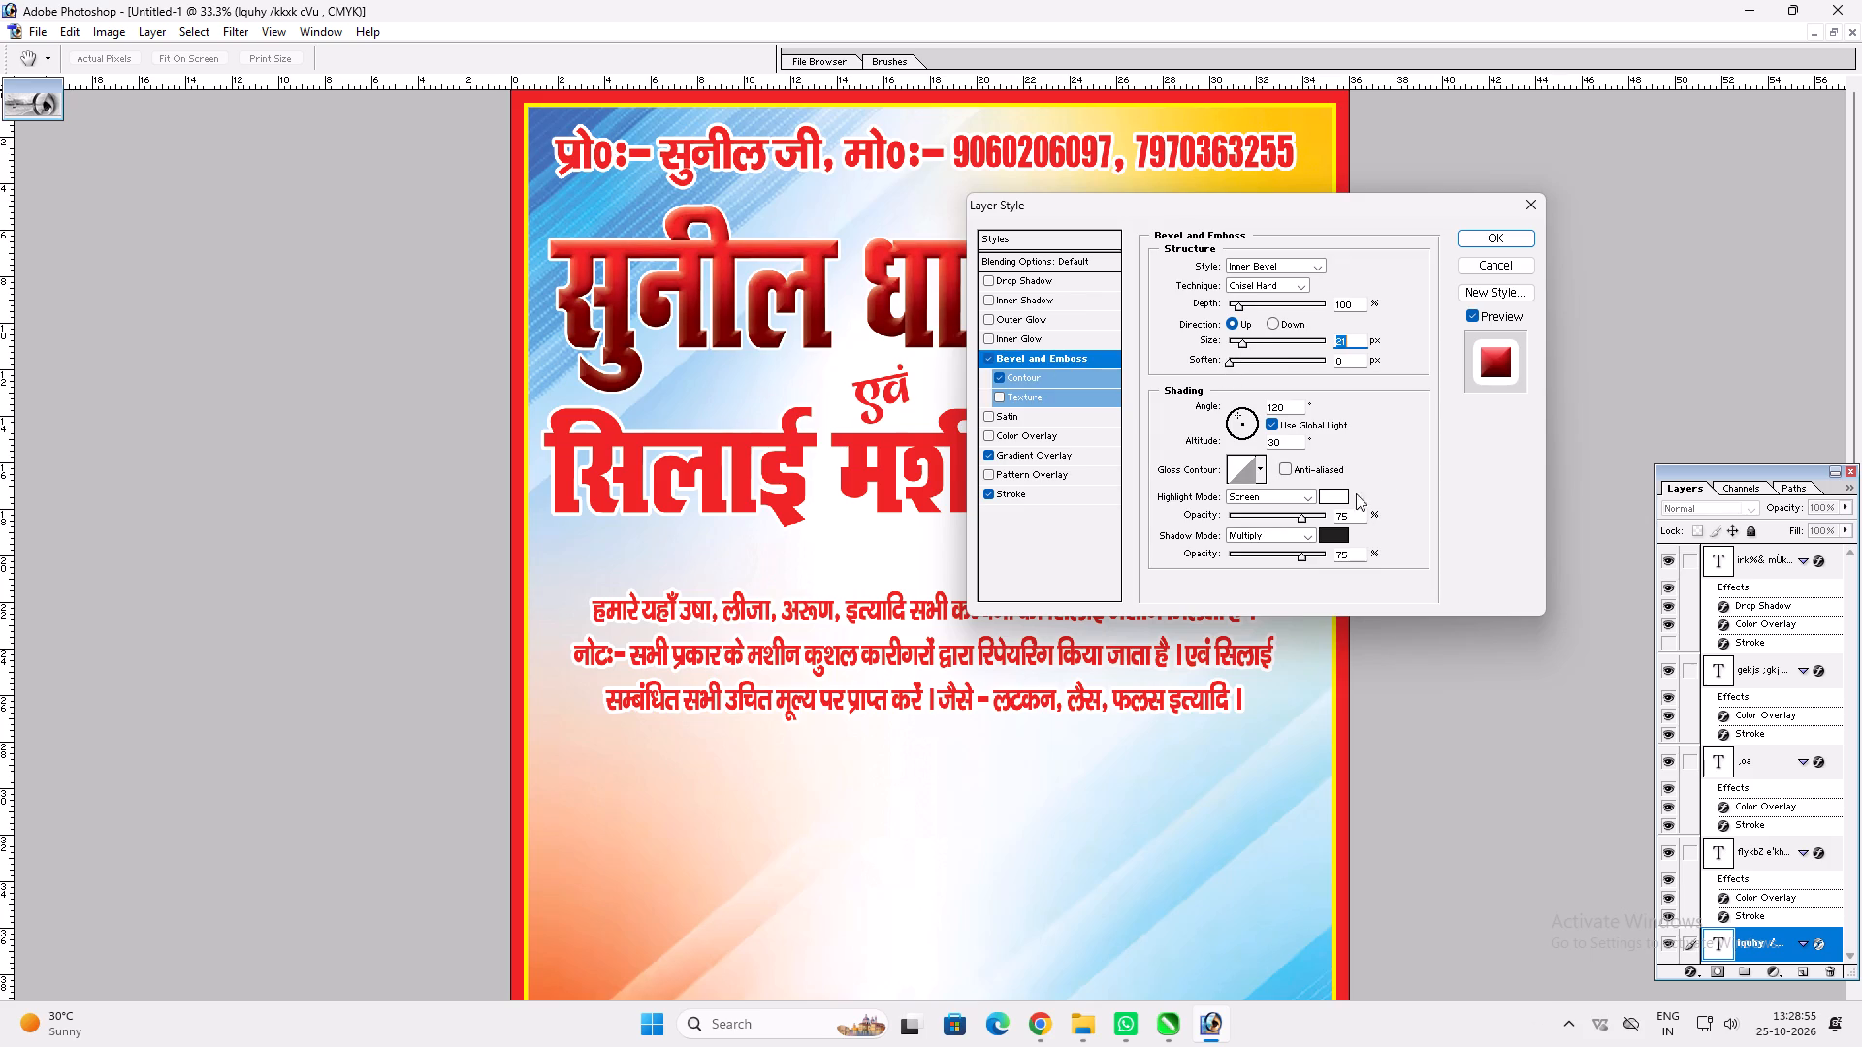
pyautogui.click(1337, 494)
pyautogui.press('Tab')
pyautogui.write('100')
pyautogui.press('Return')
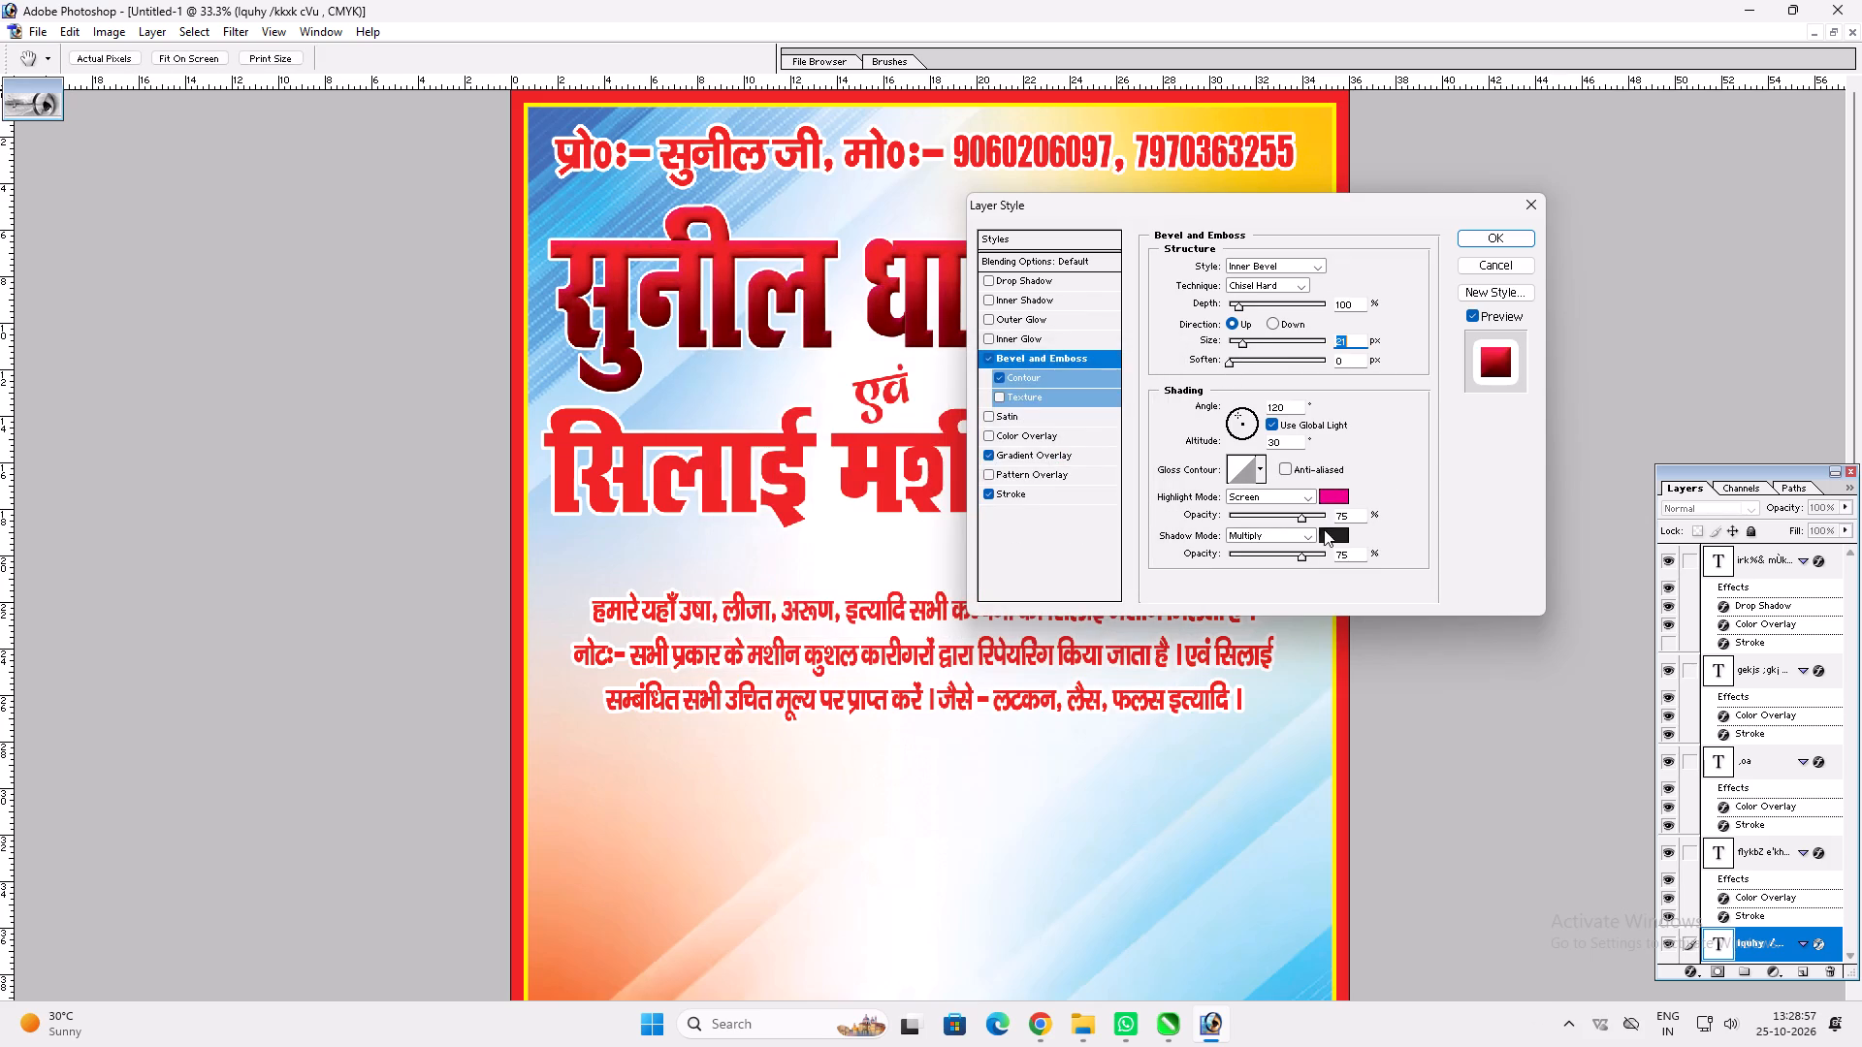
# Set the bevel's shadow colour to 100% magenta with black at 0.
pyautogui.click(1325, 532)
pyautogui.press('Tab')
pyautogui.write('100')
pyautogui.press('Tab')
pyautogui.press('Tab')
pyautogui.press('0')
pyautogui.press('Return')
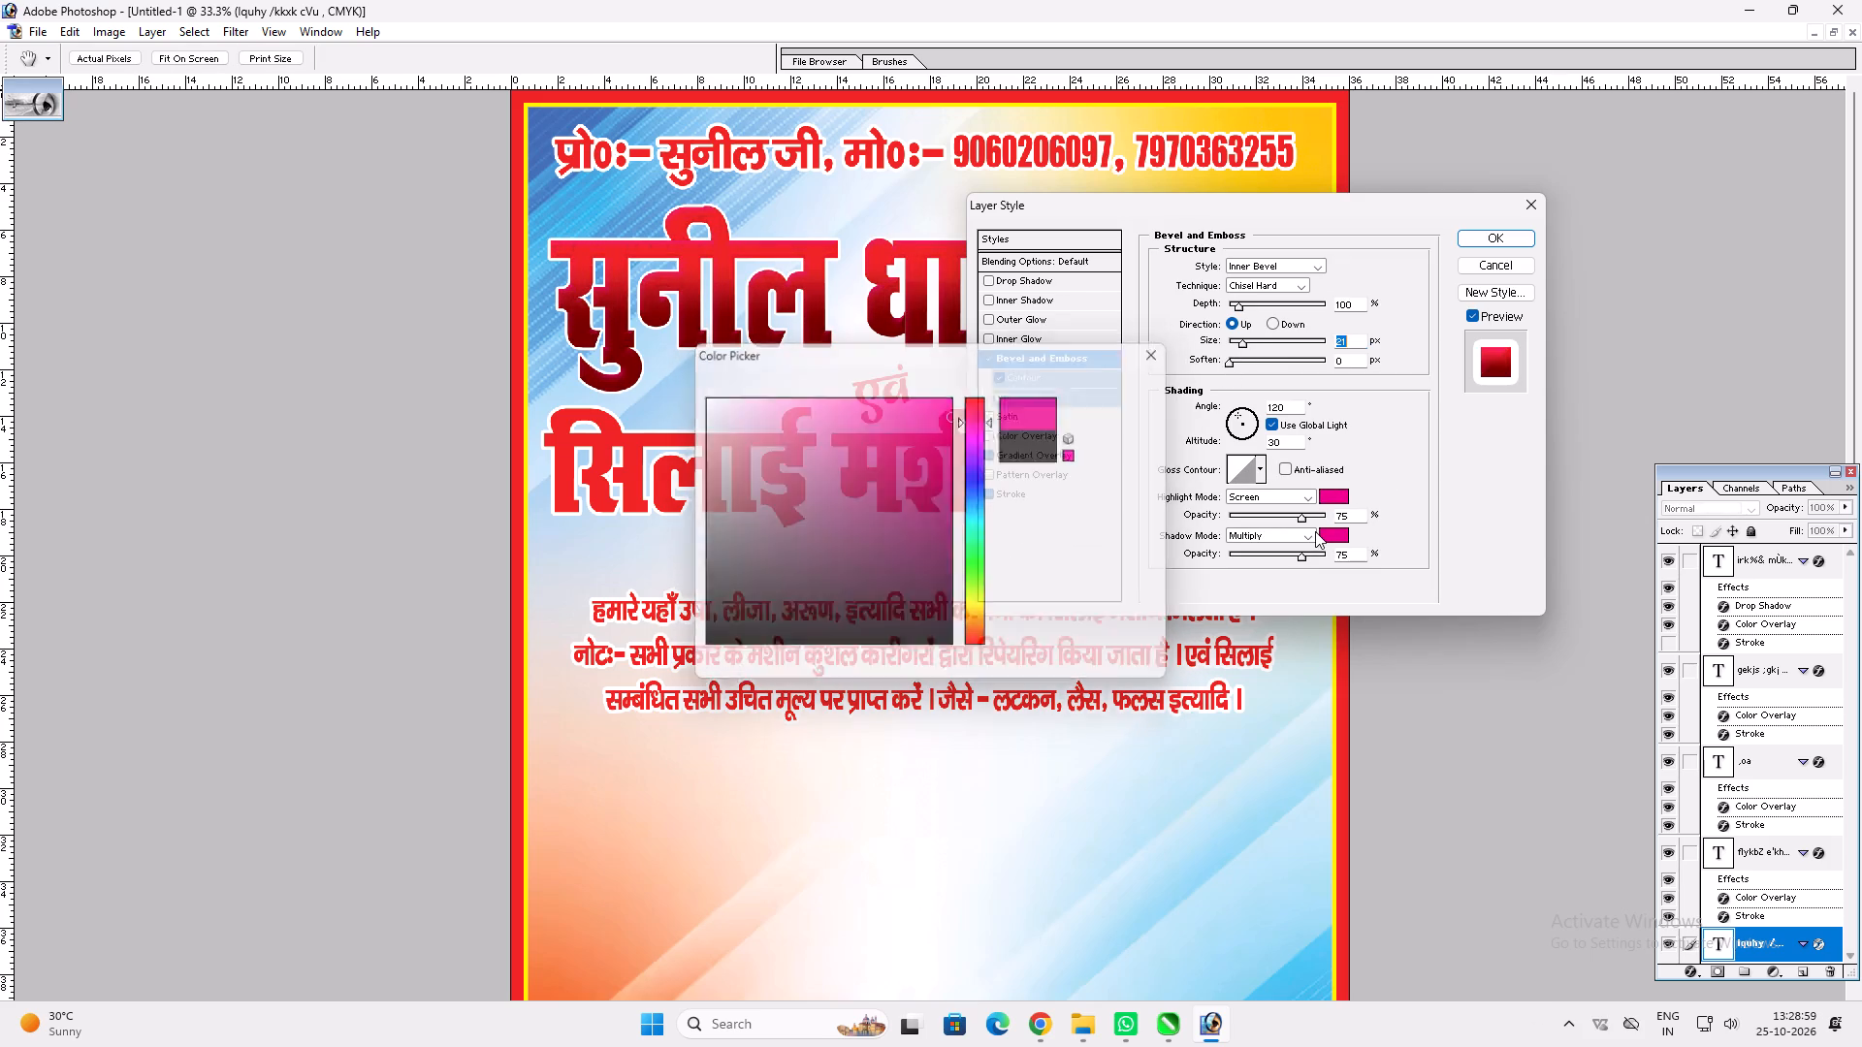
# Raise the bevel's shadow opacity to 98% and highlight opacity to 100%, enlarge the bevel slightly, and apply the layer style.
pyautogui.moveTo(1305, 557); pyautogui.dragTo(1324, 550)
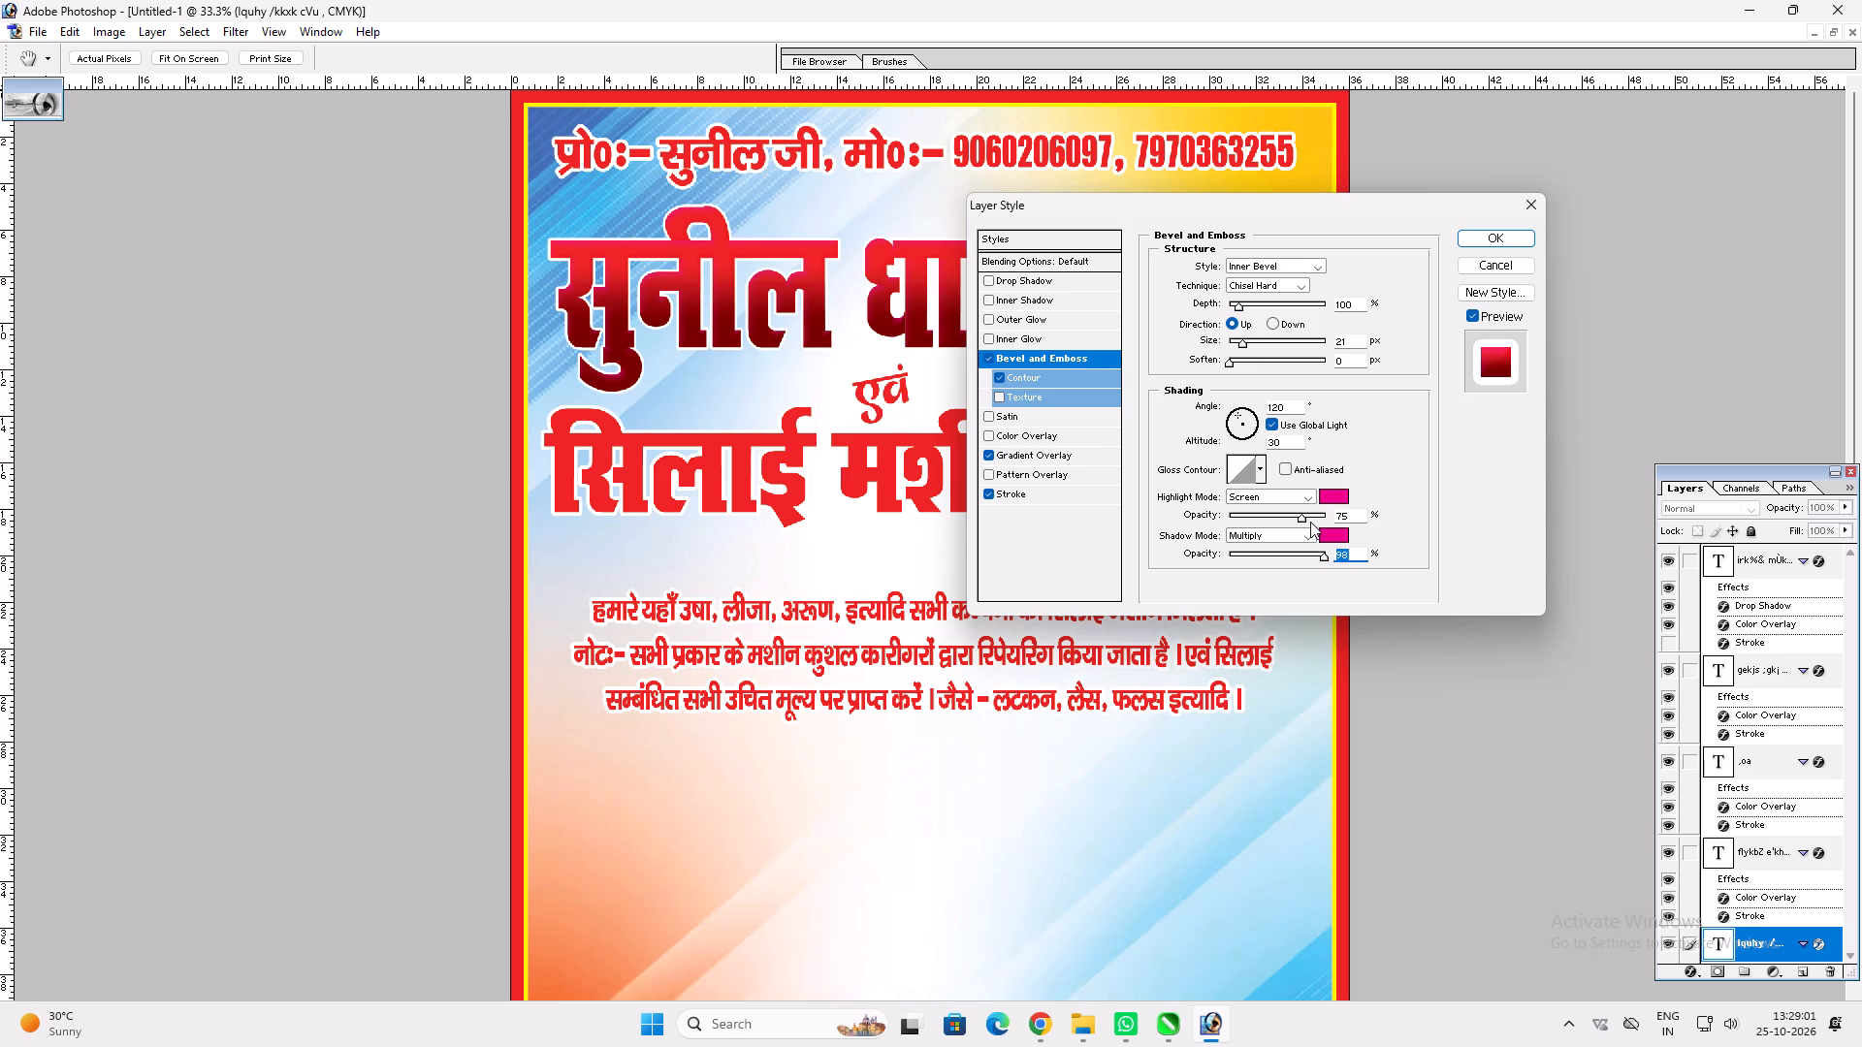
pyautogui.moveTo(1310, 522); pyautogui.dragTo(1327, 521)
pyautogui.click(1250, 339)
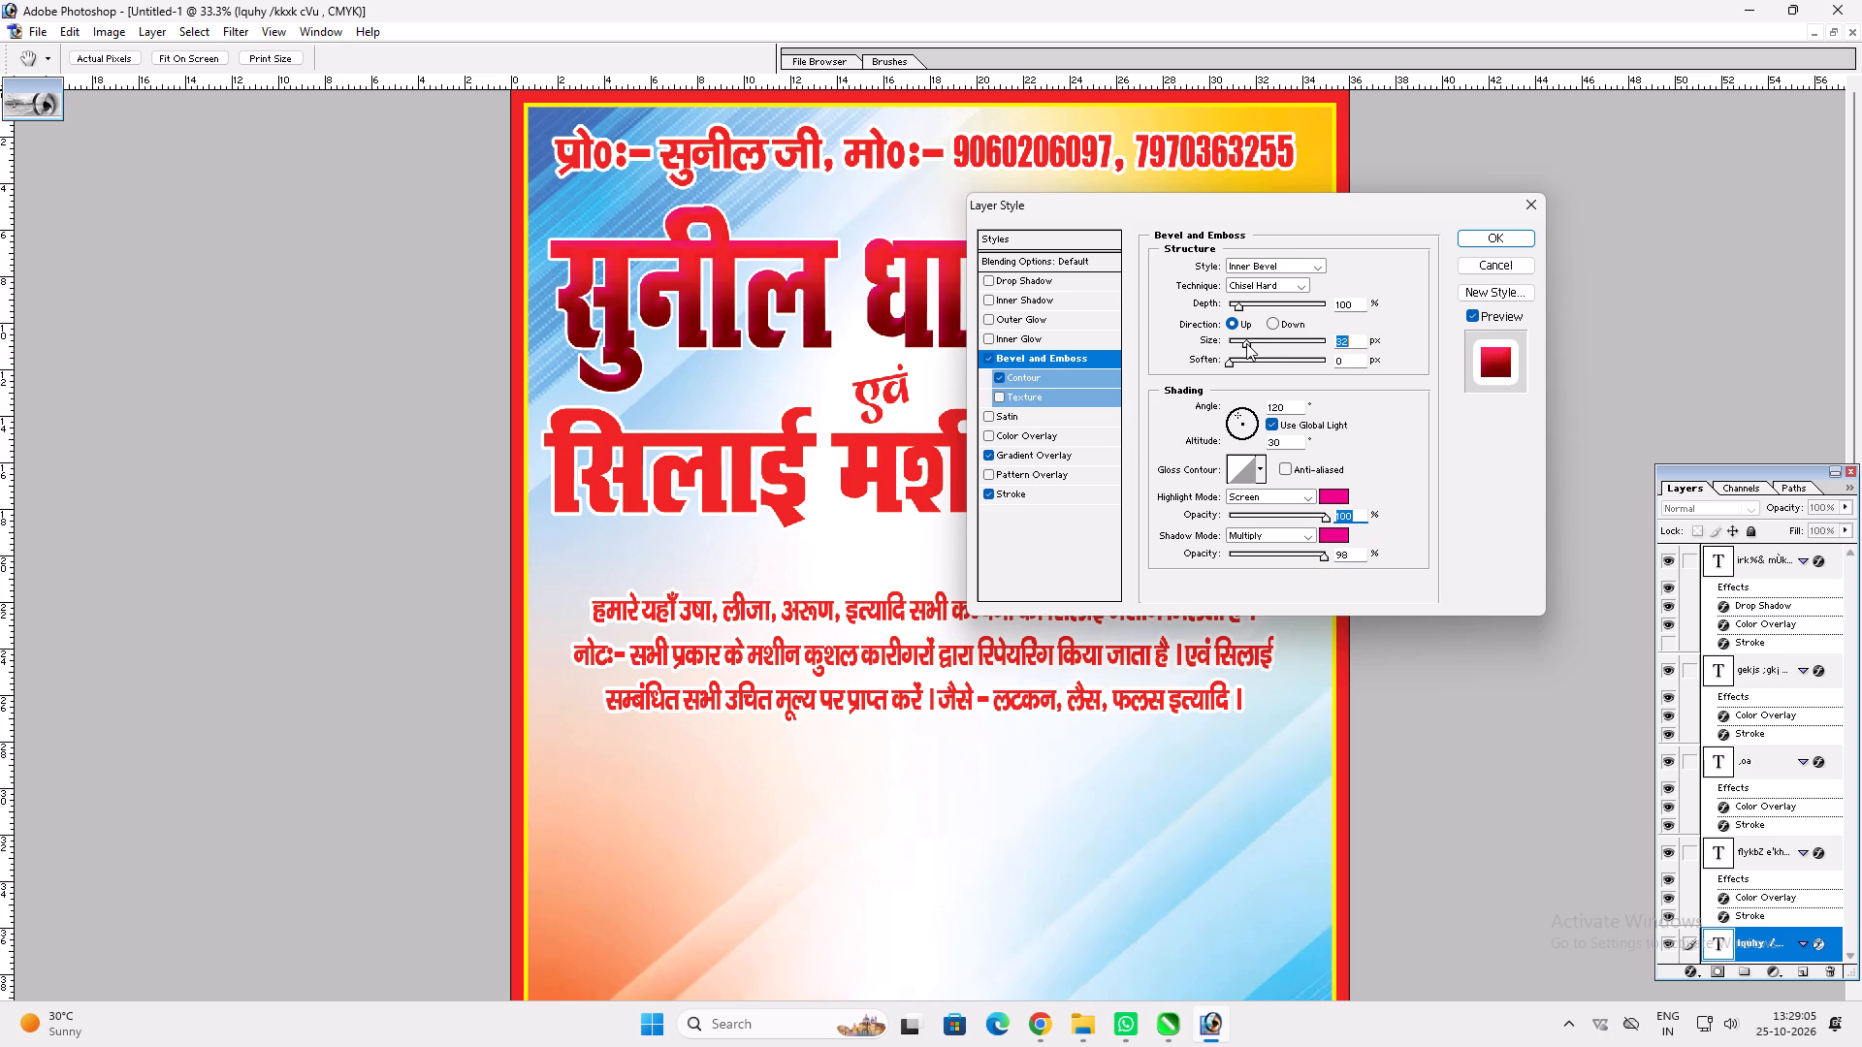
pyautogui.press('Return')
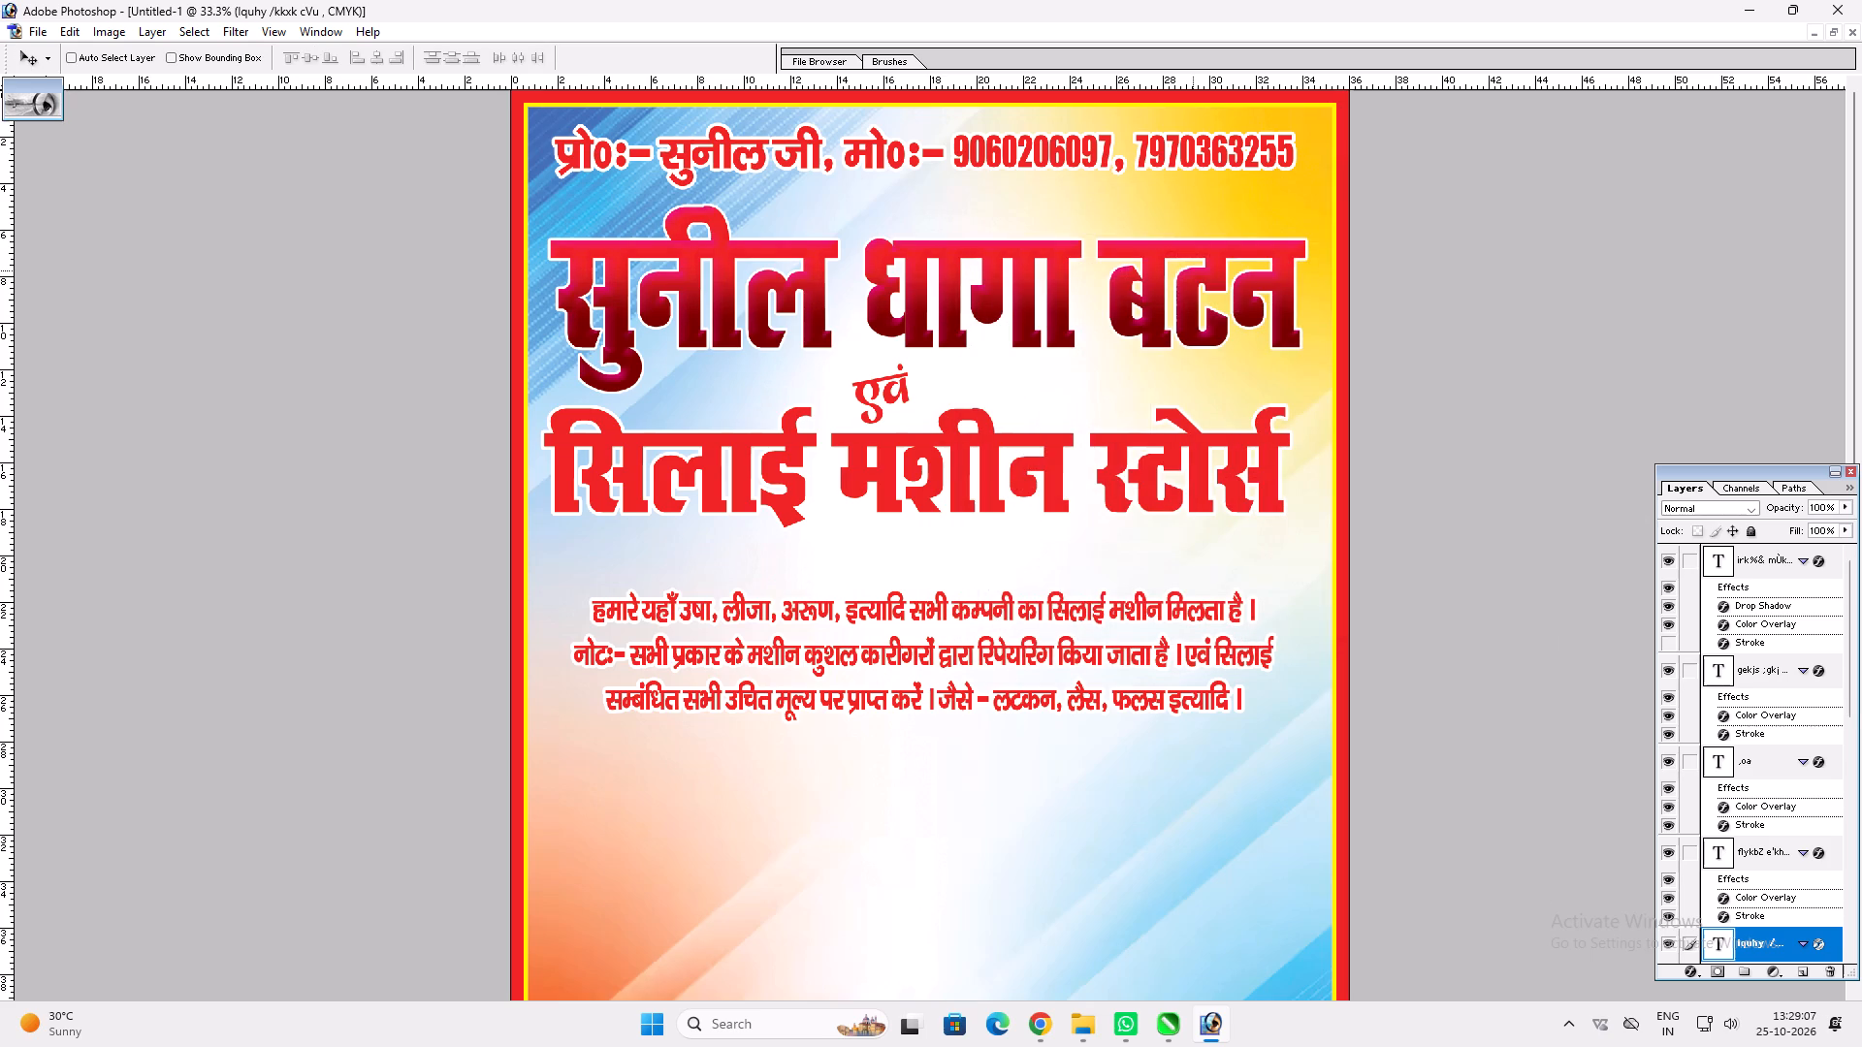
# Duplicate सुनील धागा बटन and apply a Motion Blur to the rasterized copy at 49° with a 45 pixel distance.
pyautogui.hotkey('ctrl', 'j')
pyautogui.hotkey('alt', 't')
pyautogui.write('bm')
pyautogui.press('Return')
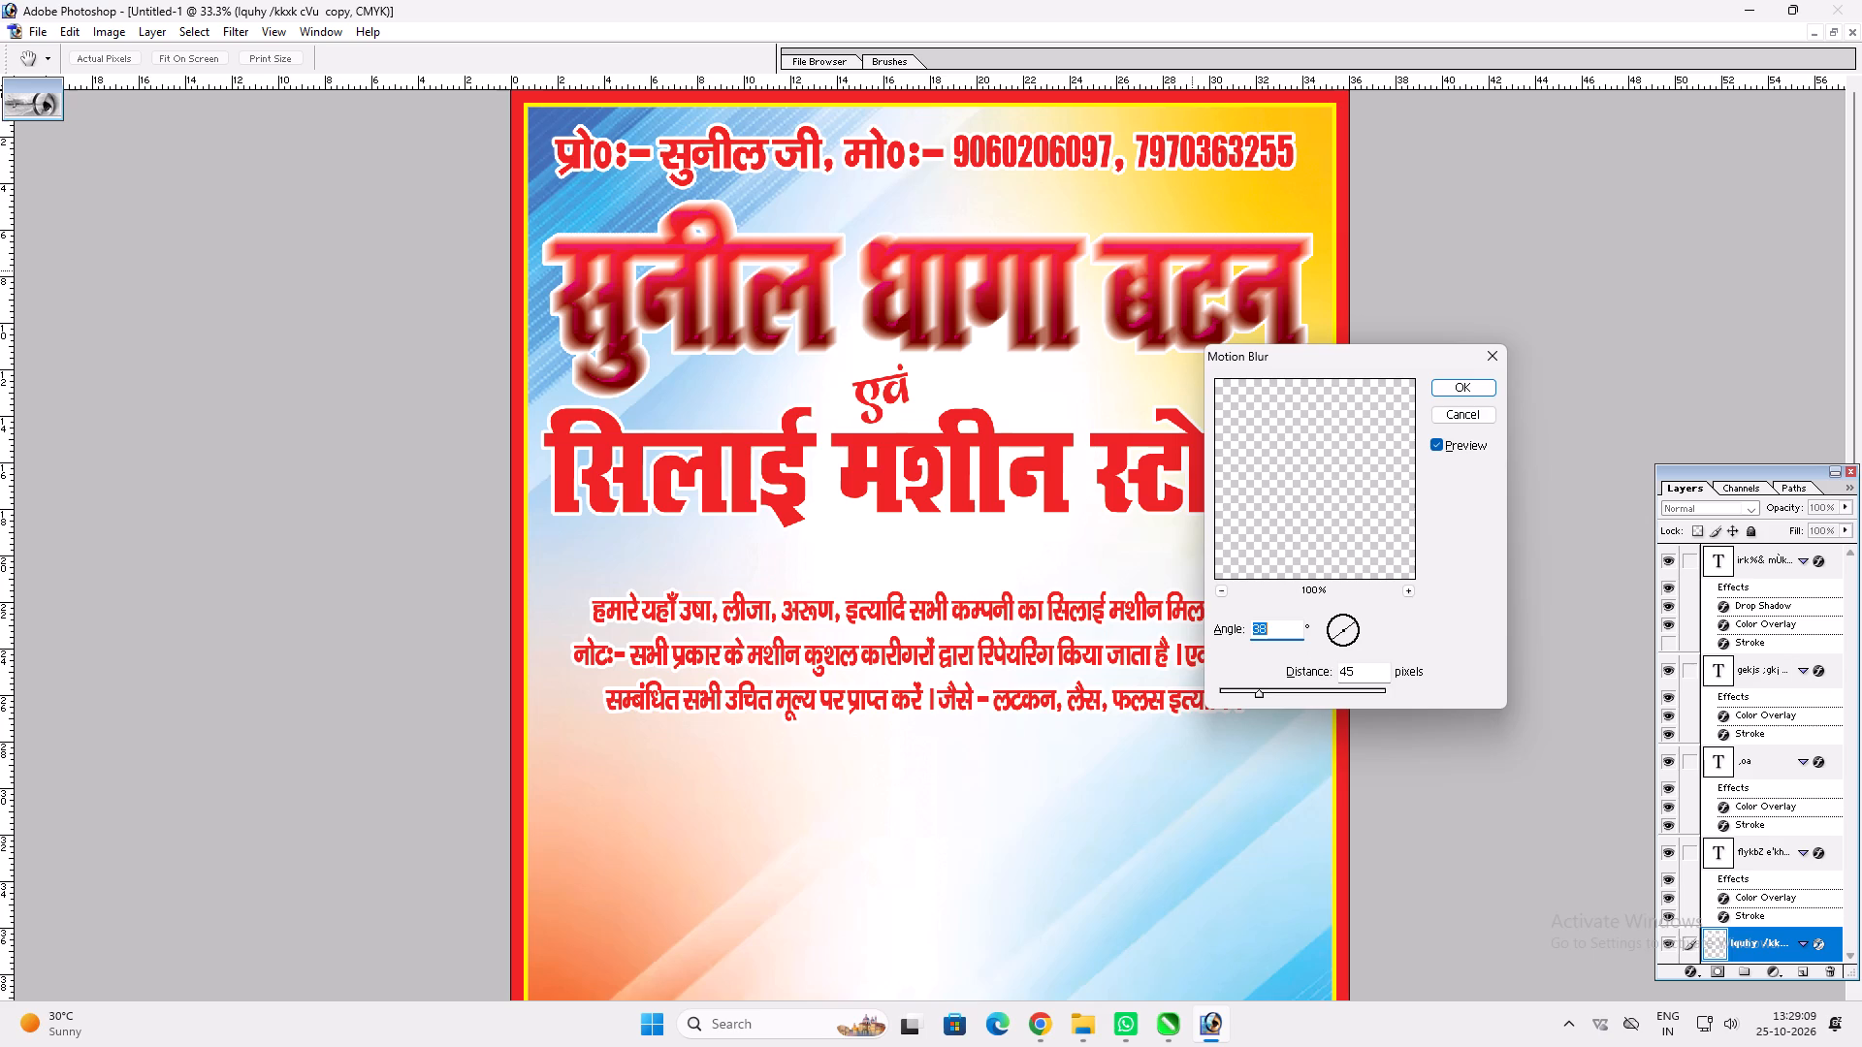
pyautogui.click(1332, 644)
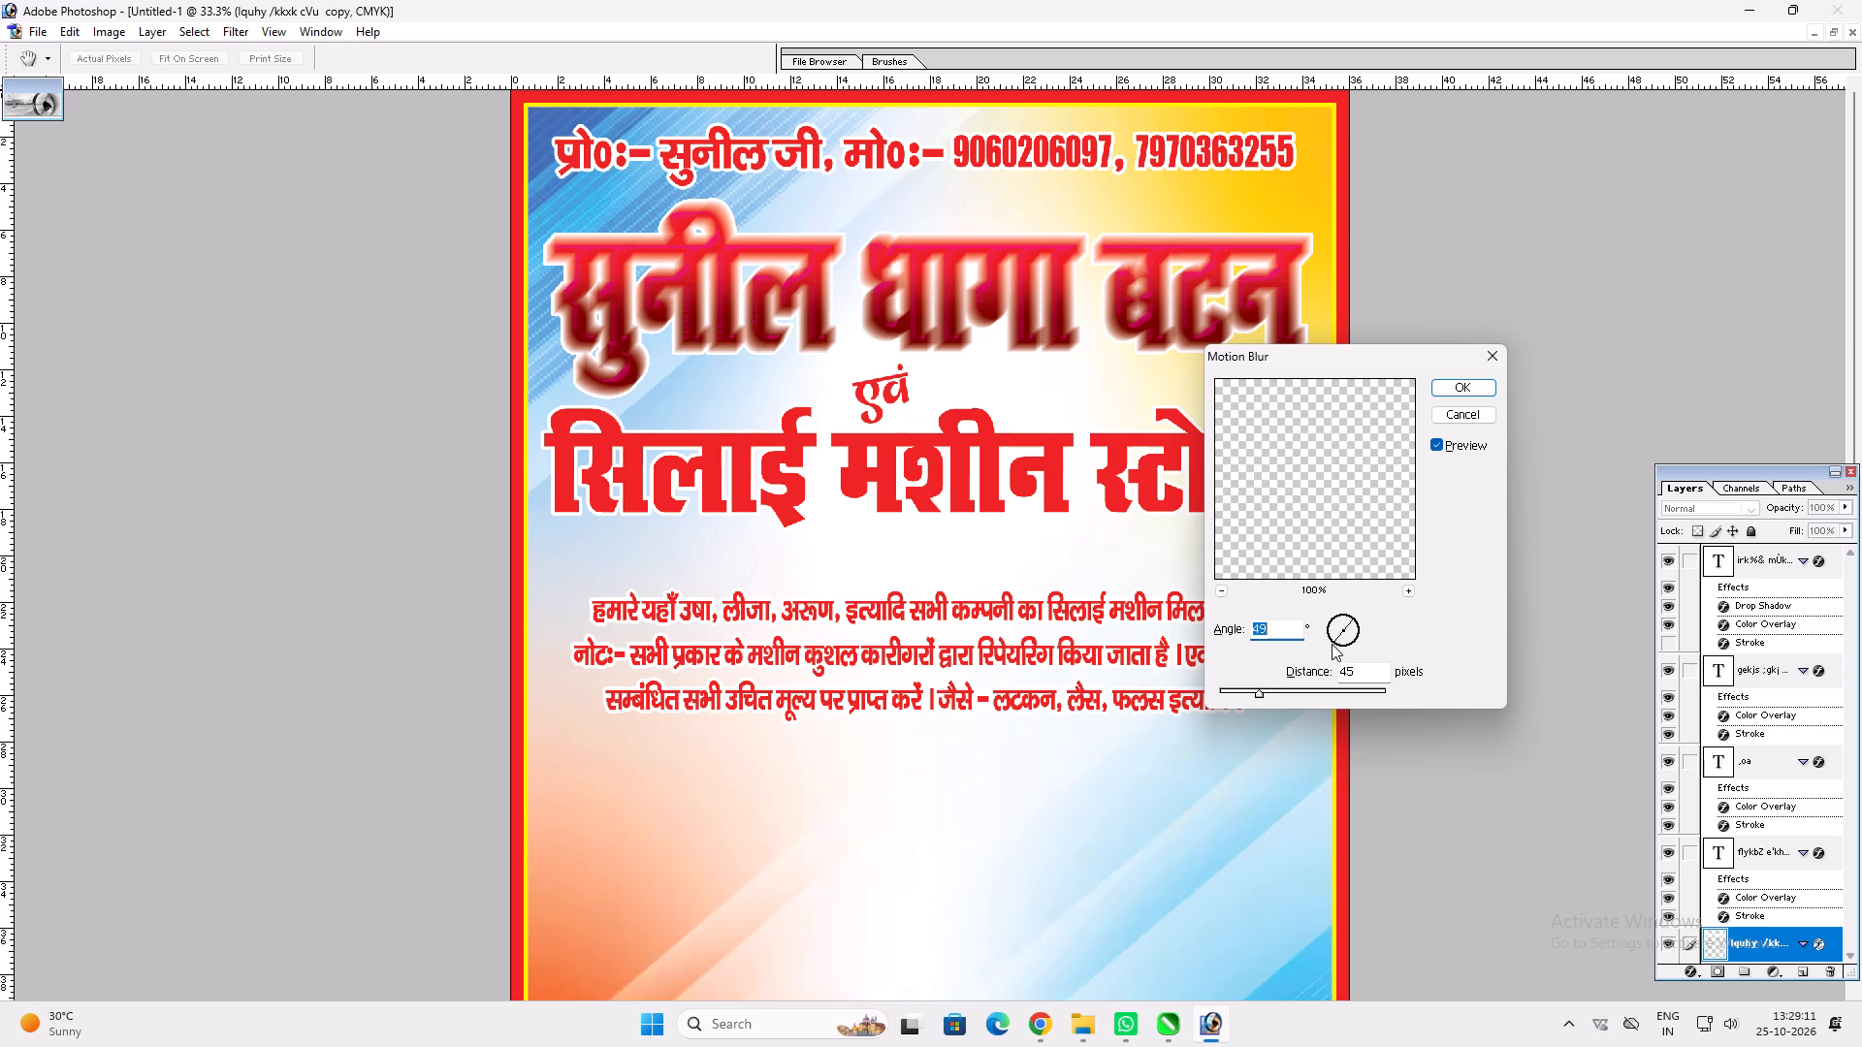
pyautogui.press('Return')
# Place the blurred copy behind the original heading line, offset slightly down and to the left.
pyautogui.hotkey('ctrl', '[')
pyautogui.press('v')
pyautogui.click(1155, 409)
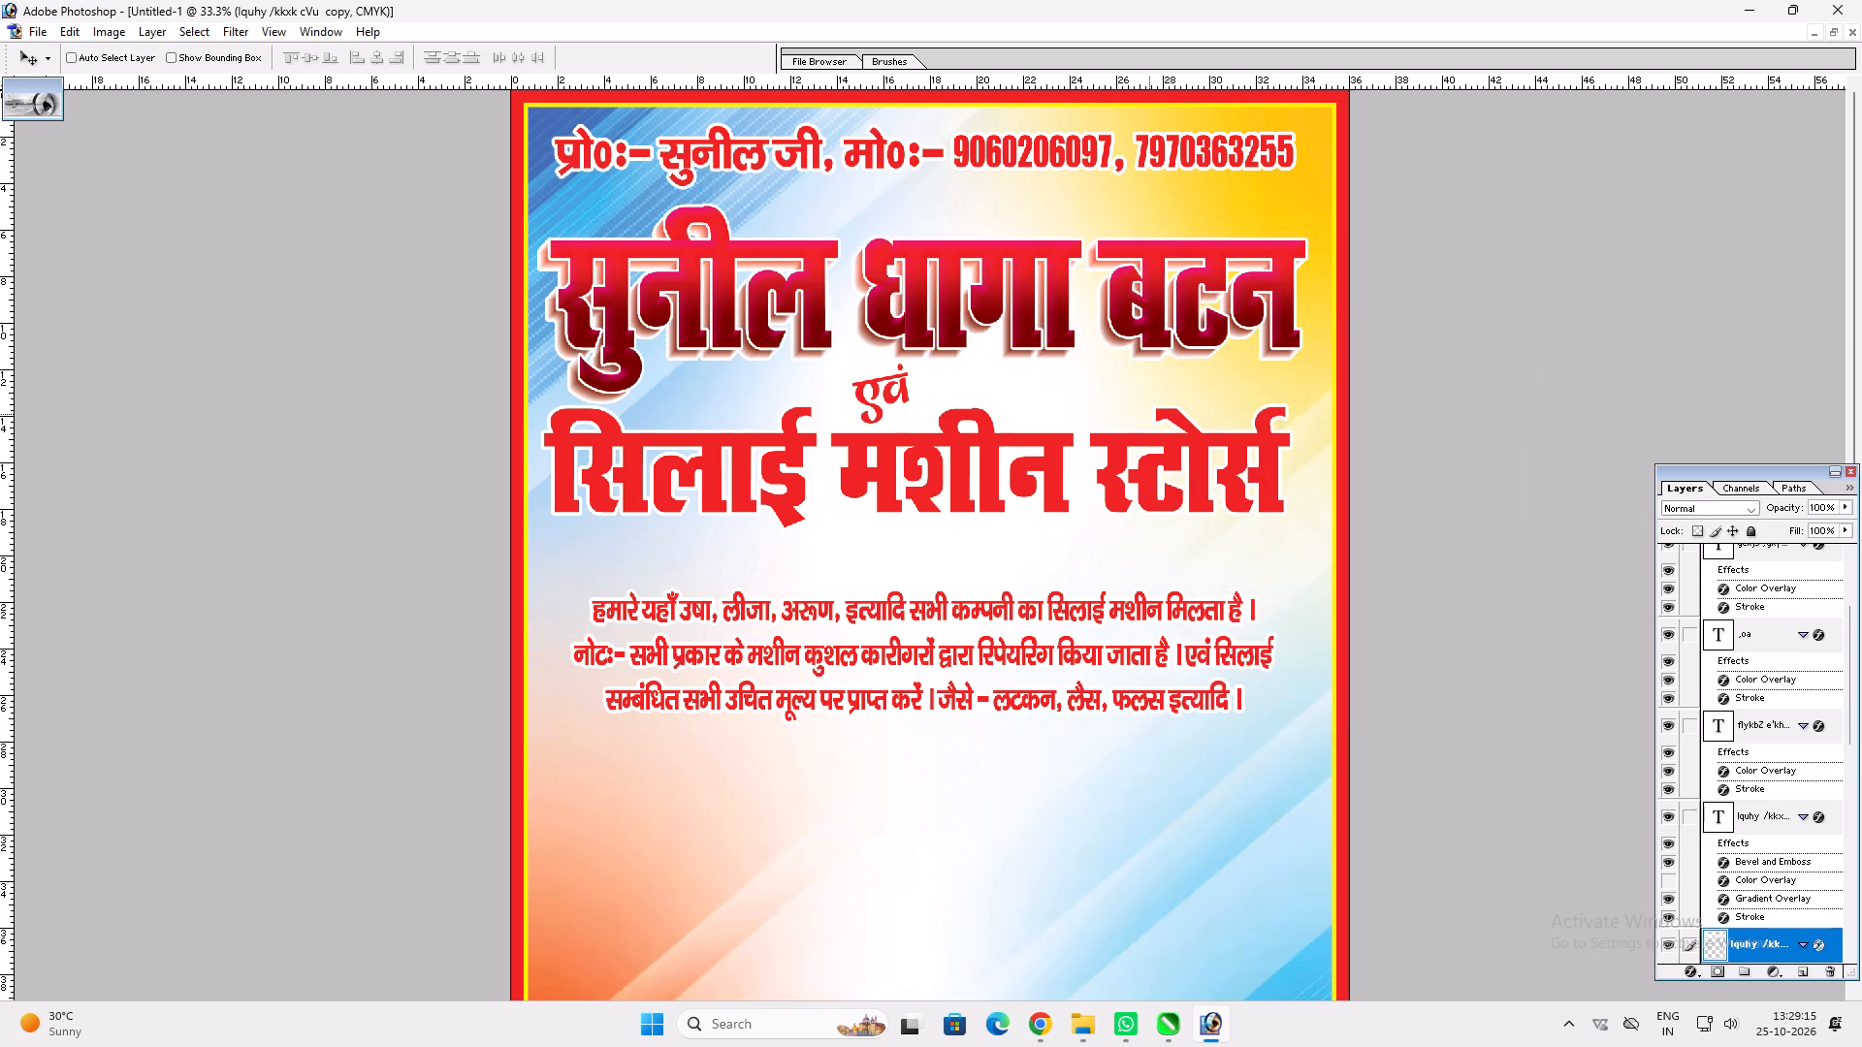
# Enable a colour overlay on the blurred copy and set it to white.
pyautogui.hotkey('alt', 'l')
pyautogui.hotkey('alt', 'y')
pyautogui.press('n')
pyautogui.click(1096, 431)
pyautogui.click(1326, 266)
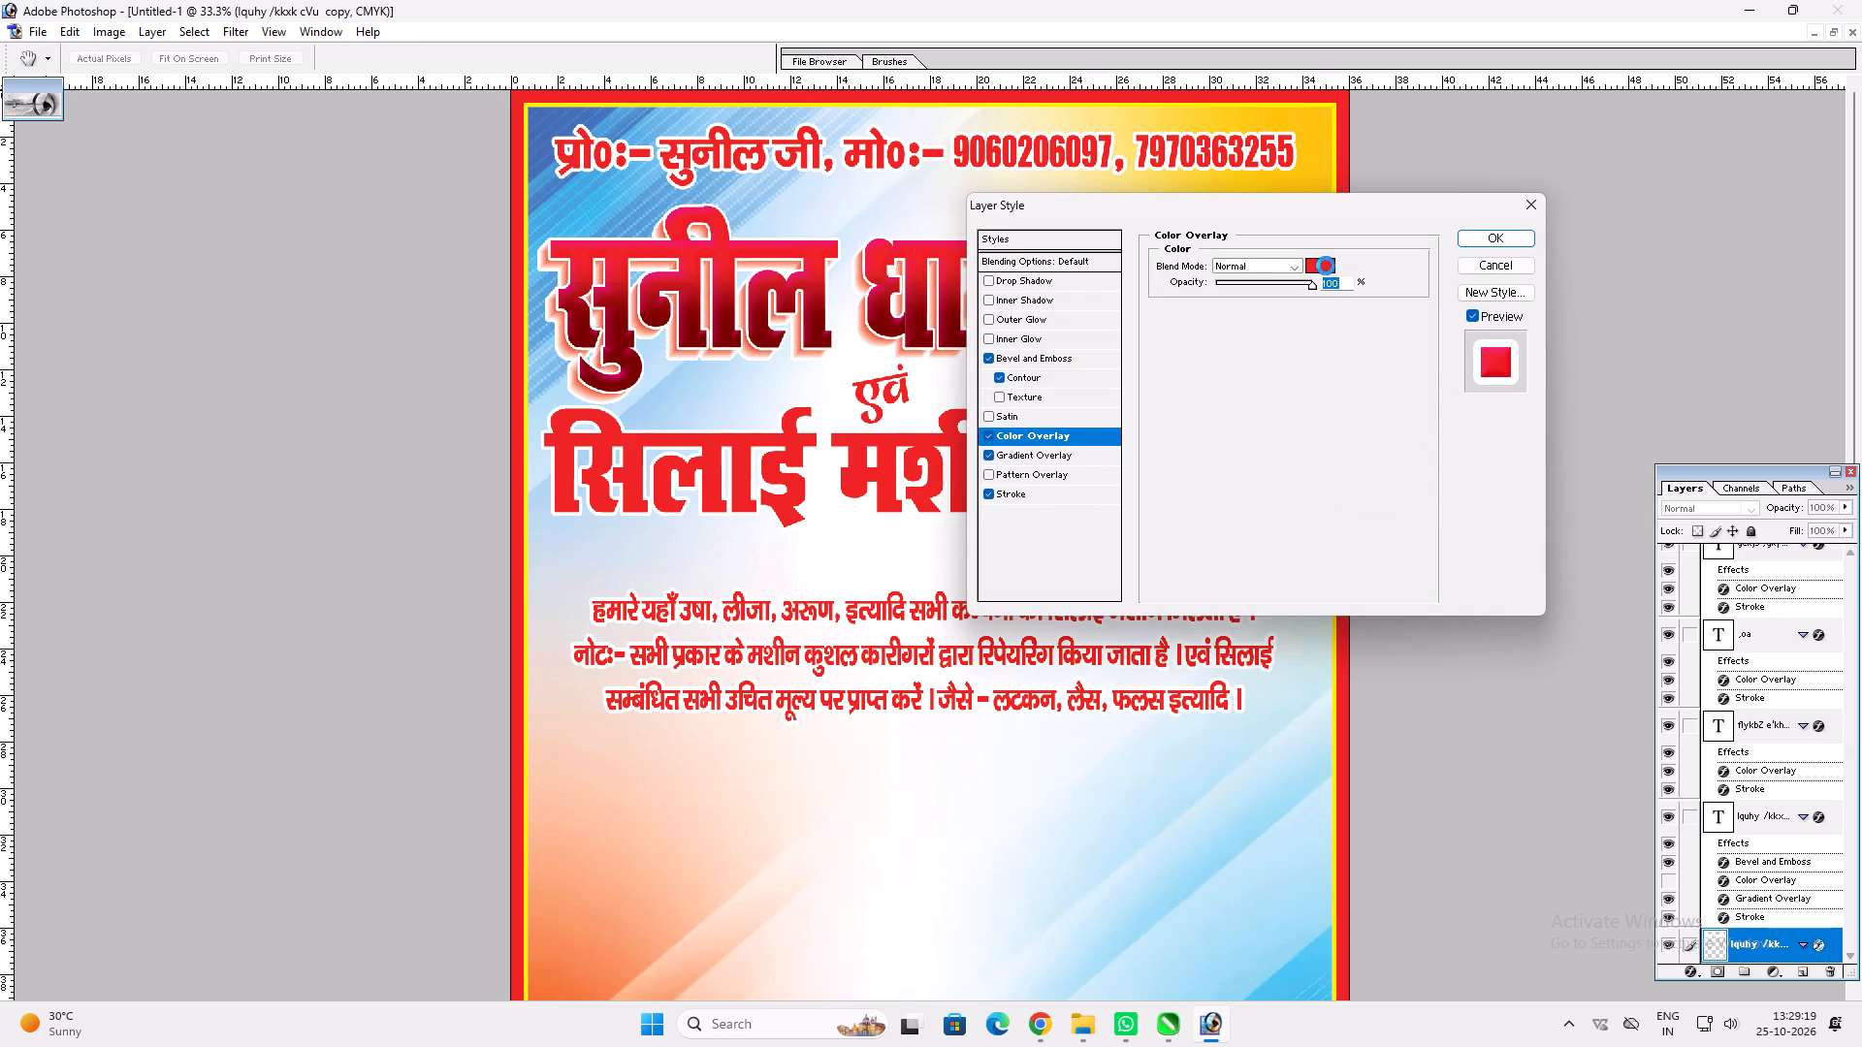
pyautogui.moveTo(745, 480); pyautogui.dragTo(594, 190)
pyautogui.press('Return')
# Change the blurred copy's stroke colour to light blue with cyan at 100%.
pyautogui.click(1021, 495)
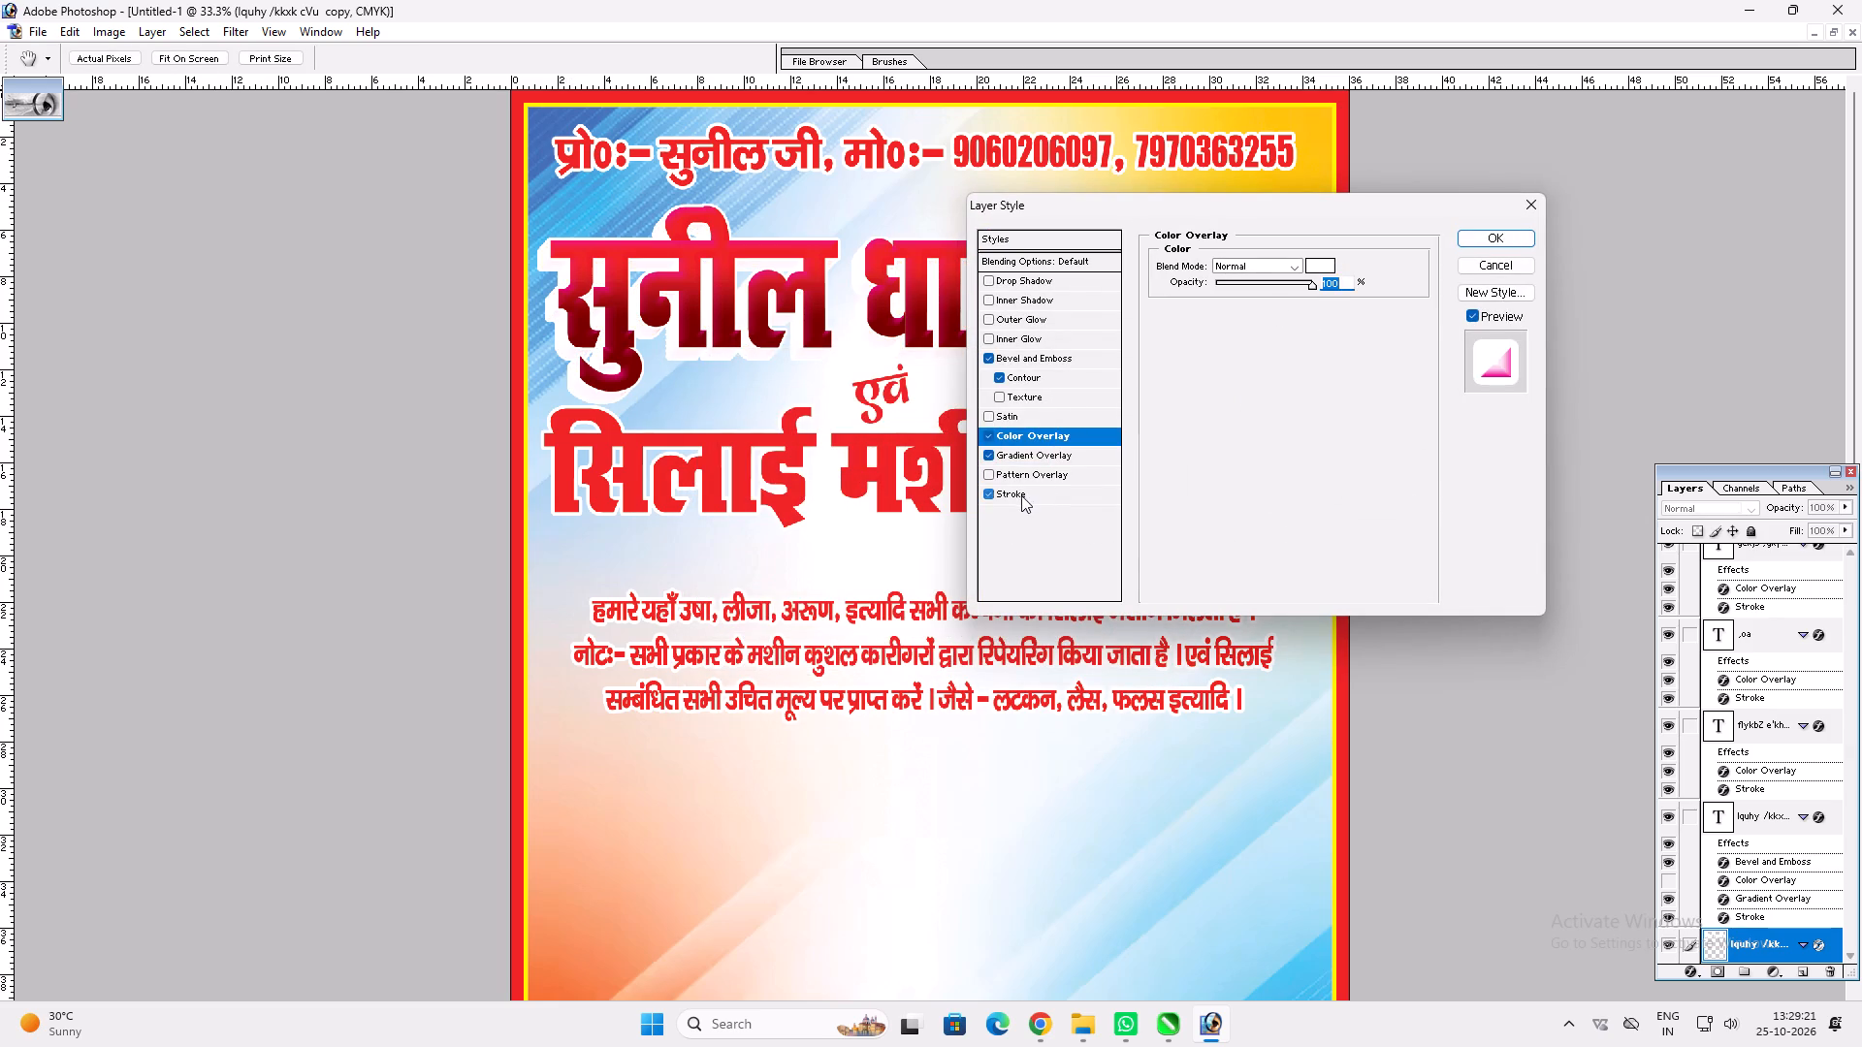
pyautogui.click(1205, 382)
pyautogui.write('100')
pyautogui.press('Tab')
pyautogui.press('Return')
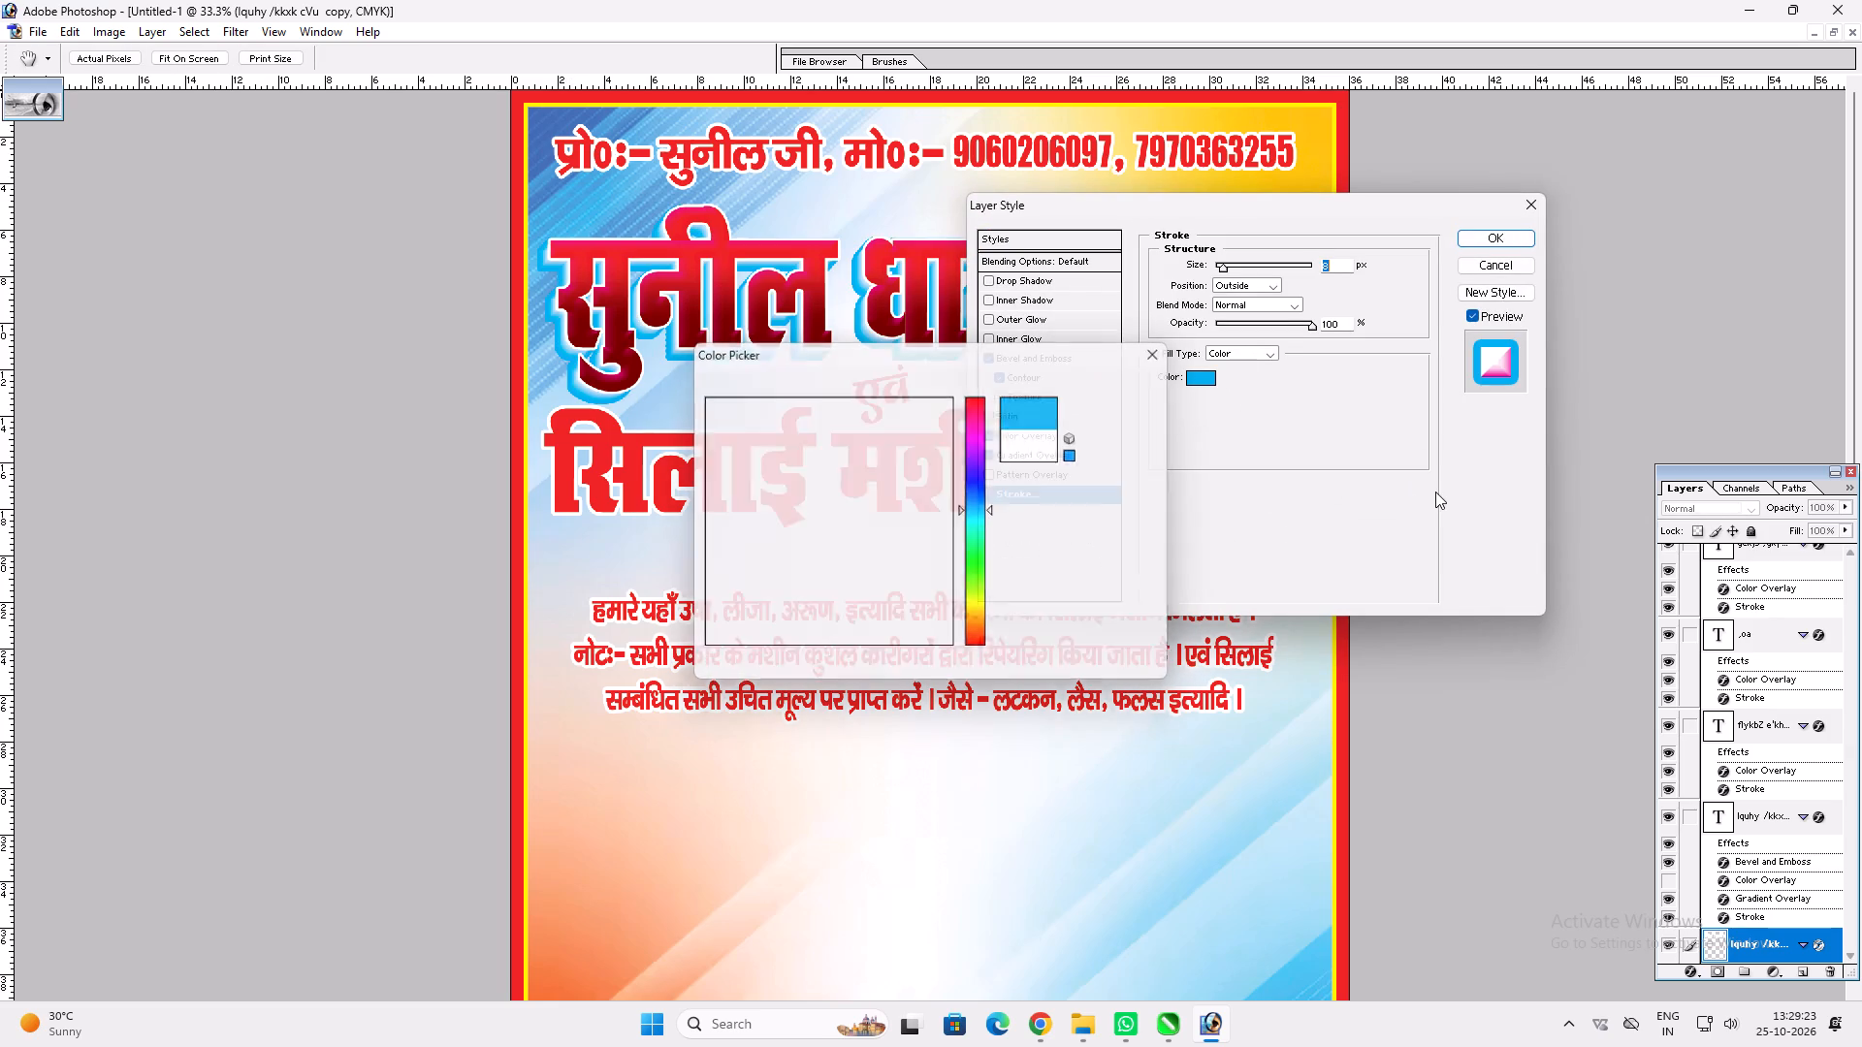
# Turn off Contour and Bevel and Emboss on the blurred copy.
pyautogui.click(998, 374)
pyautogui.click(988, 360)
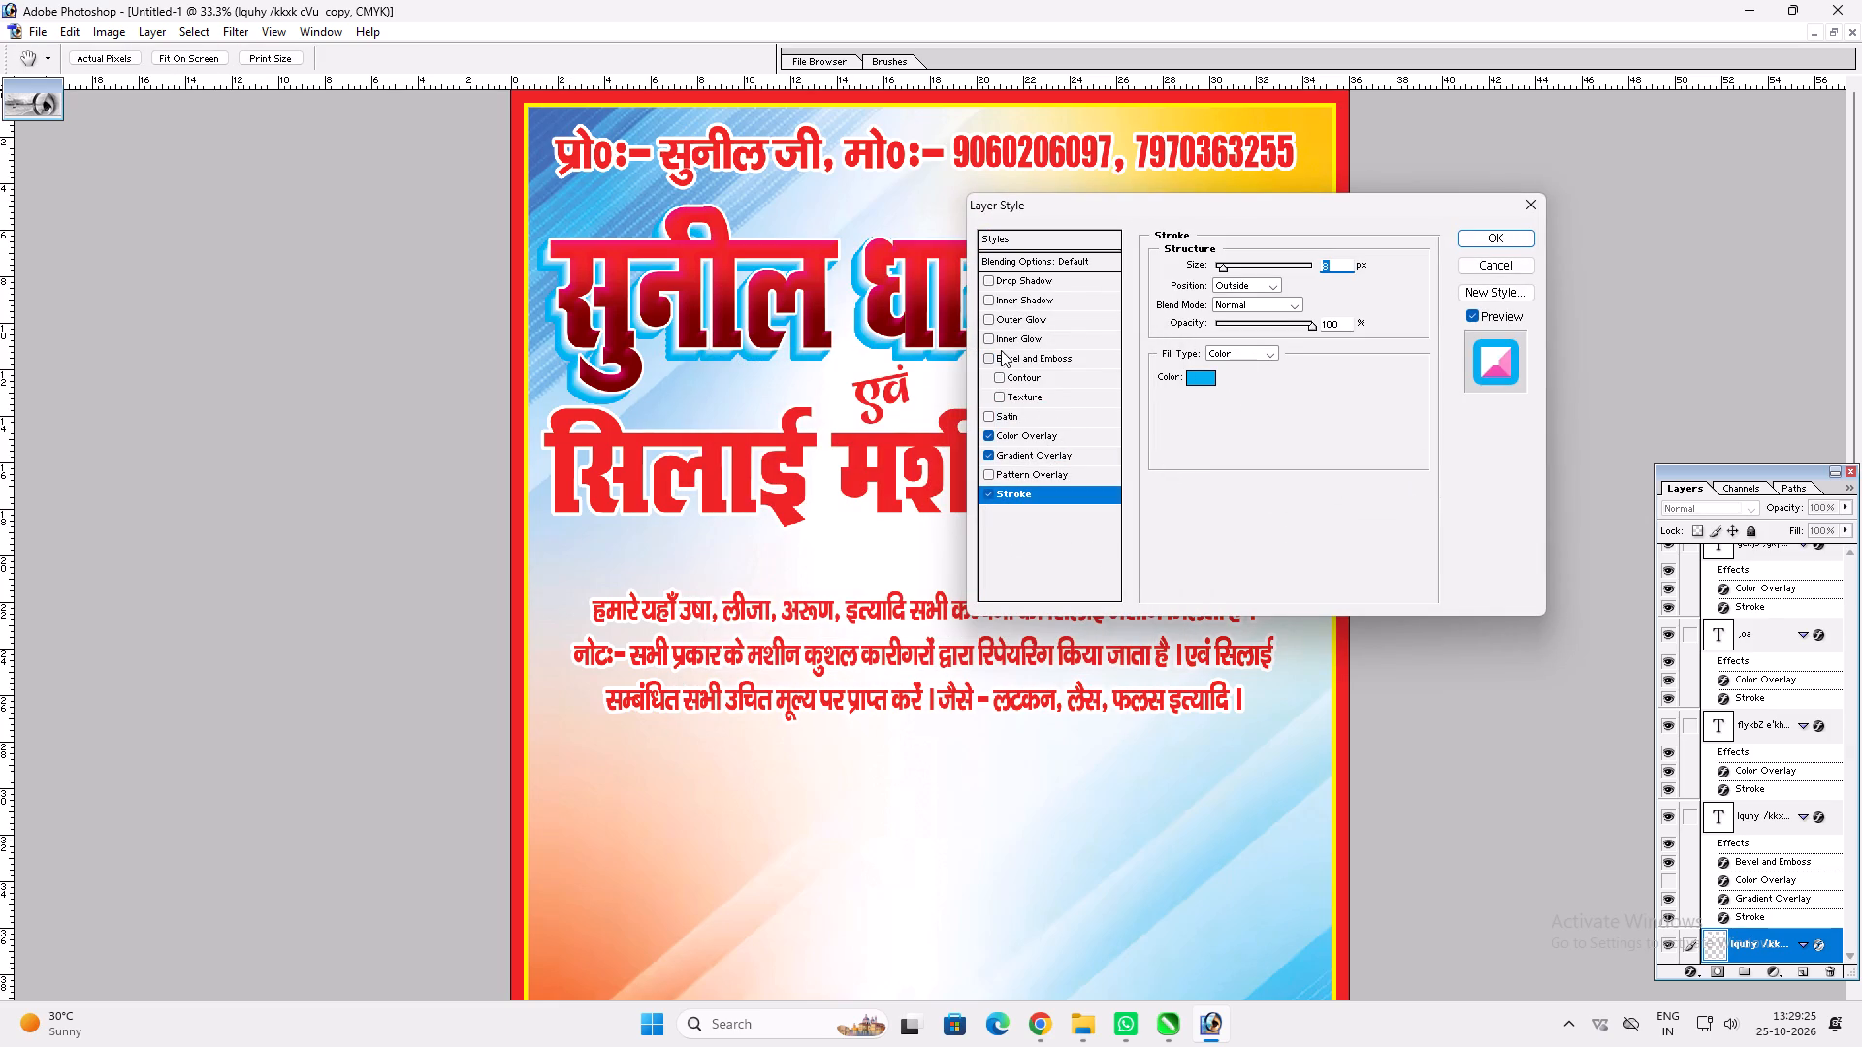
# Add a drop shadow to the blurred copy with 100% opacity, 17 px distance and a reduced size, and apply the style.
pyautogui.click(1034, 271)
pyautogui.click(1035, 278)
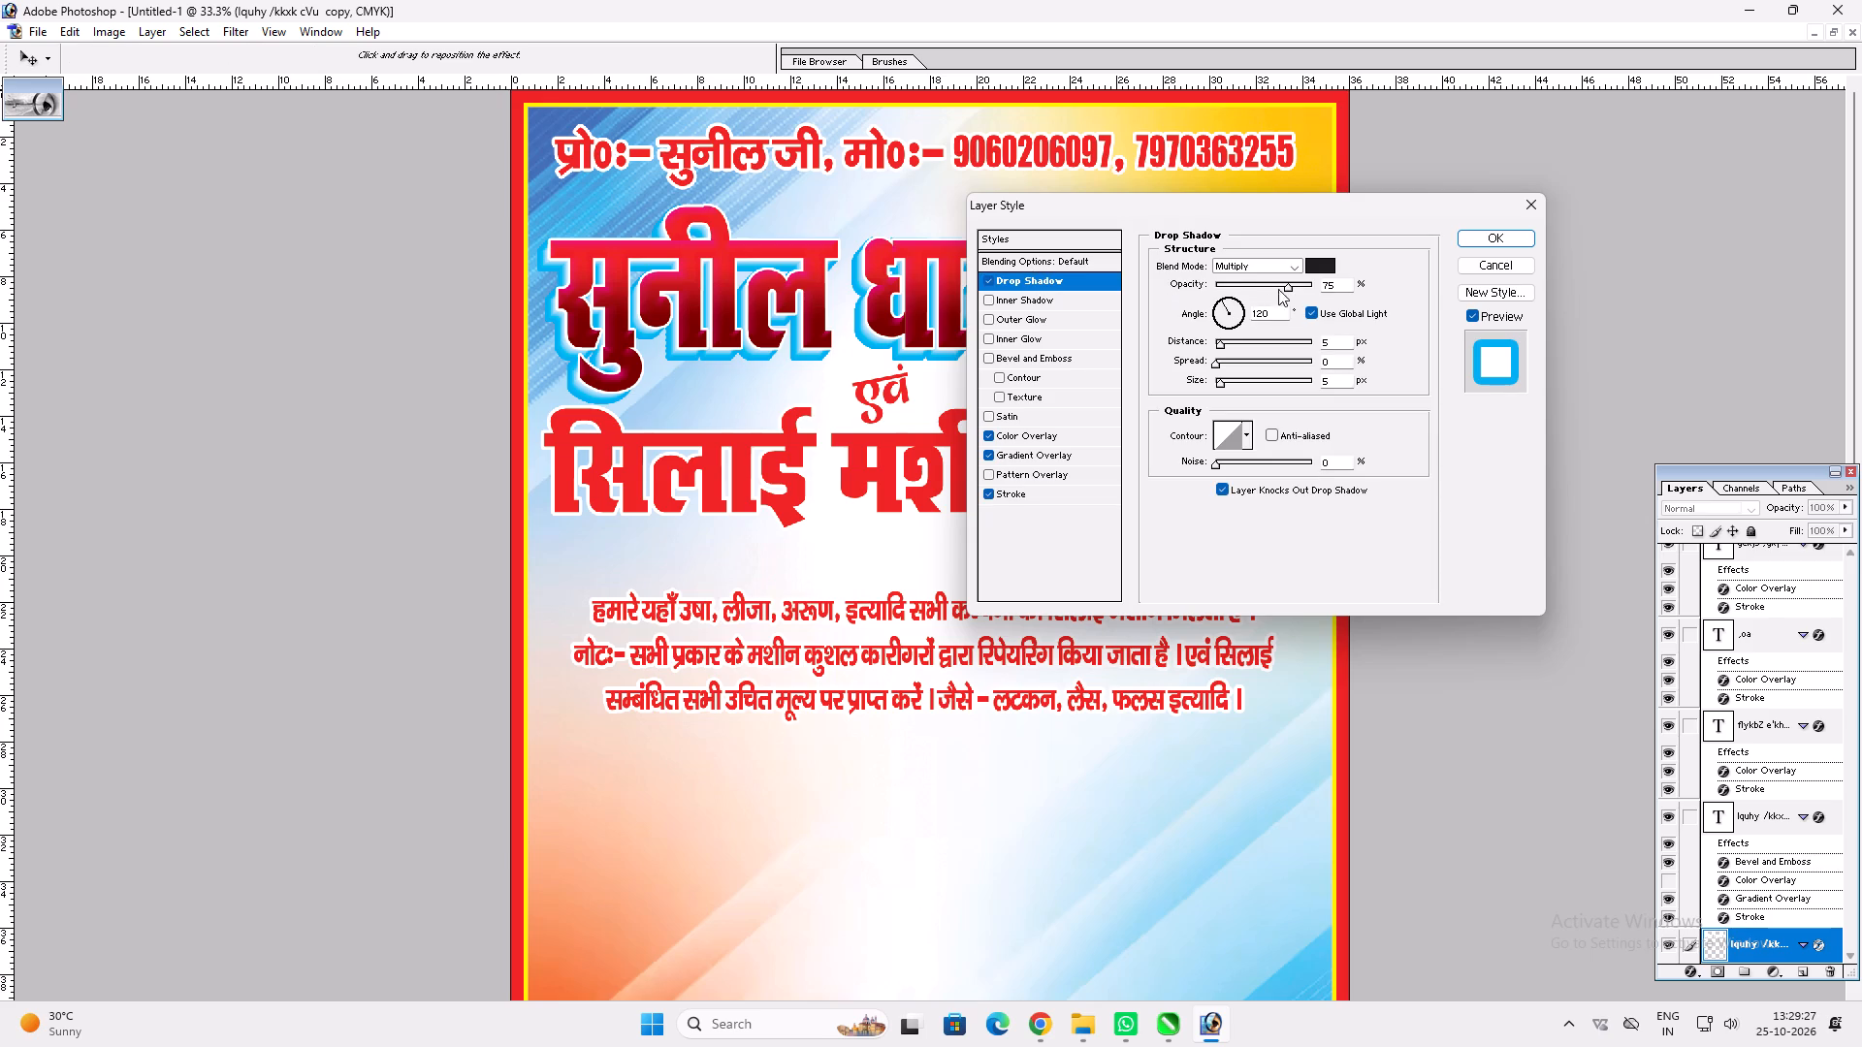
pyautogui.moveTo(1284, 287); pyautogui.dragTo(1258, 290)
pyautogui.click(1232, 349)
pyautogui.moveTo(1301, 290); pyautogui.dragTo(1333, 287)
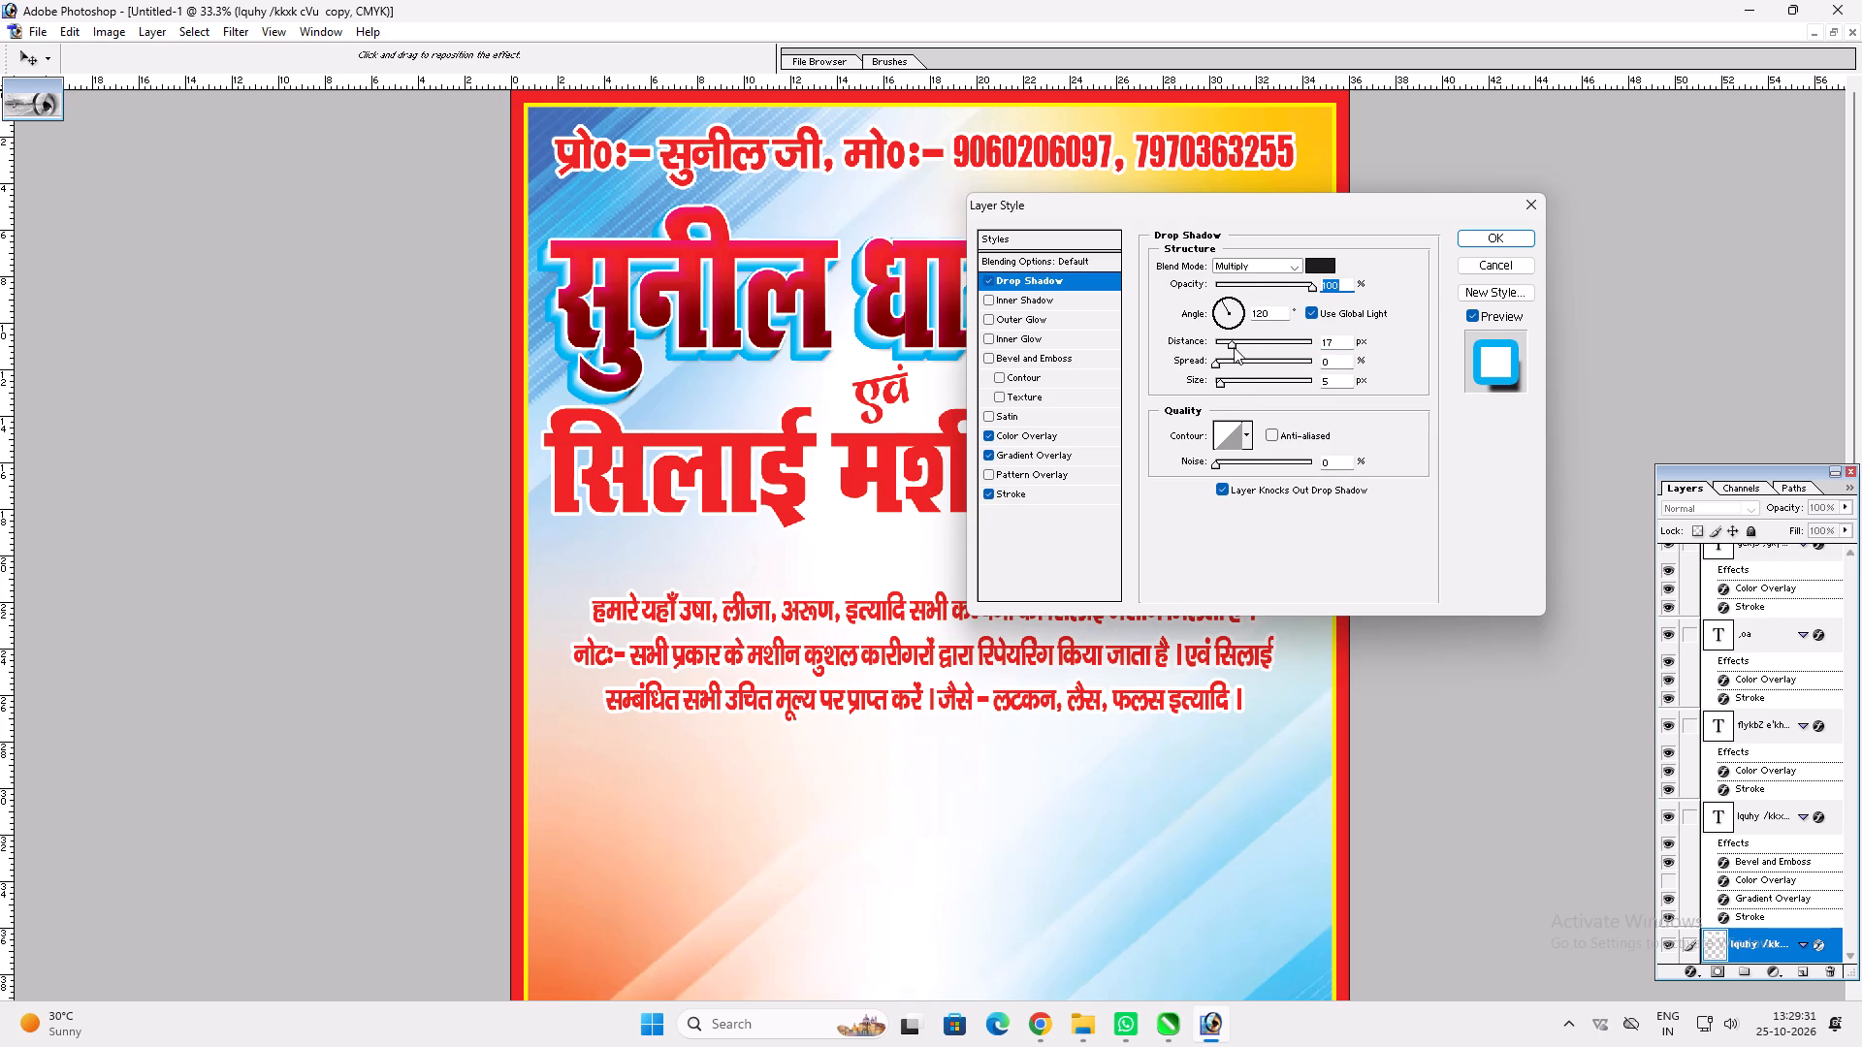
pyautogui.click(1215, 386)
pyautogui.press('Return')
pyautogui.press('Return')
pyautogui.press('v')
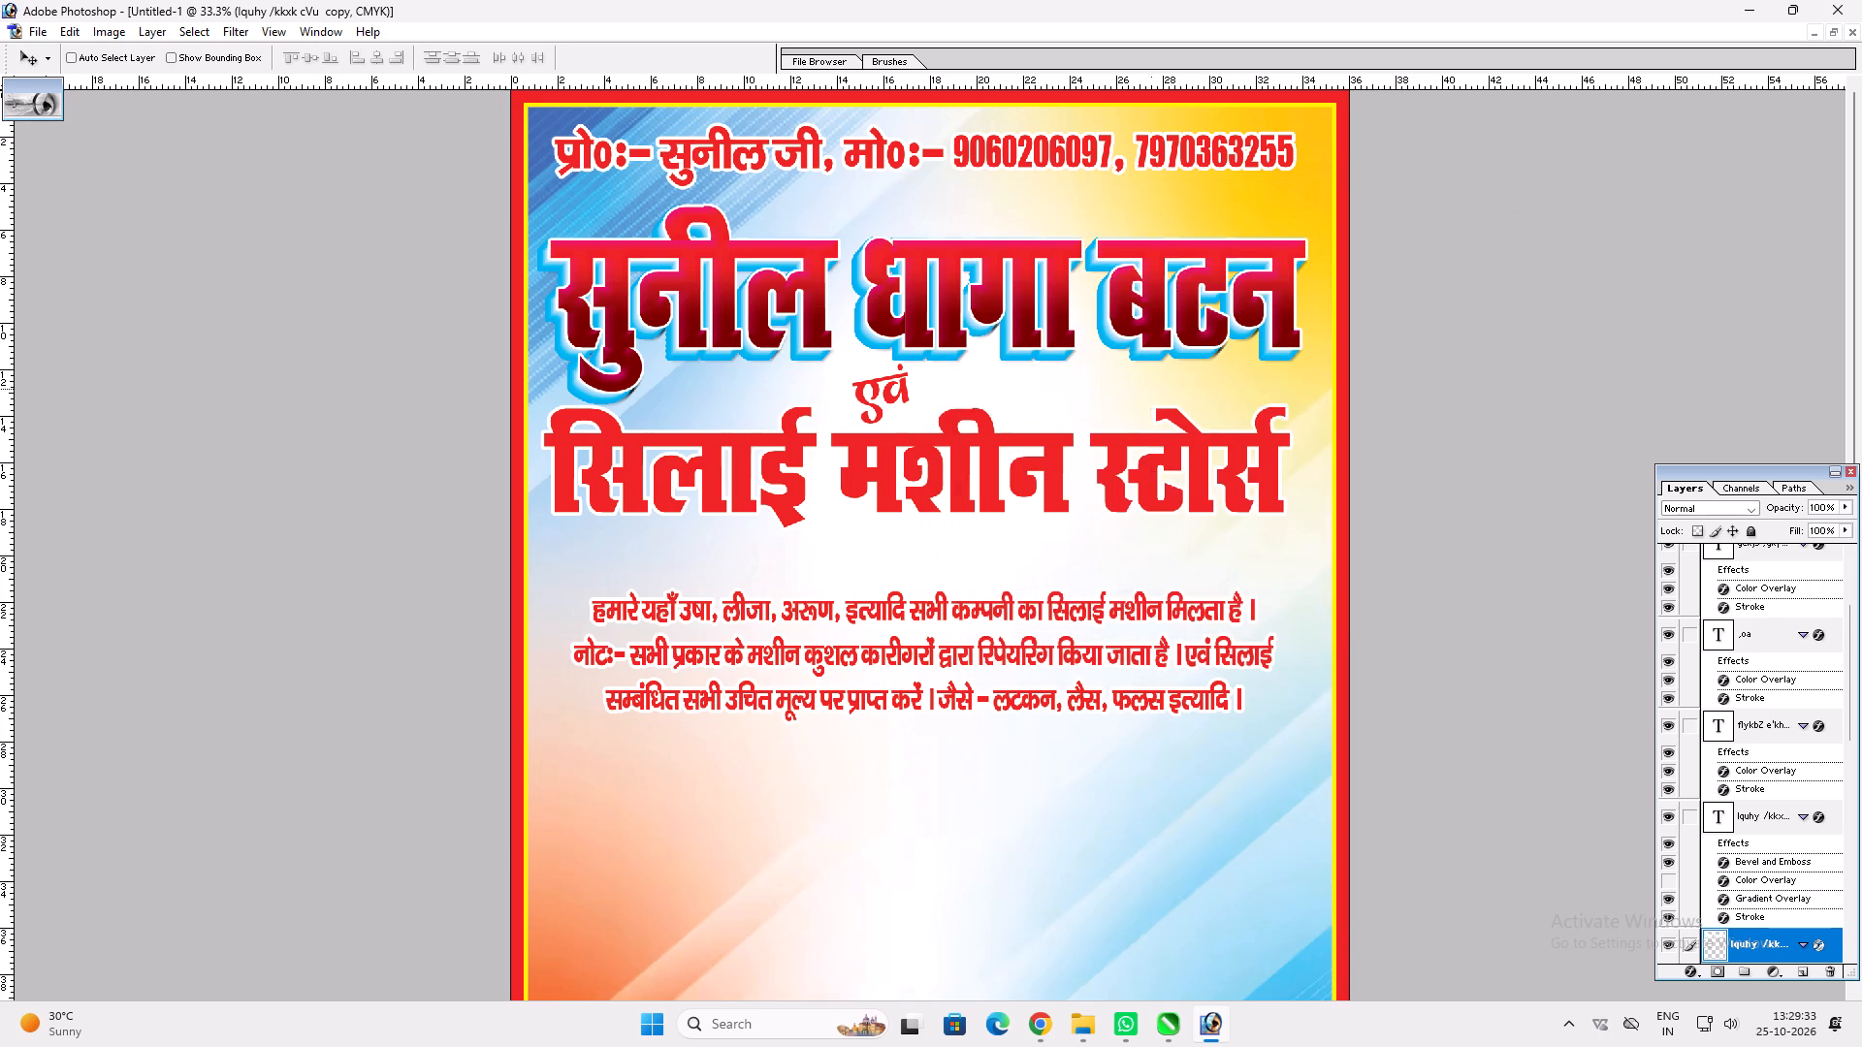
# Change the colour overlay of the word एवं to blue with C 100, M 60, Y 0.
pyautogui.press('space')
pyautogui.moveTo(1059, 403); pyautogui.dragTo(1041, 349)
pyautogui.keyDown('ctrl'); pyautogui.doubleClick(906, 334); pyautogui.keyUp('ctrl')
pyautogui.keyDown('ctrl'); pyautogui.click(902, 333); pyautogui.keyUp('ctrl')
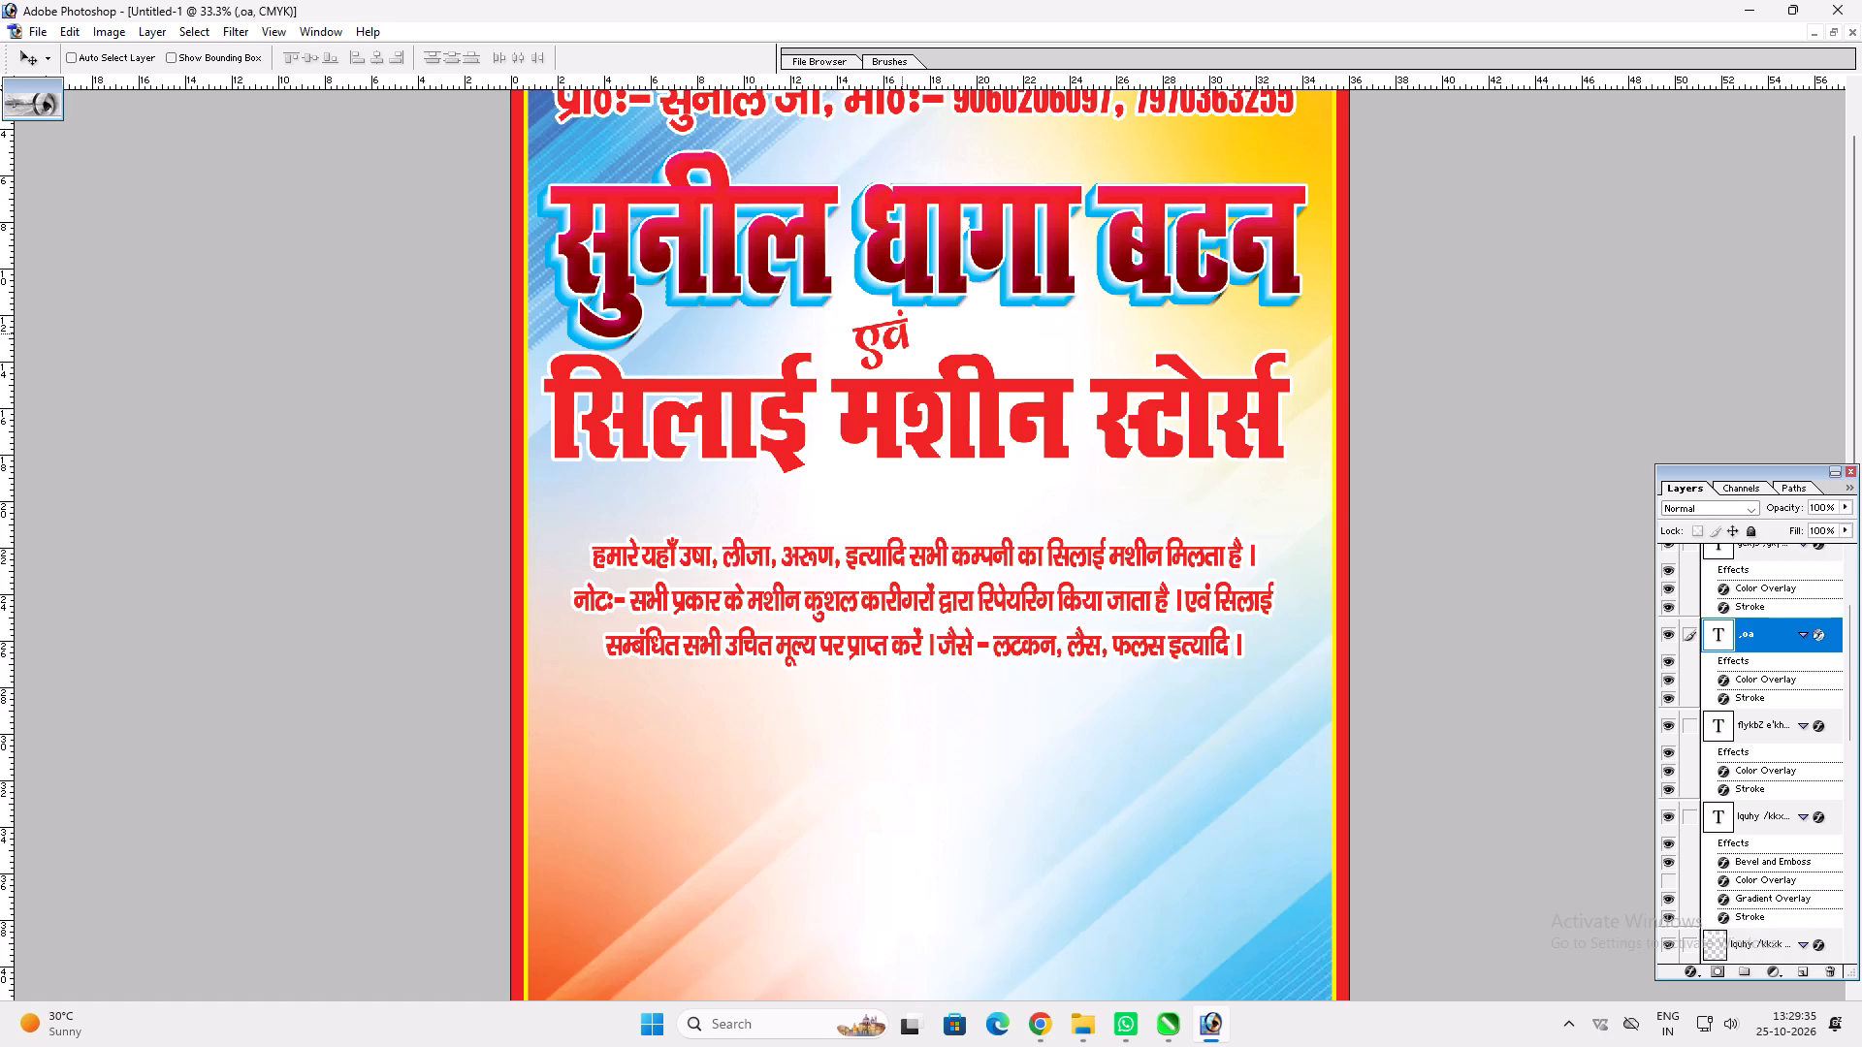
pyautogui.hotkey('ctrl', 't')
pyautogui.keyDown('shift'); pyautogui.click(908, 310); pyautogui.keyUp('shift')
pyautogui.hotkey('shift', 'Return')
pyautogui.hotkey('alt', 'l')
pyautogui.hotkey('alt', 'y')
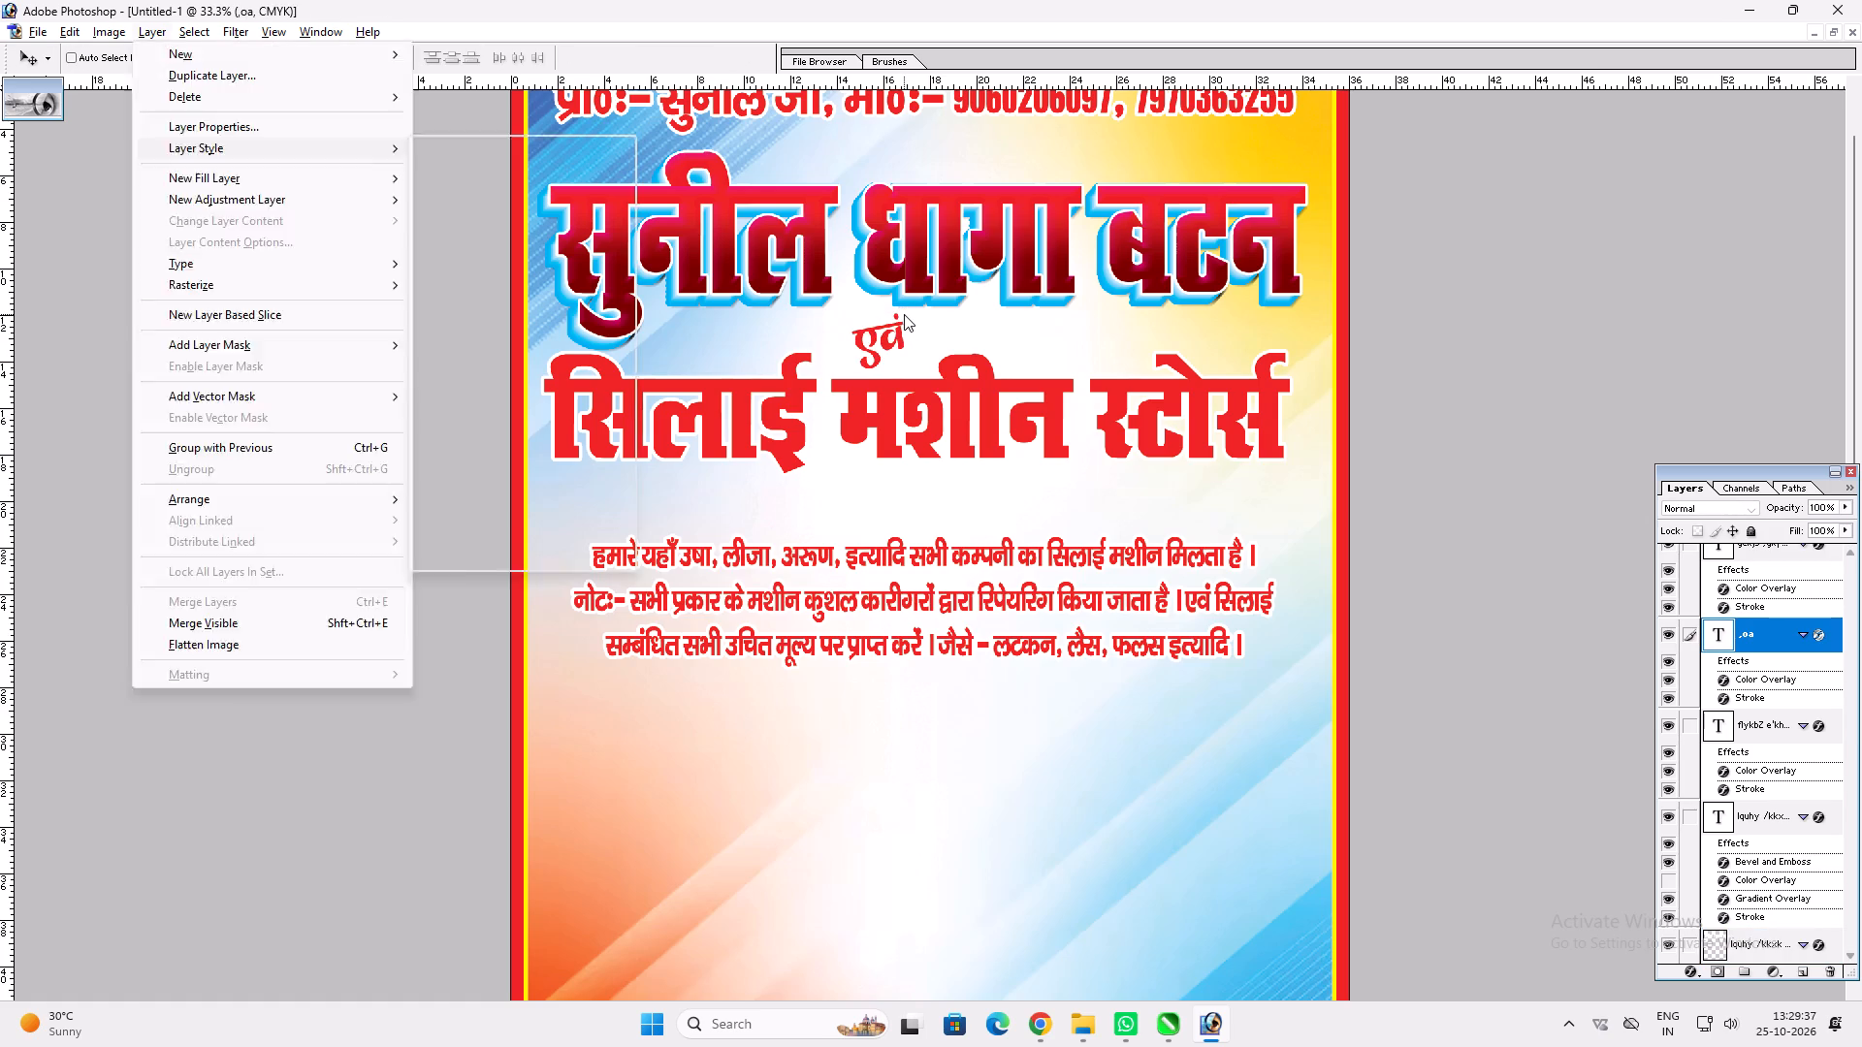
pyautogui.press('n')
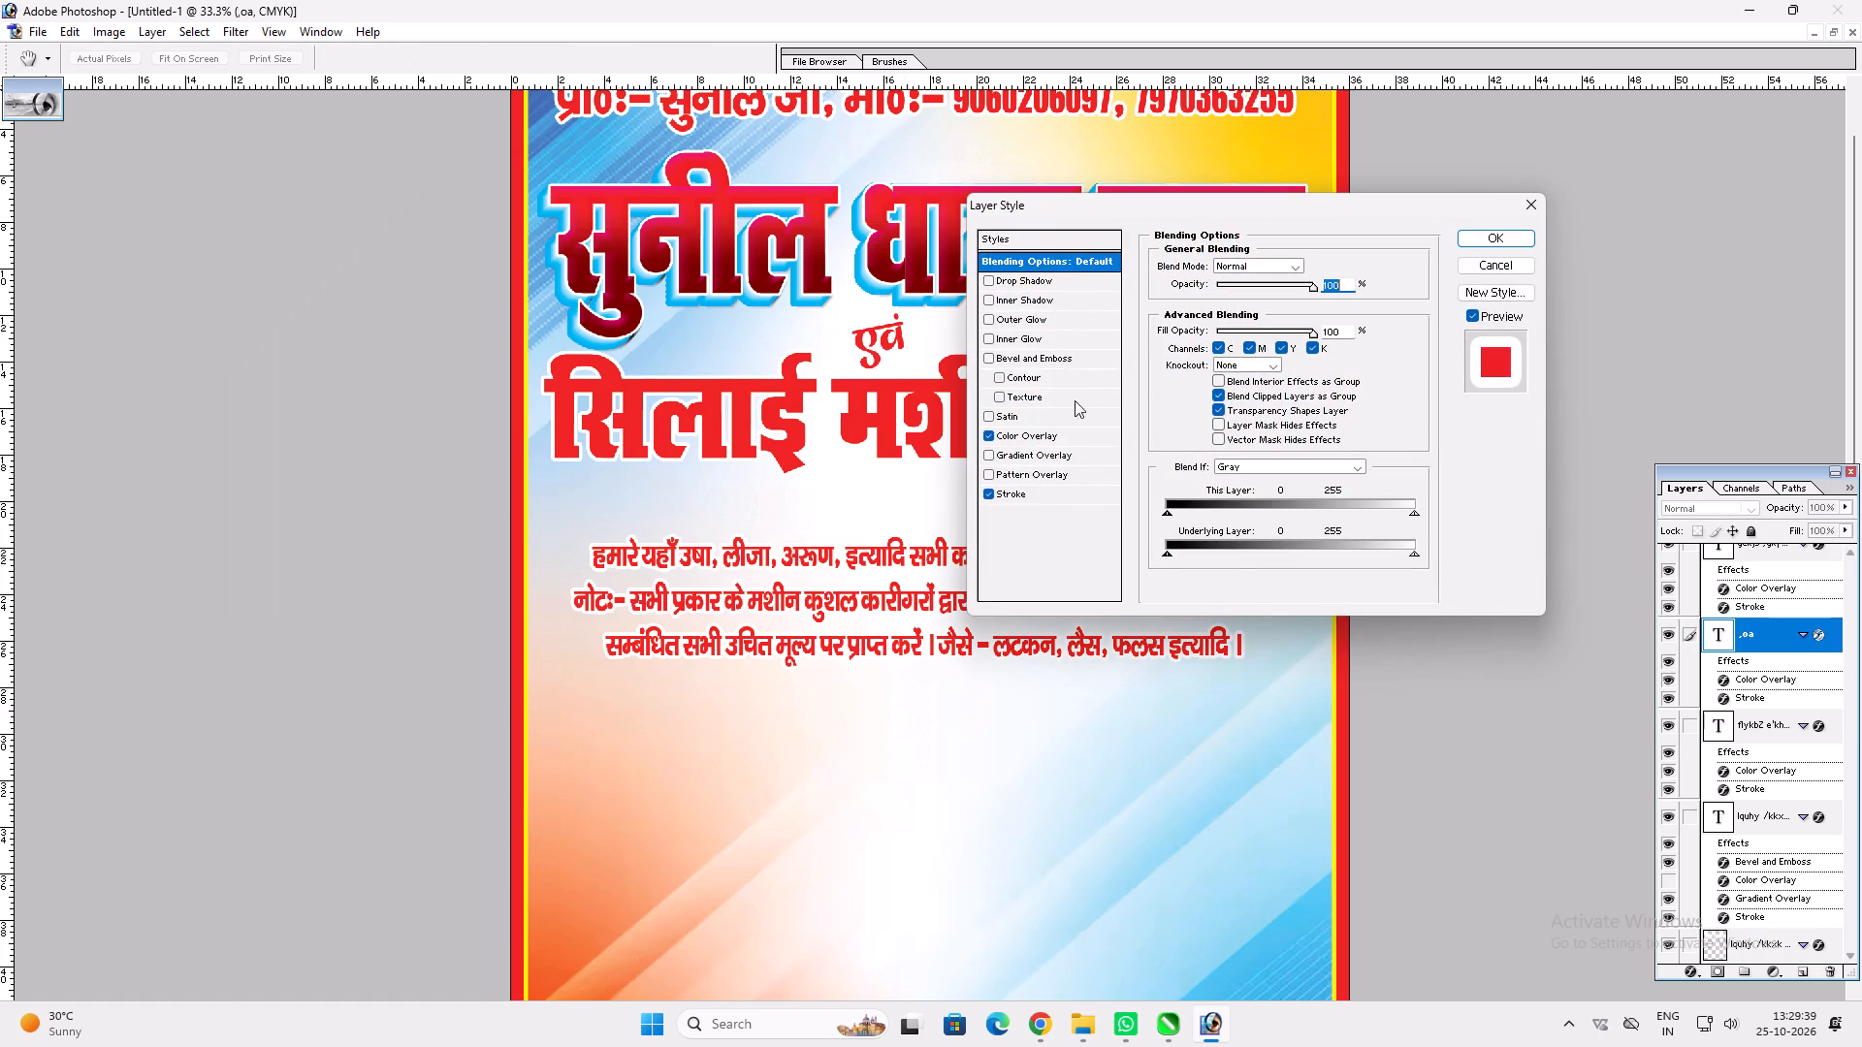
pyautogui.click(1054, 433)
pyautogui.click(1326, 266)
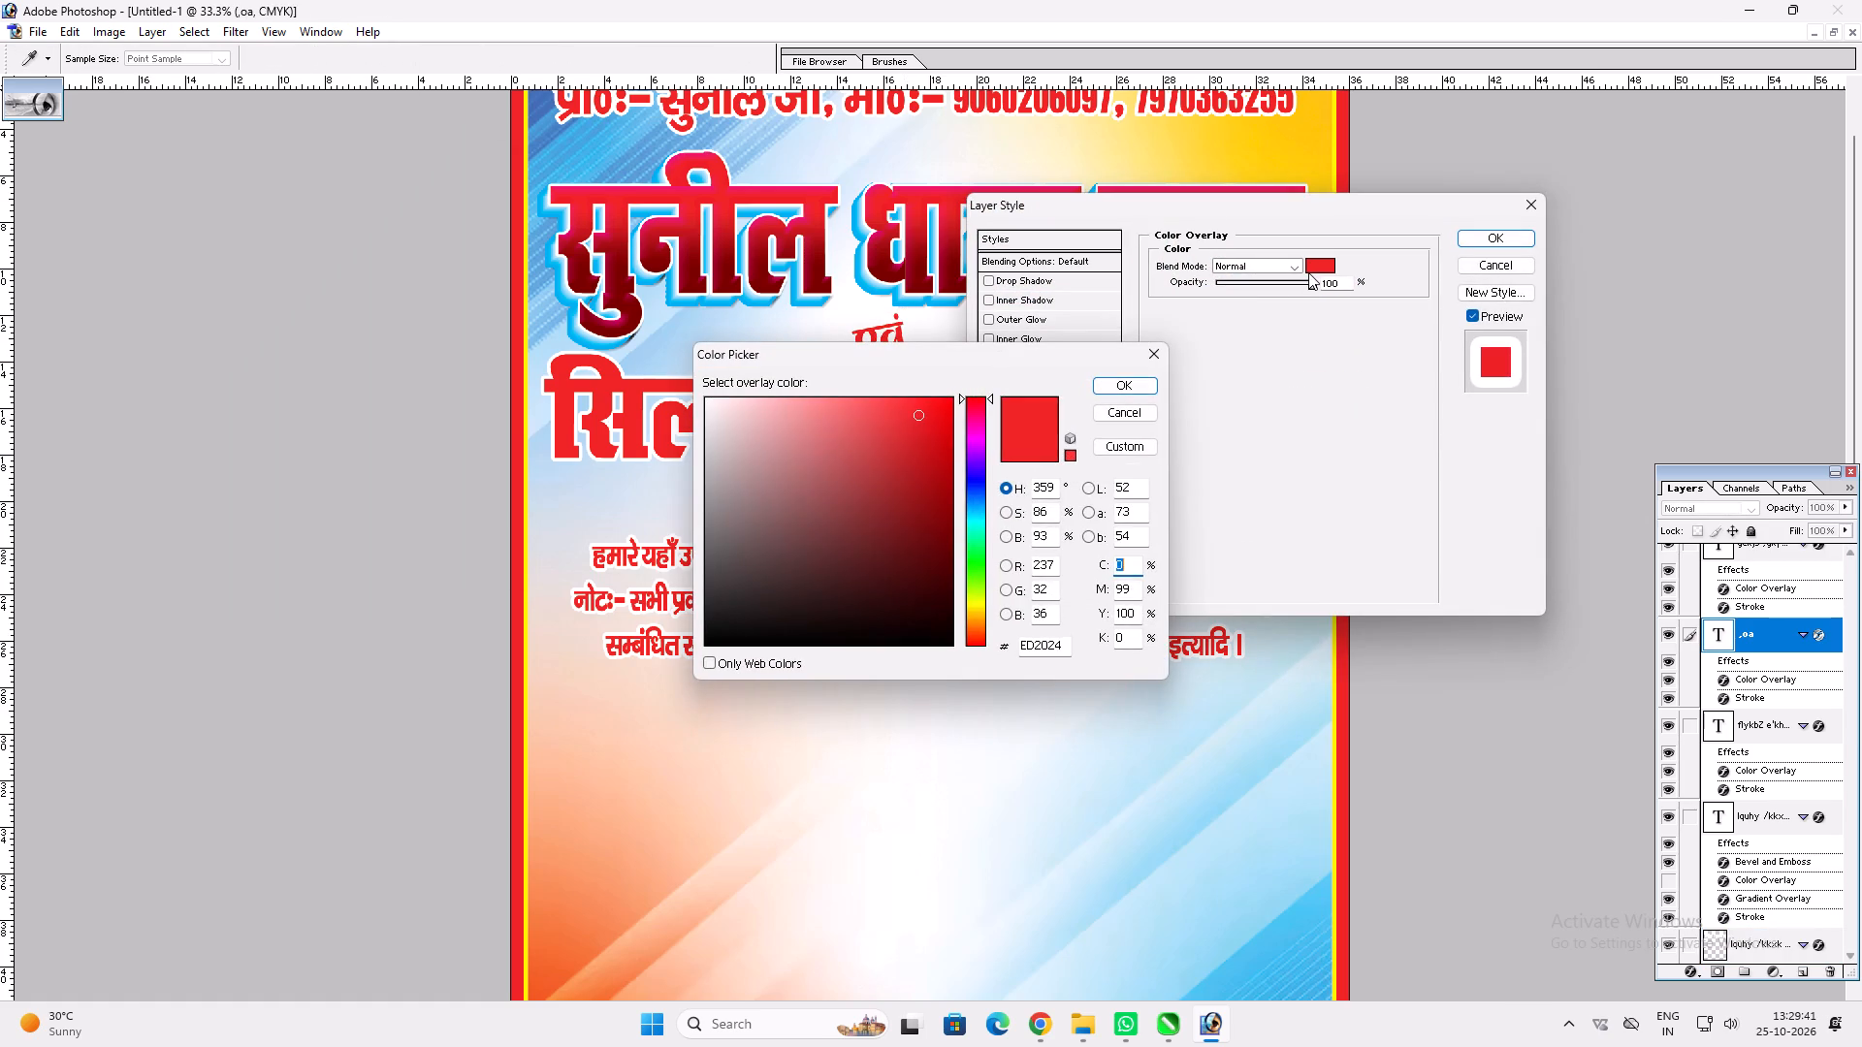
pyautogui.write('100')
pyautogui.press('Tab')
pyautogui.write('60')
pyautogui.press('Tab')
pyautogui.press('0')
pyautogui.press('Return')
pyautogui.press('Return')
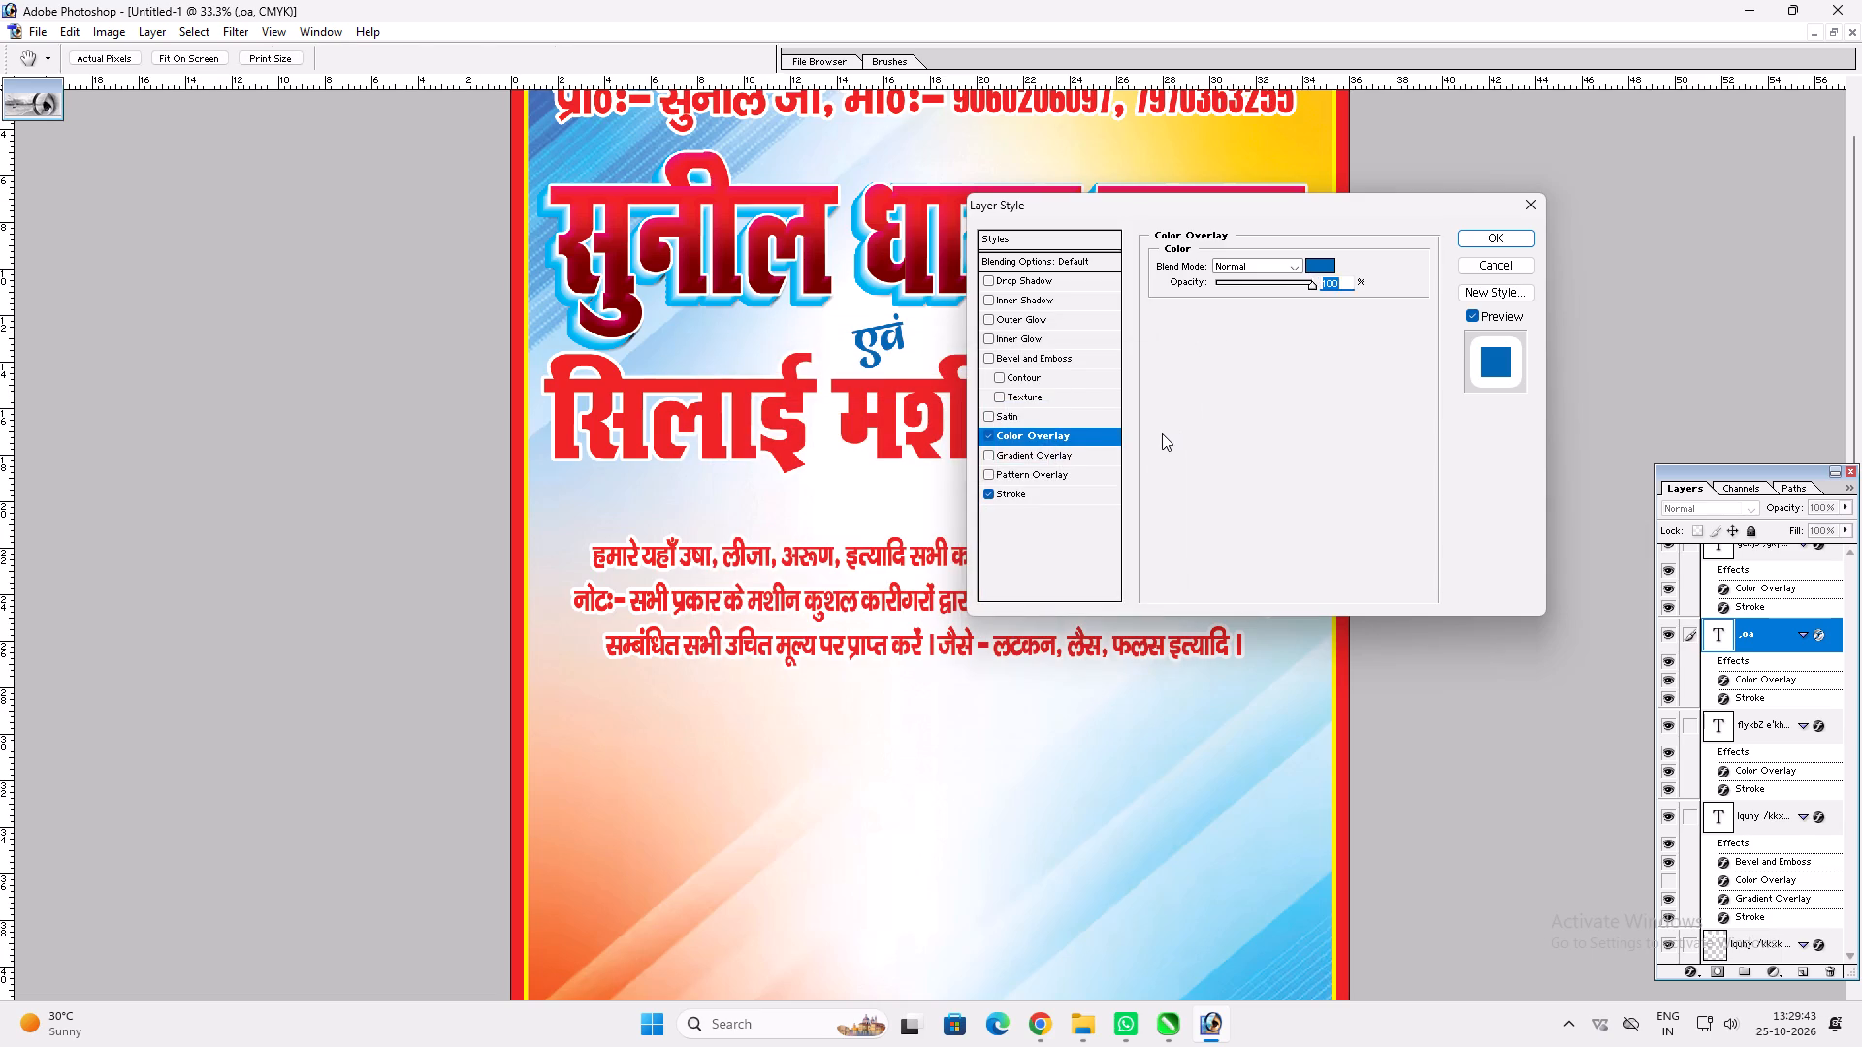
# Stretch the सिलाई मशीन स्टोर्स line slightly taller downward and wider toward the poster's right border.
pyautogui.press('v')
pyautogui.keyDown('ctrl'); pyautogui.click(1109, 436); pyautogui.keyUp('ctrl')
pyautogui.hotkey('ctrl', 't')
pyautogui.keyDown('shift'); pyautogui.moveTo(1159, 464); pyautogui.dragTo(1157, 474); pyautogui.keyUp('shift')
pyautogui.hotkey('shift', 'Return')
pyautogui.click(1165, 482)
pyautogui.hotkey('ctrl', 't')
pyautogui.moveTo(1288, 419); pyautogui.dragTo(1320, 412)
pyautogui.hotkey('shift', 'Return')
pyautogui.press('v')
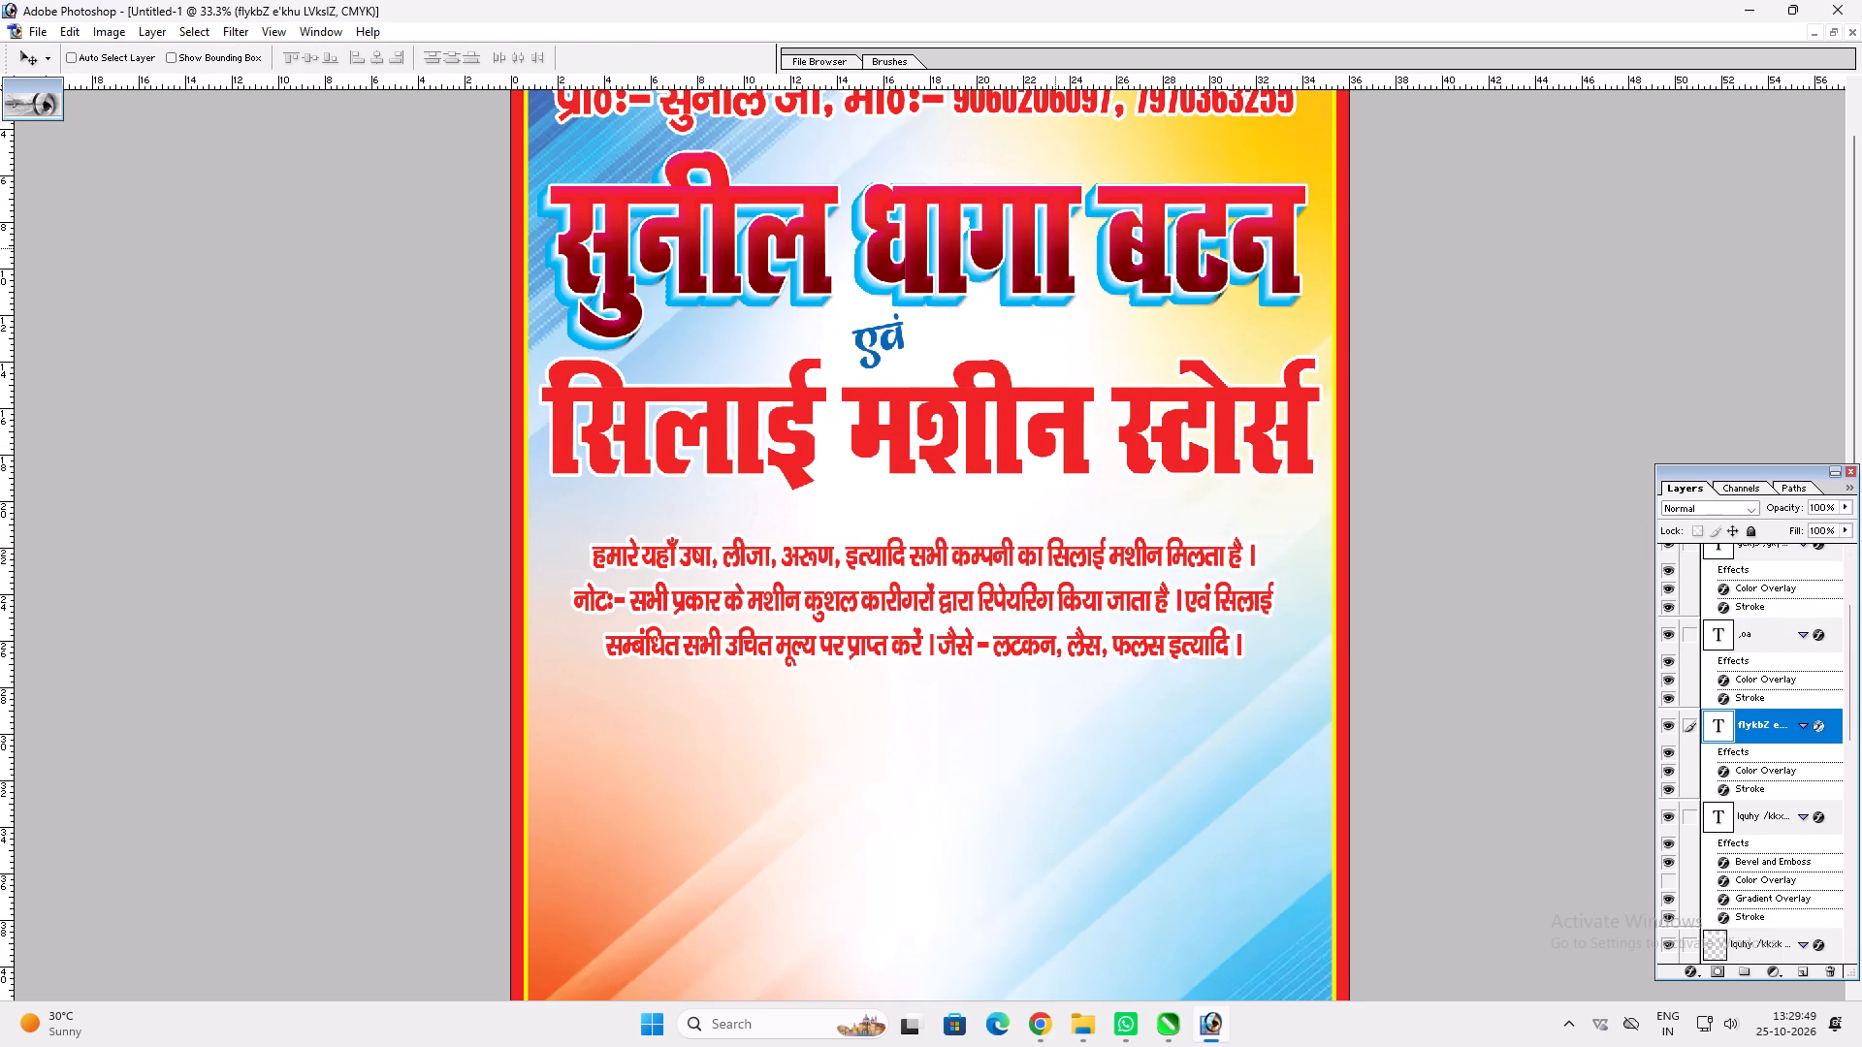
# Copy the layer style of the सुनील धागा बटन line onto the सिलाई मशीन स्टोर्स line.
pyautogui.rightClick(1055, 248)
pyautogui.click(1076, 266)
pyautogui.hotkey('alt', 'l')
pyautogui.hotkey('alt', 'y')
pyautogui.hotkey('alt', 'c')
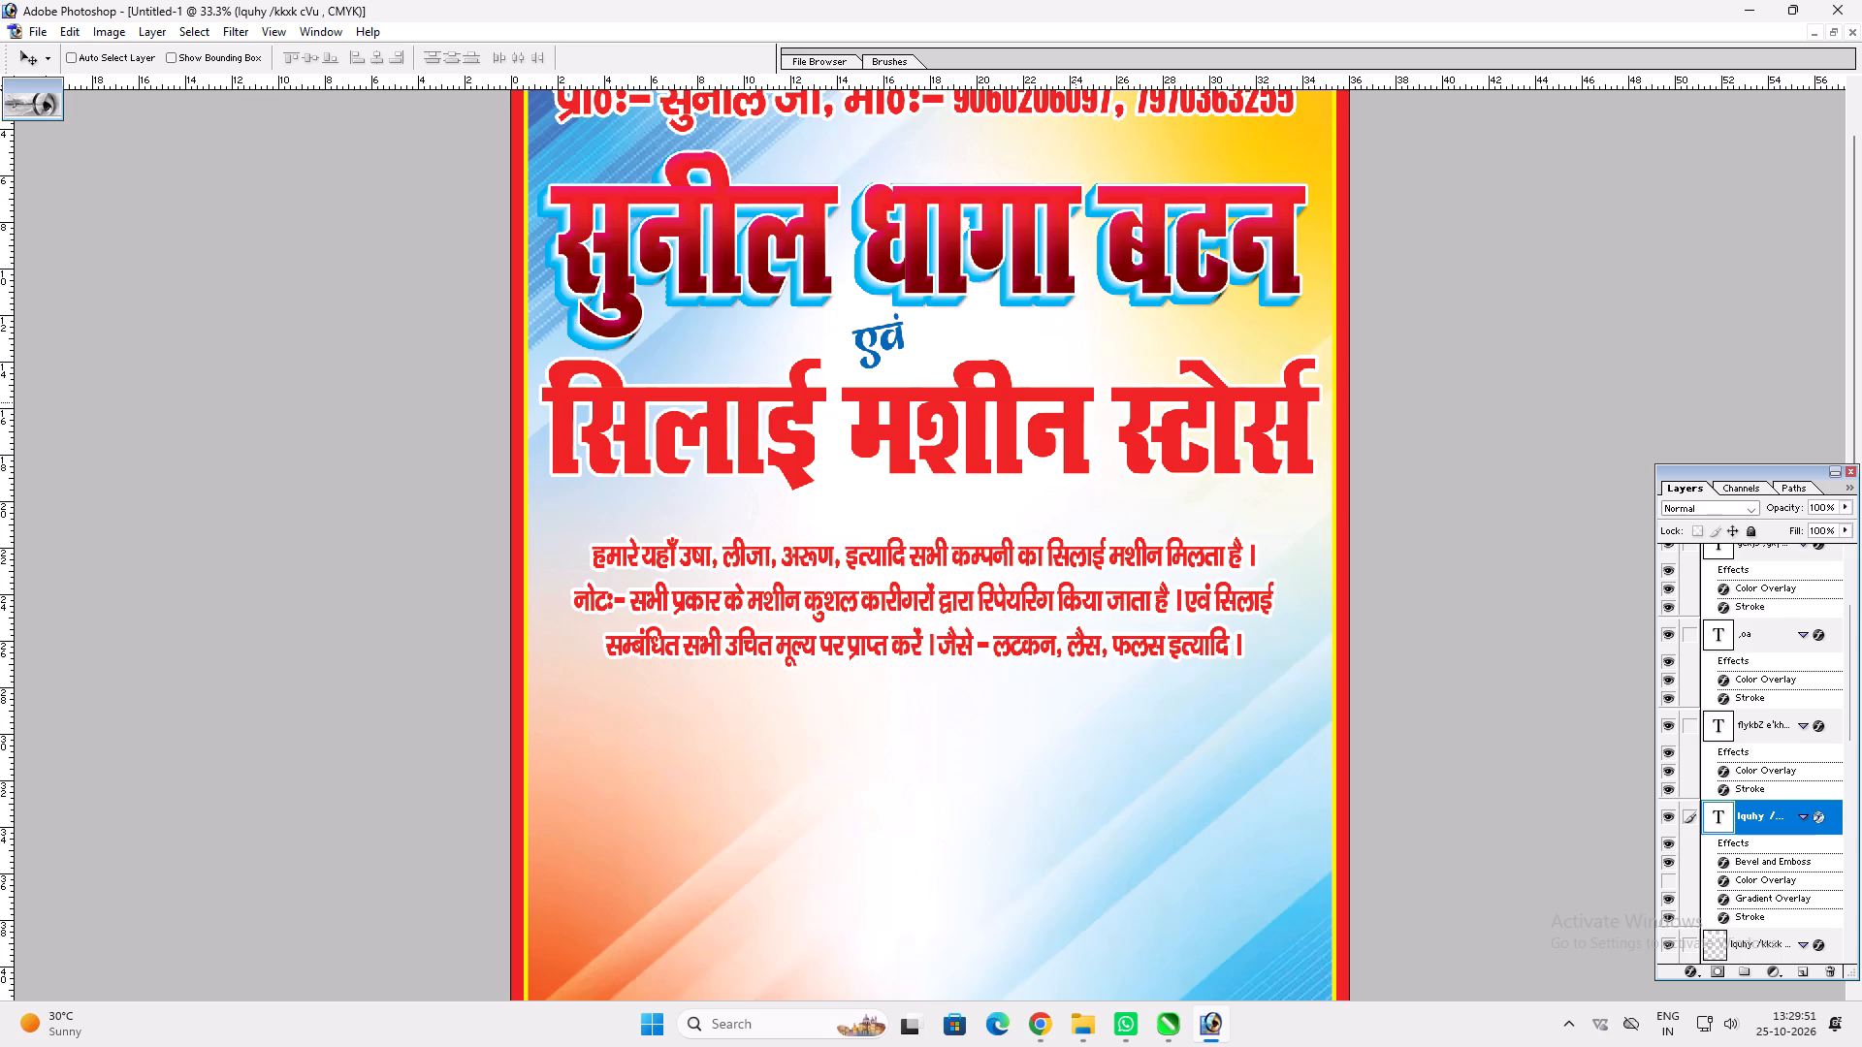
pyautogui.keyDown('ctrl'); pyautogui.click(1070, 402); pyautogui.keyUp('ctrl')
pyautogui.hotkey('alt', 'l')
pyautogui.hotkey('alt', 'y')
pyautogui.press('p')
# Give the सिलाई मशीन स्टोर्स line a dark blue colour overlay with C 100, M 100, Y 0, K 30.
pyautogui.hotkey('alt', 'l')
pyautogui.hotkey('alt', 'y')
pyautogui.press('n')
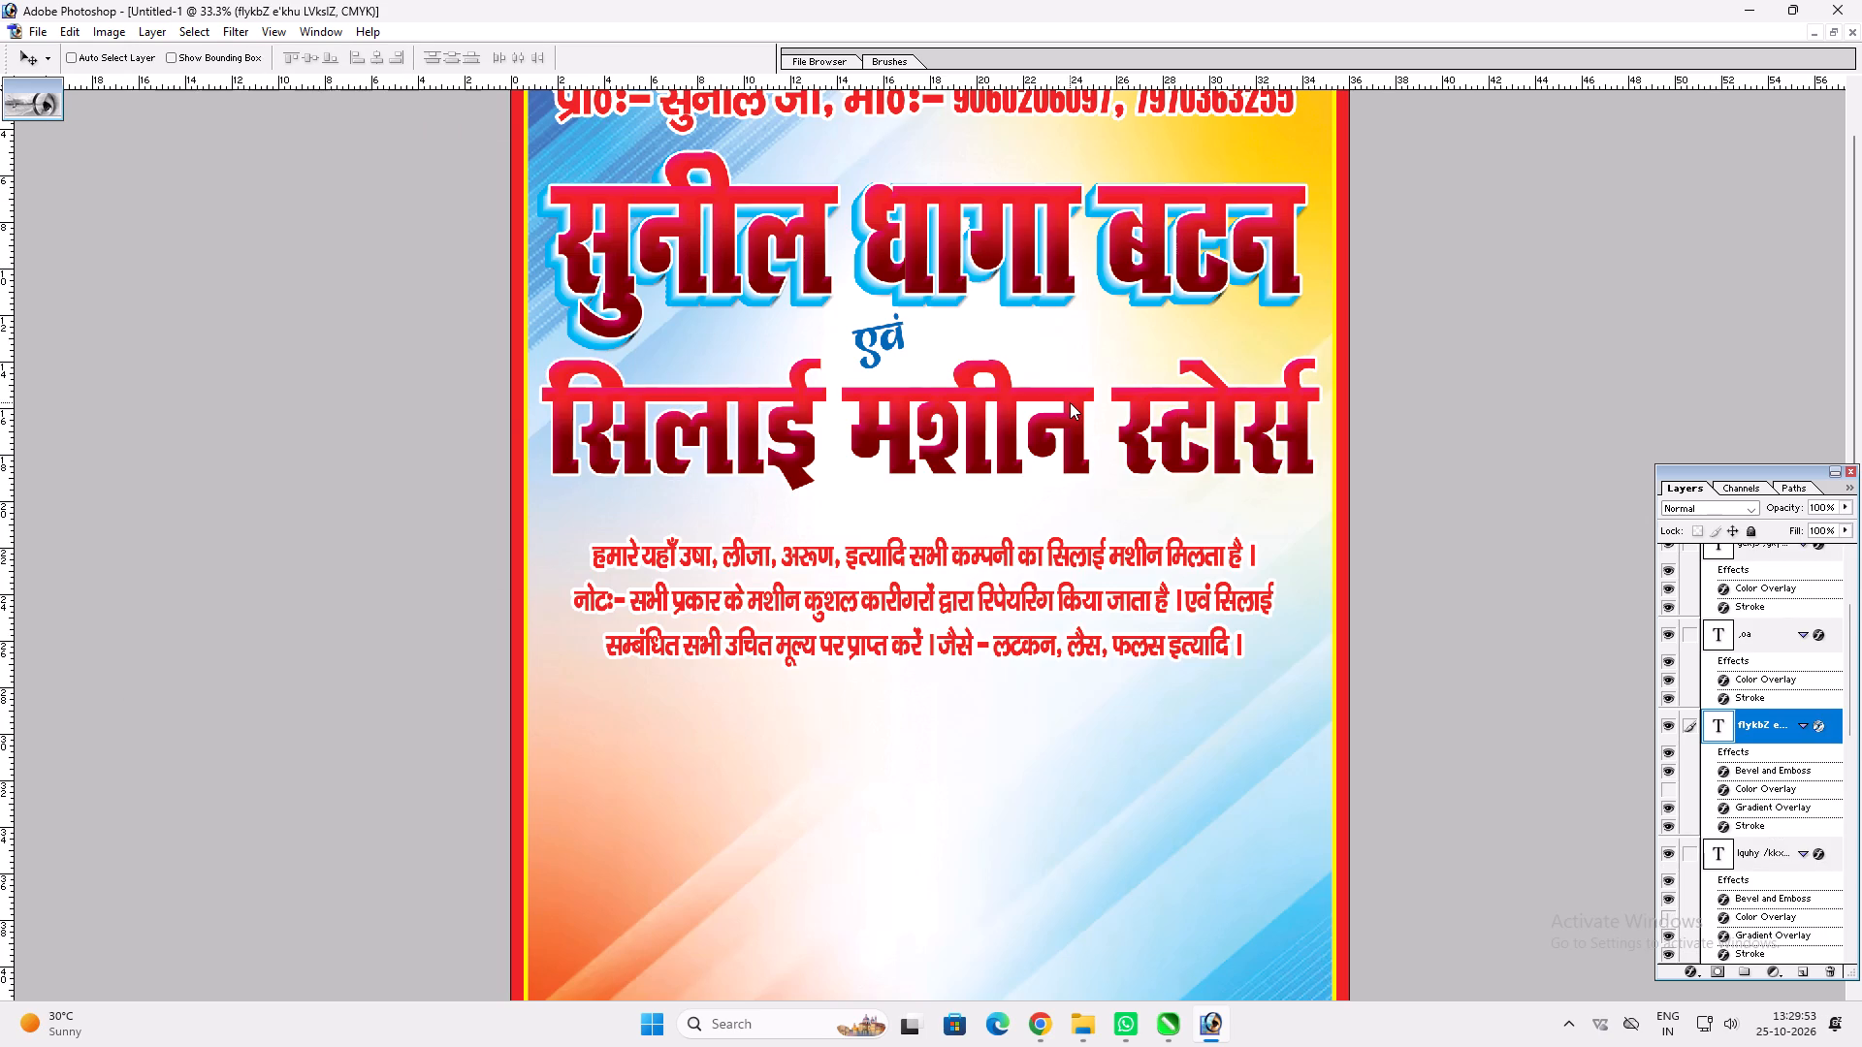
pyautogui.click(1062, 433)
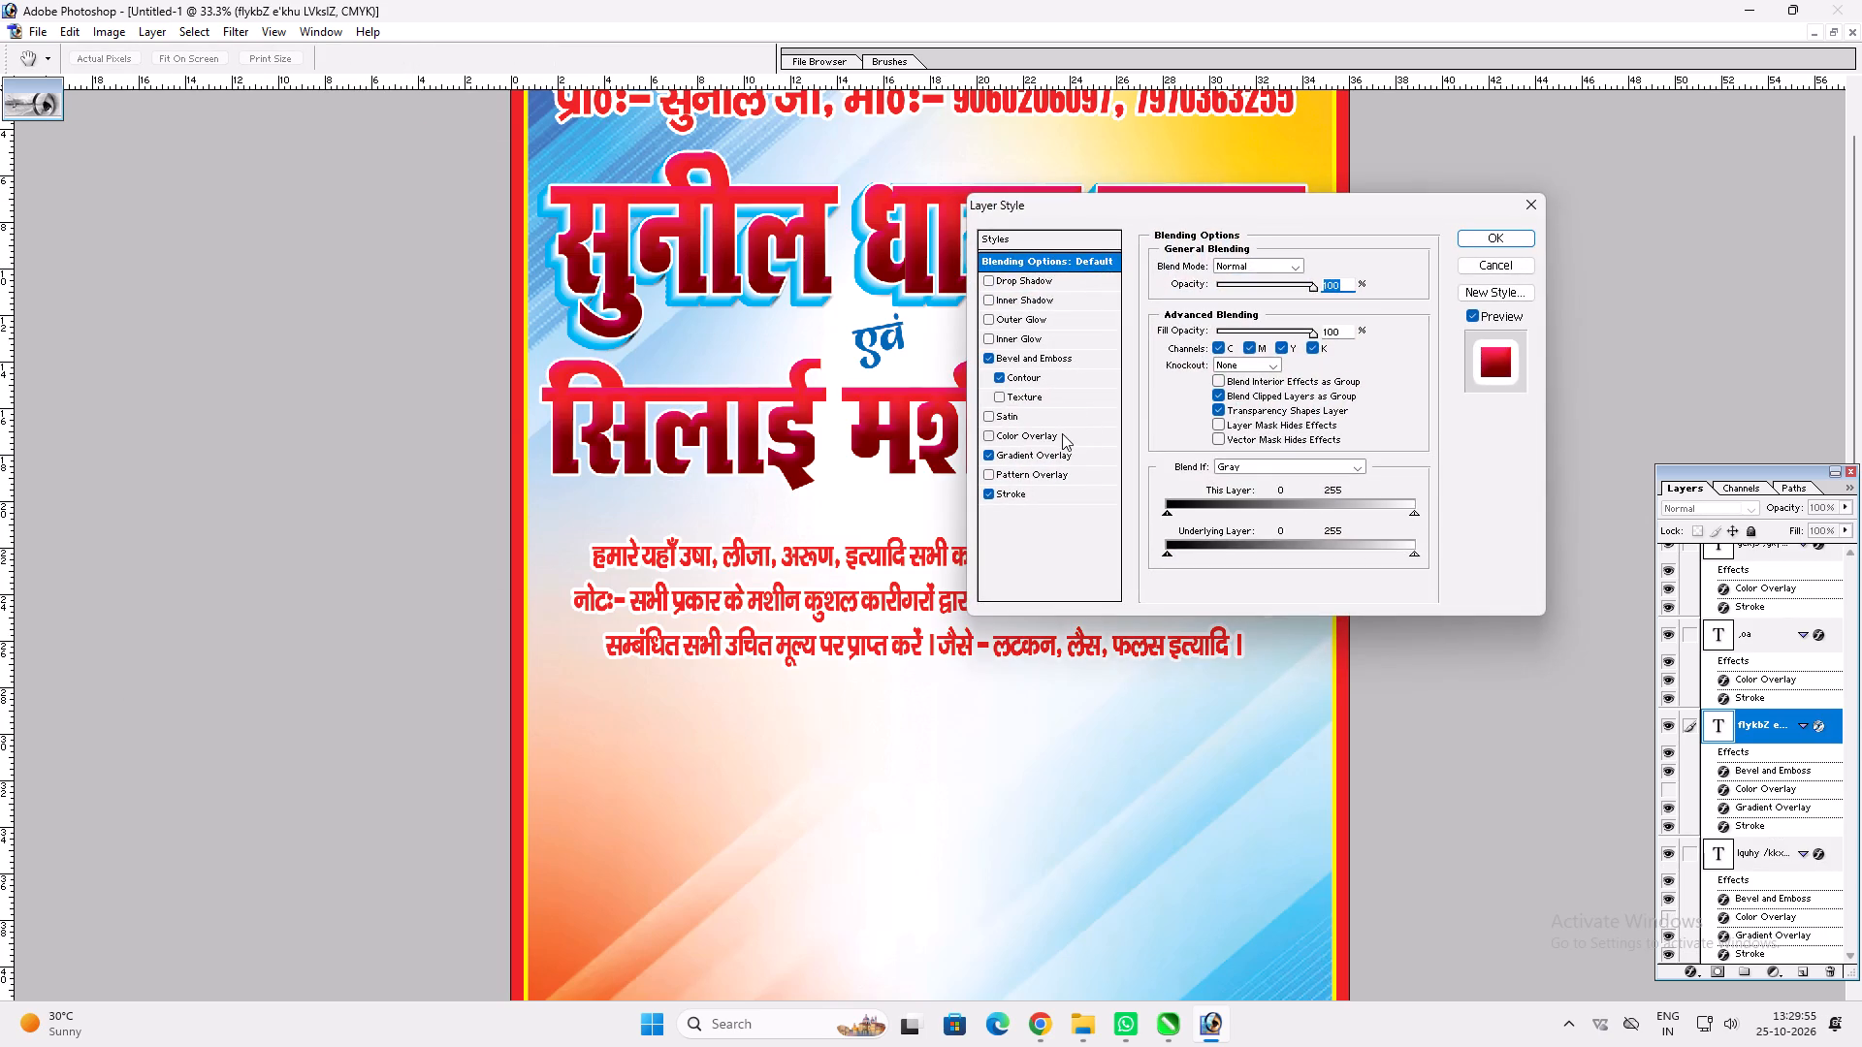
pyautogui.click(1323, 265)
pyautogui.press('Tab')
pyautogui.write('10')
pyautogui.hotkey('shift', 'Tab')
pyautogui.write('100')
pyautogui.press('Tab')
pyautogui.write('100')
pyautogui.press('Tab')
pyautogui.press('0')
pyautogui.press('Tab')
pyautogui.write('30')
pyautogui.press('Return')
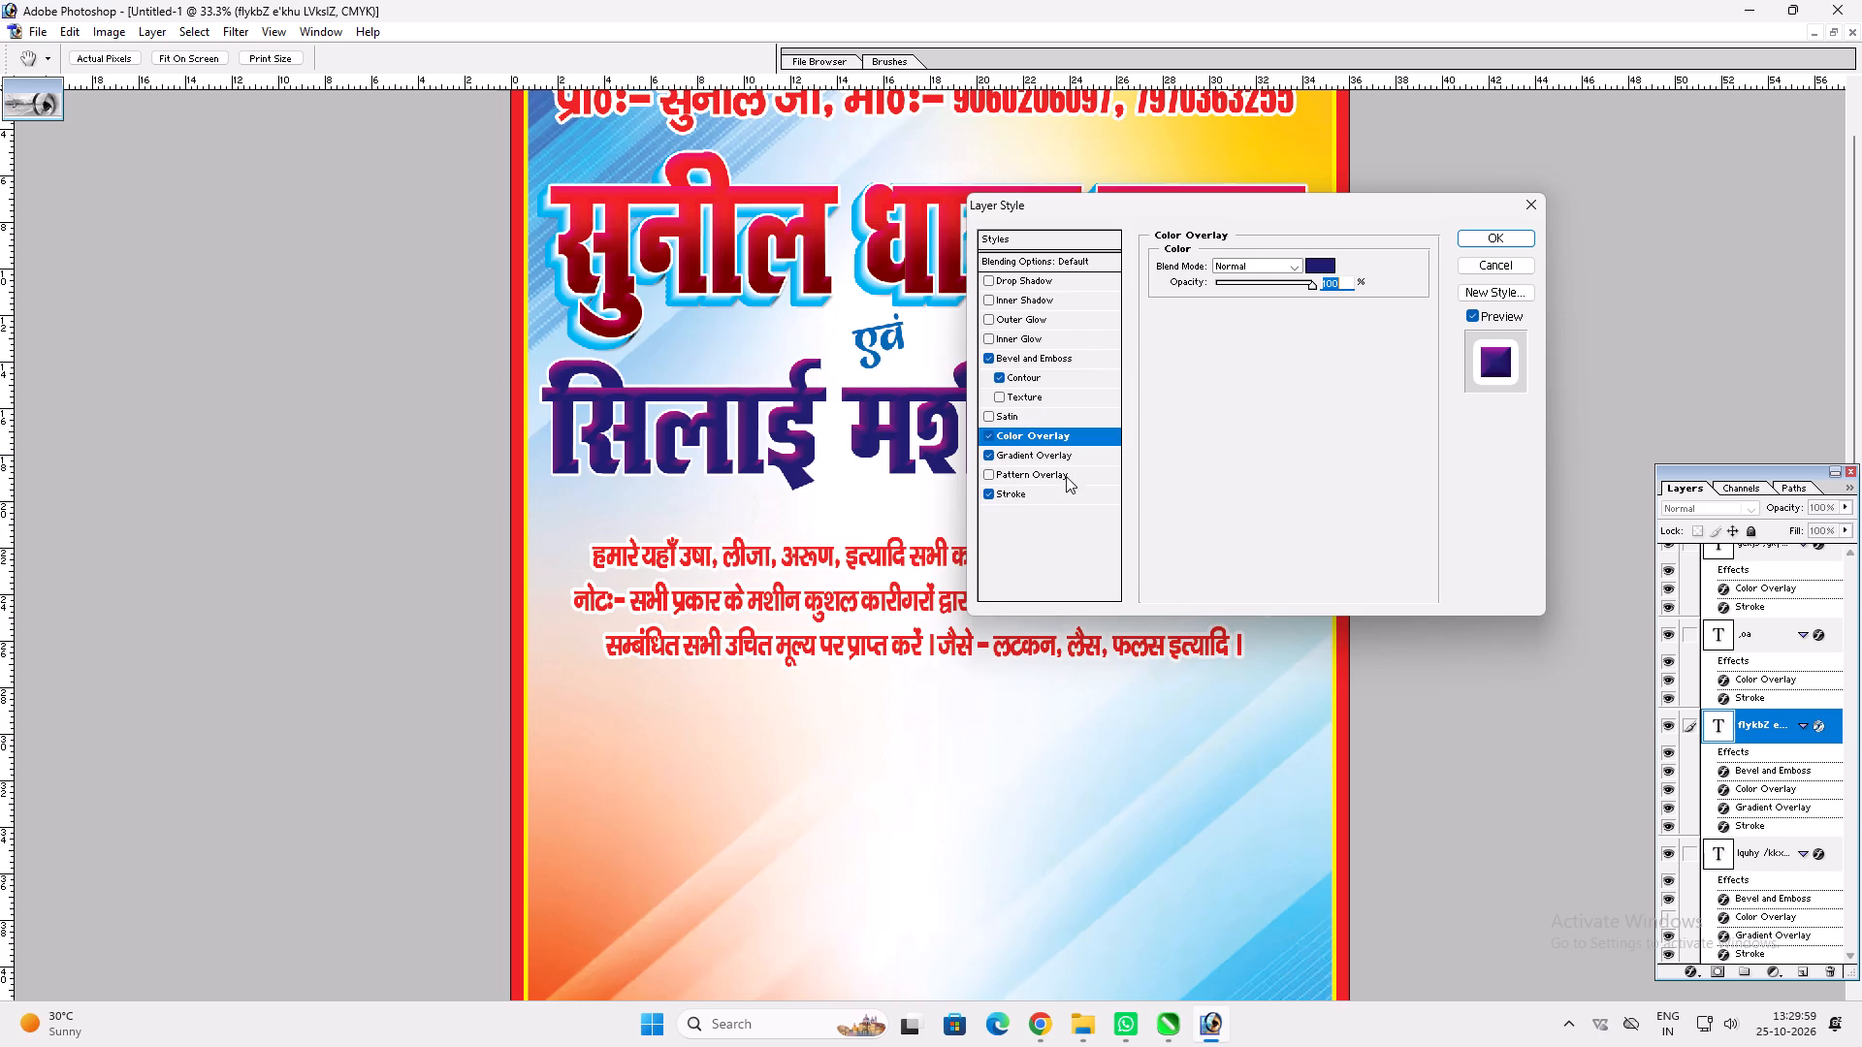
# Change the highlight and shadow colours of its Bevel and Emboss to cyan with C 100, M 0.
pyautogui.click(1020, 355)
pyautogui.click(1334, 481)
pyautogui.click(1332, 492)
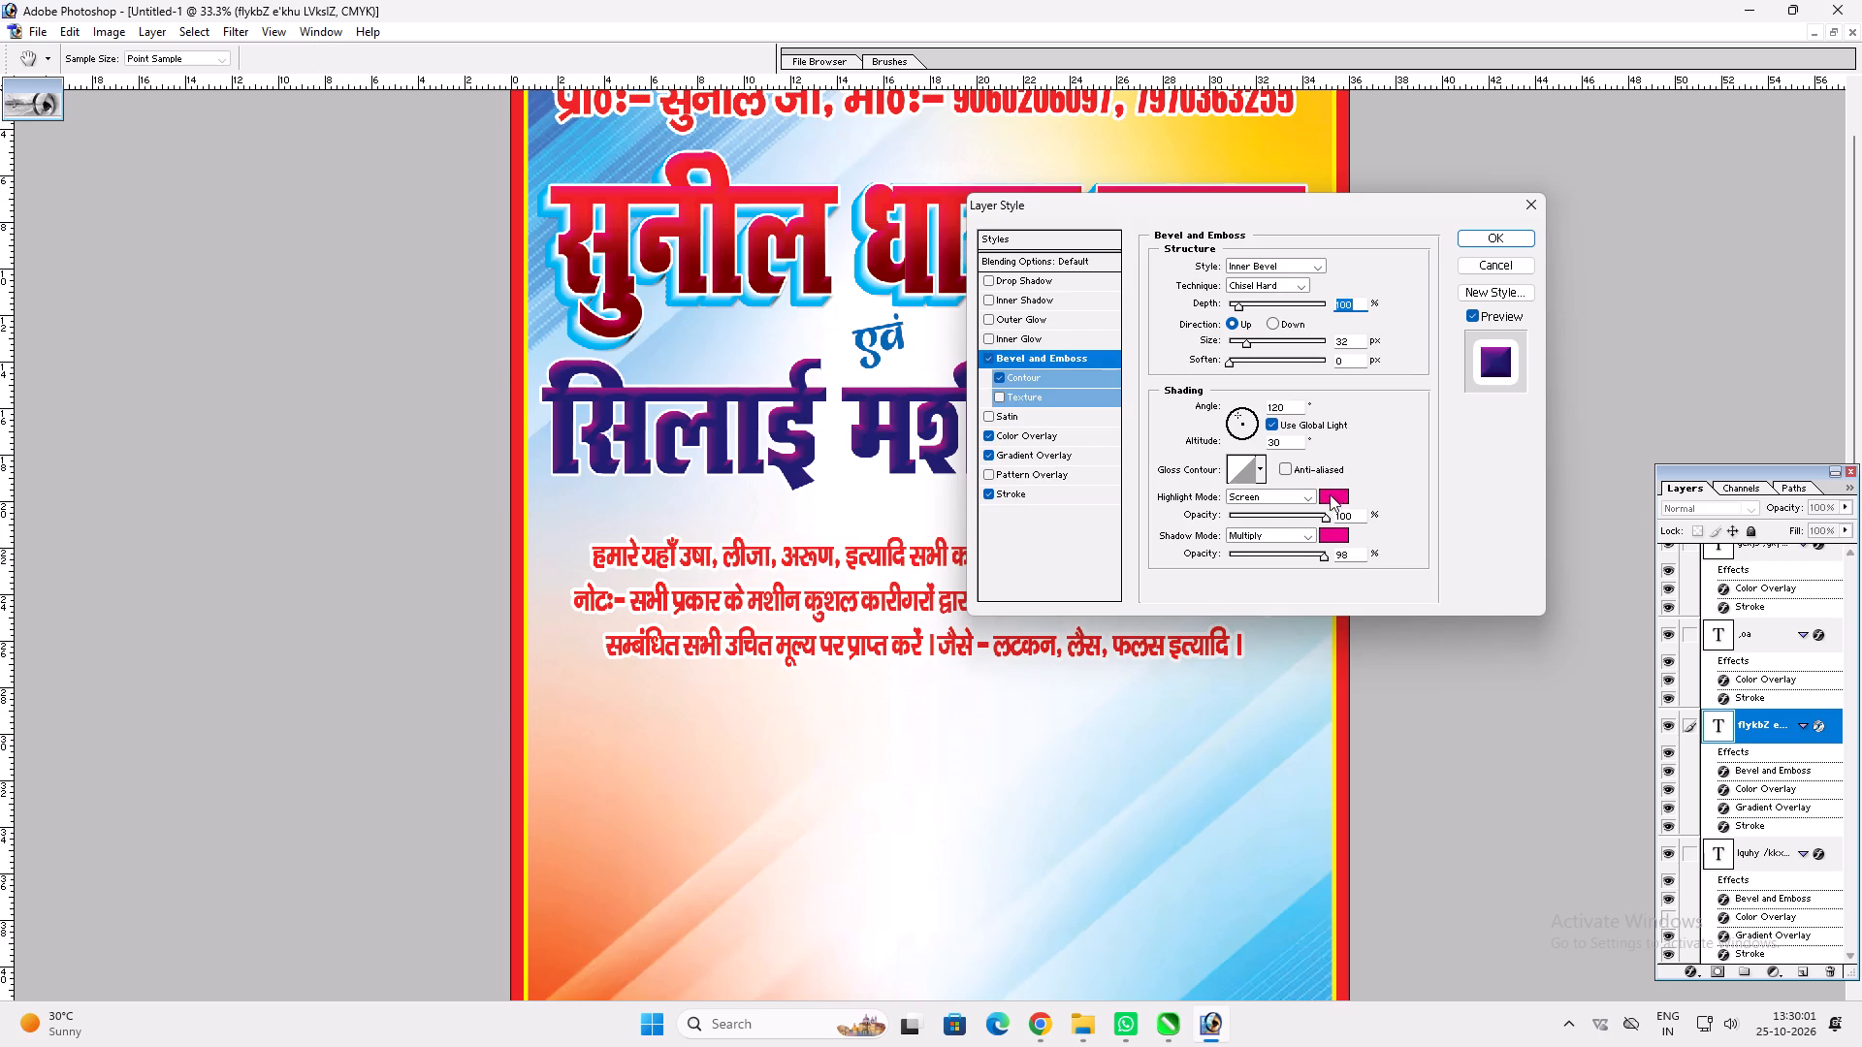
pyautogui.write('100')
pyautogui.press('Tab')
pyautogui.press('0')
pyautogui.press('Tab')
pyautogui.press('Return')
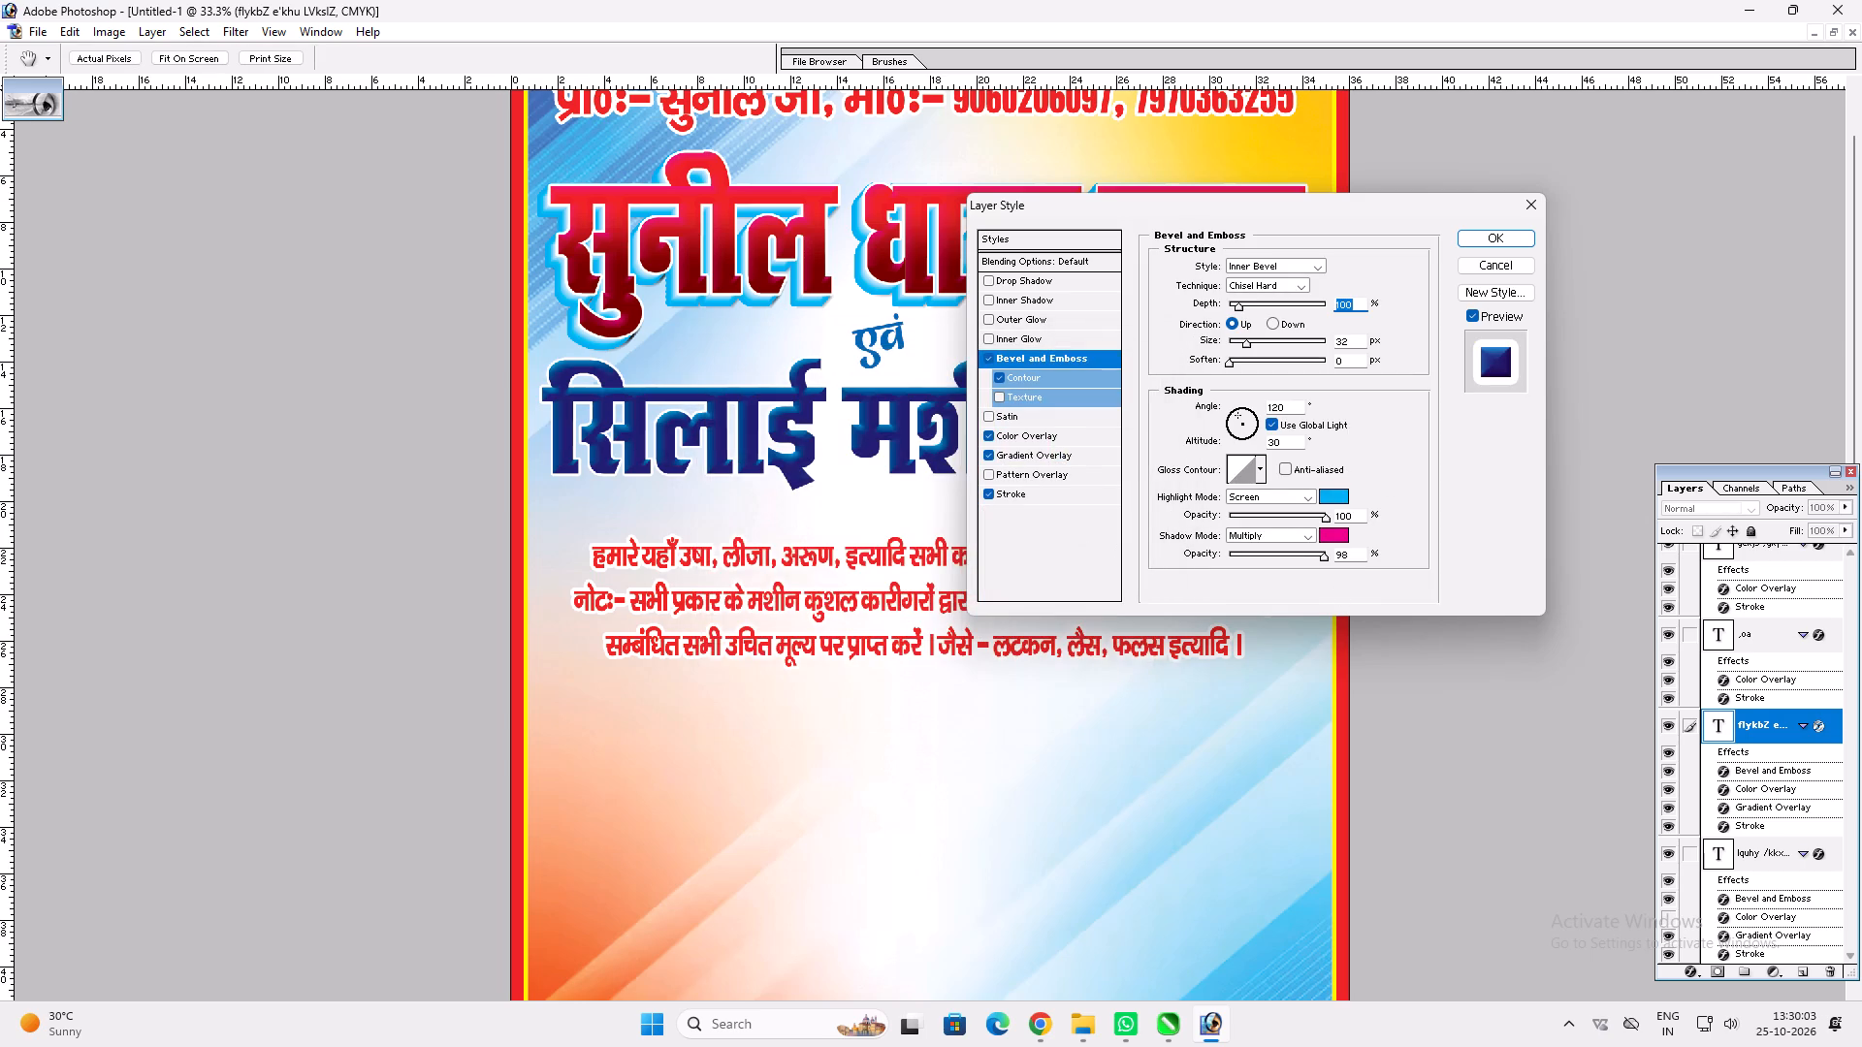
pyautogui.click(1345, 534)
pyautogui.write('100')
pyautogui.press('Tab')
pyautogui.press('0')
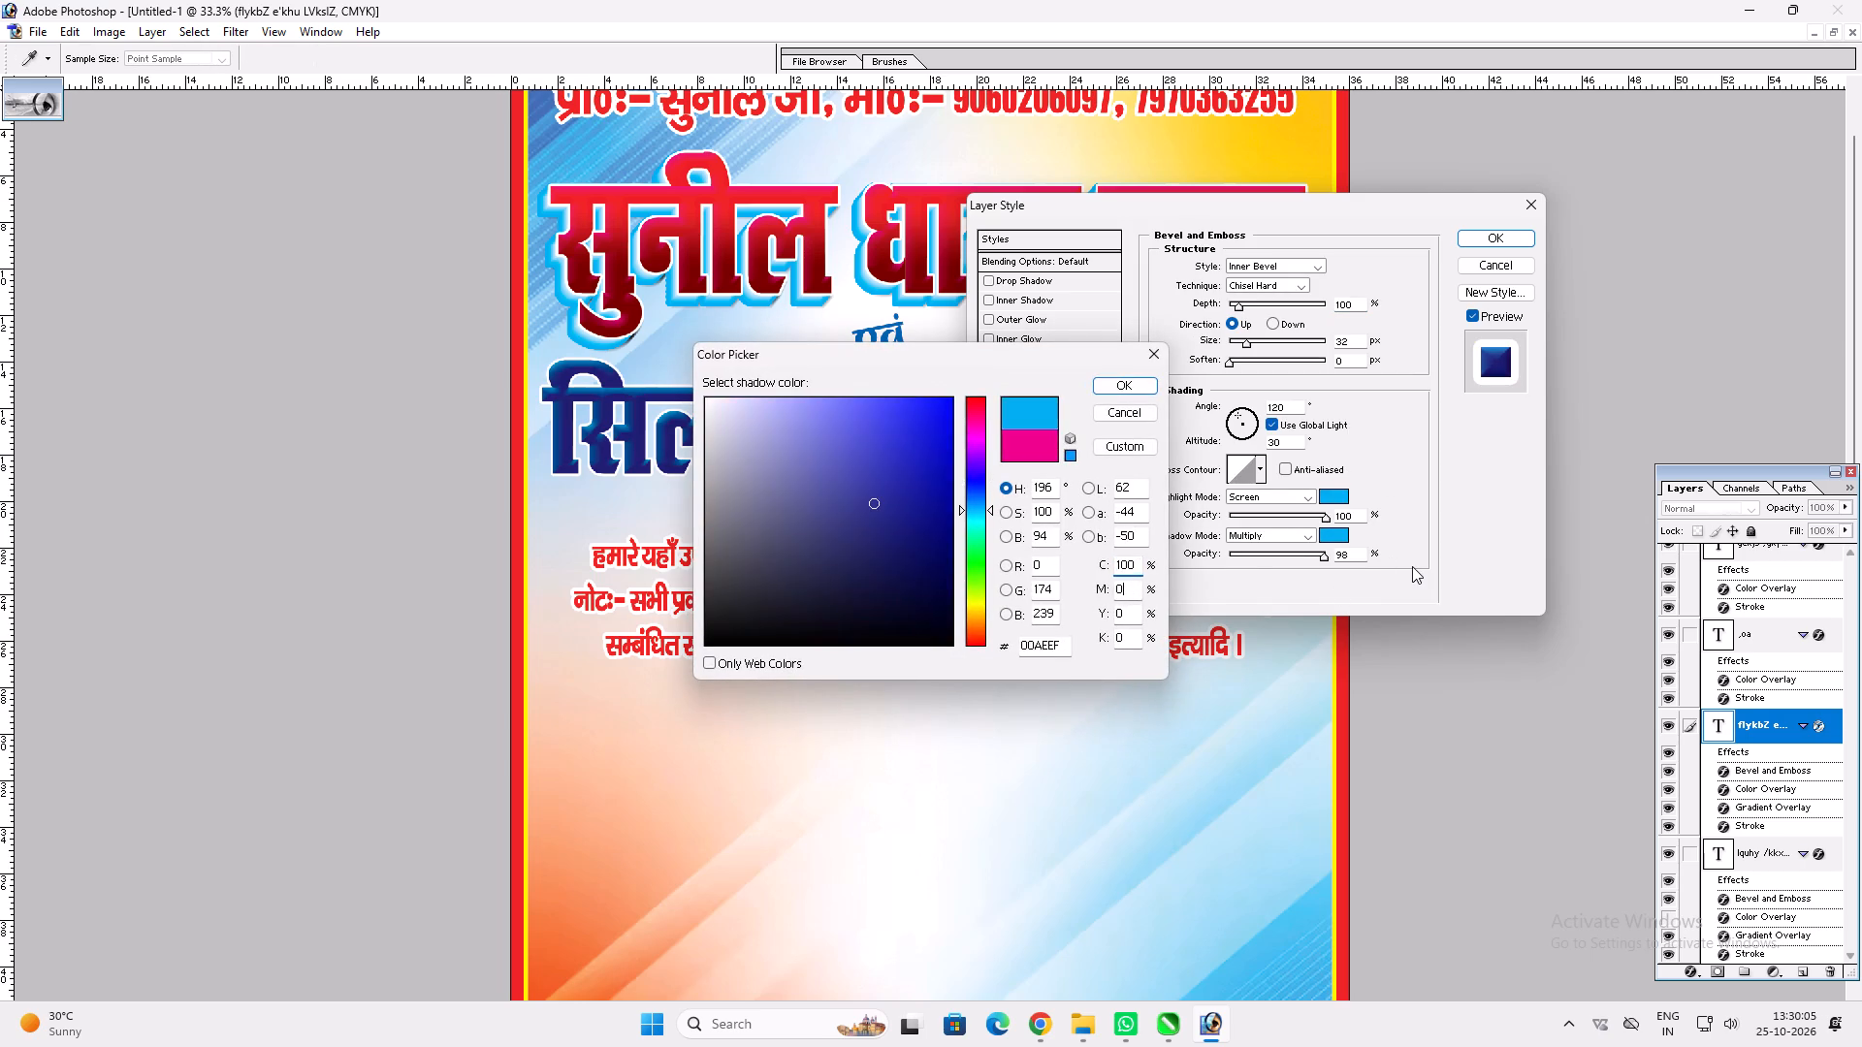
pyautogui.press('Return')
# Lower the bevel's shadow opacity to 63%, highlight opacity to 67% and its size, and apply the style.
pyautogui.click(1298, 559)
pyautogui.click(1294, 559)
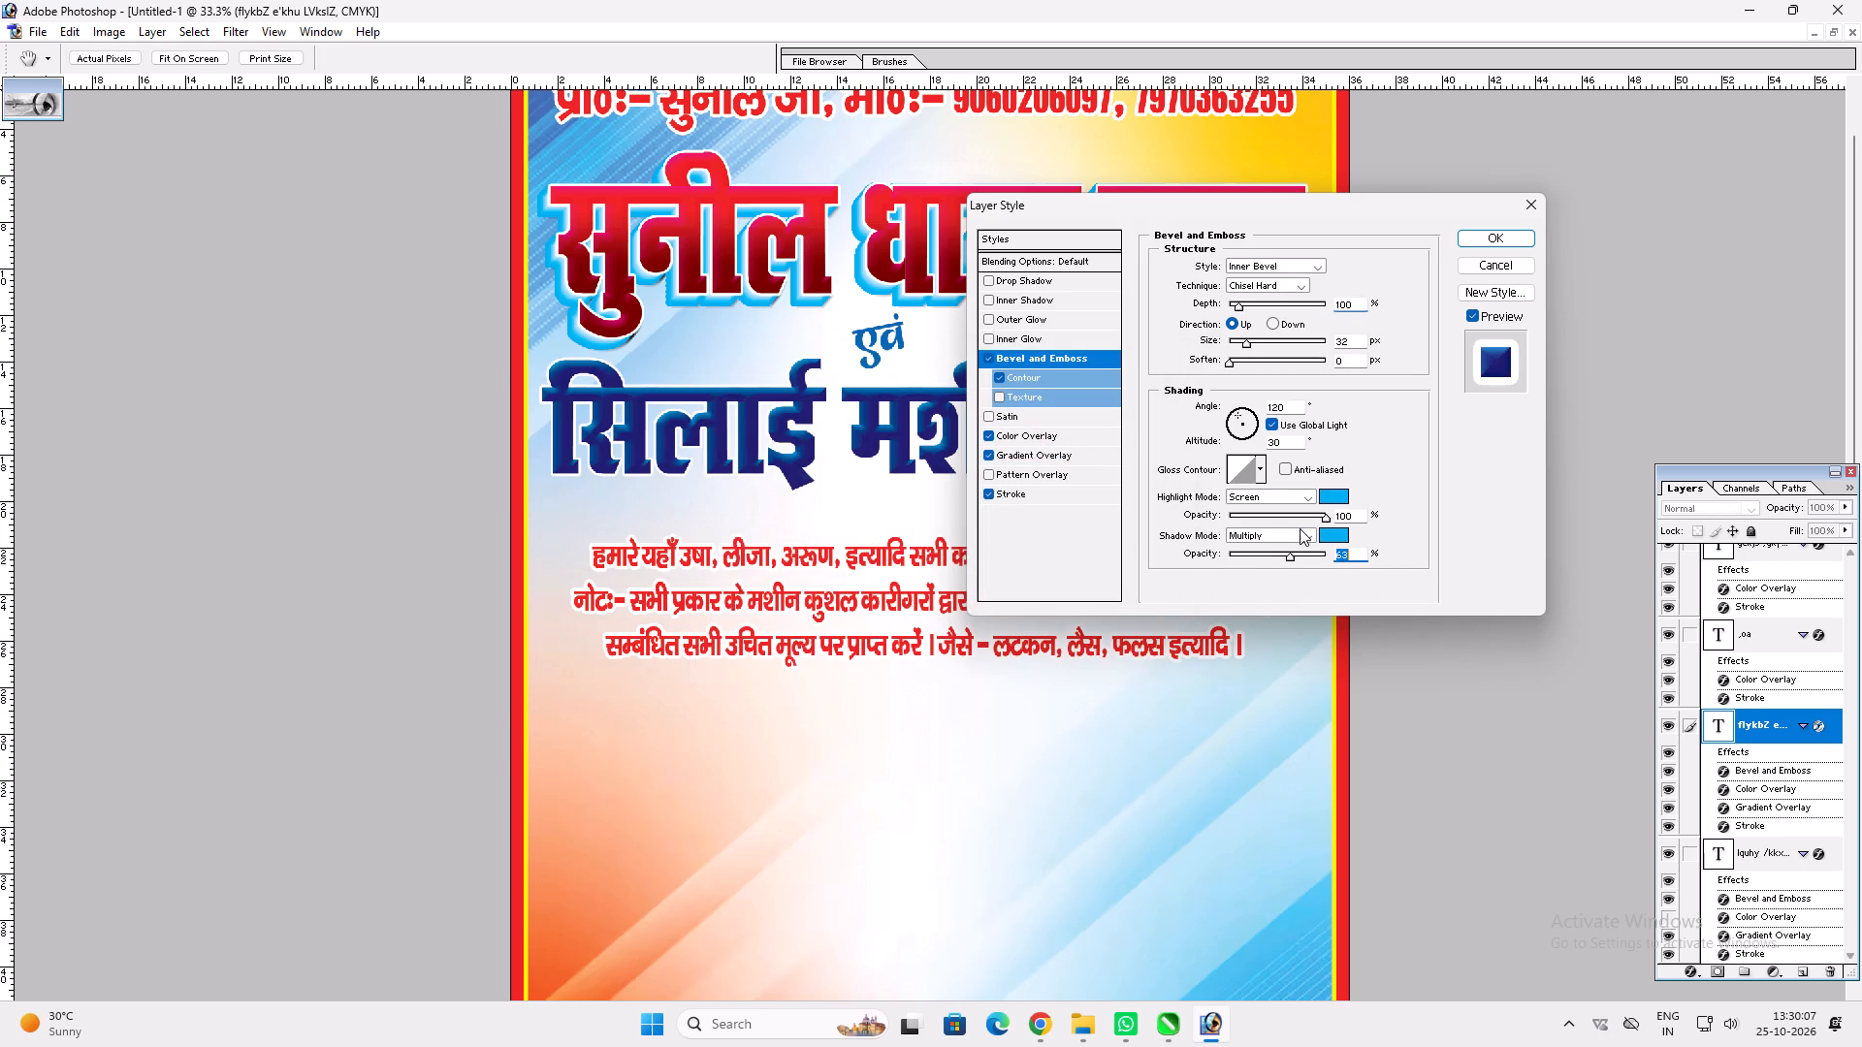
pyautogui.moveTo(1308, 521); pyautogui.dragTo(1294, 519)
pyautogui.click(1241, 346)
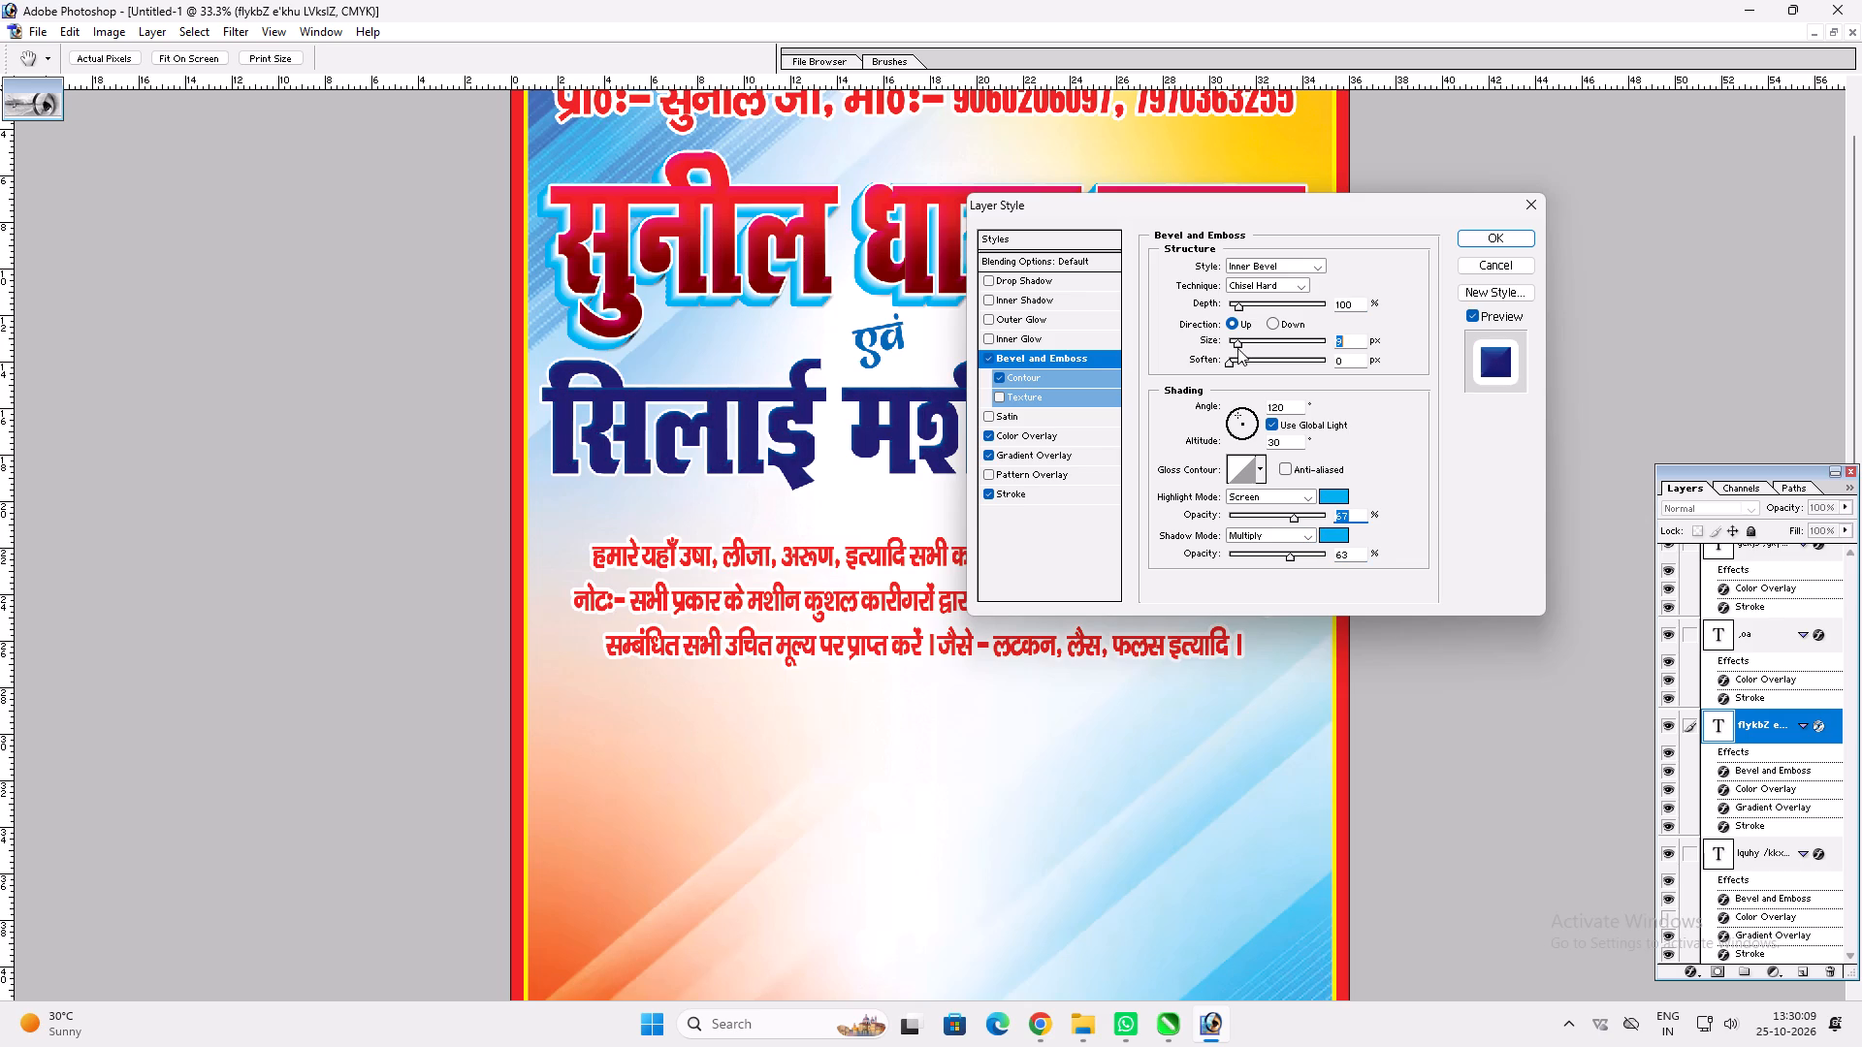
pyautogui.press('Return')
# Stretch the सिलाई मशीन स्टोर्स line slightly downward.
pyautogui.press('v')
pyautogui.hotkey('ctrl', 't')
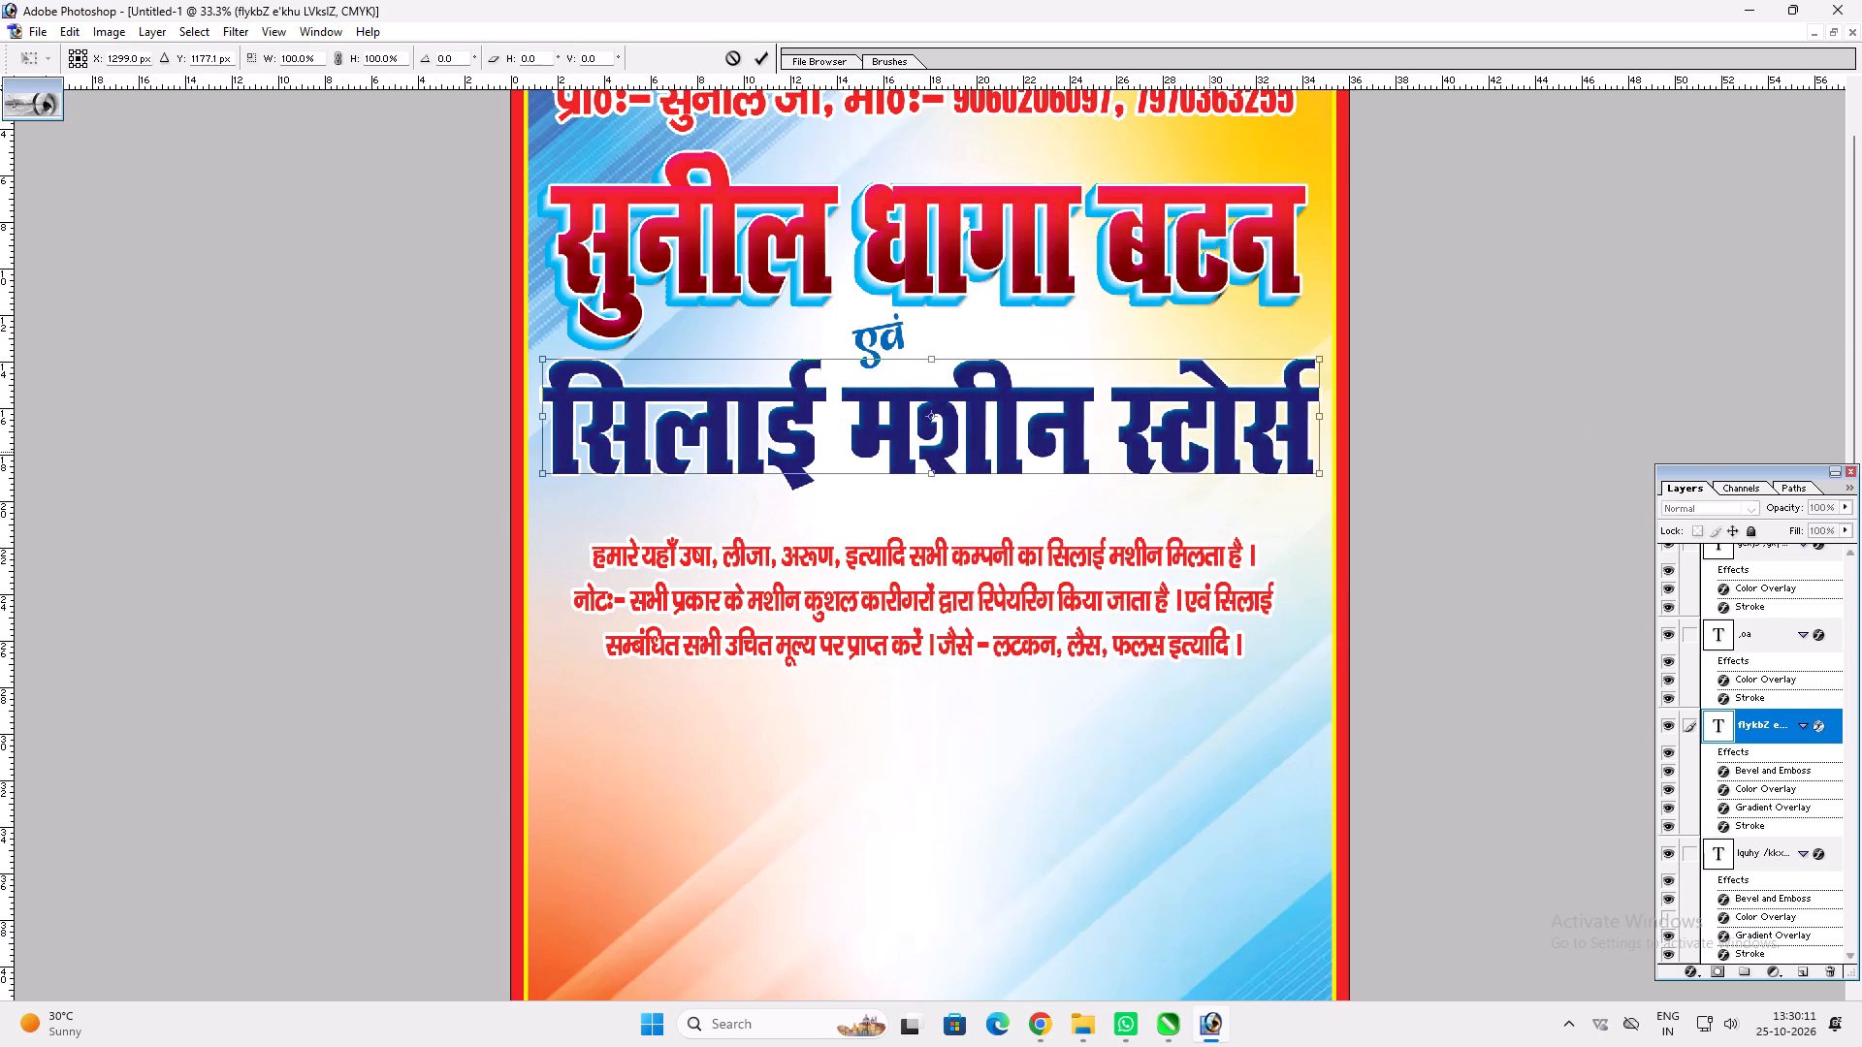
pyautogui.keyDown('shift'); pyautogui.click(1208, 465); pyautogui.keyUp('shift')
pyautogui.hotkey('shift', 'Return')
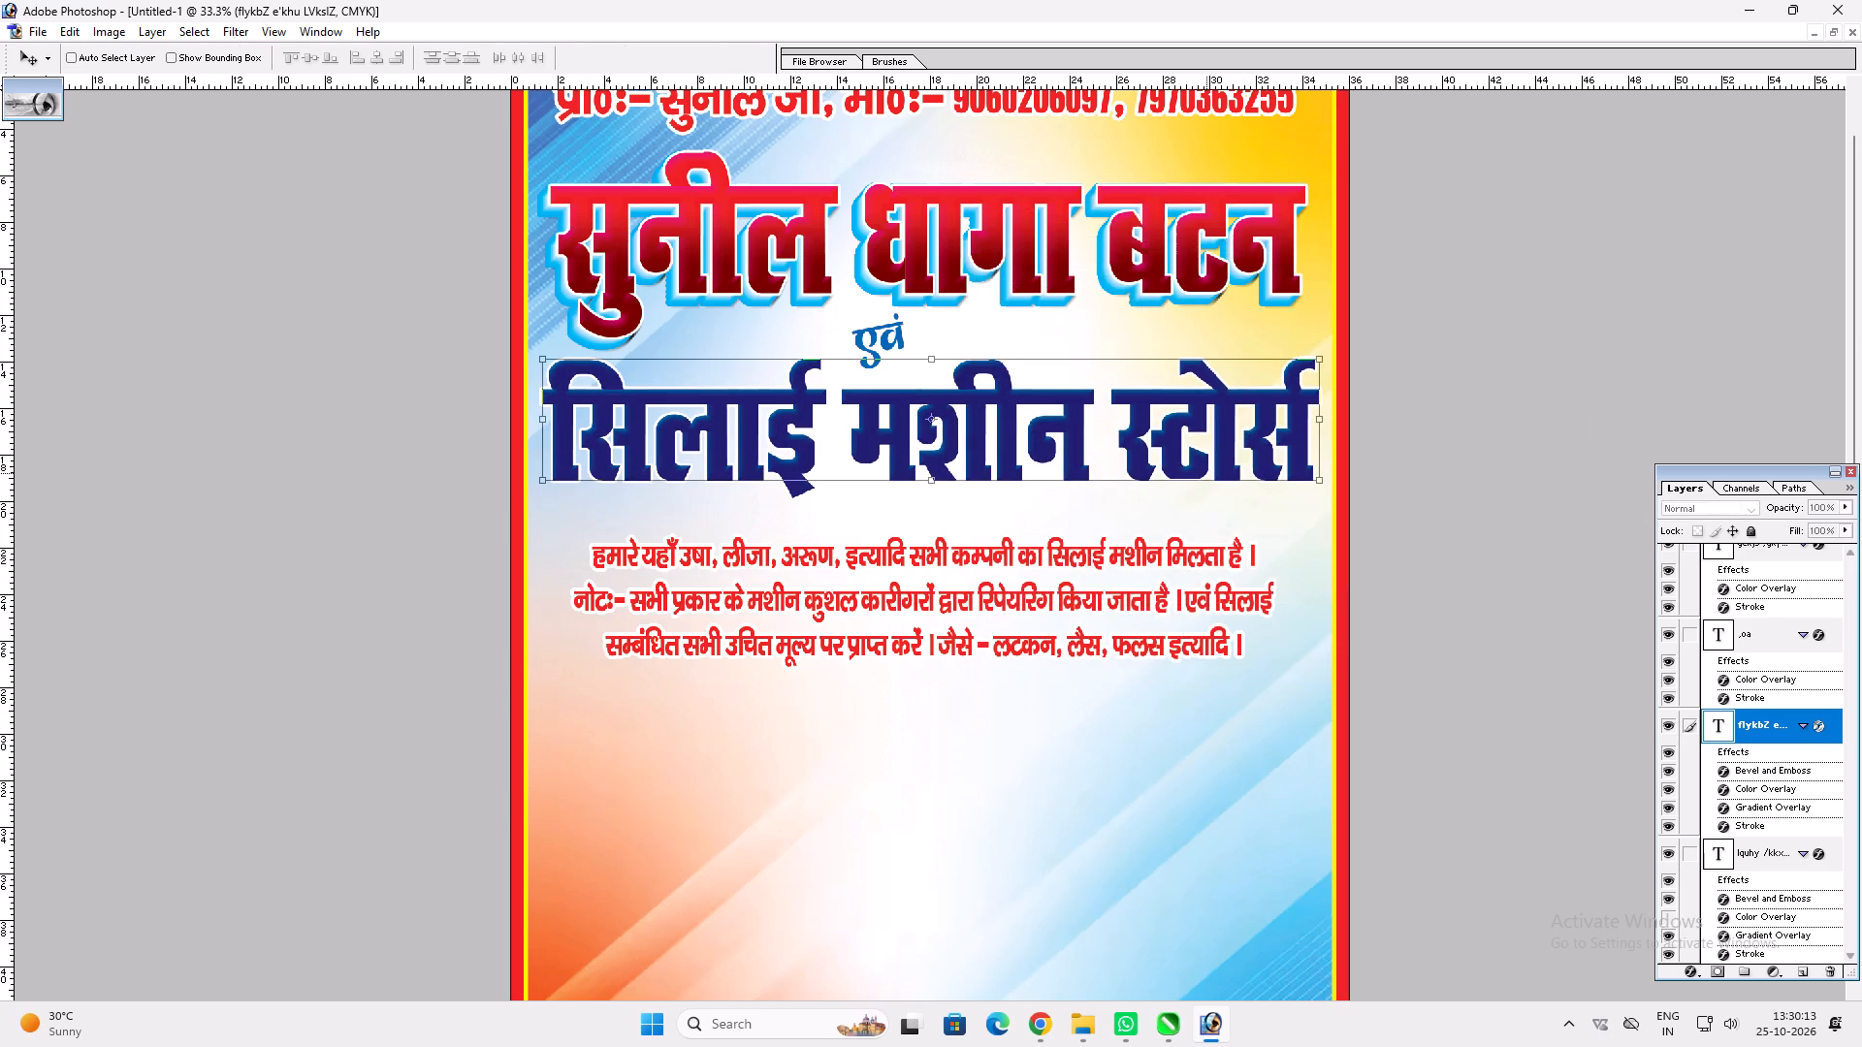
# Duplicate the सिलाई मशीन स्टोर्स line, rasterize the duplicate and apply a Motion Blur to it.
pyautogui.press('v')
pyautogui.hotkey('ctrl', 'j')
pyautogui.hotkey('alt', 't')
pyautogui.write('bm')
pyautogui.press('Return')
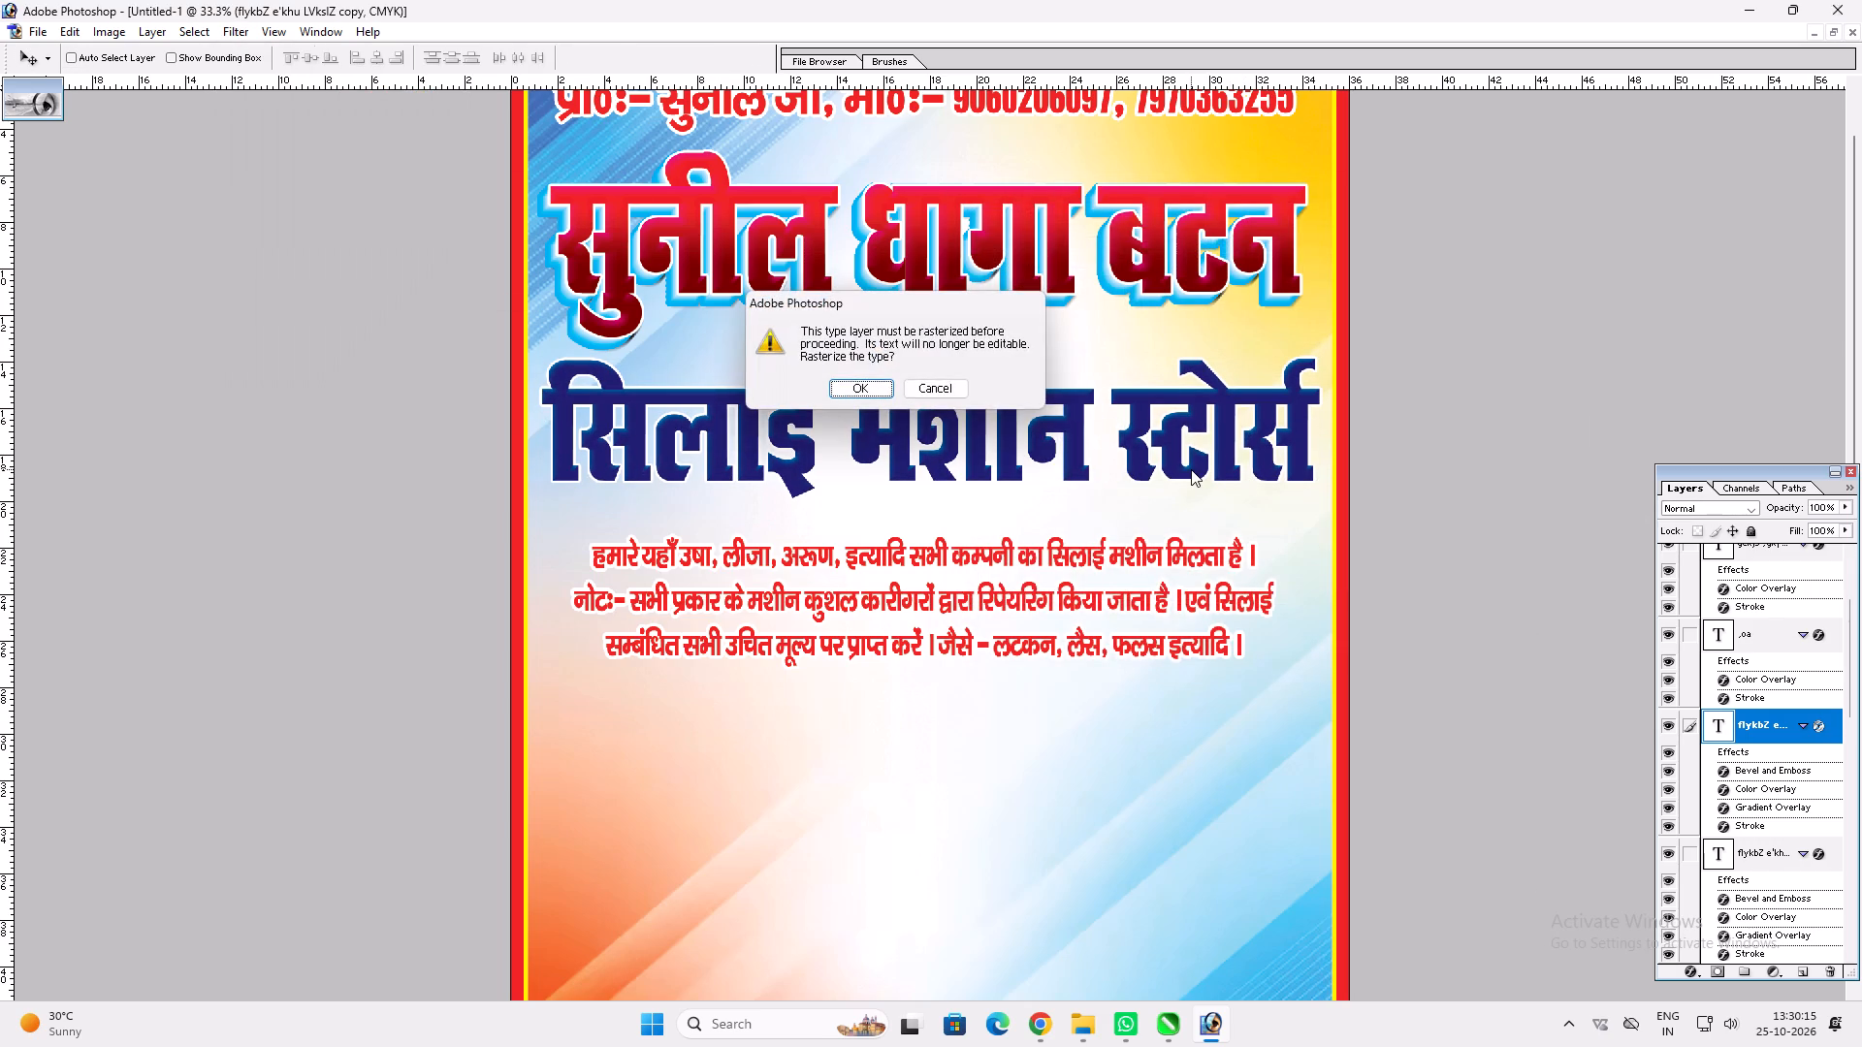
pyautogui.press('Return')
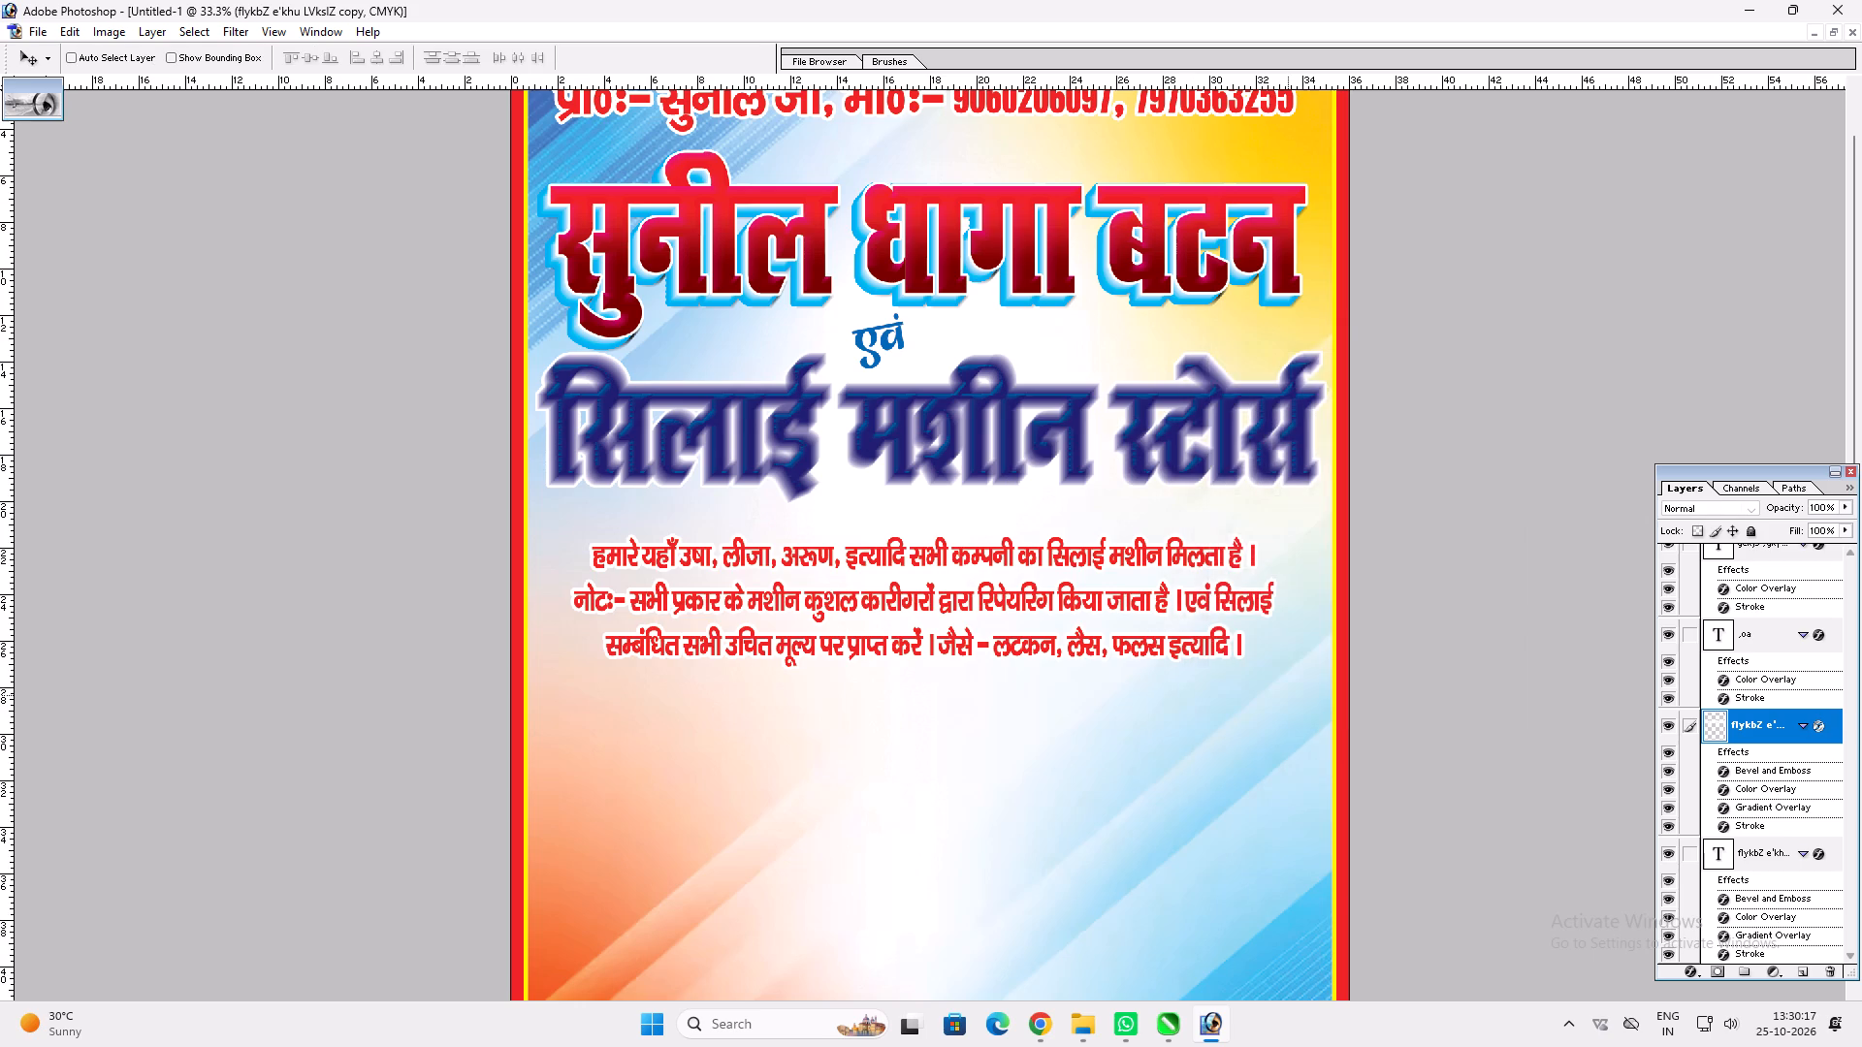
# Send the blurred copy behind the सिलाई मशीन स्टोर्स text and offset it slightly down and to the left.
pyautogui.hotkey('ctrl', '[')
pyautogui.press('v')
pyautogui.click(1176, 546)
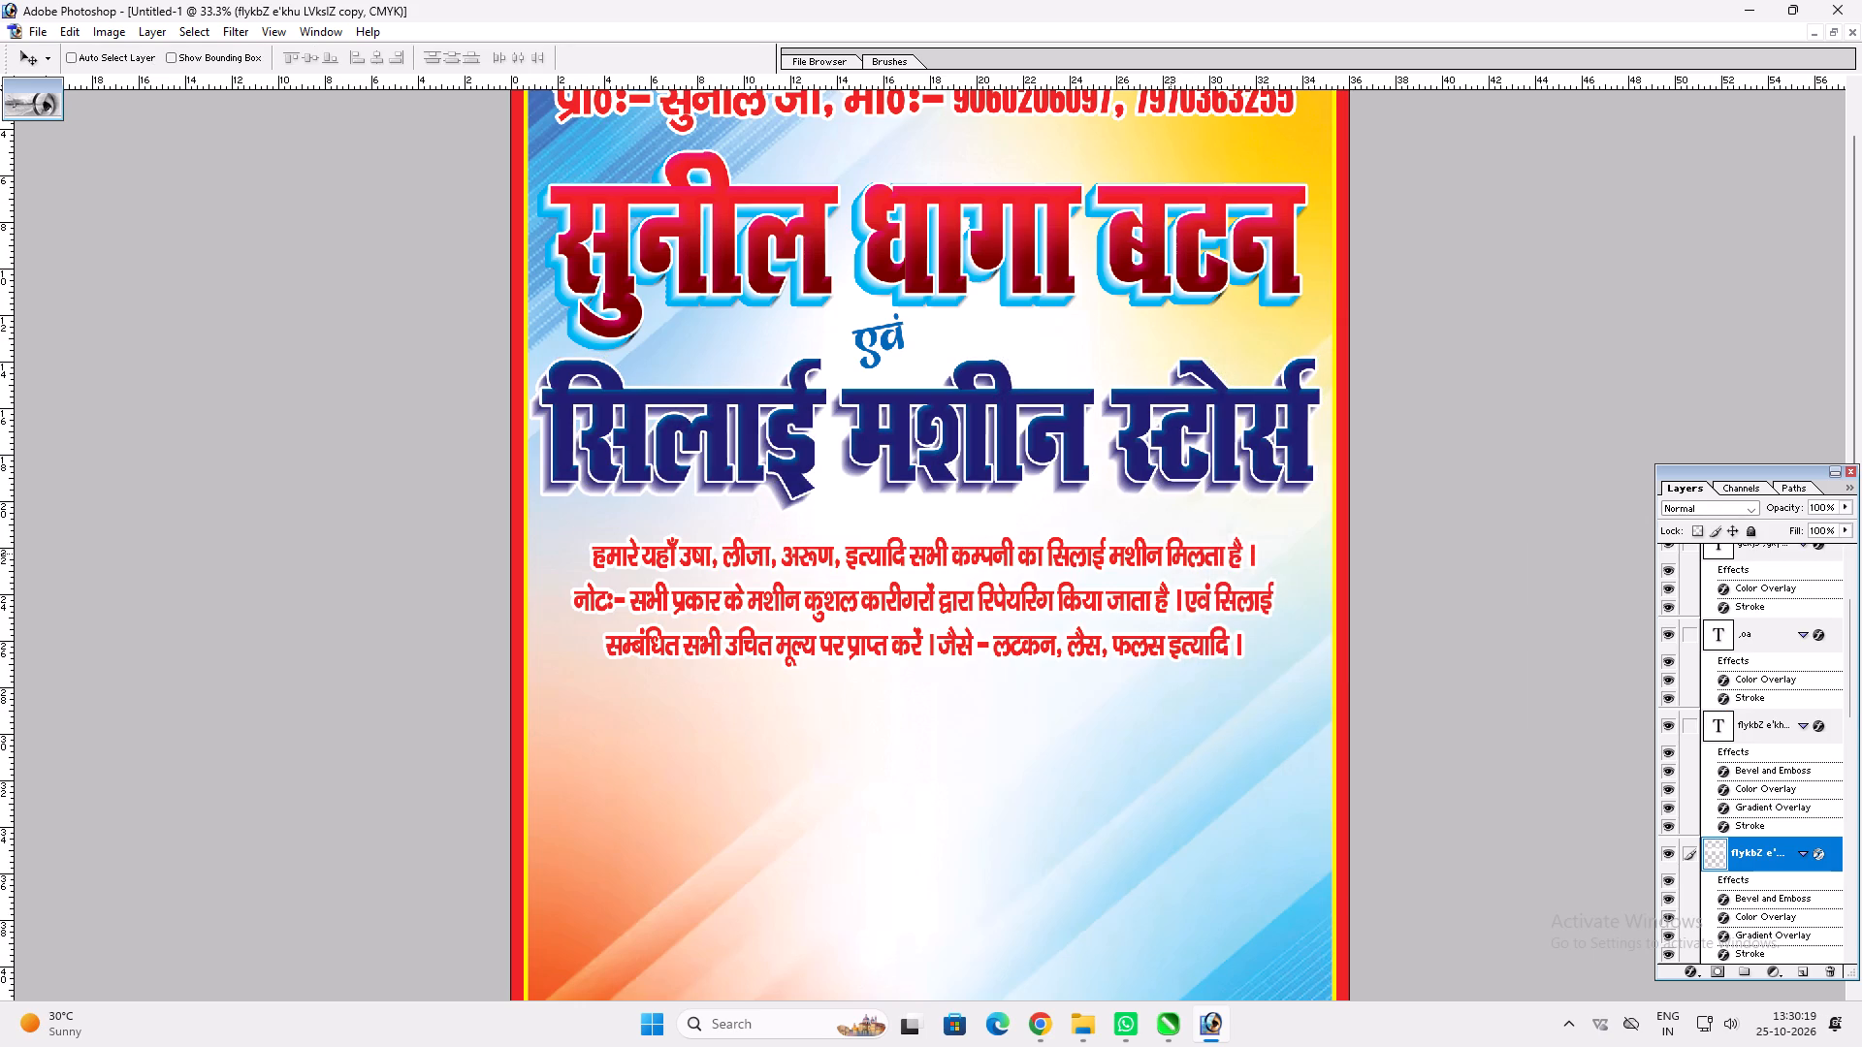
# Change the blurred copy's colour overlay to yellow with C 0, M 0, Y 100, K 0.
pyautogui.hotkey('alt', 'l')
pyautogui.hotkey('alt', 'y')
pyautogui.press('n')
pyautogui.click(1095, 437)
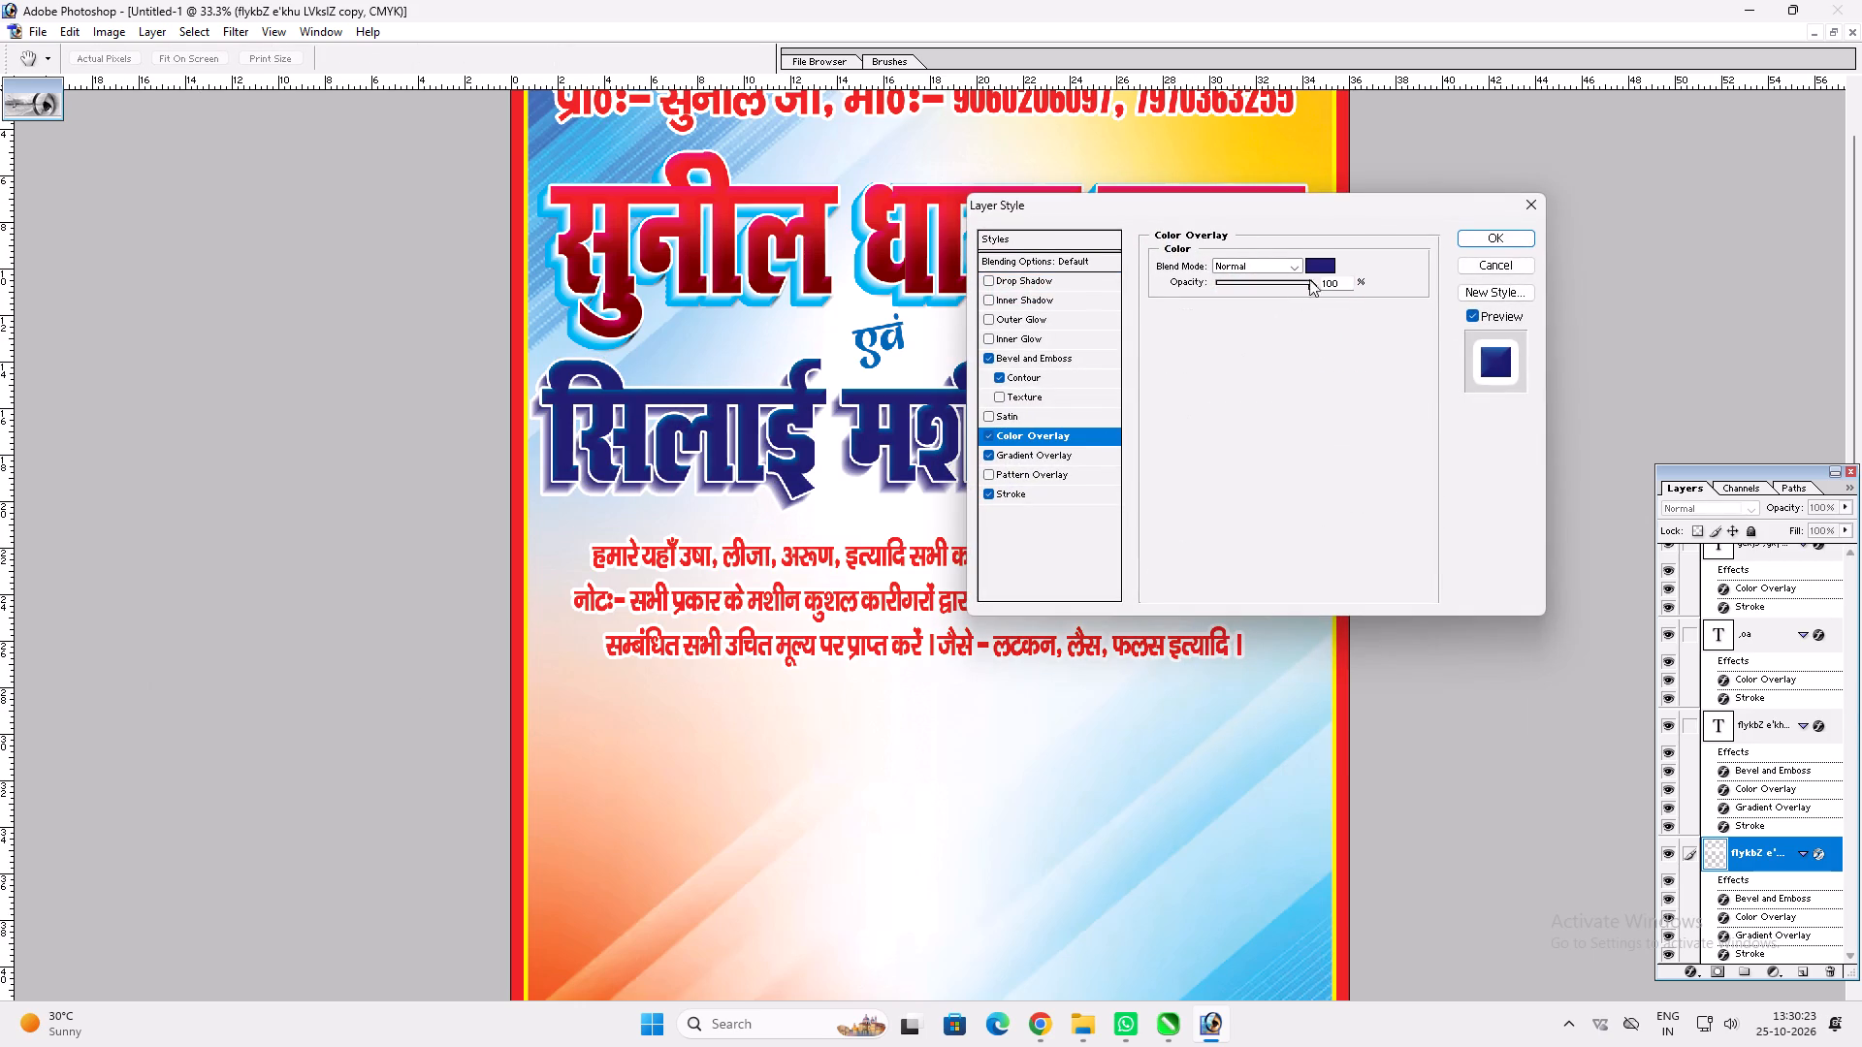
pyautogui.click(1323, 267)
pyautogui.press('0')
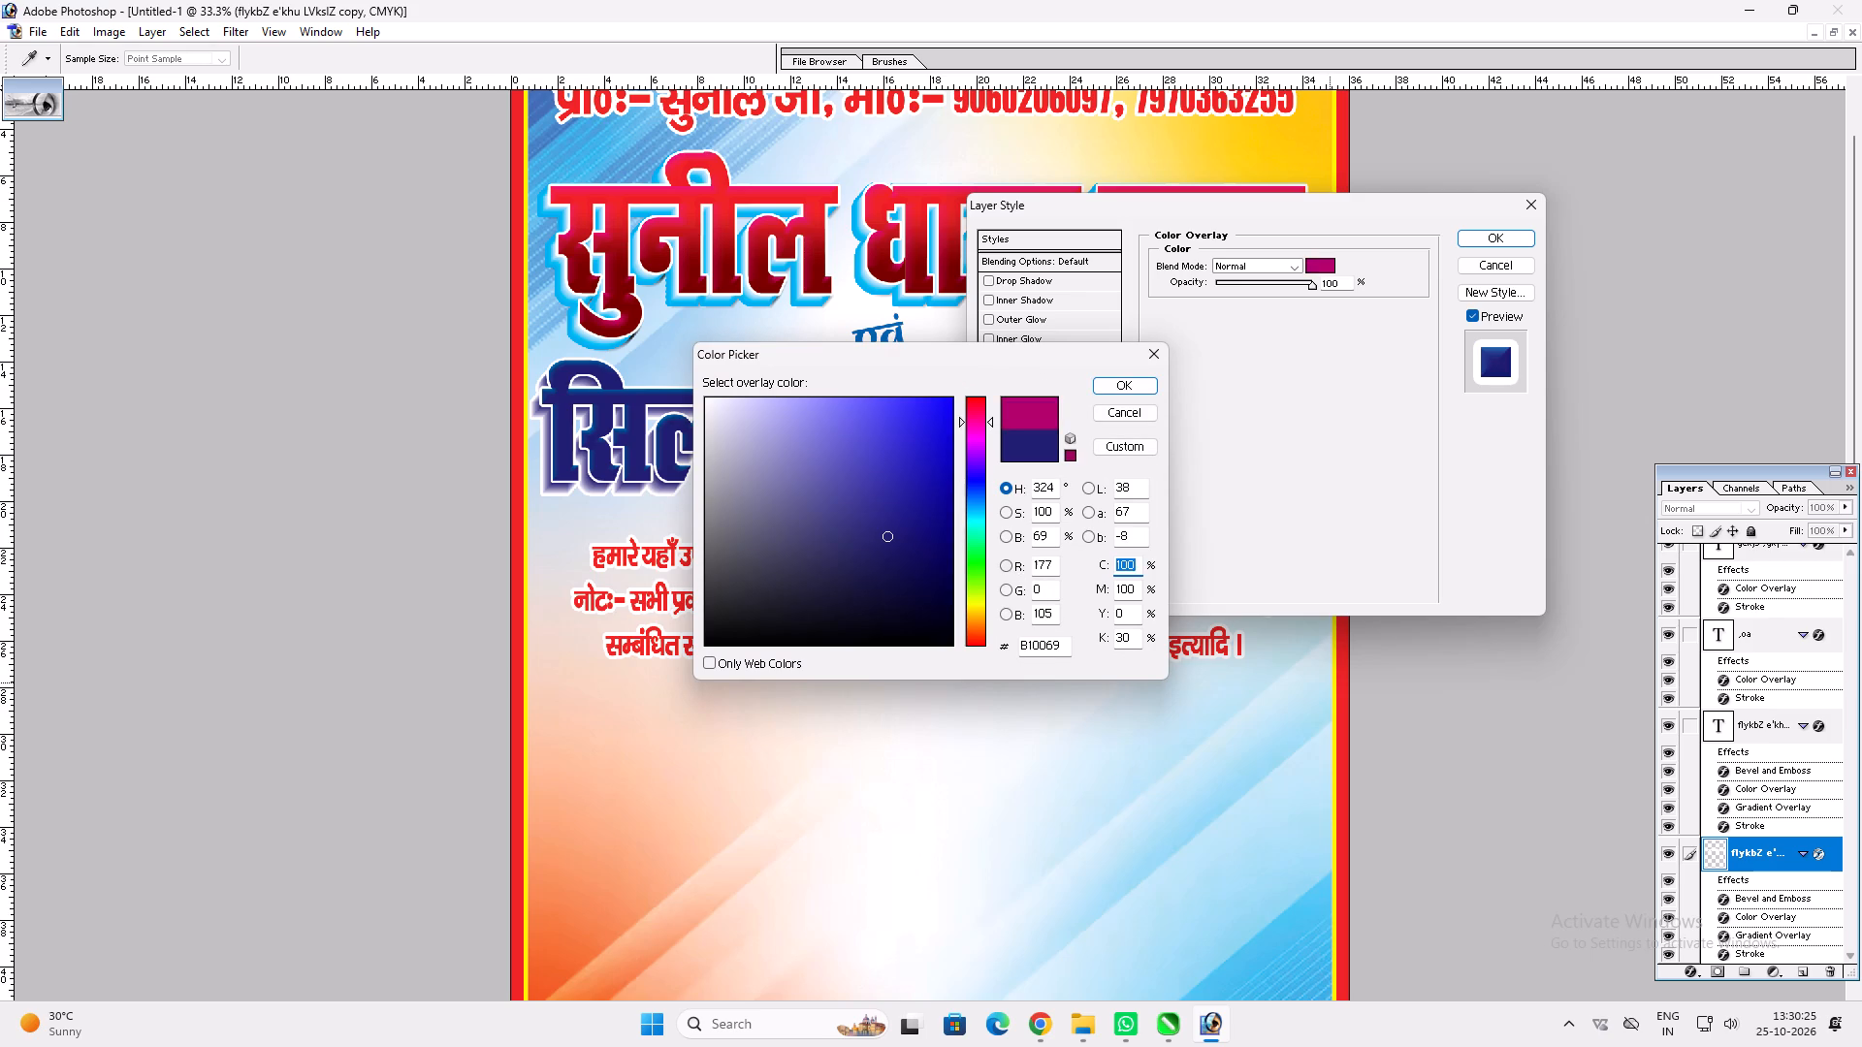
pyautogui.press('Tab')
pyautogui.press('0')
pyautogui.press('Tab')
pyautogui.write('100')
pyautogui.press('Tab')
pyautogui.press('0')
pyautogui.press('Return')
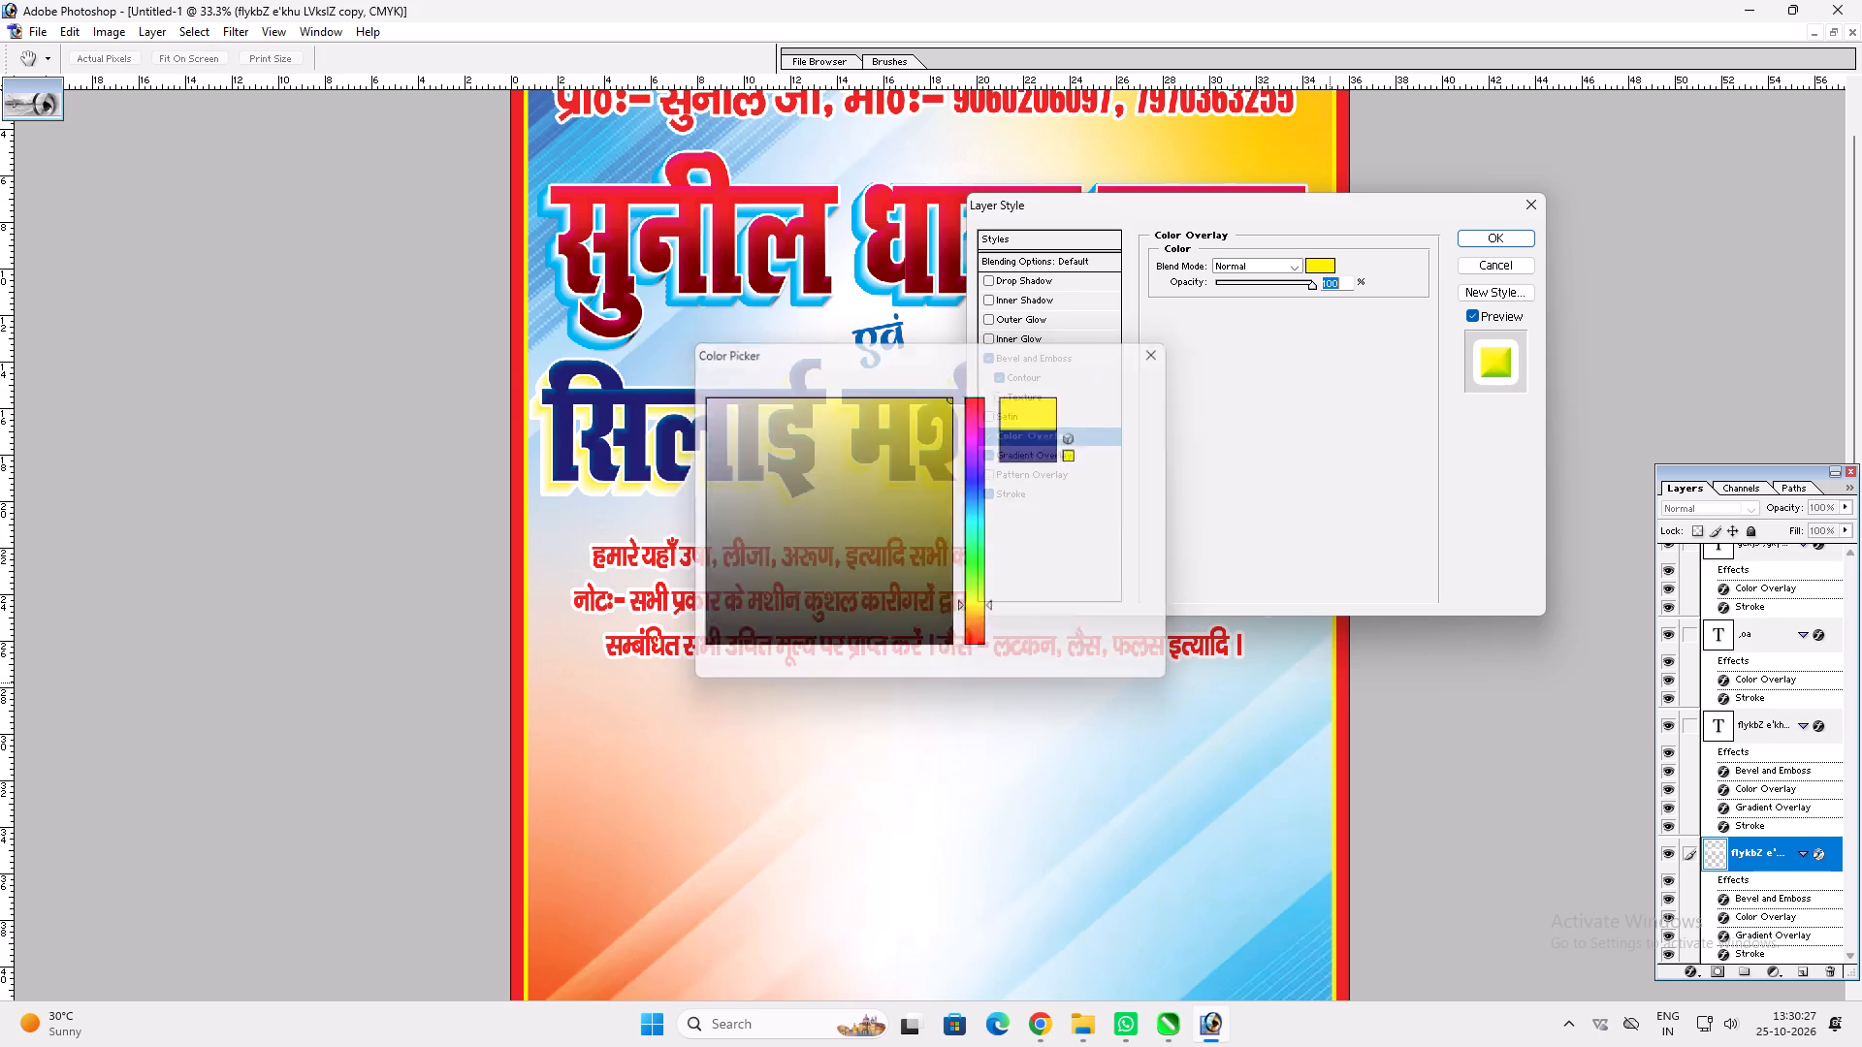
# Change the blurred copy's stroke colour to dark green with C 100, Y 100, K 60 and apply the style.
pyautogui.click(1023, 489)
pyautogui.click(1204, 378)
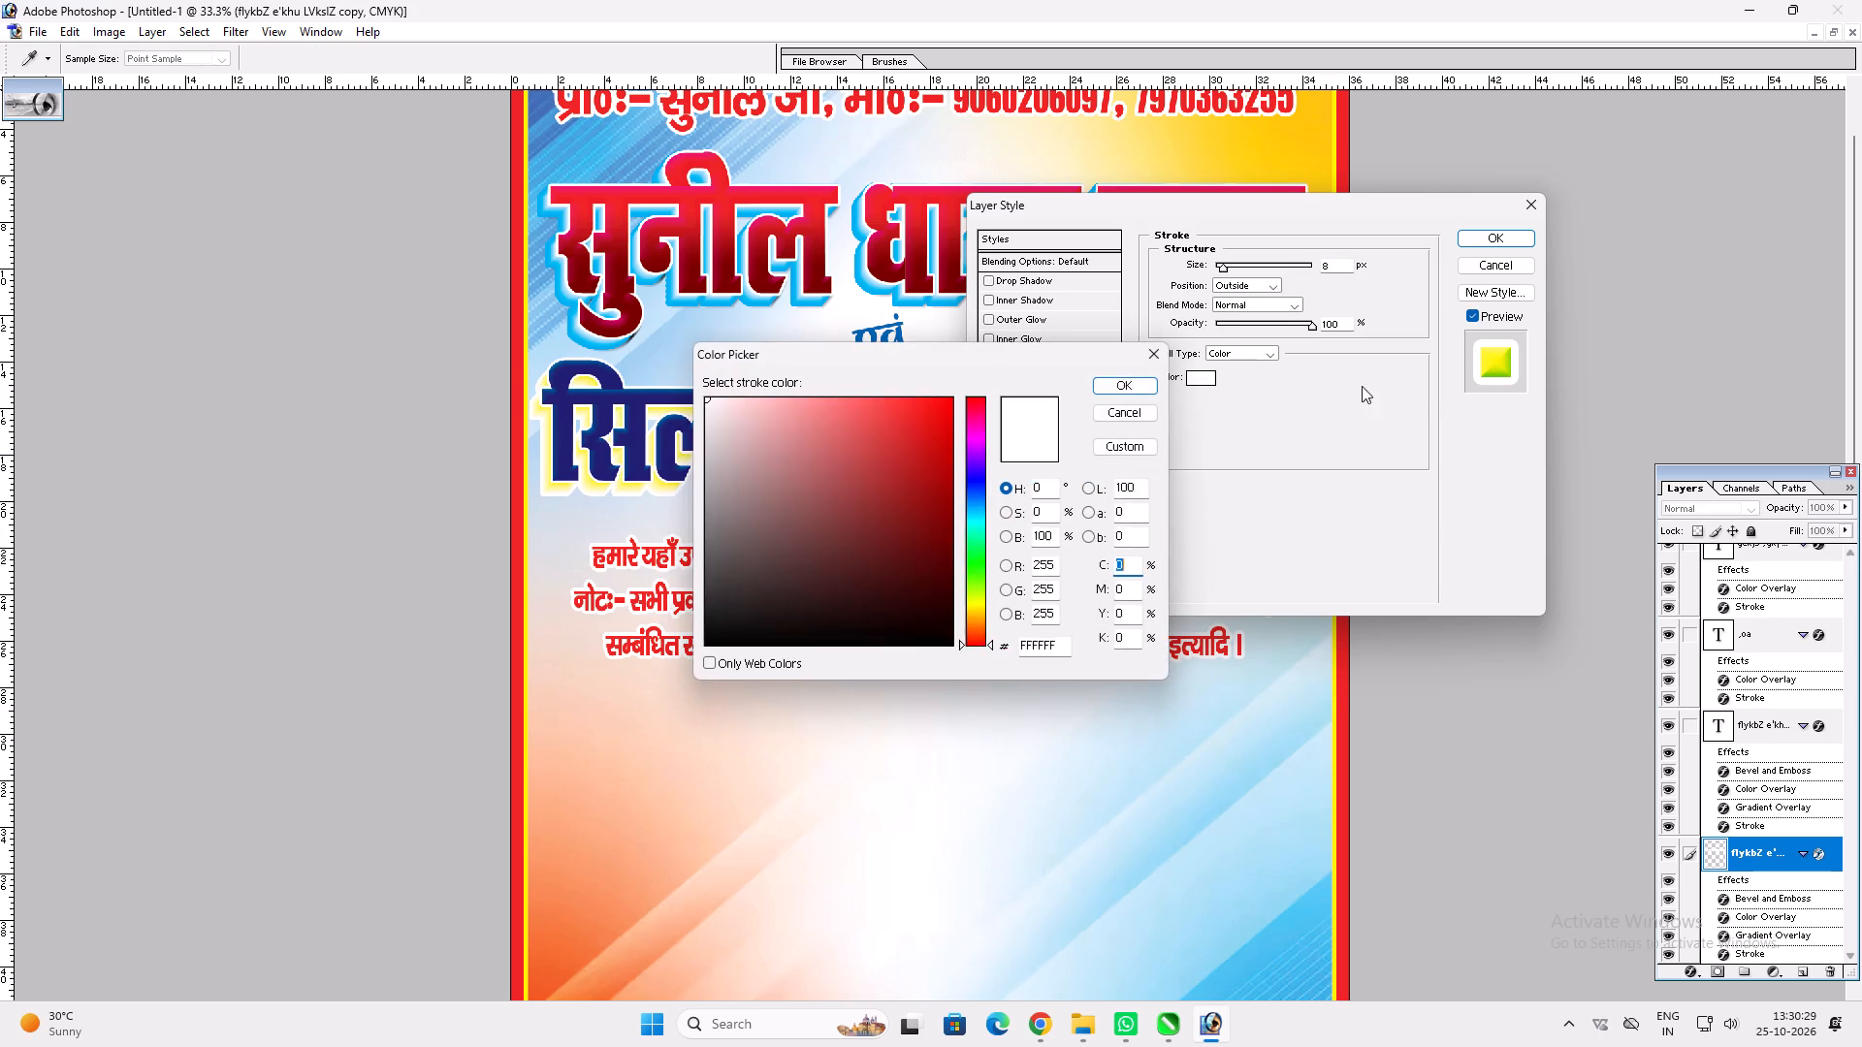
pyautogui.write('100')
pyautogui.press('Tab')
pyautogui.press('Tab')
pyautogui.write('100')
pyautogui.press('Tab')
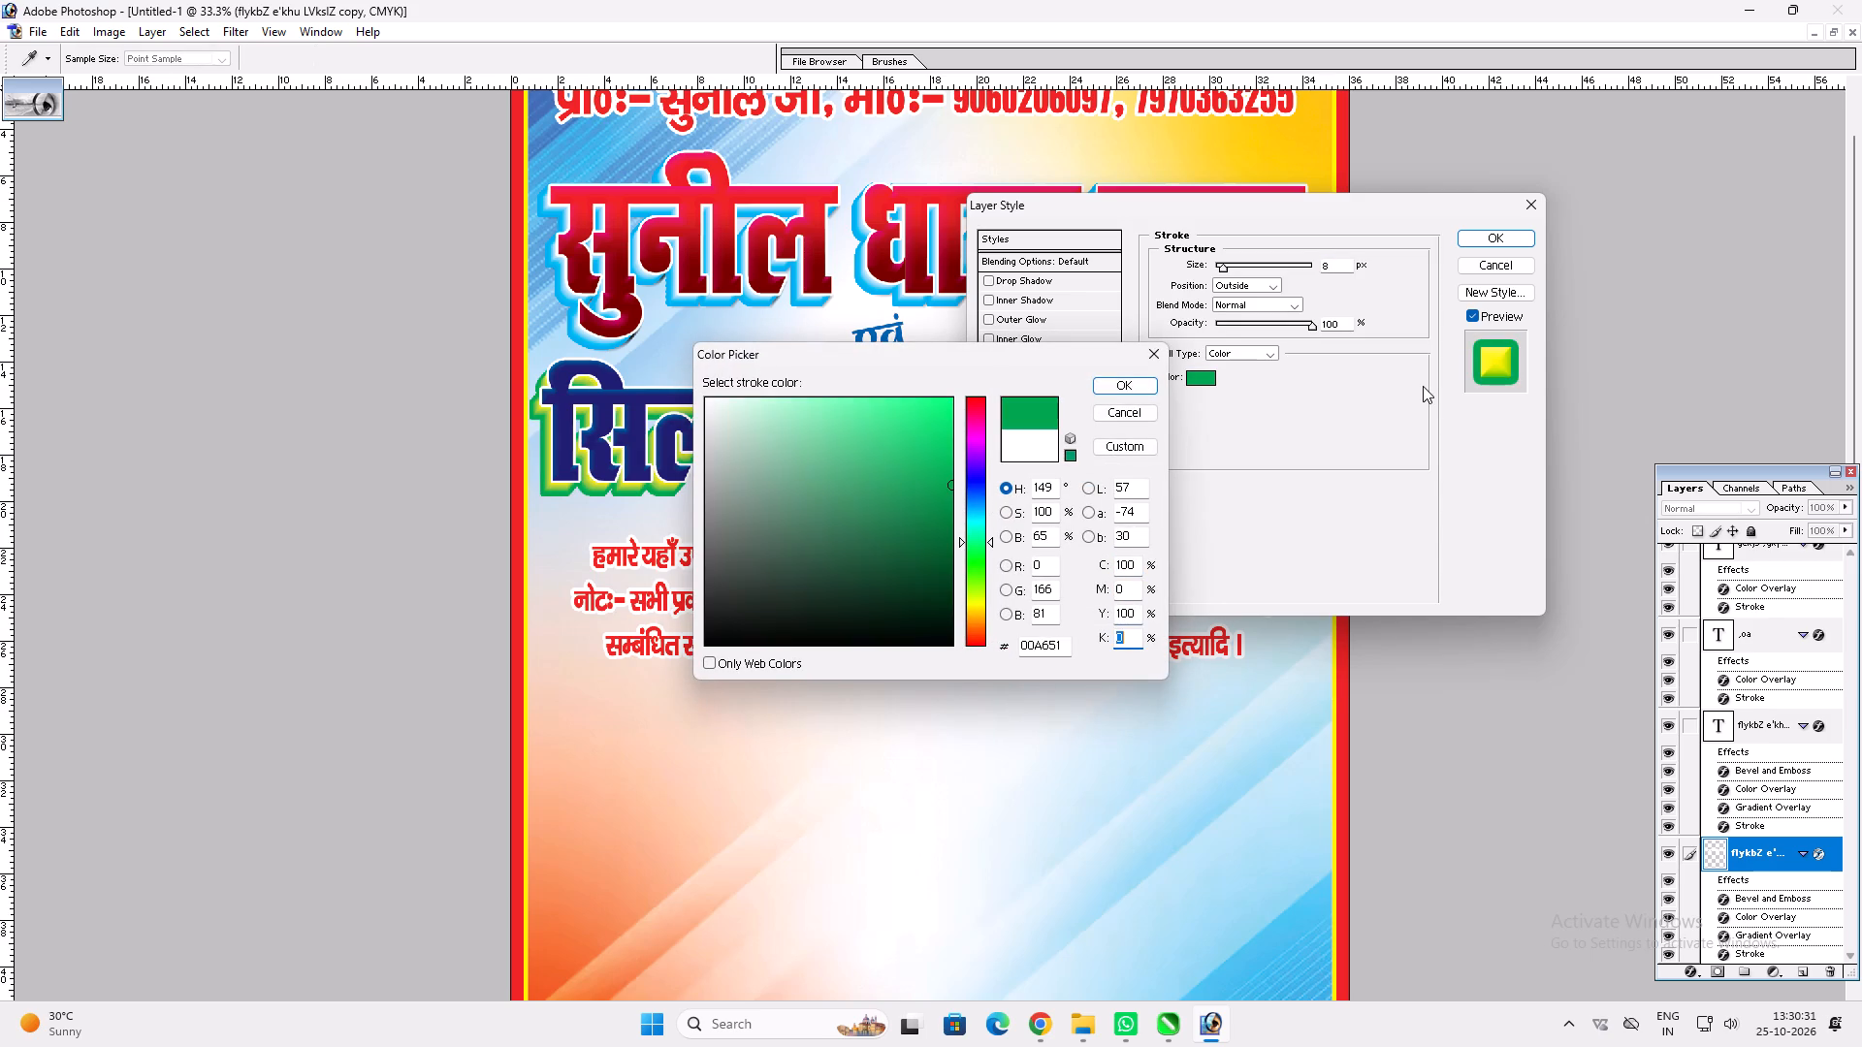
pyautogui.write('60')
pyautogui.press('Return')
pyautogui.press('Return')
pyautogui.press('v')
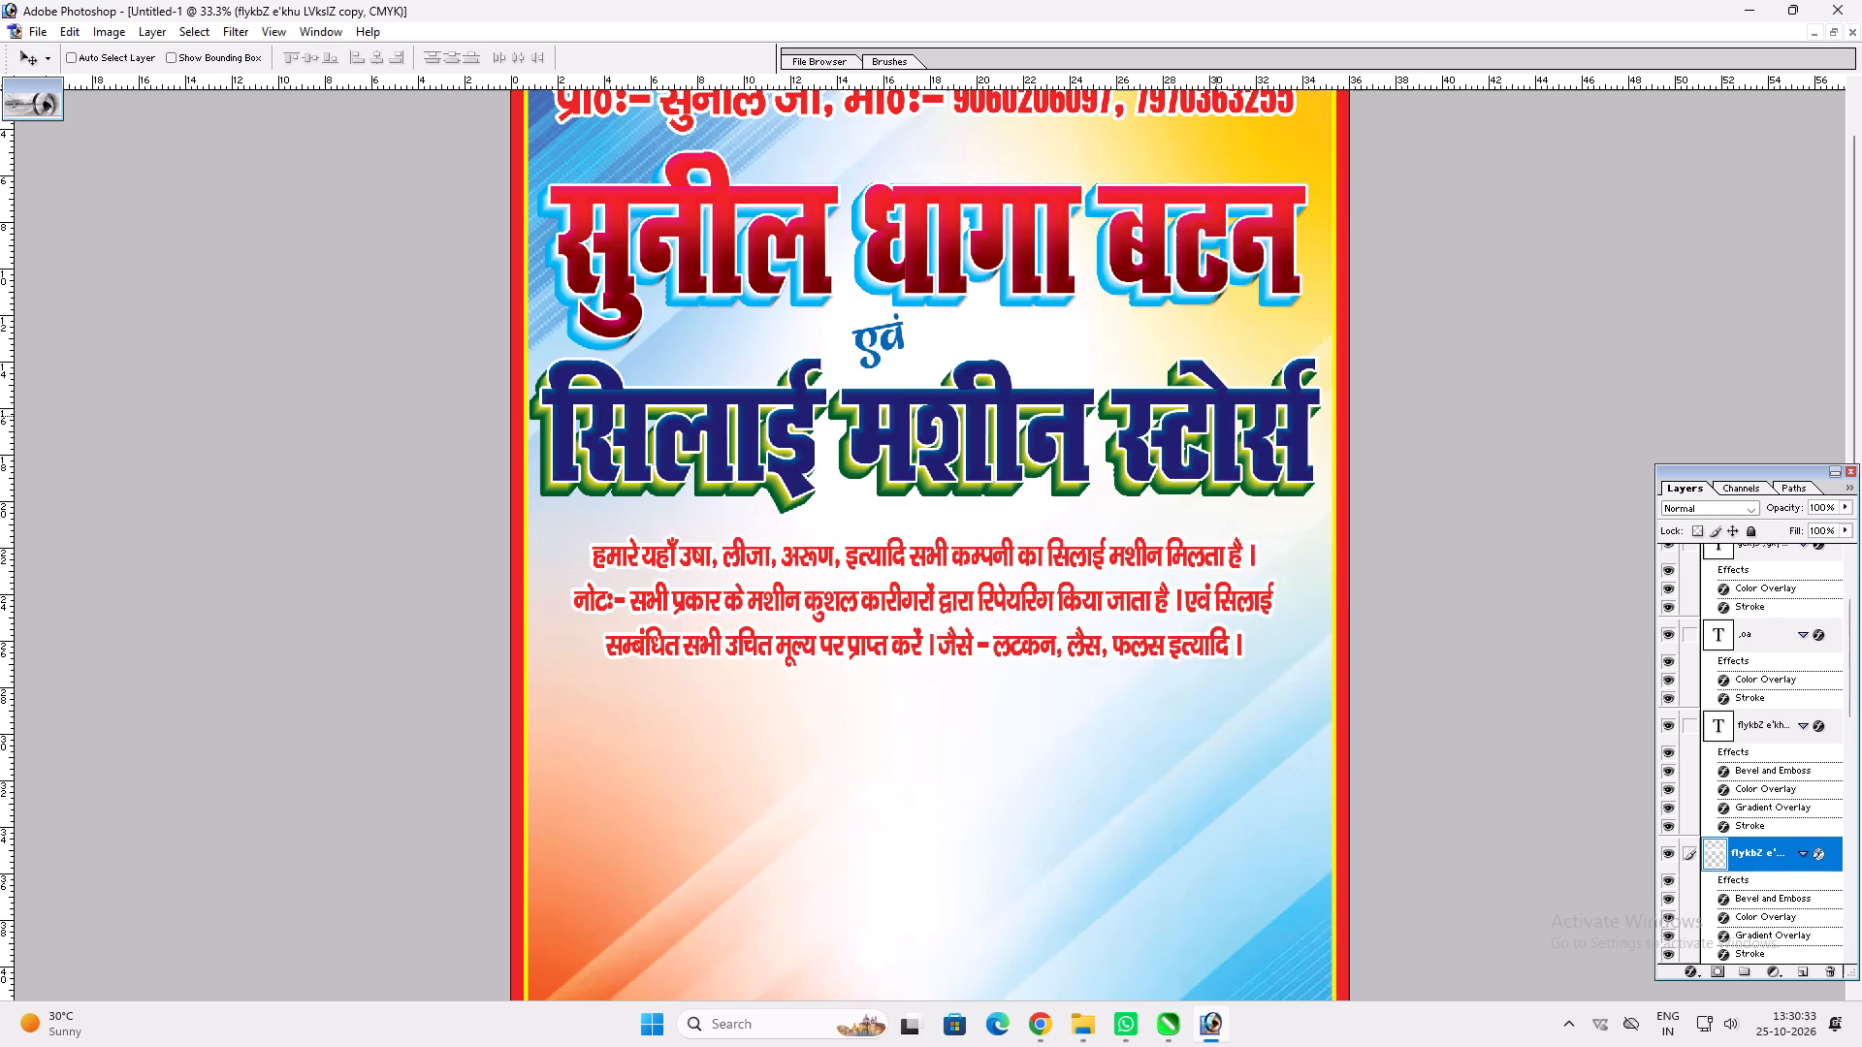
# Link the सिलाई मशीन स्टोर्स text with its blurred copy and narrow both slightly from the left edge.
pyautogui.keyDown('ctrl'); pyautogui.keyDown('shift'); pyautogui.rightClick(1138, 425); pyautogui.keyUp('shift'); pyautogui.keyUp('ctrl')
pyautogui.keyDown('ctrl'); pyautogui.click(1170, 428); pyautogui.keyUp('ctrl')
pyautogui.hotkey('ctrl', 't')
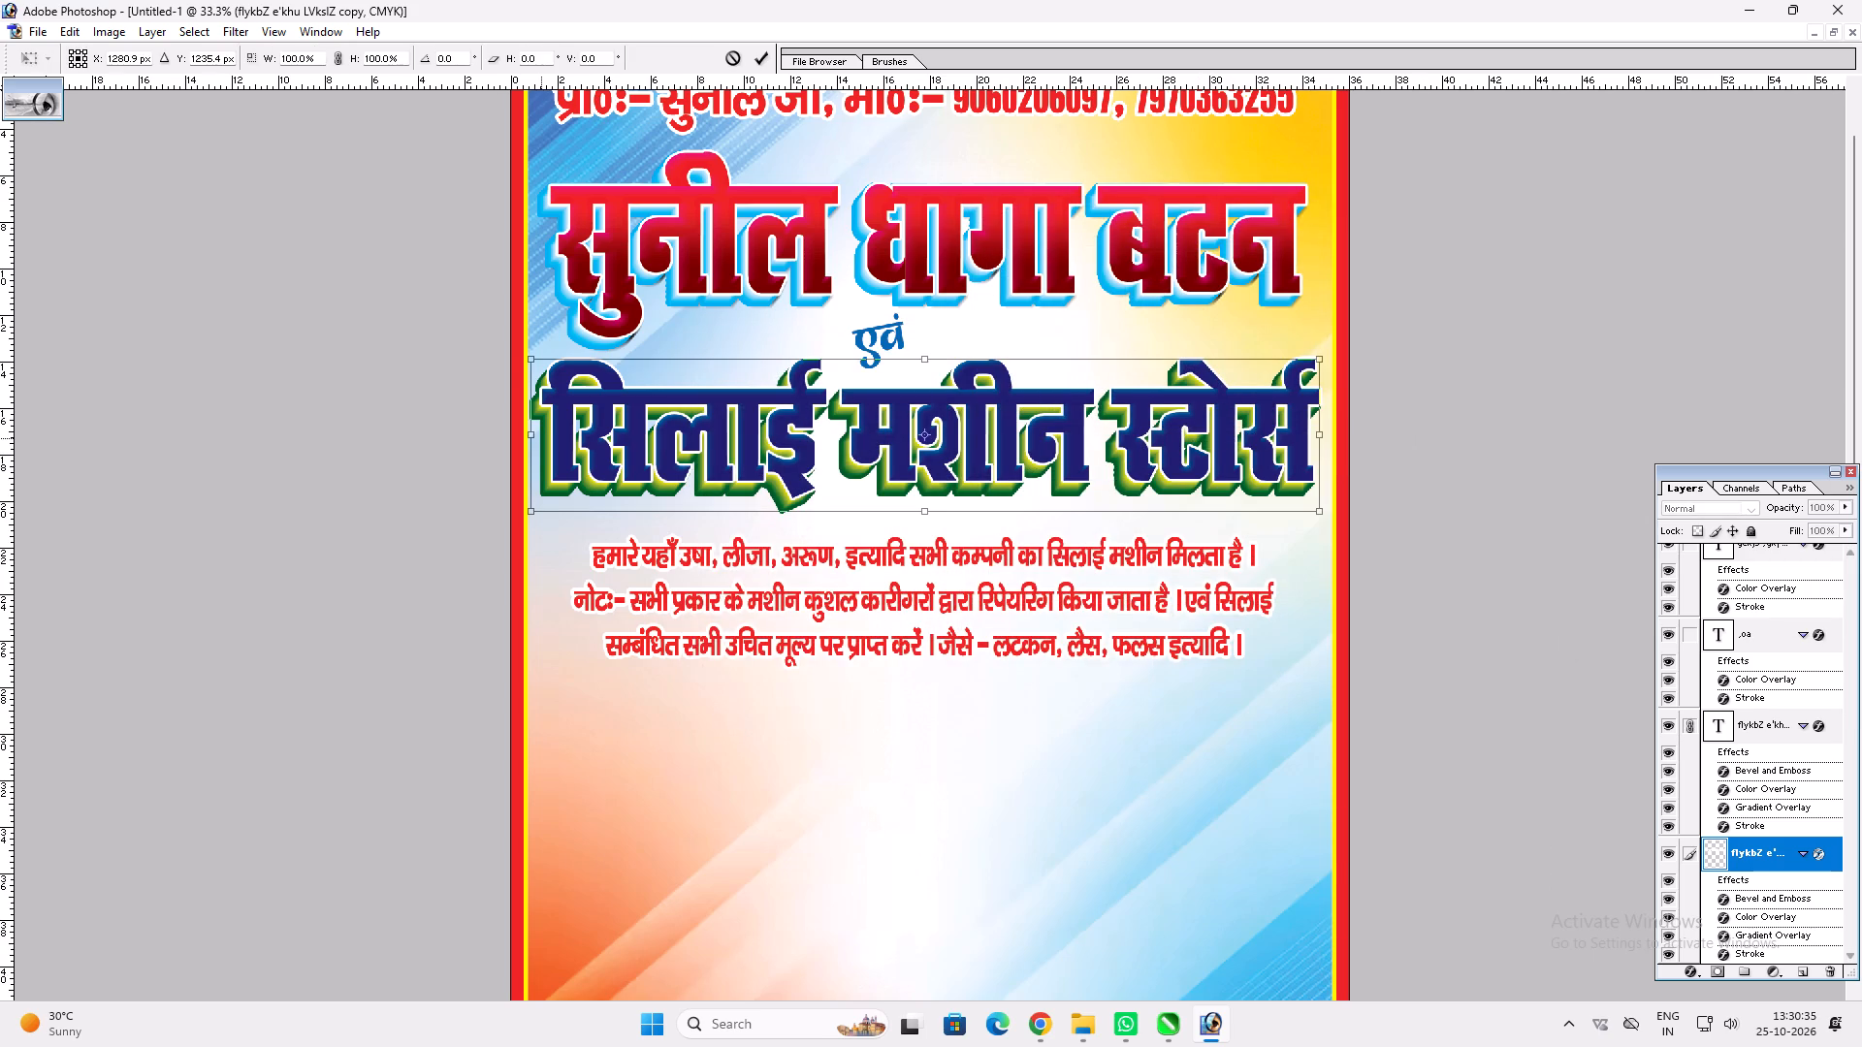
pyautogui.keyDown('shift'); pyautogui.moveTo(542, 435); pyautogui.dragTo(555, 434); pyautogui.keyUp('shift')
pyautogui.hotkey('shift', 'Return')
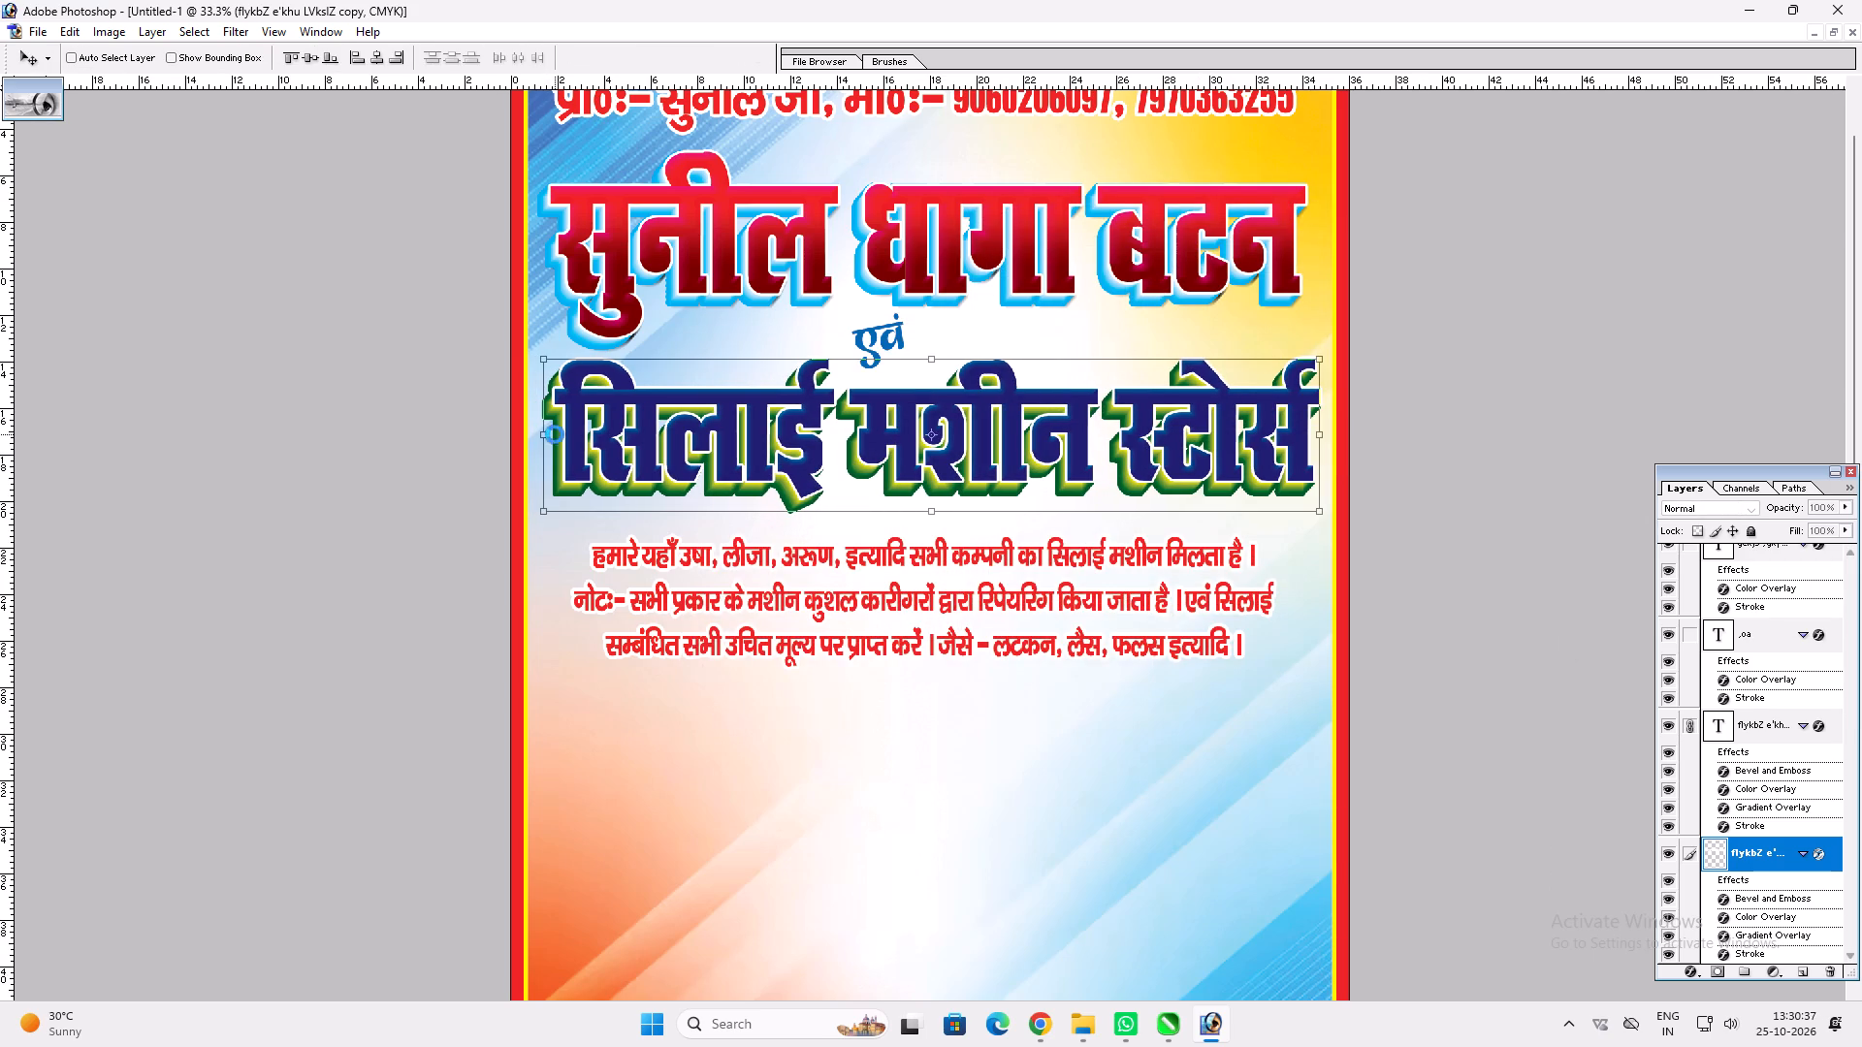
pyautogui.press('v')
# Cut the two lines starting with नोटः out of the paragraph, keeping only its first line.
pyautogui.press('space')
pyautogui.press('space')
pyautogui.press('space')
pyautogui.moveTo(847, 574); pyautogui.dragTo(832, 485)
pyautogui.press('t')
pyautogui.moveTo(576, 517); pyautogui.dragTo(1258, 608)
pyautogui.hotkey('ctrl', 'x')
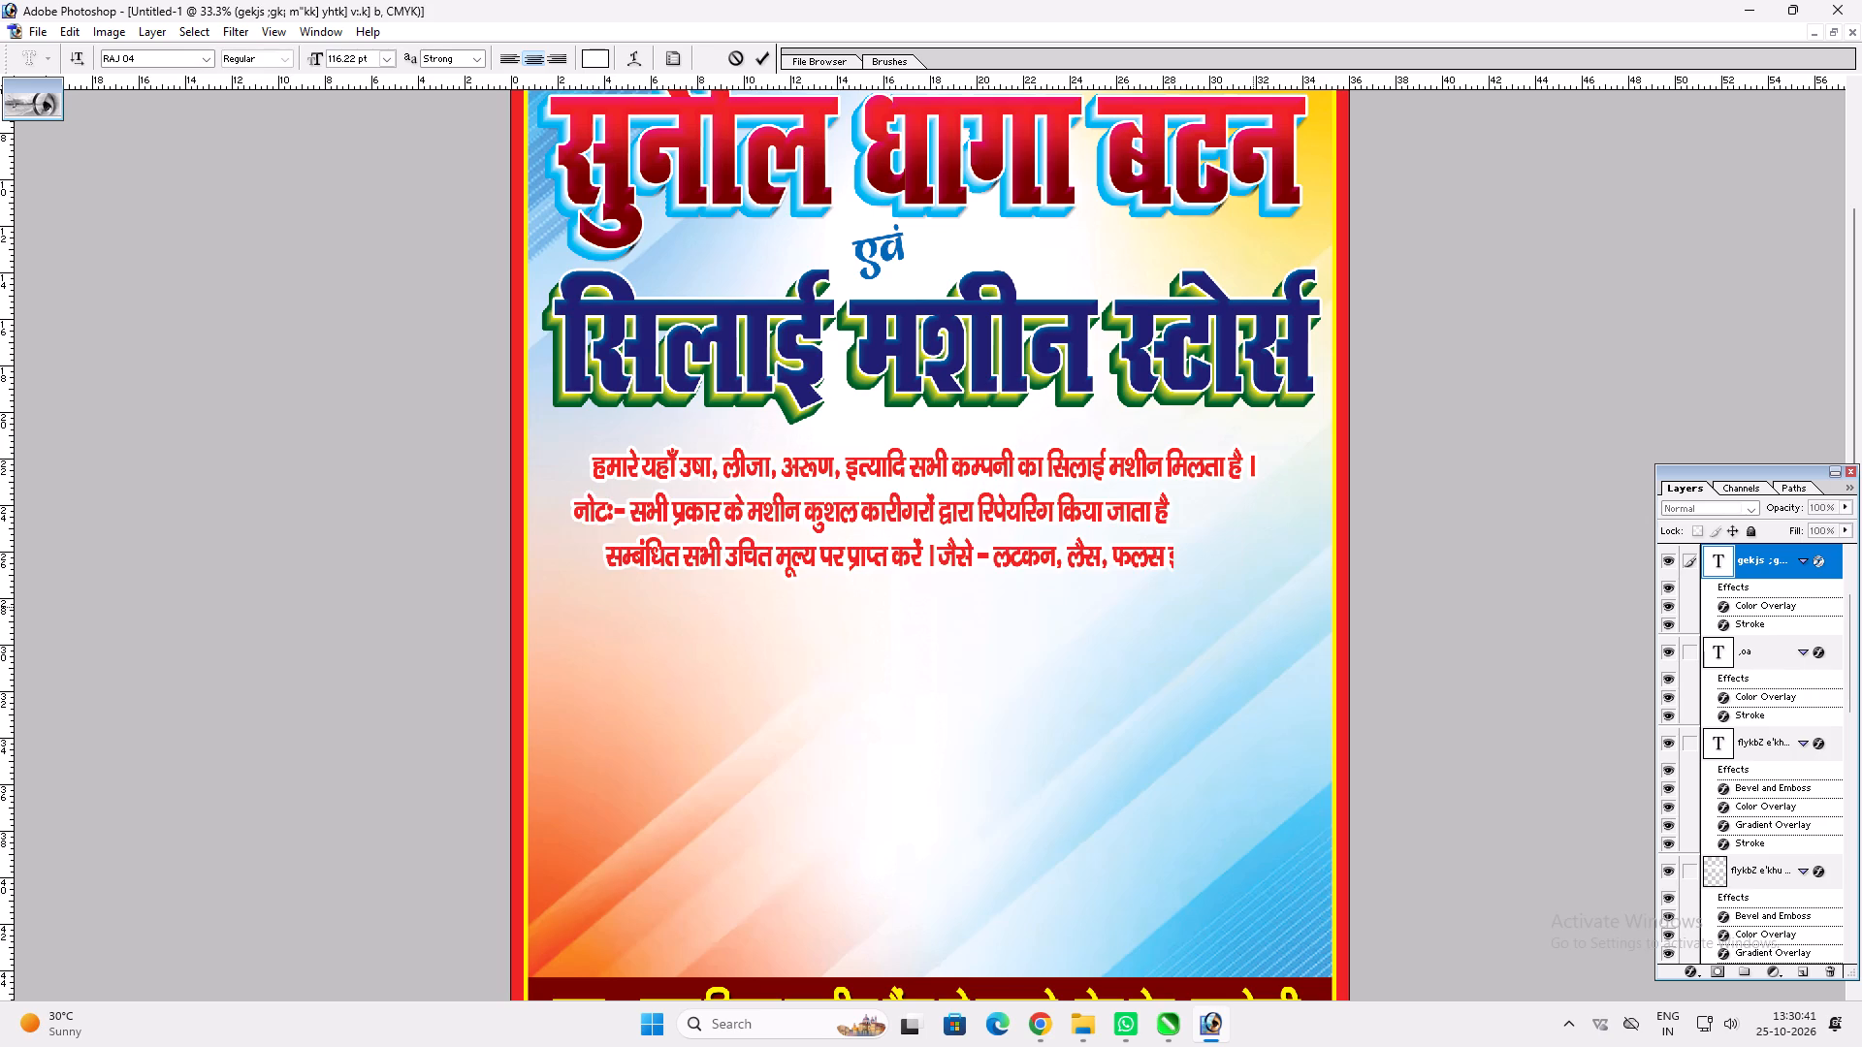
pyautogui.press('Return')
pyautogui.press('v')
pyautogui.press('v')
# Duplicate the हमारे यहाँ line below itself and replace the duplicate's text with the cut नोटः lines.
pyautogui.keyDown('alt'); pyautogui.moveTo(844, 471); pyautogui.dragTo(854, 567); pyautogui.keyUp('alt')
pyautogui.press('t')
pyautogui.click(849, 570)
pyautogui.hotkey('ctrl', 'a')
pyautogui.hotkey('ctrl', 'v')
pyautogui.press('Return')
pyautogui.write('vv')
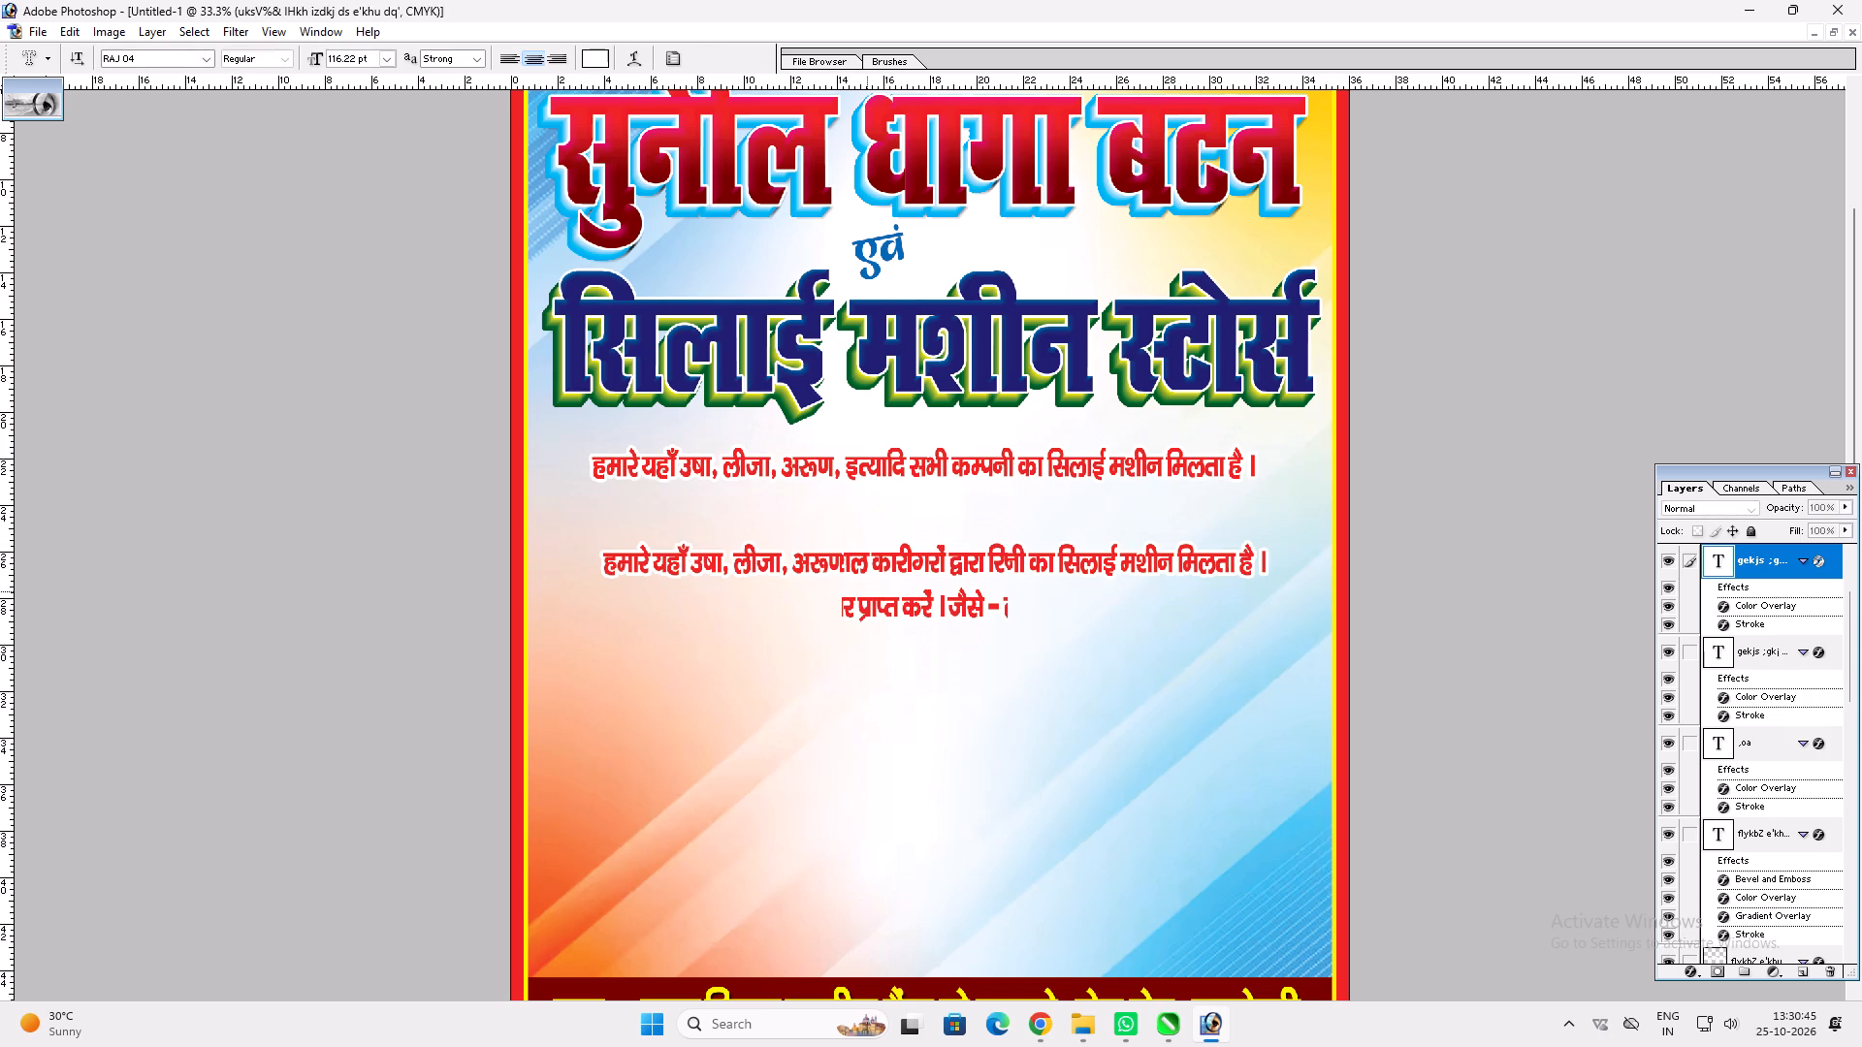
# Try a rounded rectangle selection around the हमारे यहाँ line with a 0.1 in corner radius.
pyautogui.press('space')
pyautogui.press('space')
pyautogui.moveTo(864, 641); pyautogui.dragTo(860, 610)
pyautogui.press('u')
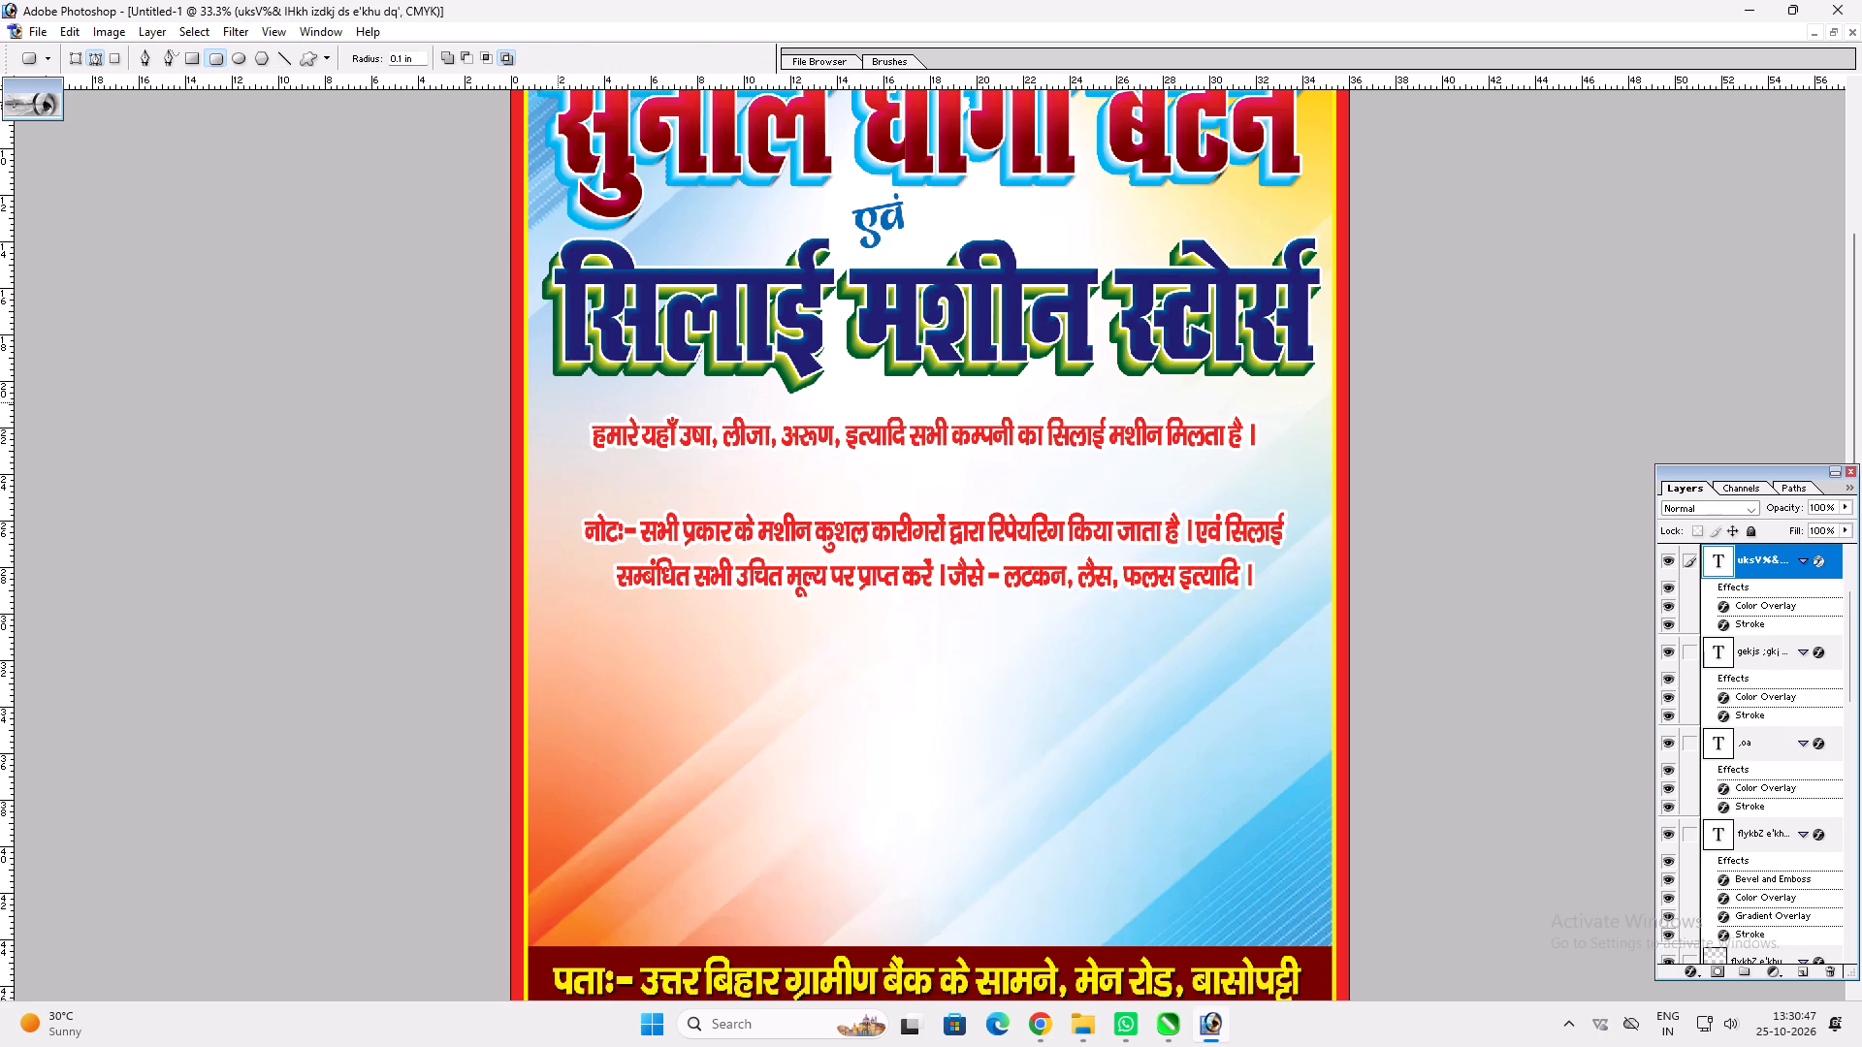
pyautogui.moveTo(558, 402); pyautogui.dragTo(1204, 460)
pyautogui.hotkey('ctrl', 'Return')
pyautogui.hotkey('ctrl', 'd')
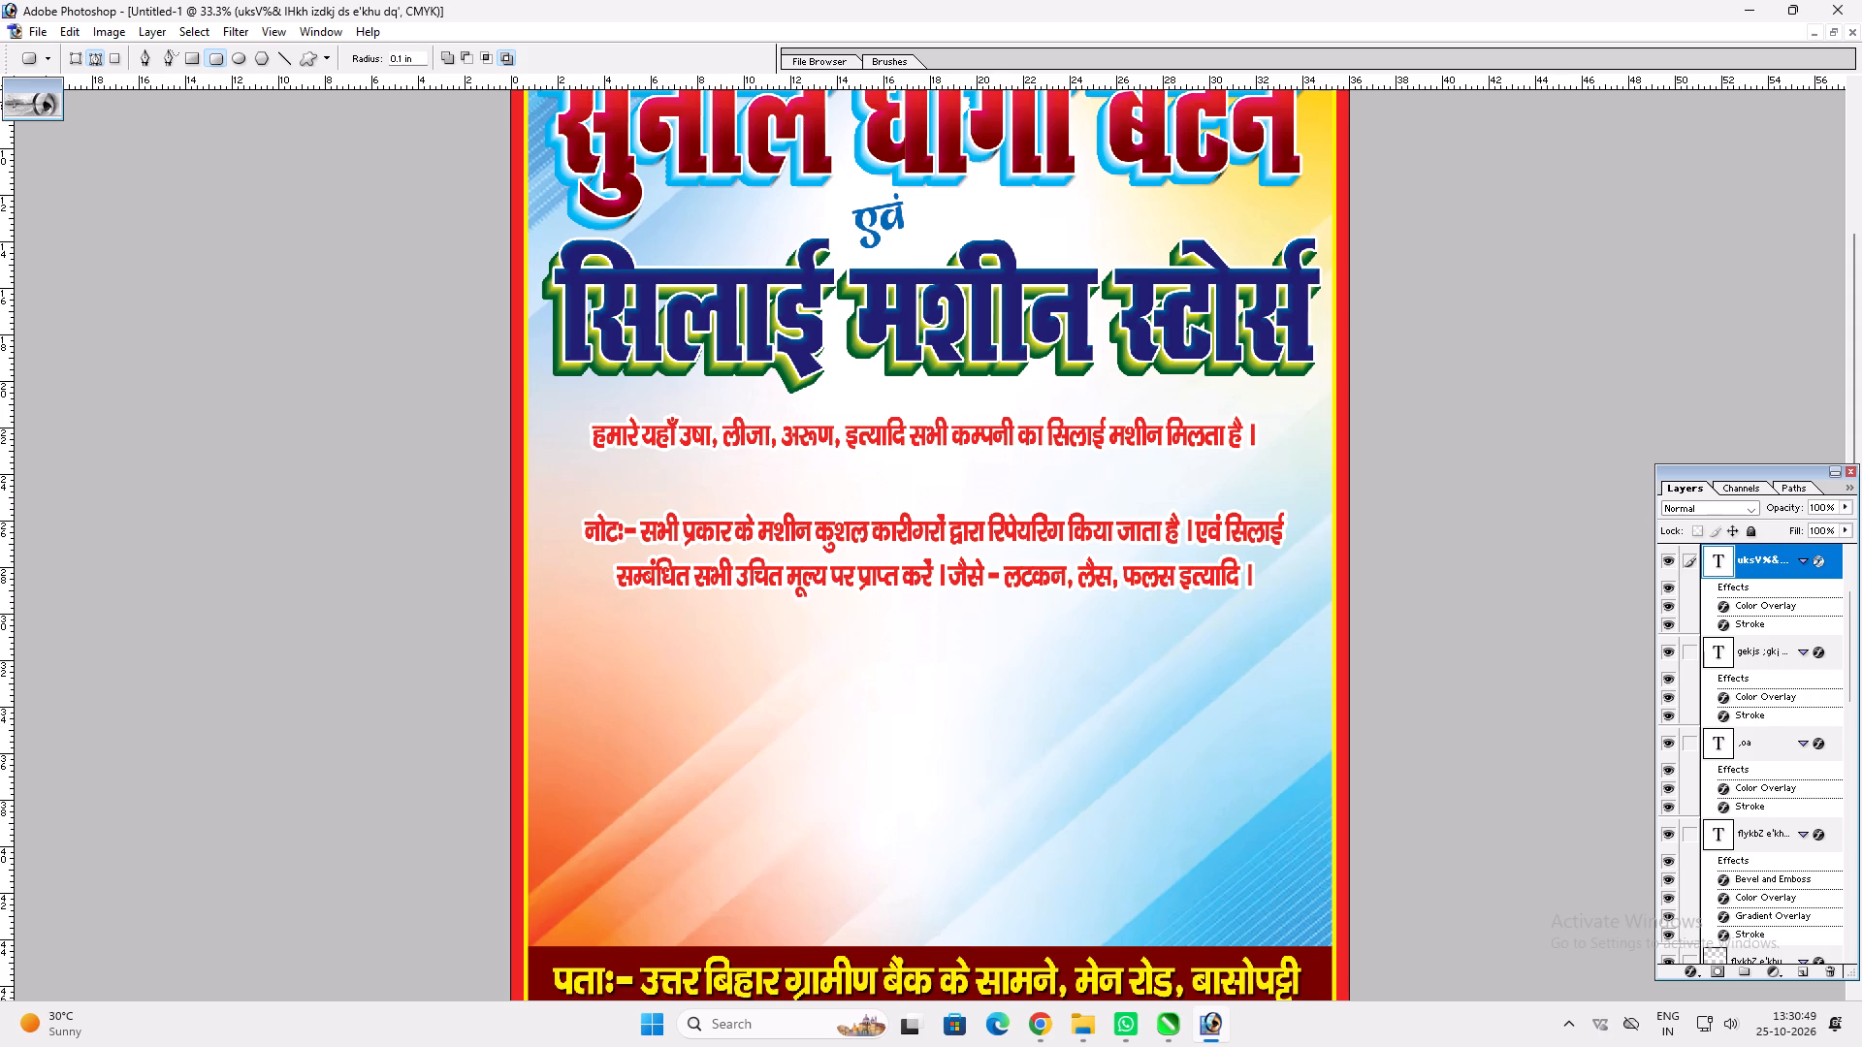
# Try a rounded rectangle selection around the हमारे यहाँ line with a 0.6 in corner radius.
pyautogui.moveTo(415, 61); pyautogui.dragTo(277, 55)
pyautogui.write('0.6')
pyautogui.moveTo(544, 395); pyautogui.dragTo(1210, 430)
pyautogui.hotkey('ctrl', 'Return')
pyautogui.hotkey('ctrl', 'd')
# Draw a rounded rectangle with a 4 in corner radius around the हमारे यहाँ line and convert it to a selection.
pyautogui.moveTo(418, 48); pyautogui.dragTo(424, 63)
pyautogui.moveTo(424, 64); pyautogui.dragTo(34, 51)
pyautogui.moveTo(420, 59); pyautogui.dragTo(188, 8)
pyautogui.moveTo(188, 8); pyautogui.dragTo(0, 0)
pyautogui.press('4')
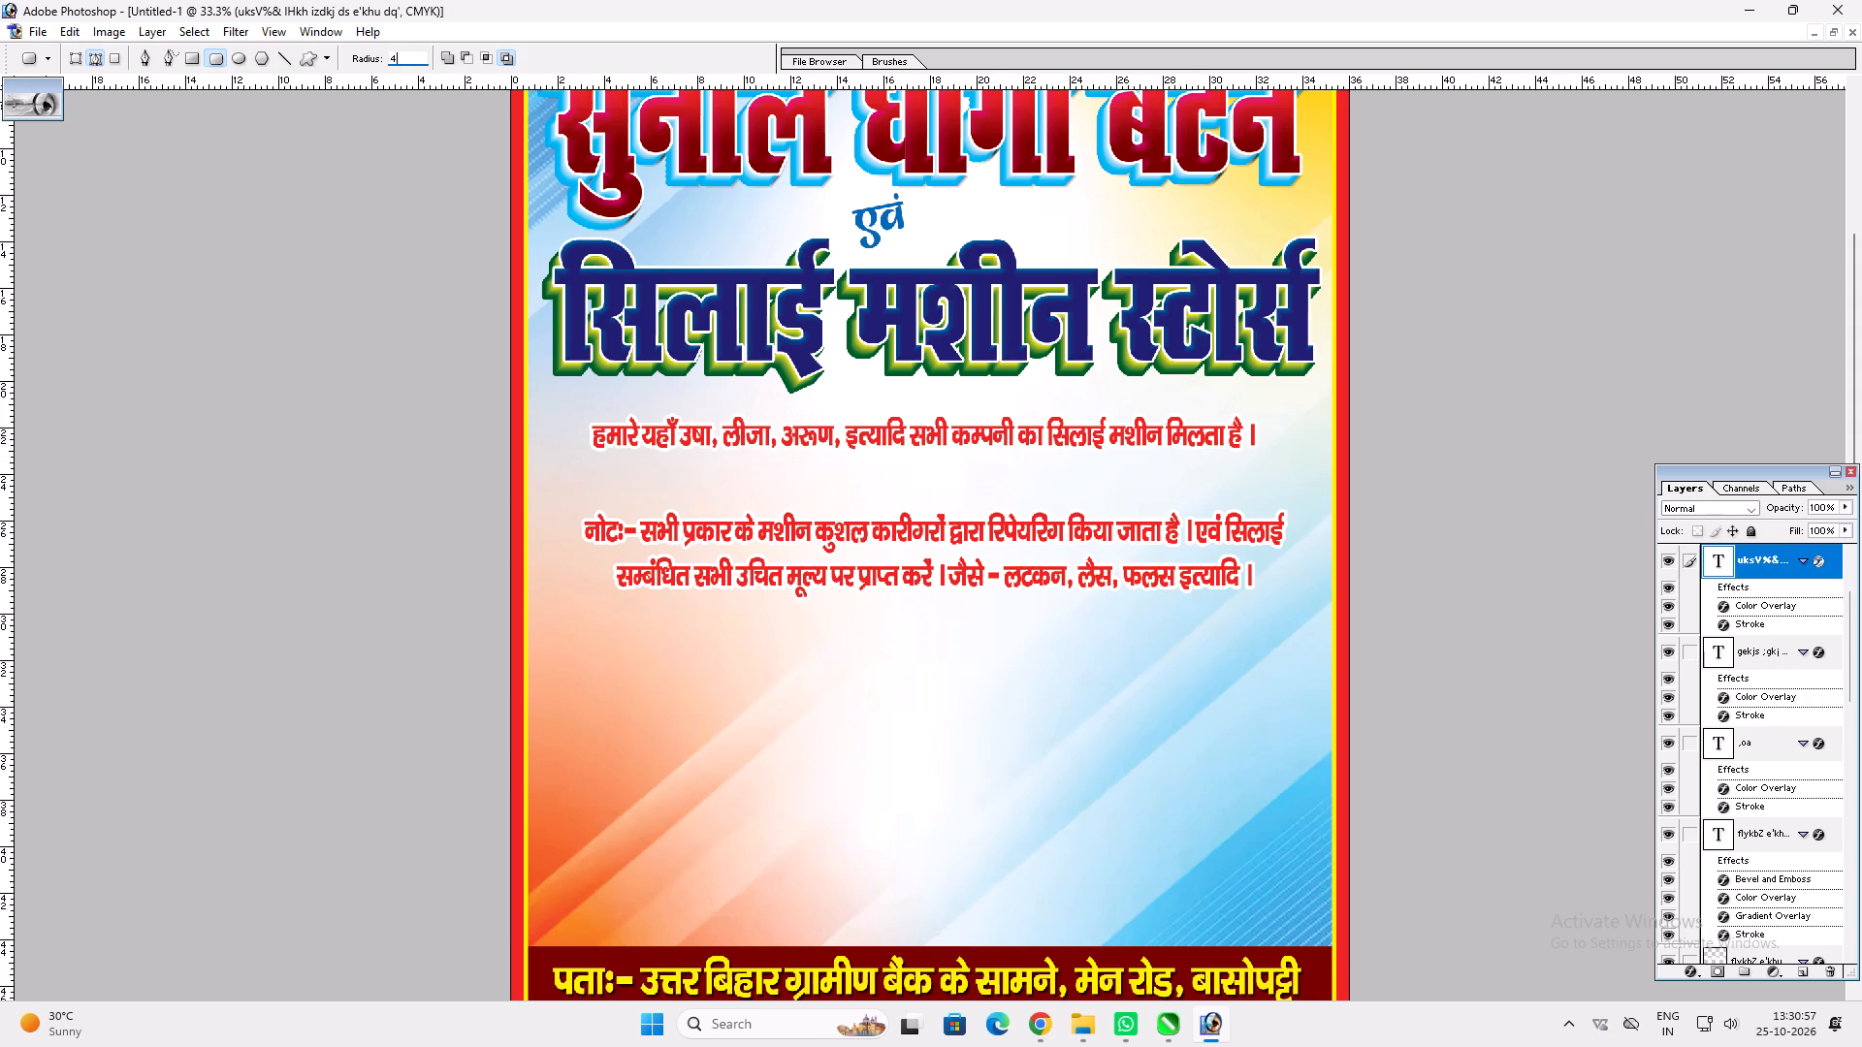
pyautogui.moveTo(549, 404); pyautogui.dragTo(1268, 455)
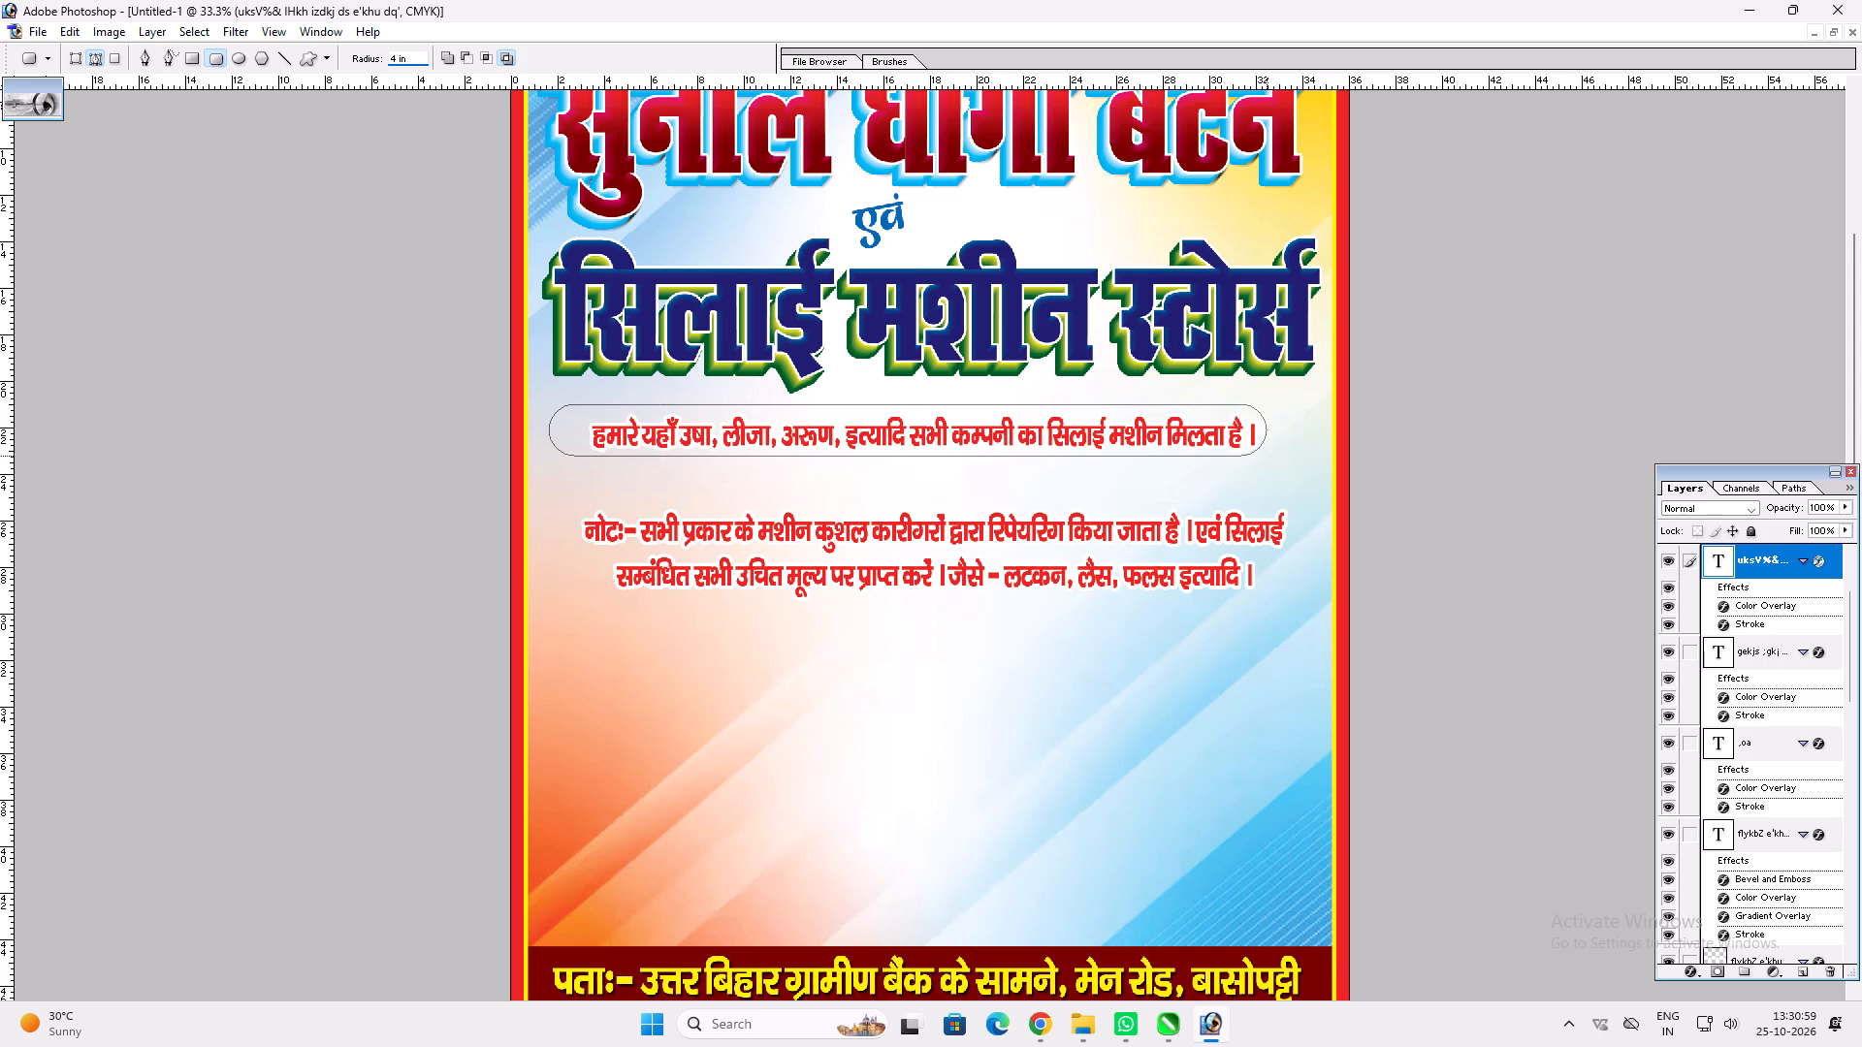
pyautogui.moveTo(1268, 455); pyautogui.dragTo(1299, 454)
pyautogui.hotkey('ctrl', 'Return')
# Copy the selected area of the Background layer to a new layer and bring it to the front.
pyautogui.press('v')
pyautogui.rightClick(951, 464)
pyautogui.click(1041, 544)
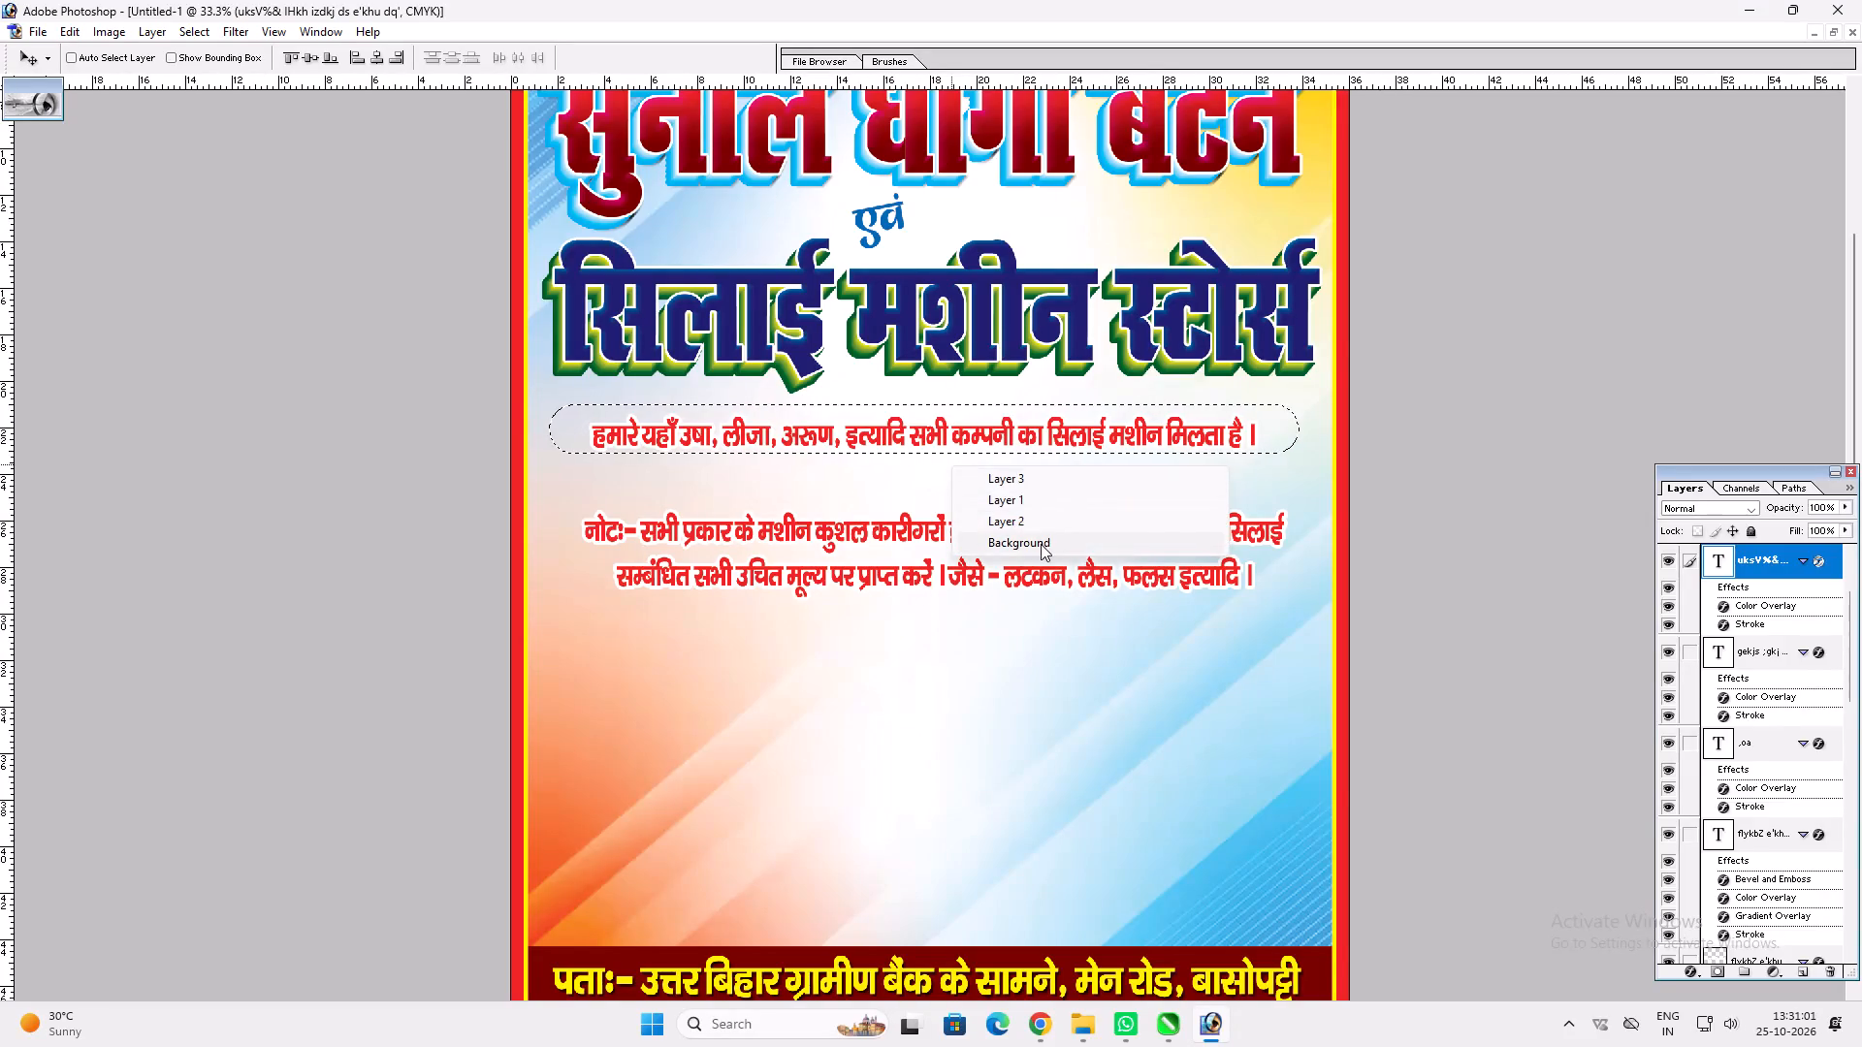
pyautogui.hotkey('ctrl', 'c')
pyautogui.hotkey('ctrl', 'v')
pyautogui.hotkey('ctrl', 'shift', ']')
# Apply a magenta colour overlay (C 0, M 100, Y 0, K 0) to the rounded band layer.
pyautogui.hotkey('alt', 'l')
pyautogui.hotkey('alt', 'y')
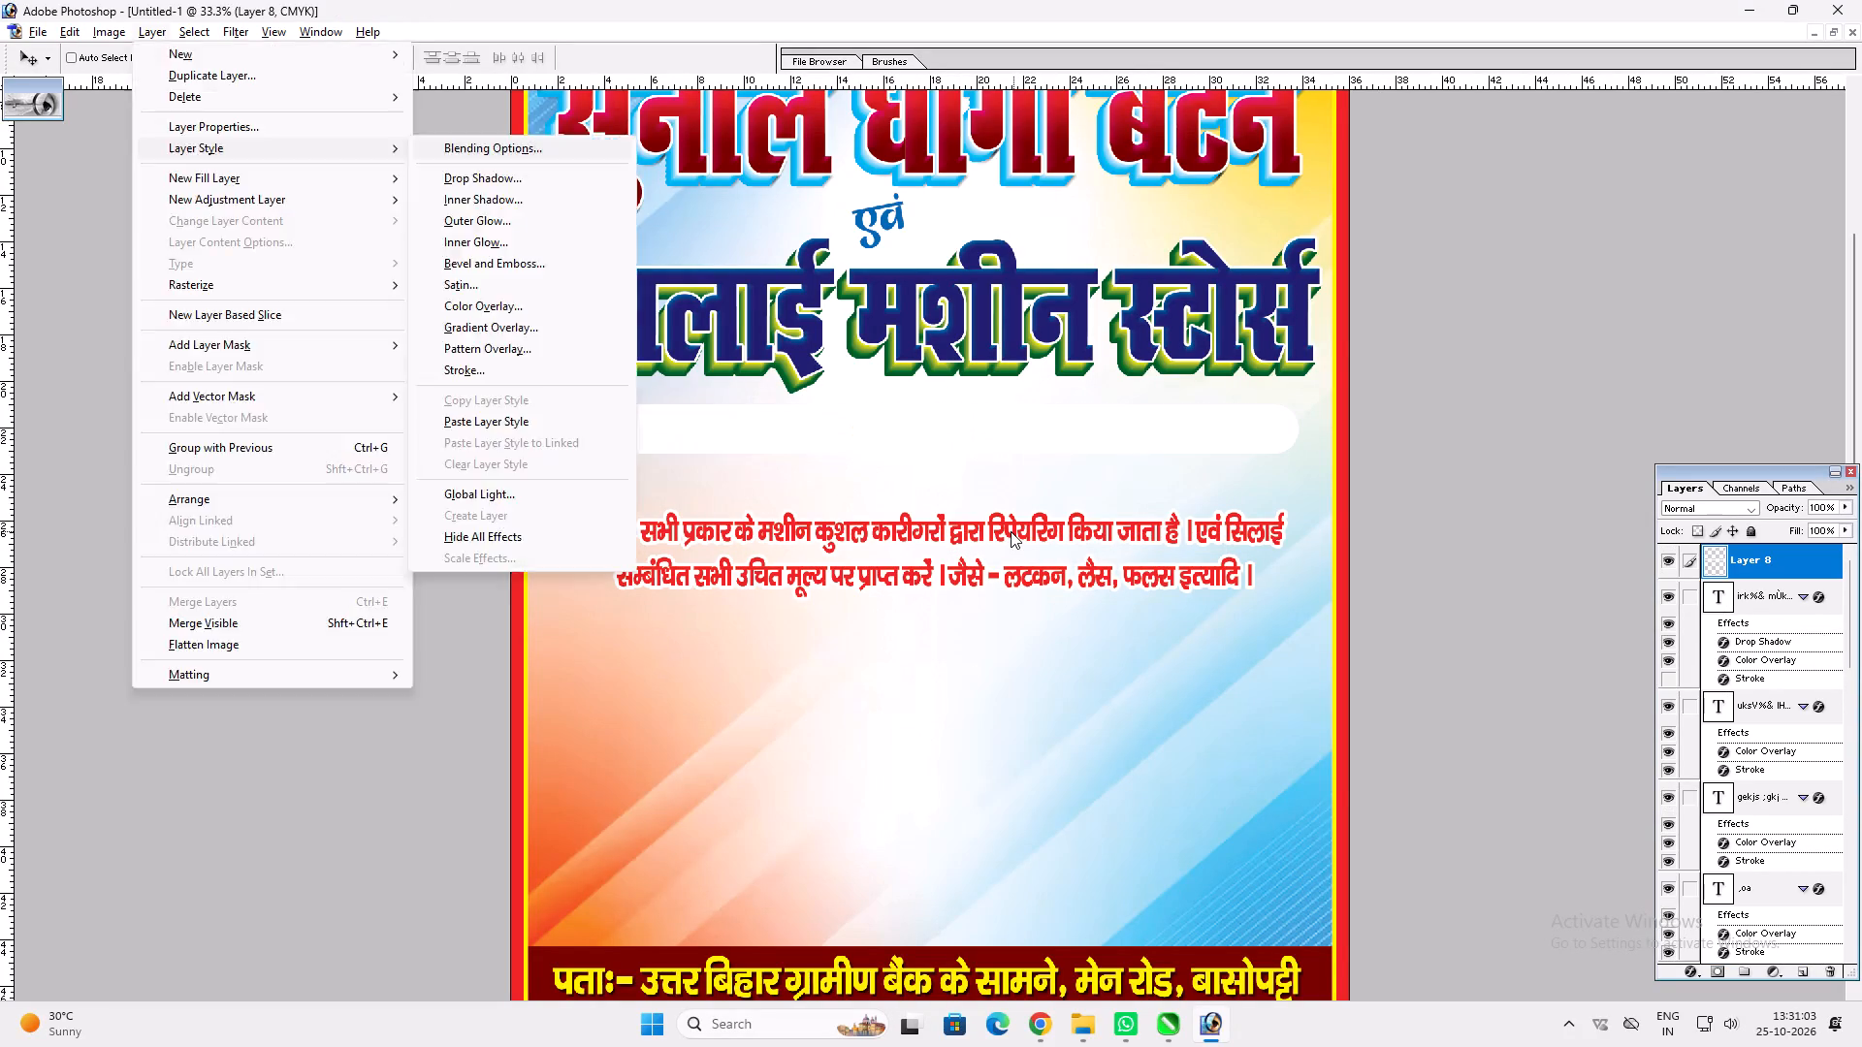
pyautogui.press('n')
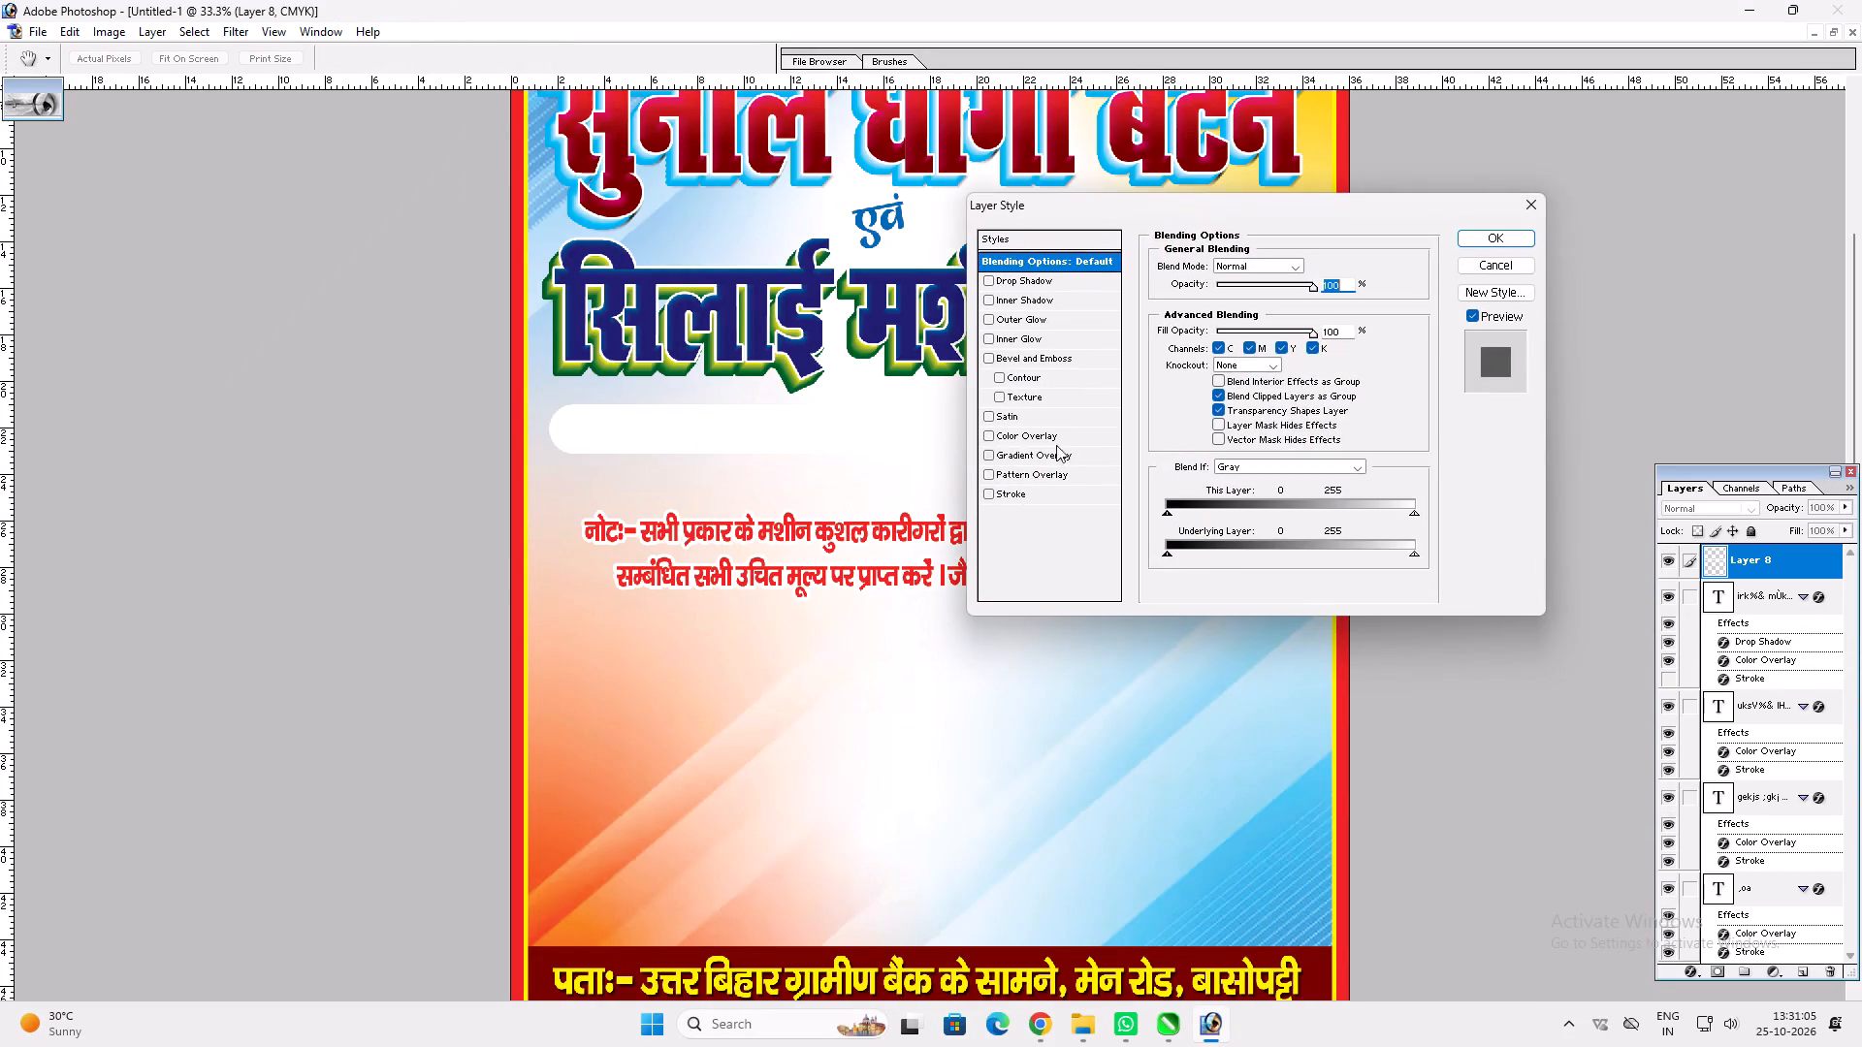
pyautogui.click(1053, 440)
pyautogui.click(1320, 265)
pyautogui.write('100')
pyautogui.press('Tab')
pyautogui.press('0')
pyautogui.press('Tab')
pyautogui.hotkey('shift', 'Tab')
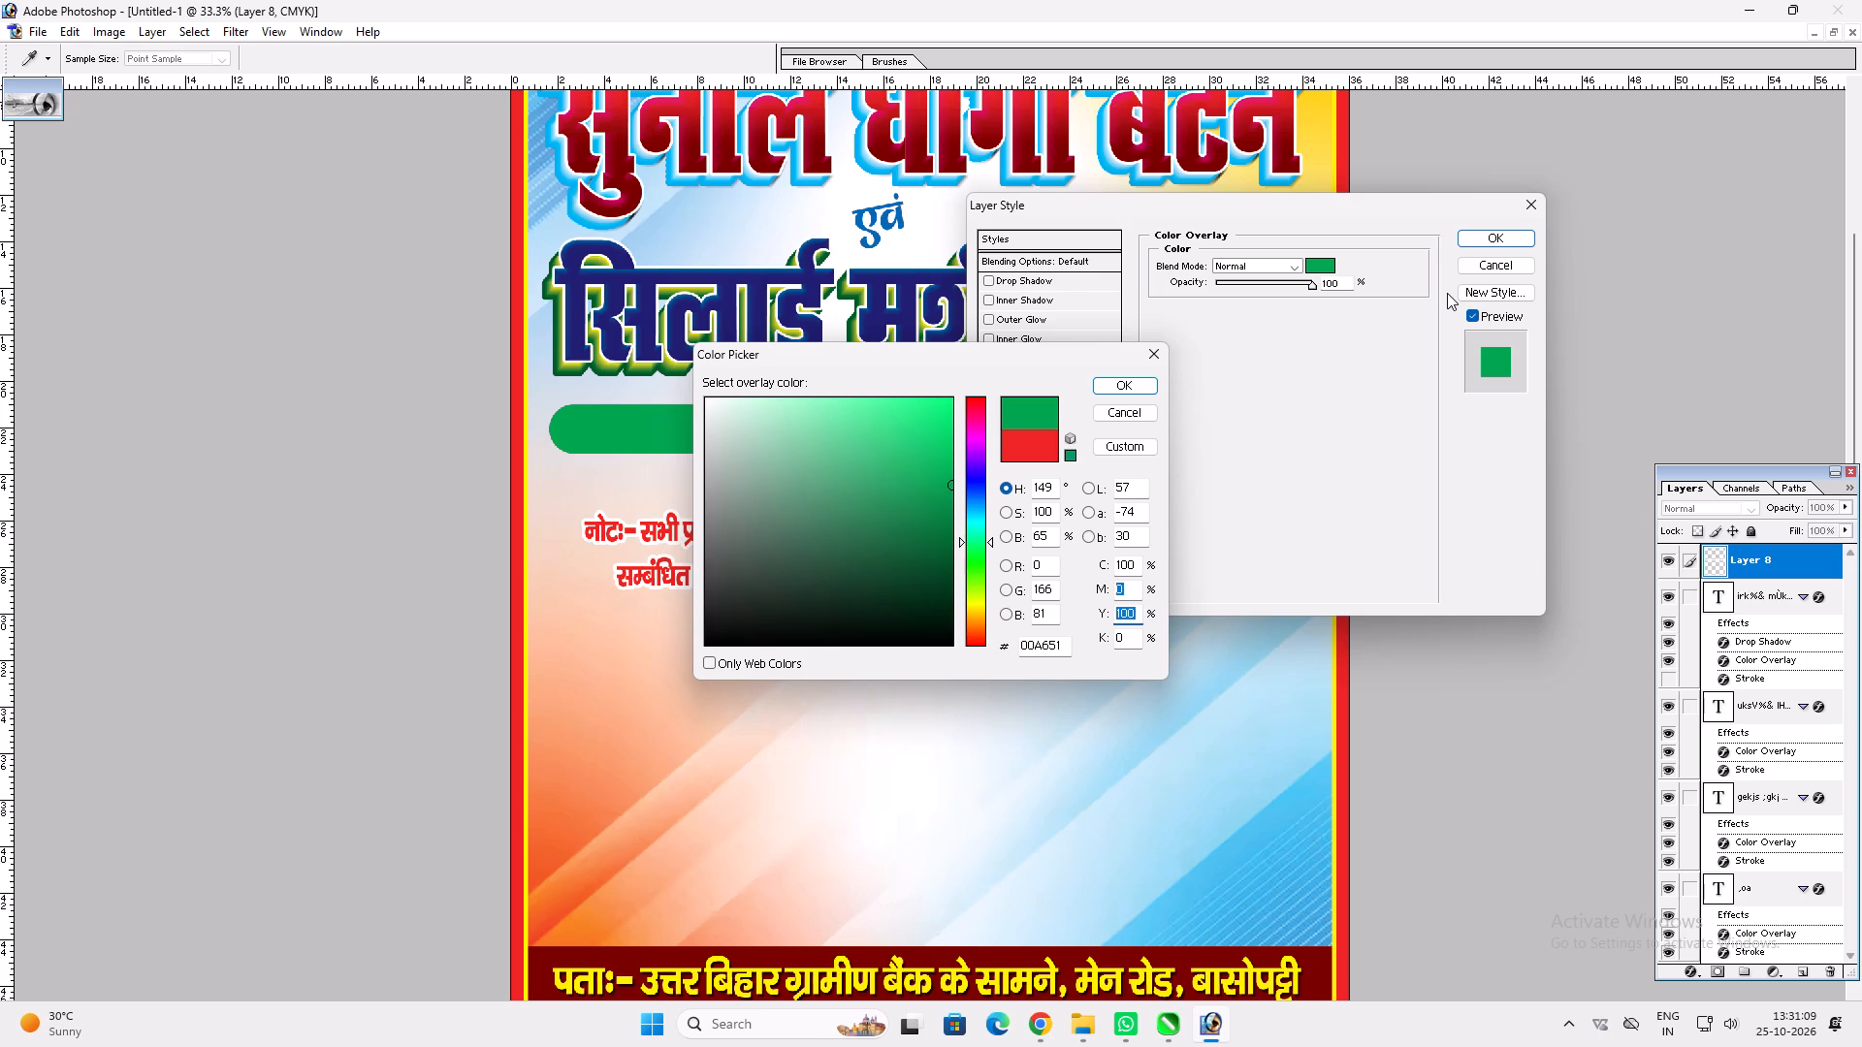
pyautogui.hotkey('shift', 'Tab')
pyautogui.press('0')
pyautogui.press('Tab')
pyautogui.write('100')
pyautogui.press('Tab')
pyautogui.press('0')
pyautogui.press('Return')
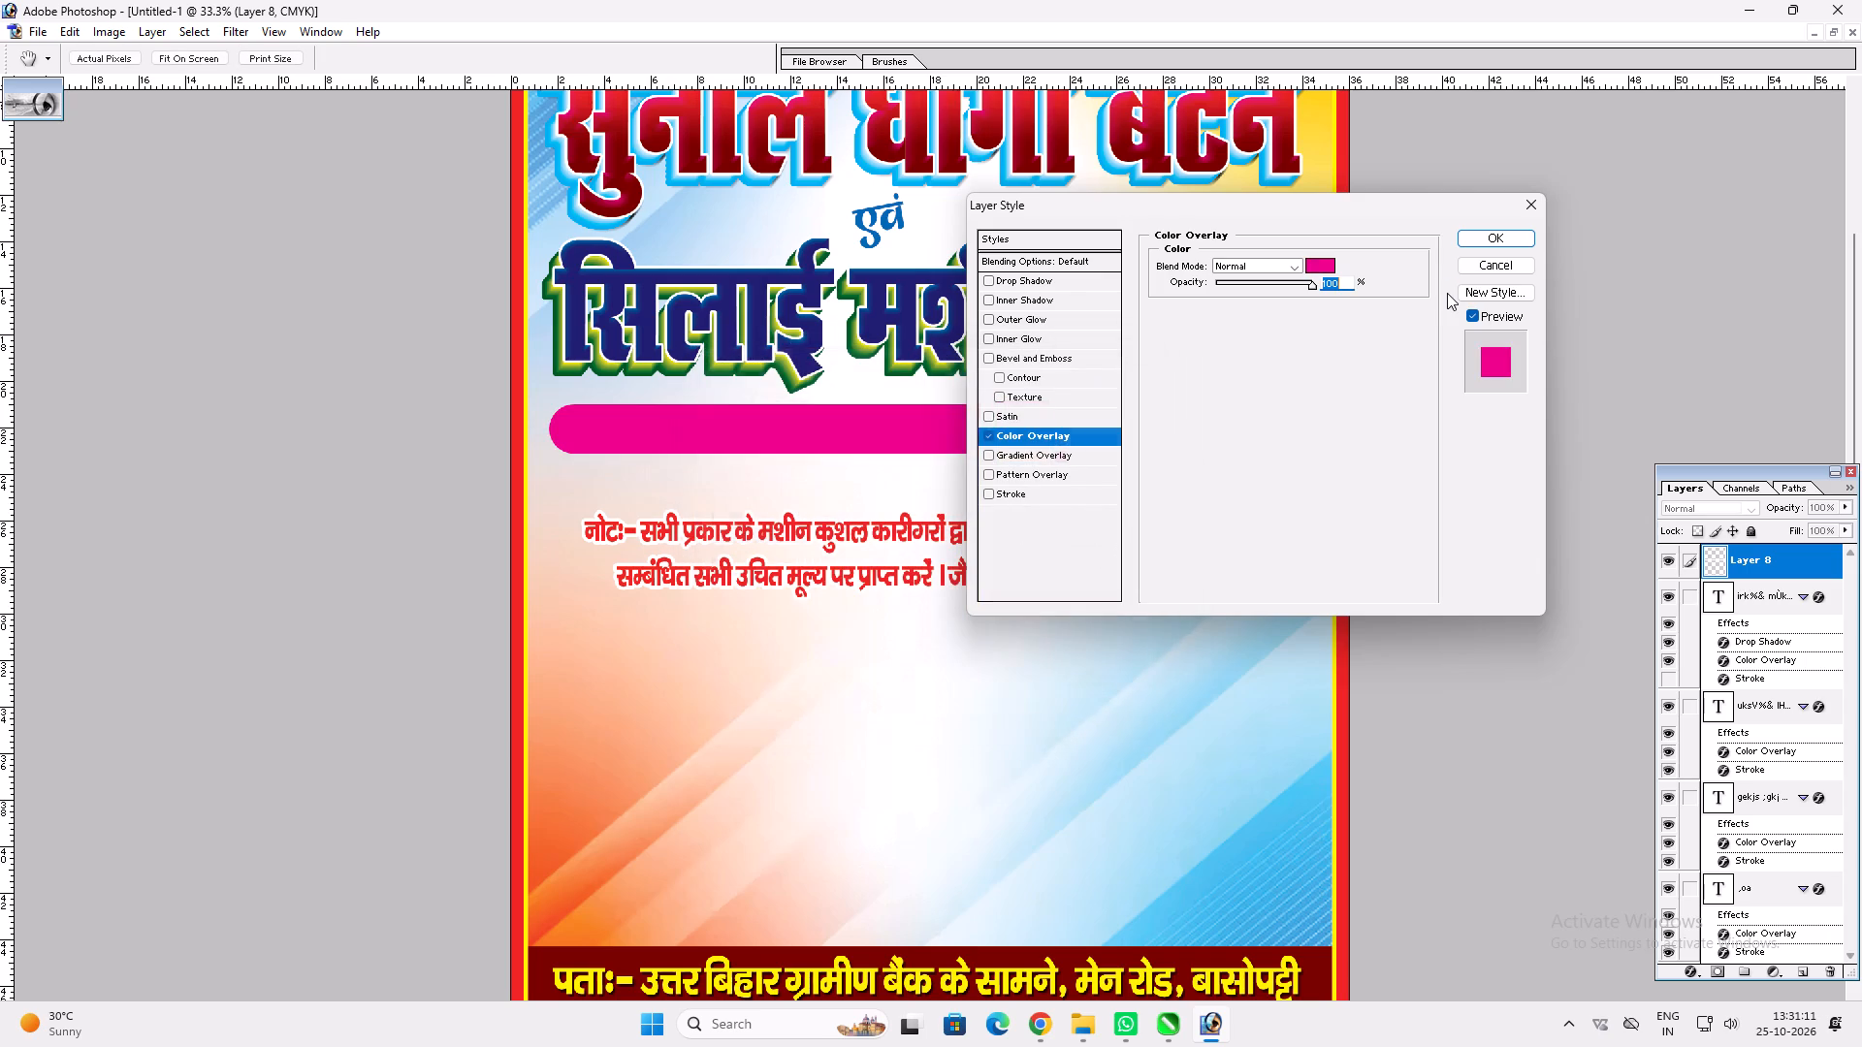
# Add a white 3 px outside stroke to the magenta band.
pyautogui.click(1038, 492)
pyautogui.click(1204, 374)
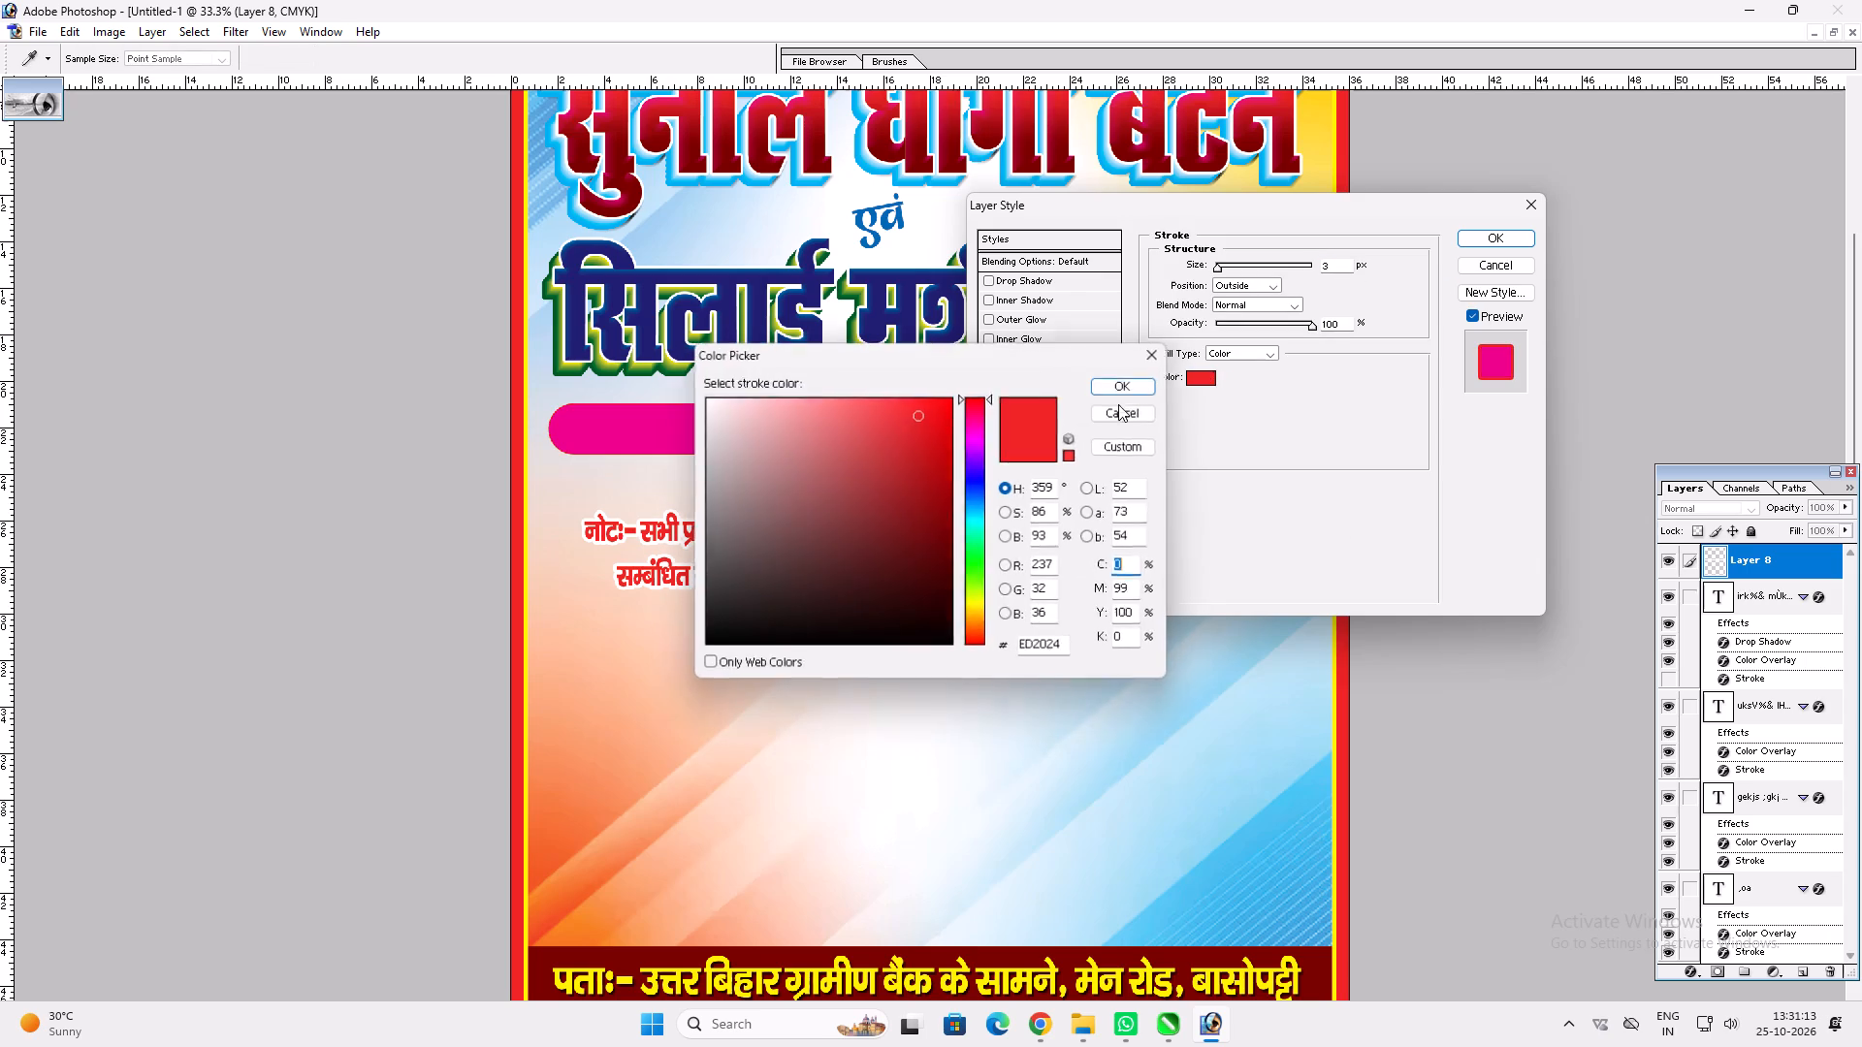
pyautogui.moveTo(856, 476); pyautogui.dragTo(562, 234)
pyautogui.press('Return')
pyautogui.scroll(7, 1199, 411)
pyautogui.press('Return')
pyautogui.press('v')
# Centre the magenta band horizontally on the canvas.
pyautogui.hotkey('ctrl', 'a')
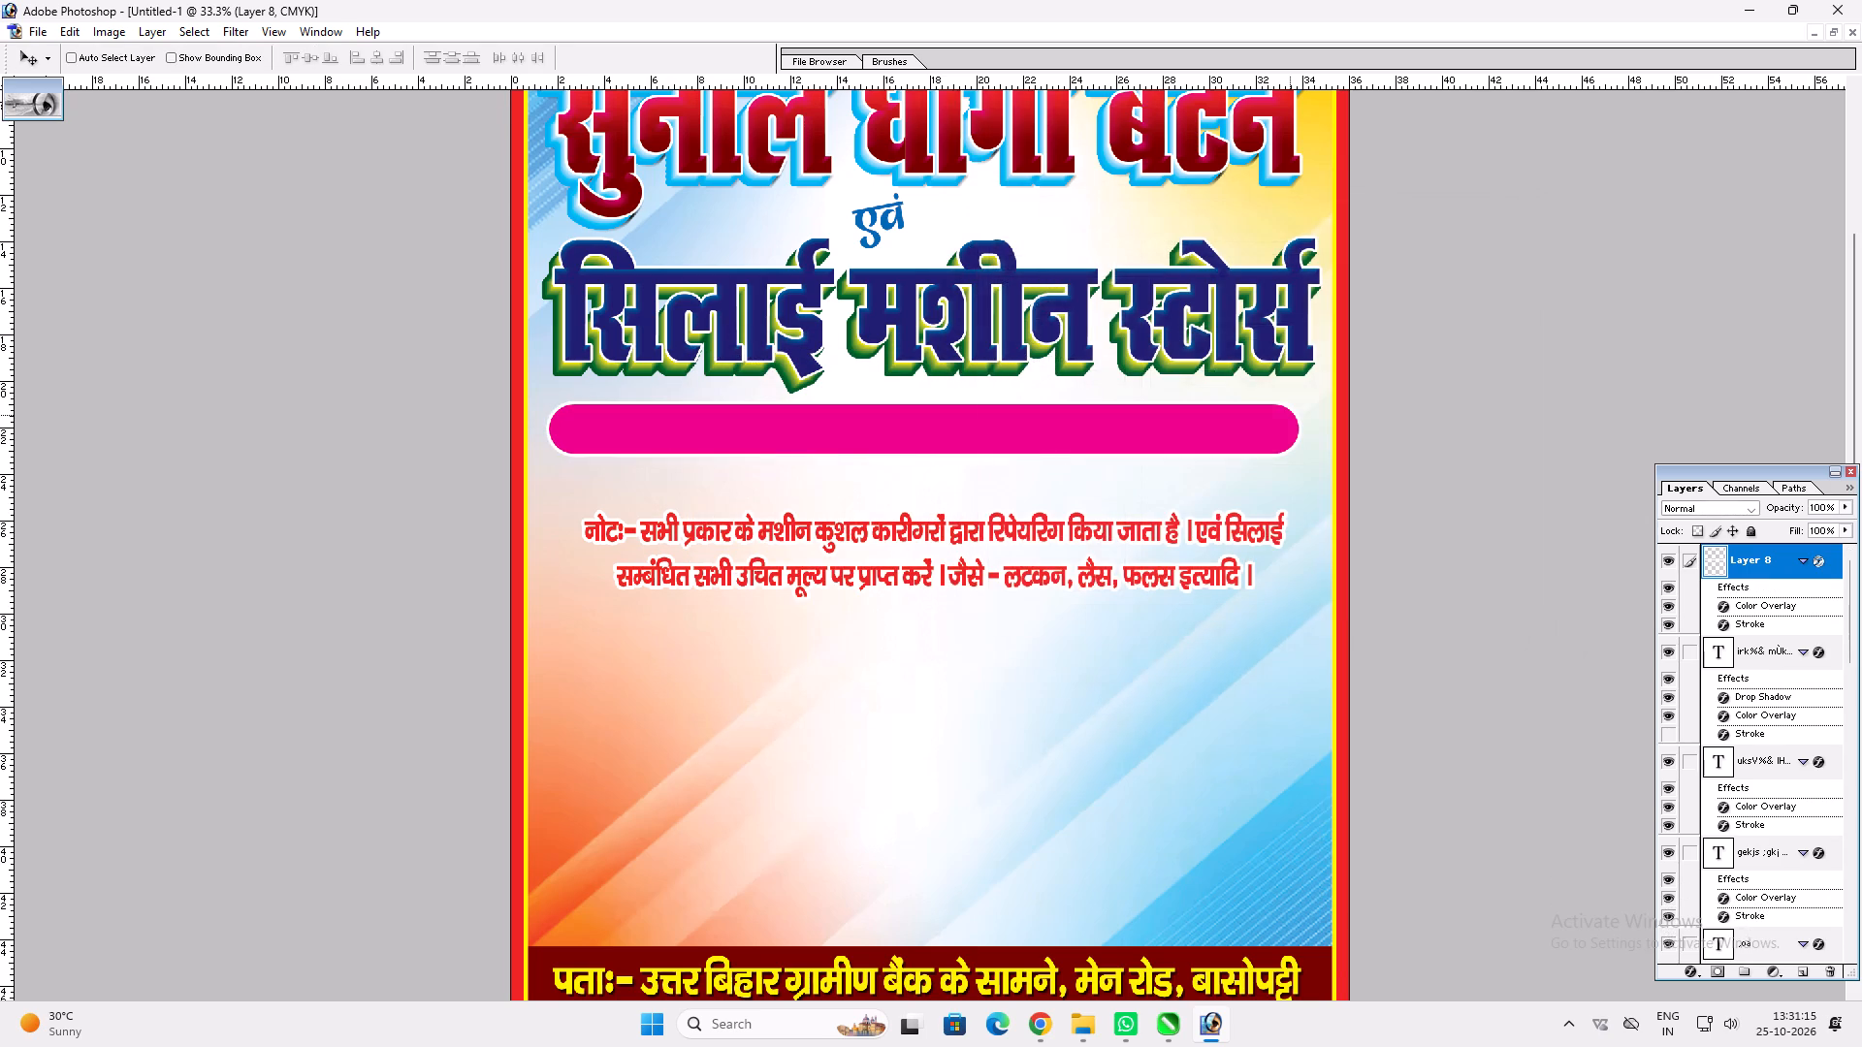
pyautogui.hotkey('alt', 'l')
pyautogui.hotkey('alt', 'i')
pyautogui.press('h')
pyautogui.hotkey('ctrl', 'd')
pyautogui.write('vv')
# Bring the हमारे यहाँ text line to the front, above the magenta band.
pyautogui.press('t')
pyautogui.click(957, 425)
pyautogui.press('Return')
pyautogui.hotkey('ctrl', 'shift', ']')
pyautogui.hotkey('ctrl', 'shift', 'BackSpace')
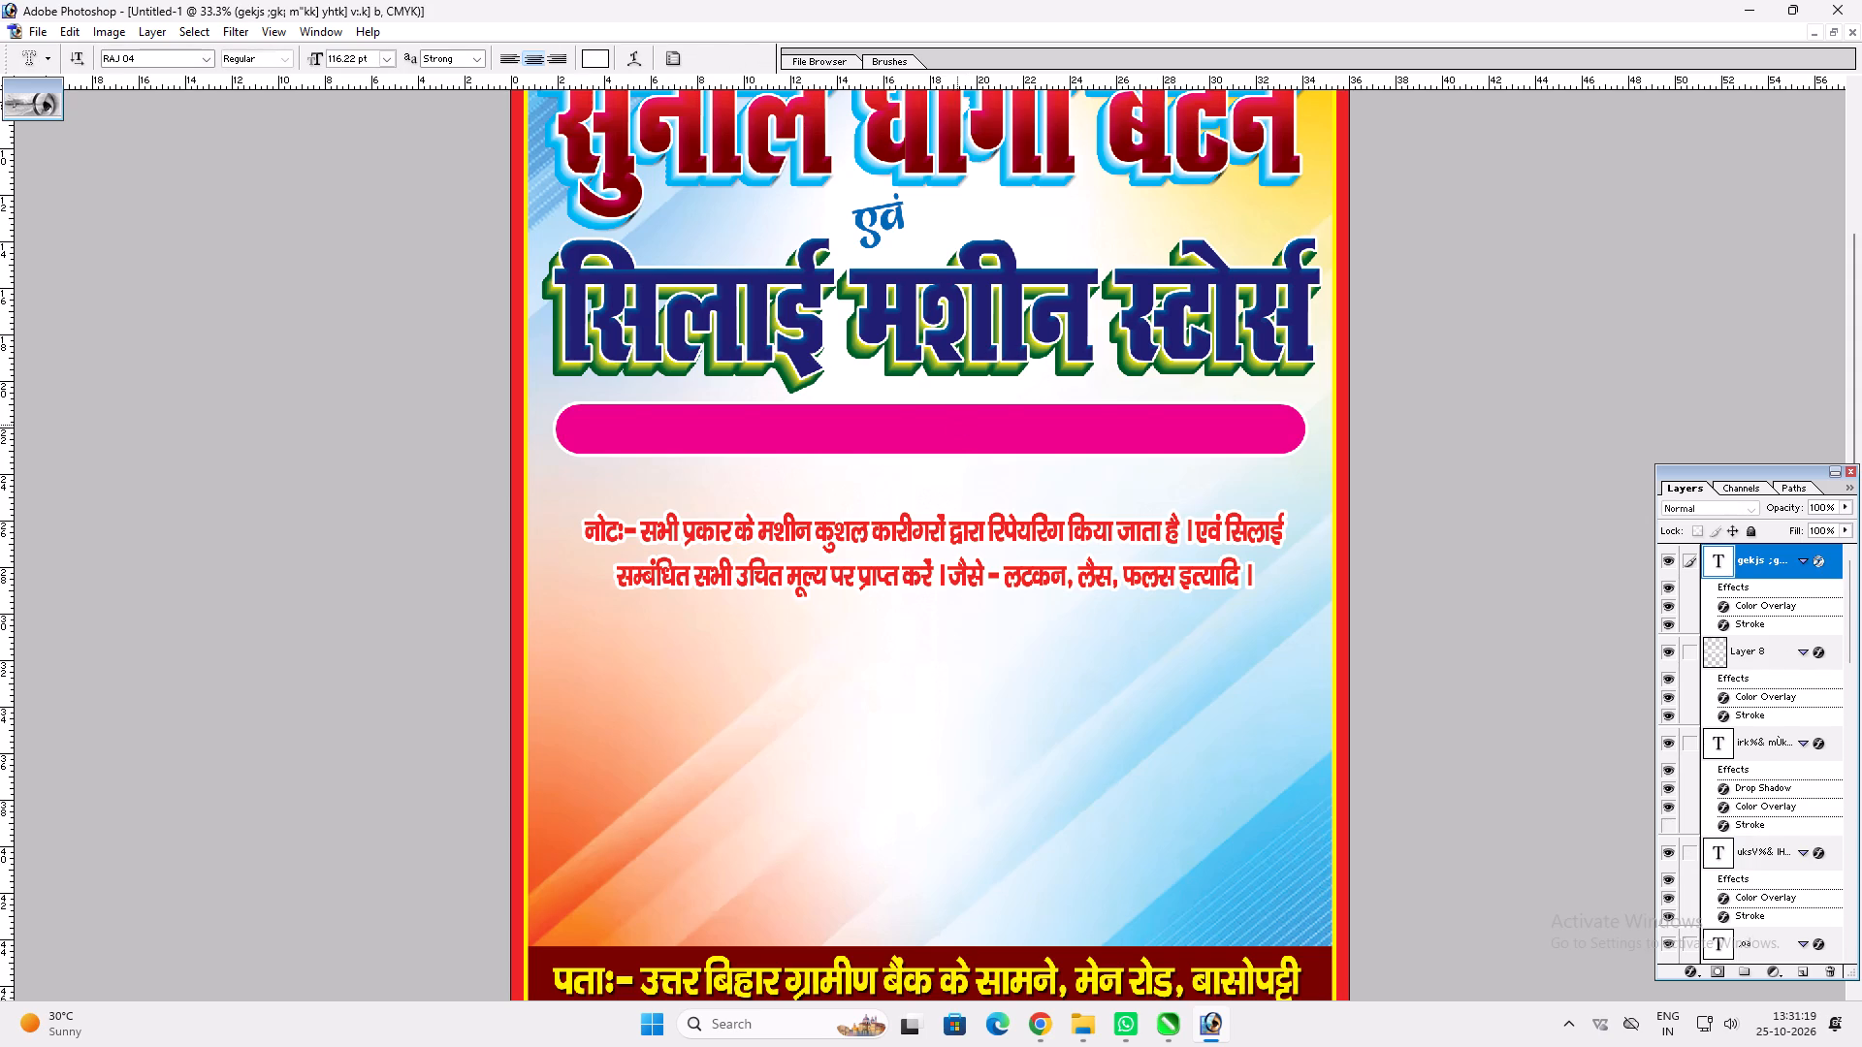
# Turn off the stroke on the हमारे यहाँ text and change its colour overlay to white.
pyautogui.hotkey('alt', 'l')
pyautogui.hotkey('alt', 'y')
pyautogui.hotkey('alt', 'k')
pyautogui.hotkey('alt', 'l')
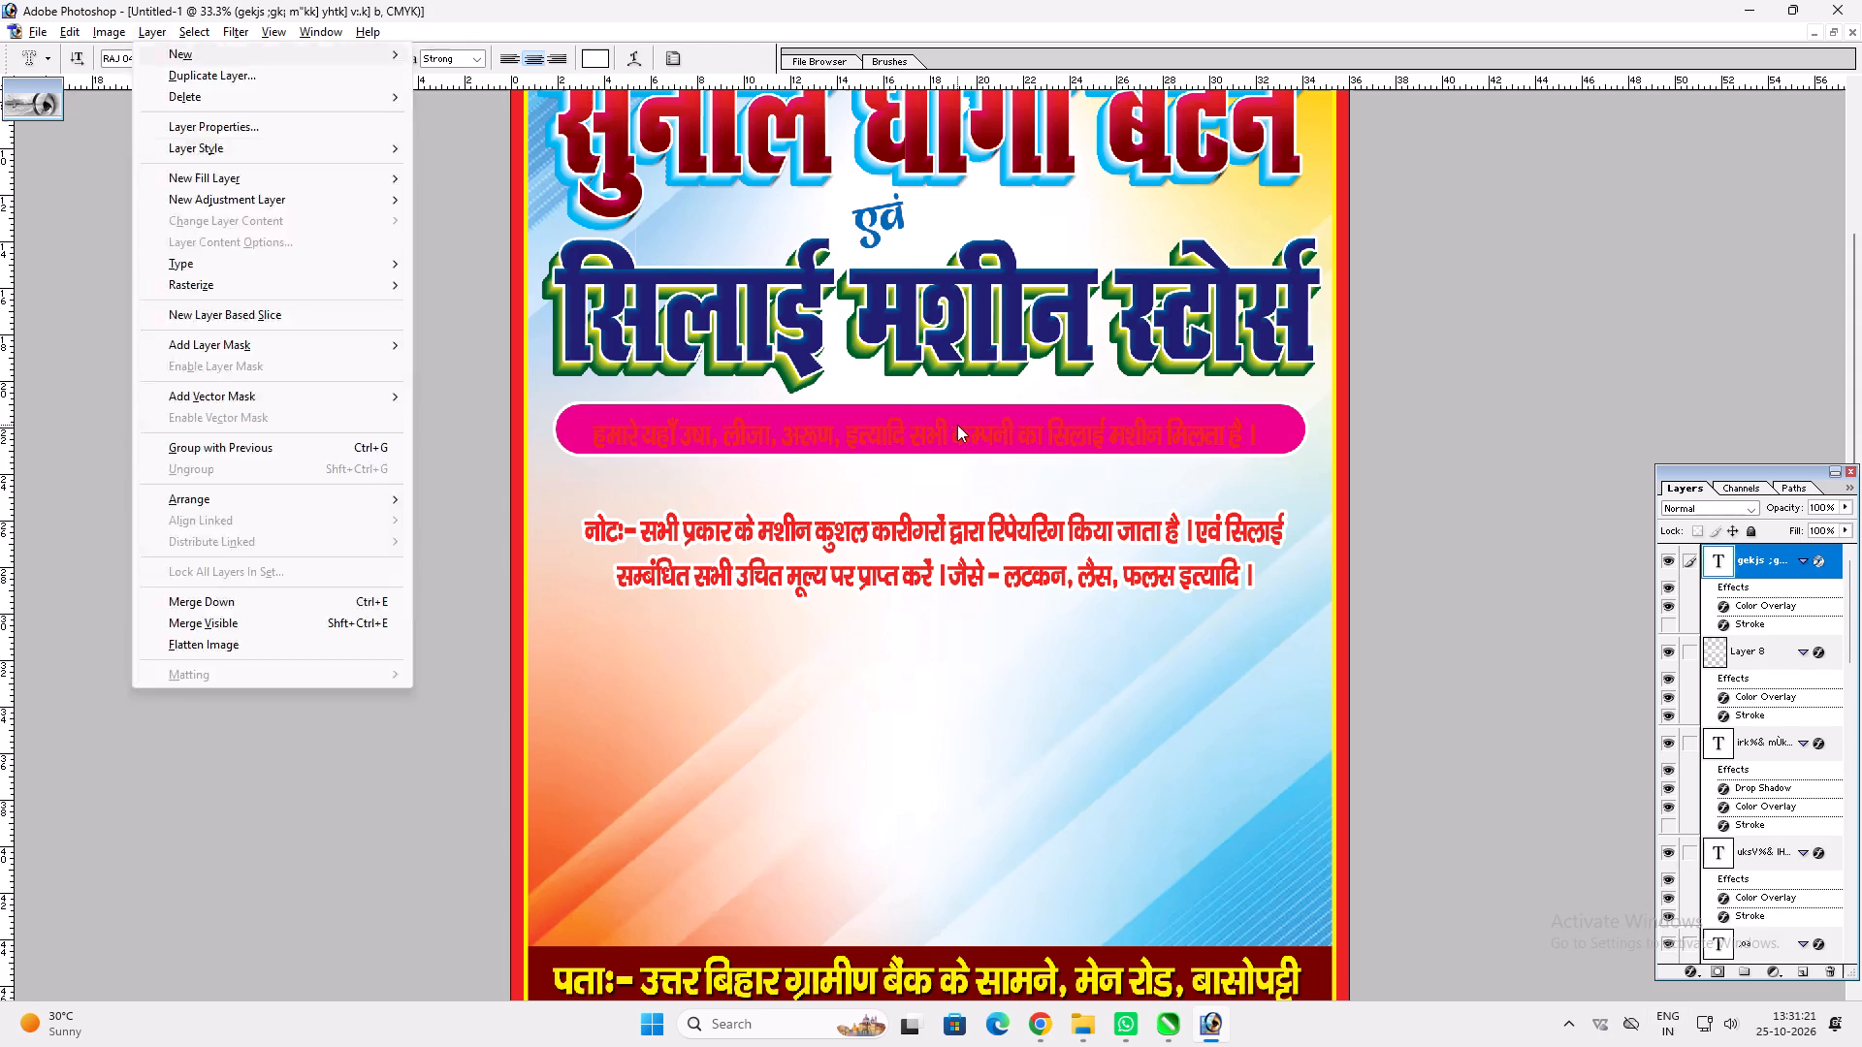
pyautogui.hotkey('alt', 'y')
pyautogui.press('n')
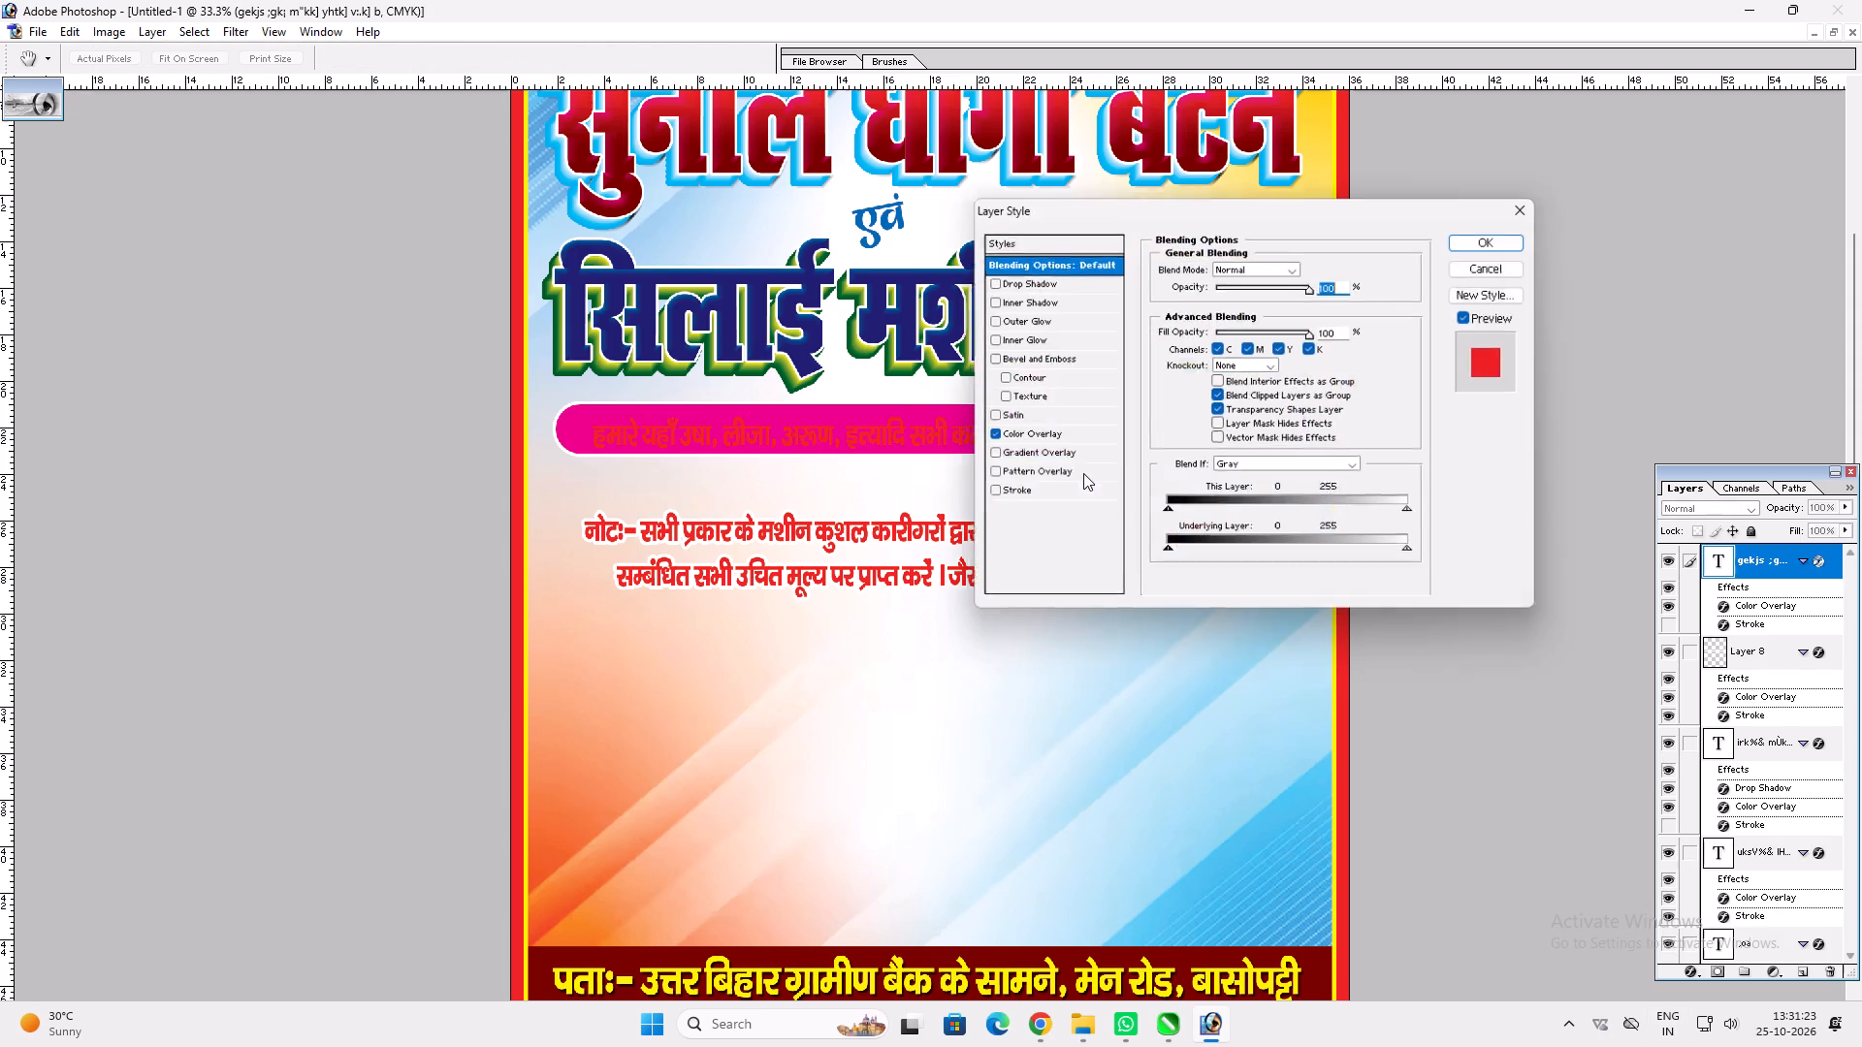
pyautogui.click(1035, 438)
pyautogui.click(1318, 265)
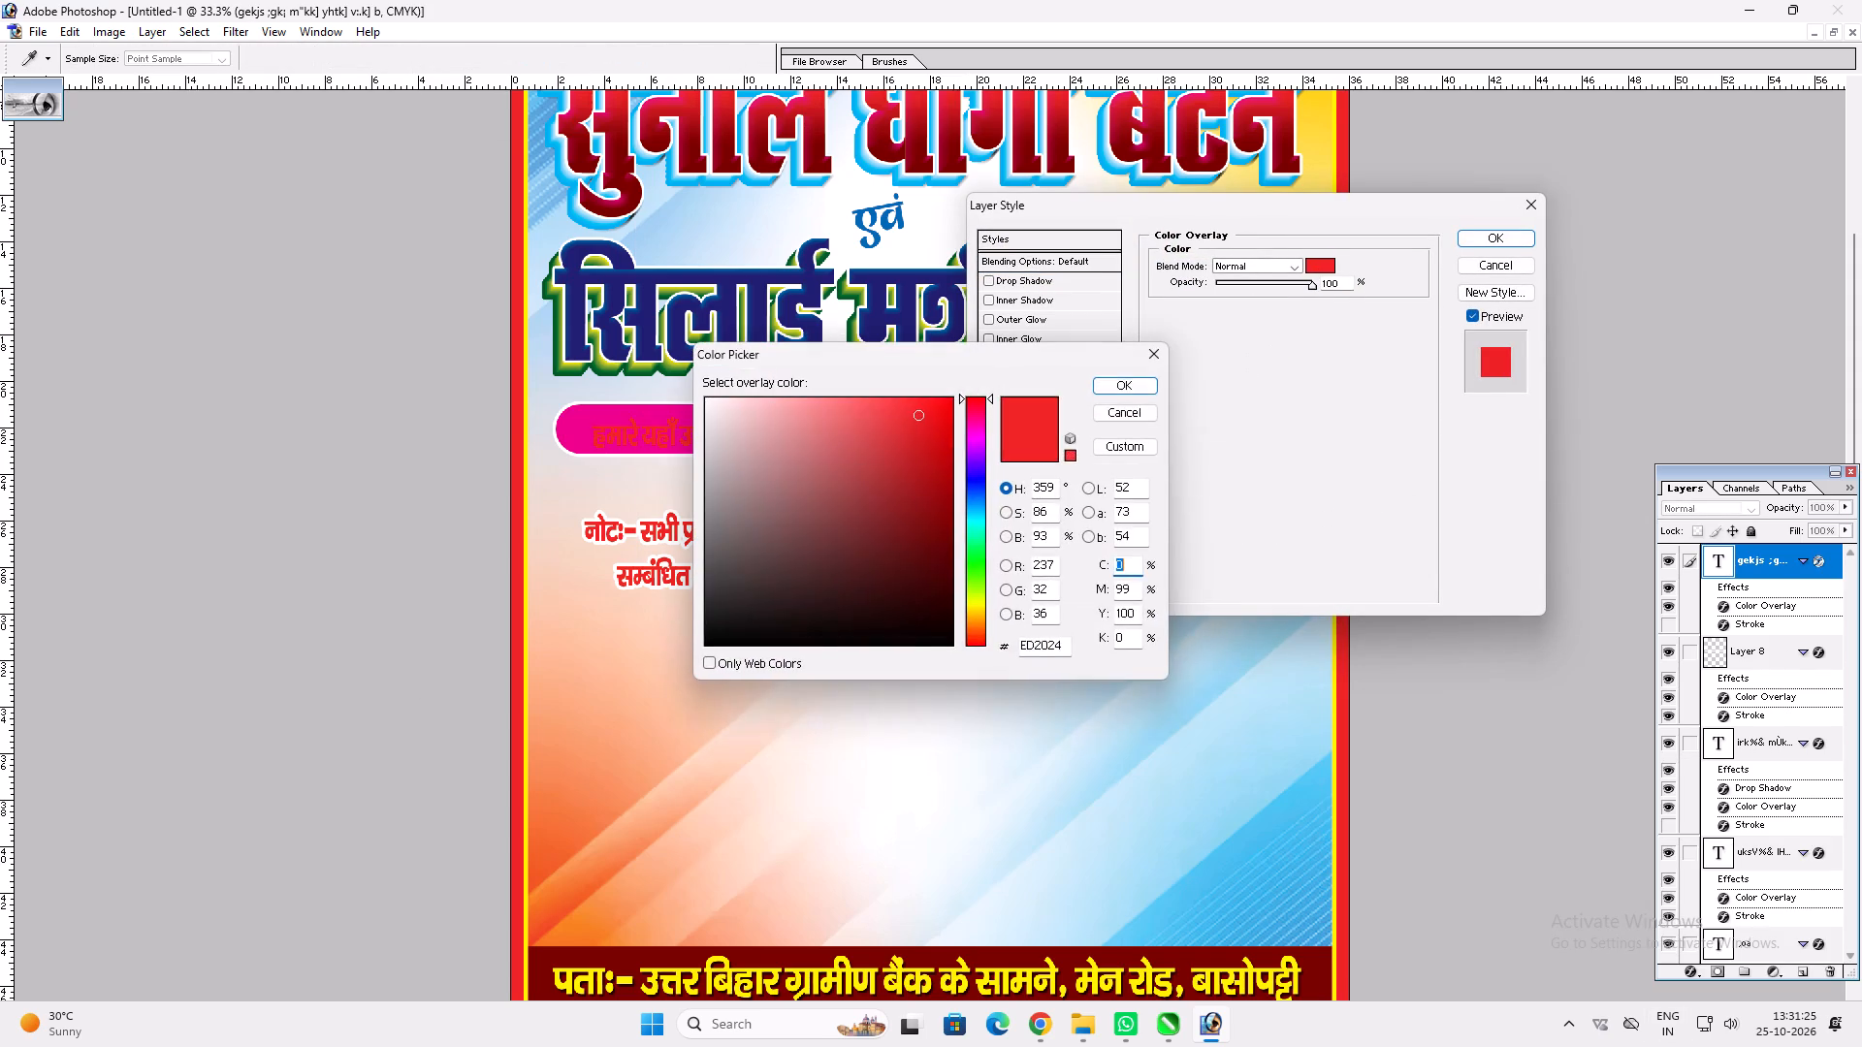
pyautogui.moveTo(831, 513); pyautogui.dragTo(584, 226)
pyautogui.press('Return')
# Add a hard drop shadow to the हमारे यहाँ text with 100% opacity and 0 px size.
pyautogui.click(1050, 281)
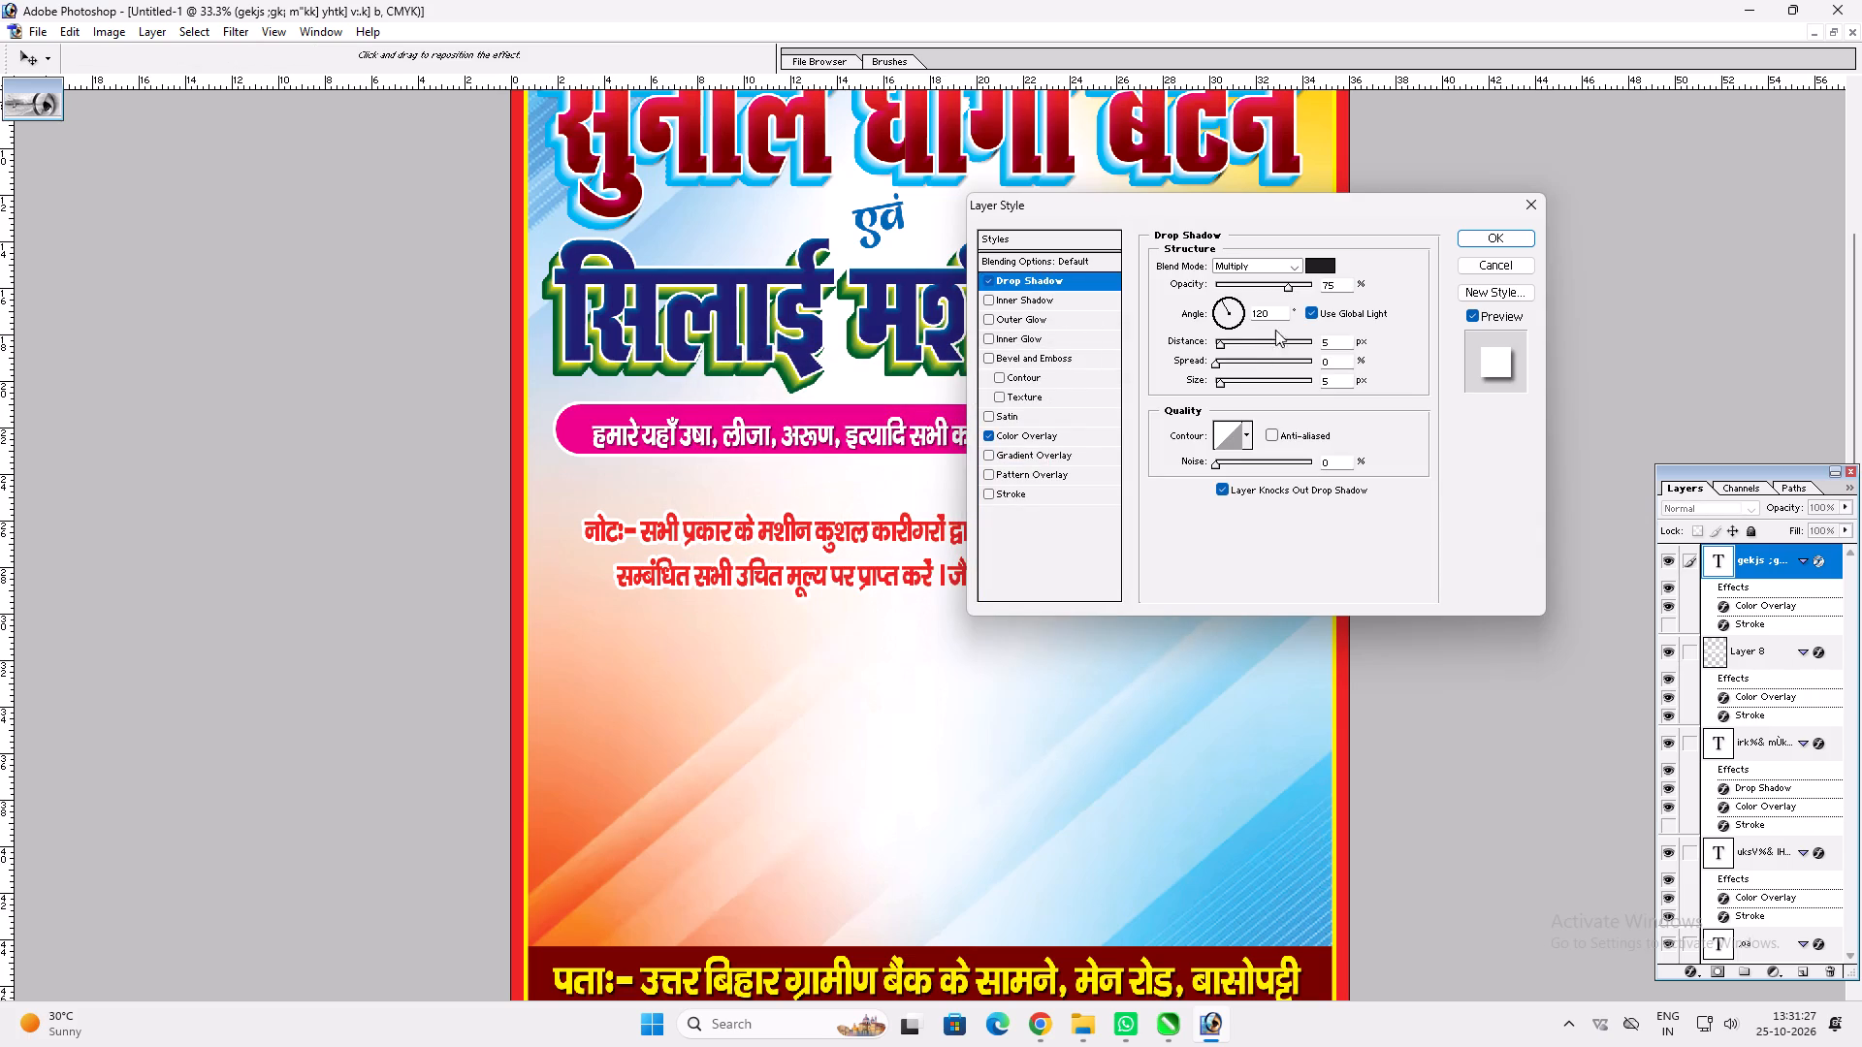
pyautogui.moveTo(1298, 283); pyautogui.dragTo(1333, 283)
pyautogui.moveTo(1220, 383); pyautogui.dragTo(1154, 385)
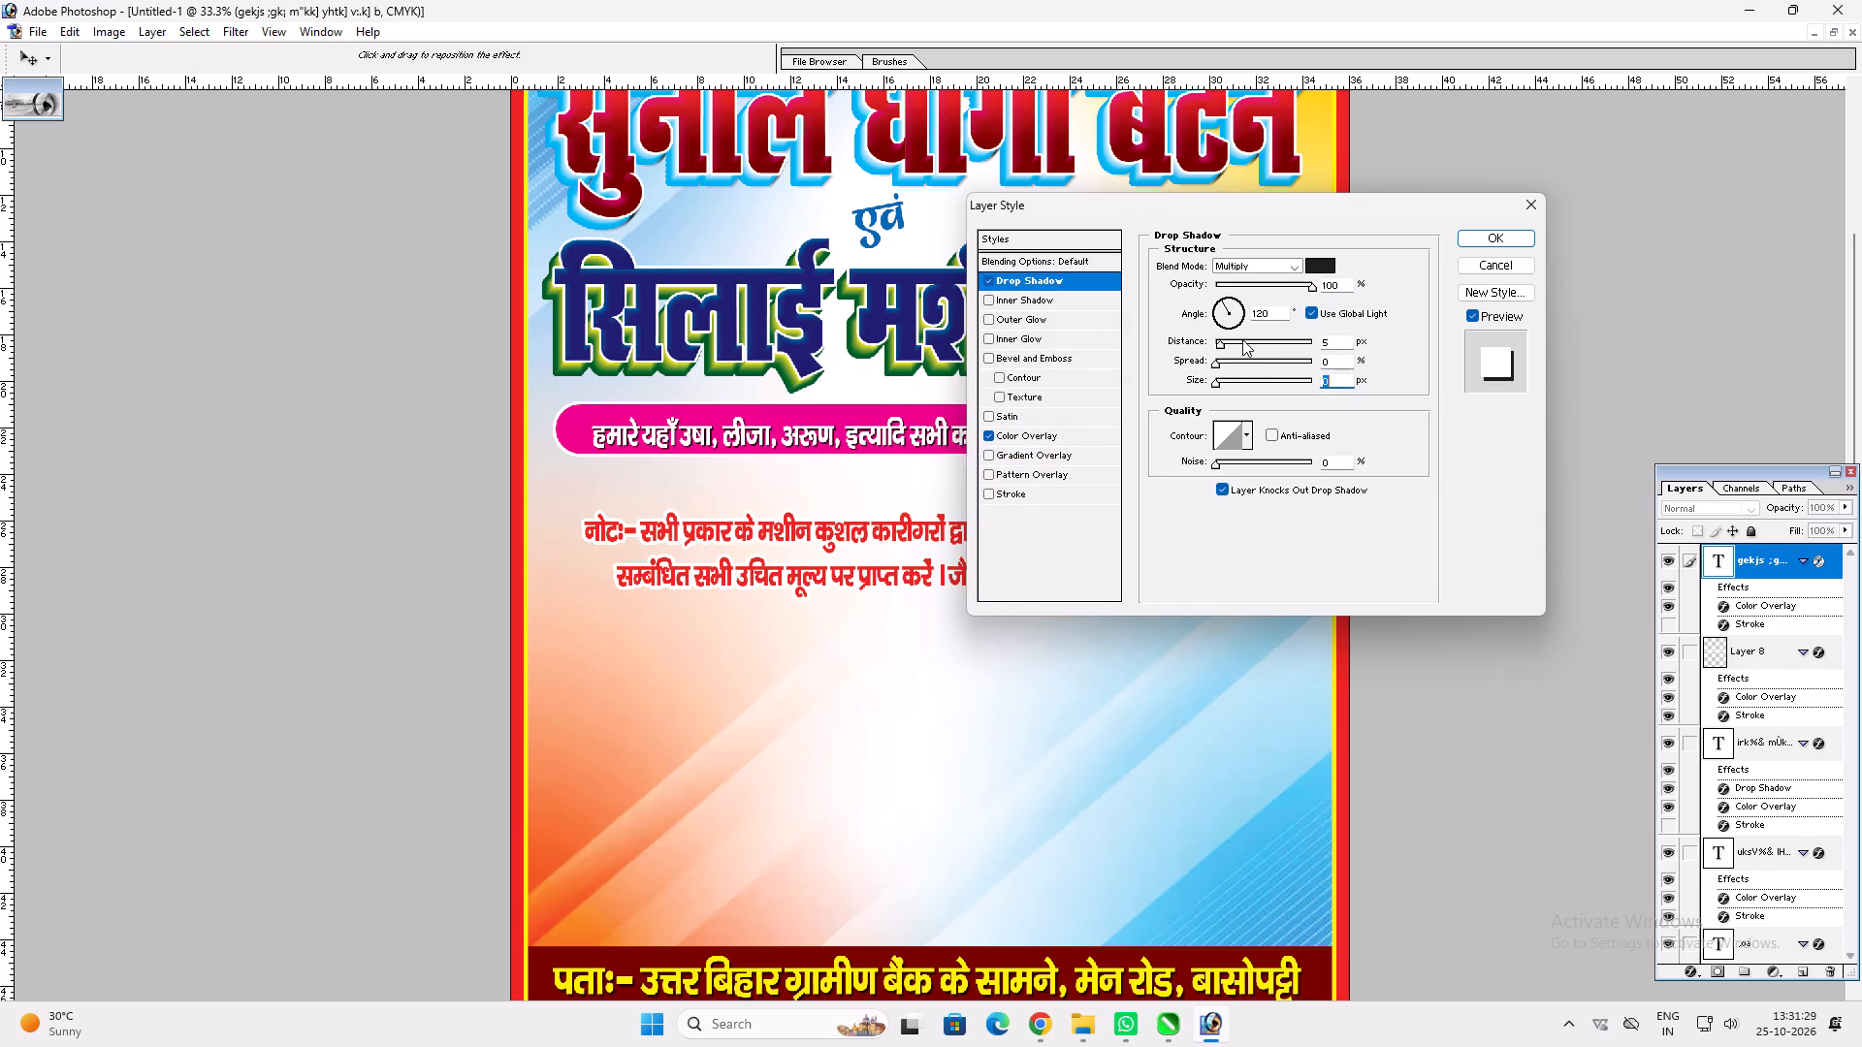
pyautogui.click(1225, 342)
pyautogui.press('Return')
# Position the हमारे यहाँ text inside the magenta band and widen it to nearly fill the band.
pyautogui.press('v')
pyautogui.moveTo(1052, 449); pyautogui.dragTo(1039, 442)
pyautogui.hotkey('ctrl', 't')
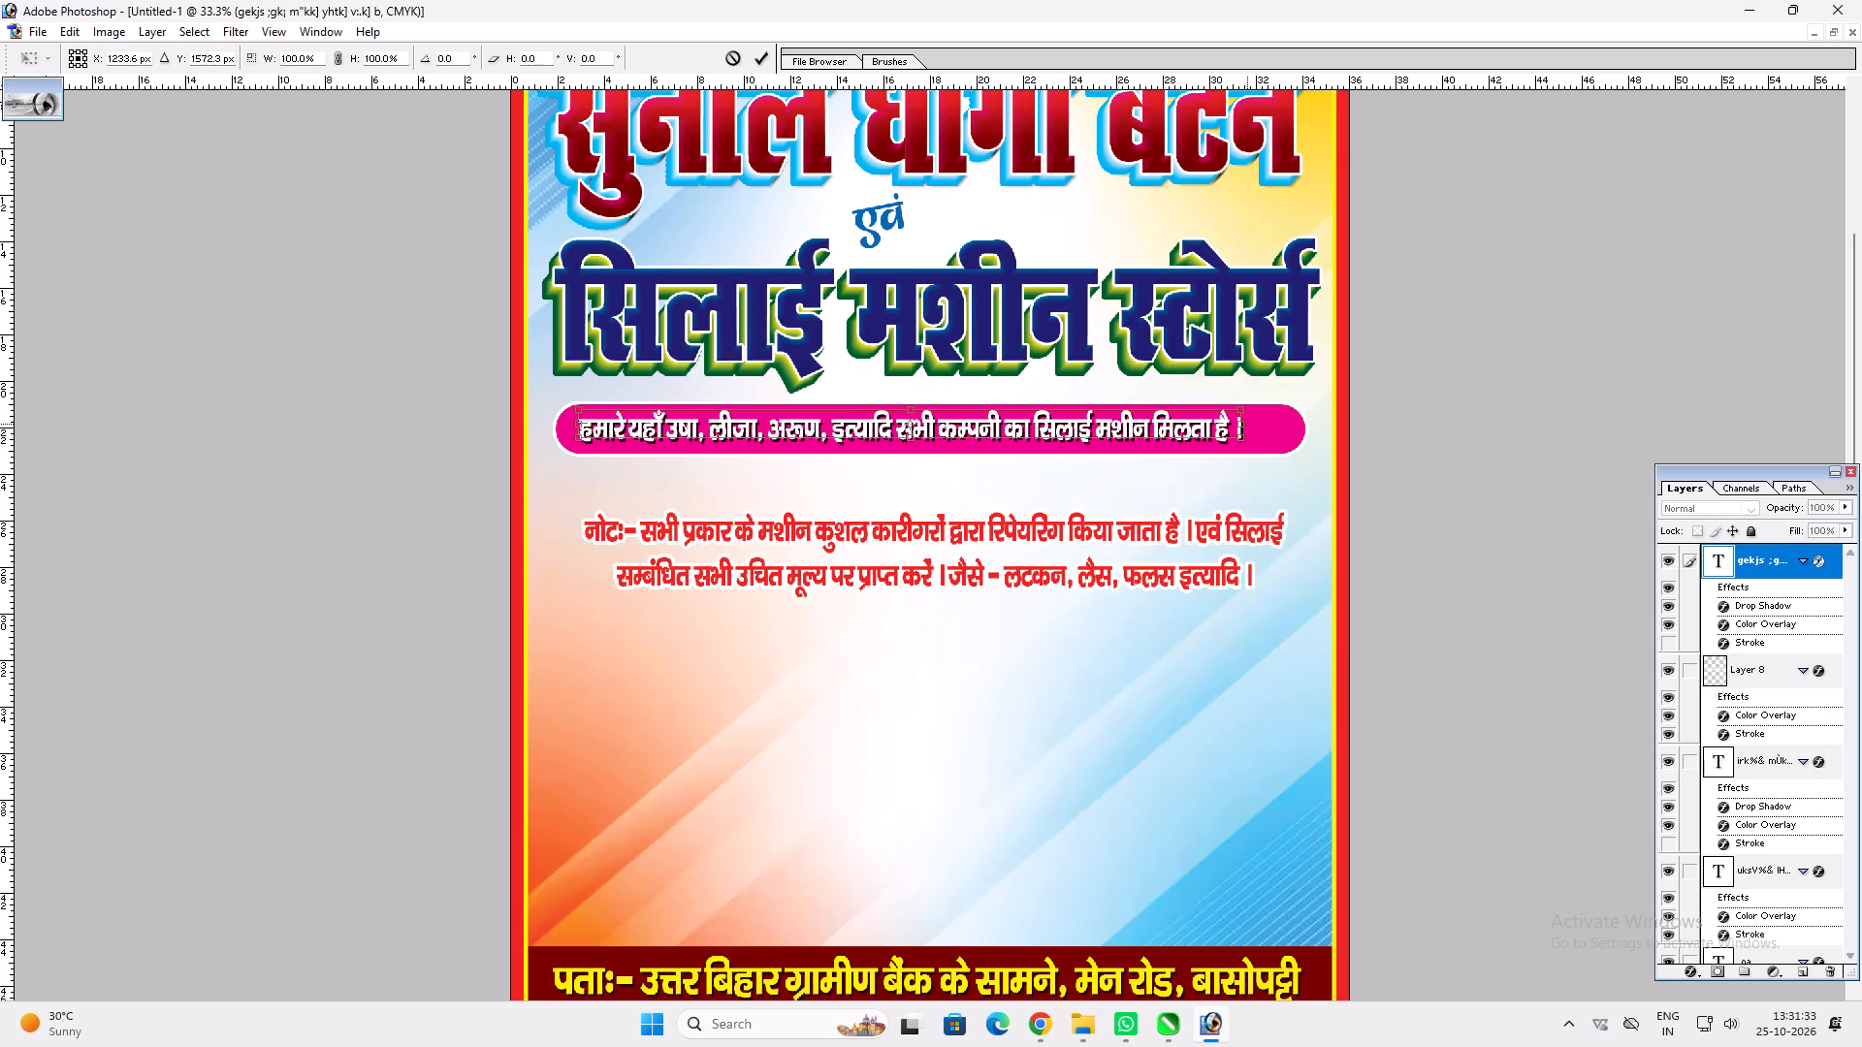
pyautogui.keyDown('shift'); pyautogui.moveTo(1249, 423); pyautogui.dragTo(1287, 415); pyautogui.keyUp('shift')
pyautogui.hotkey('shift', 'Return')
pyautogui.press('v')
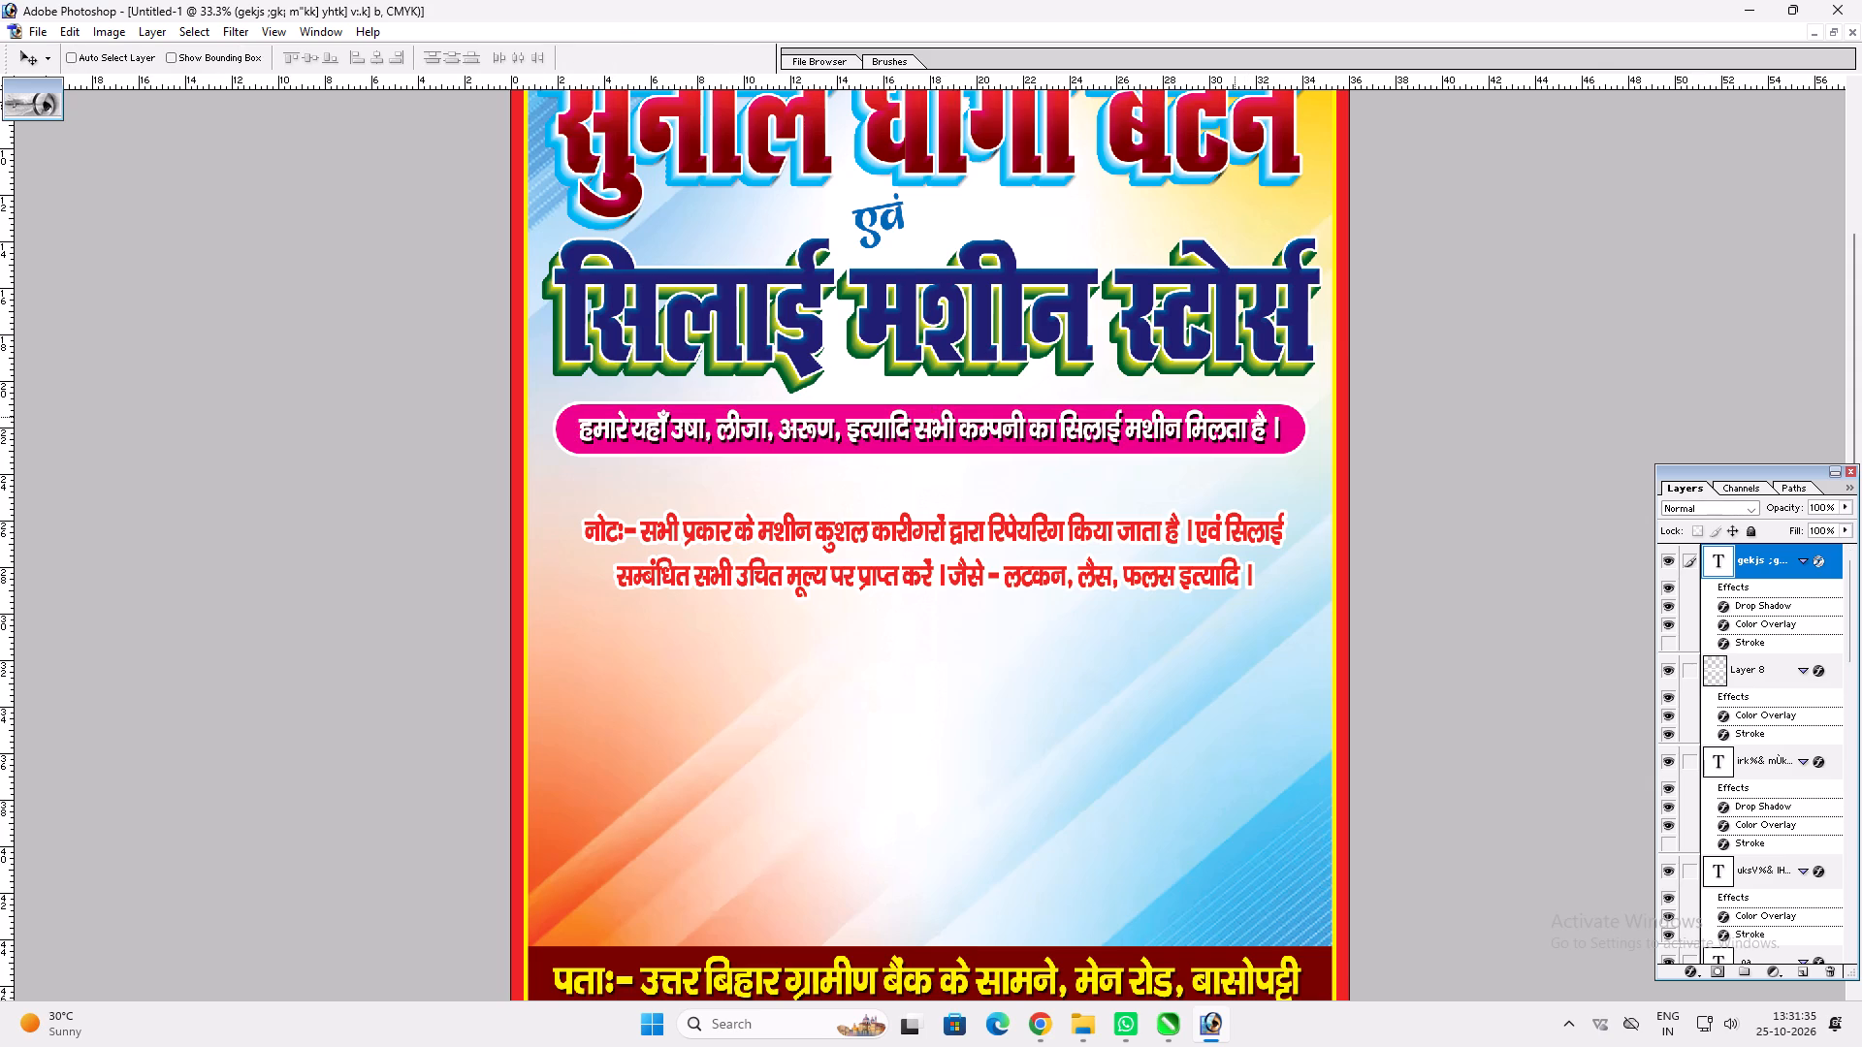
pyautogui.press('Down')
pyautogui.write('vv')
# Move the नोटः text block up, closer beneath the magenta band.
pyautogui.press('t')
pyautogui.click(859, 601)
pyautogui.press('Return')
pyautogui.write('vv')
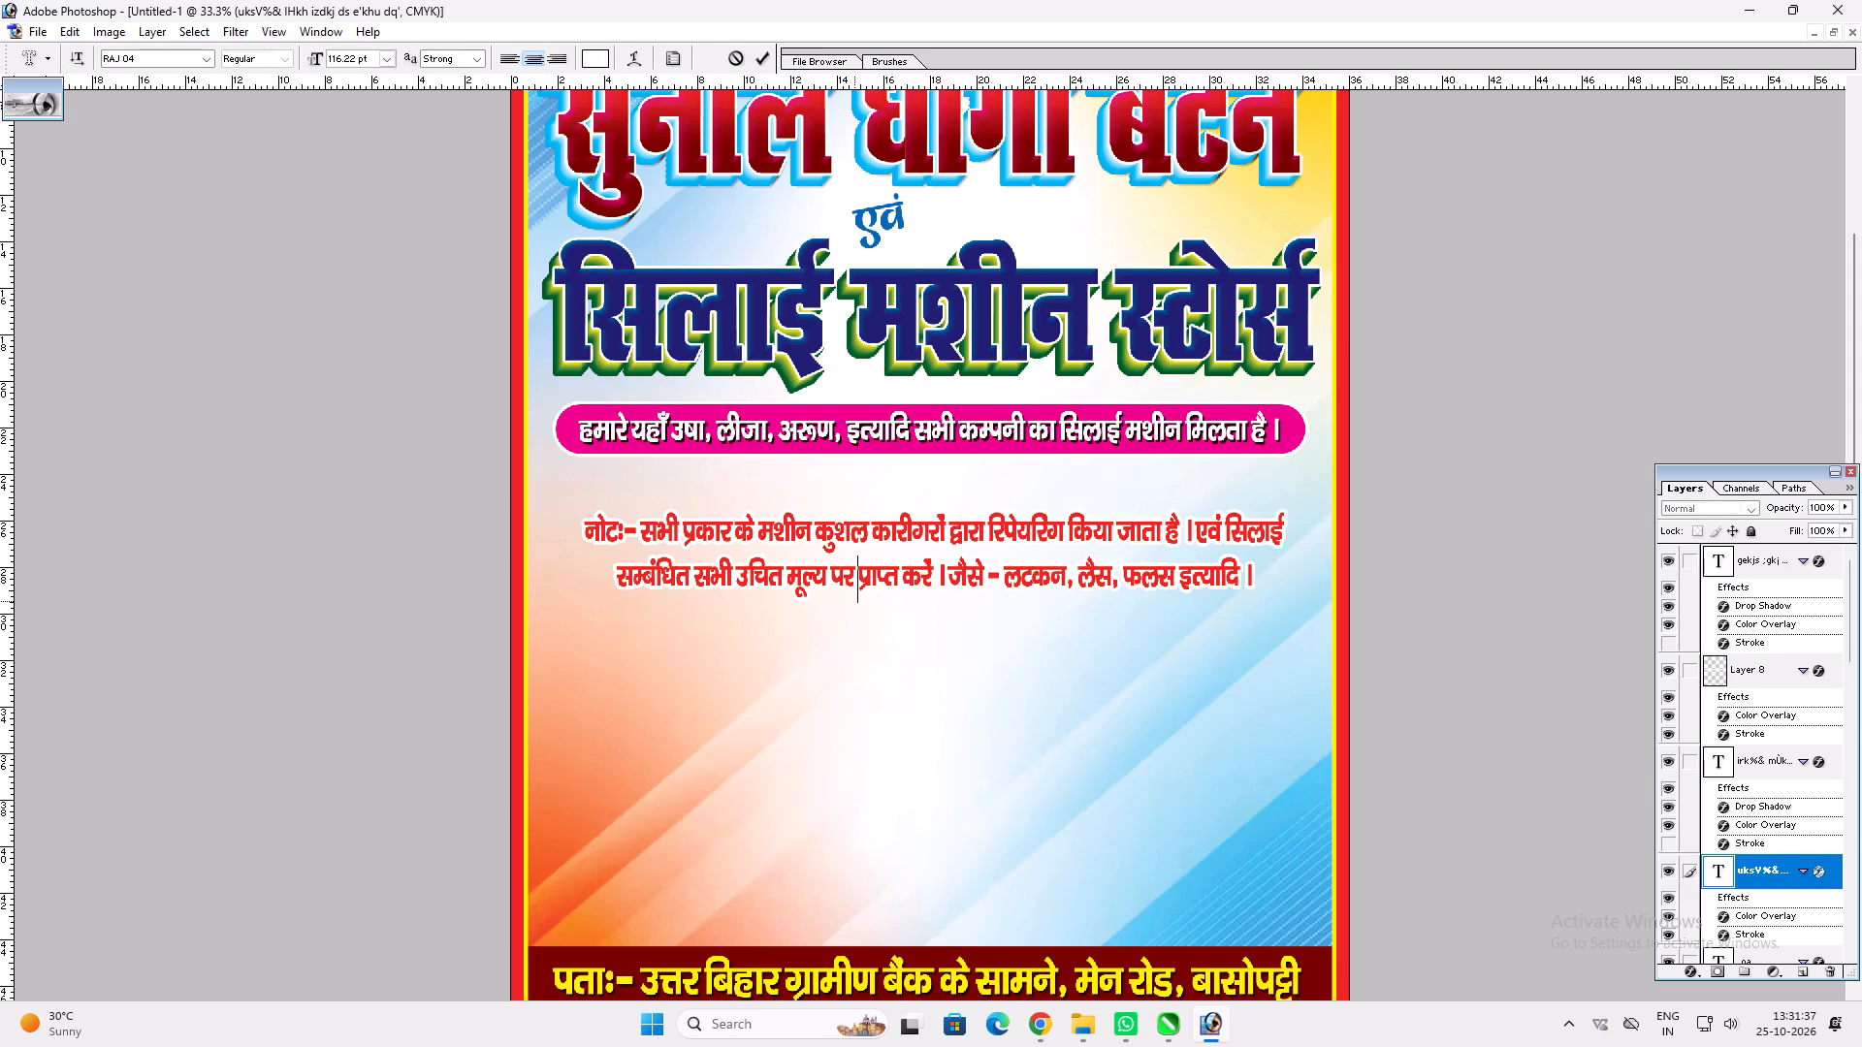
pyautogui.moveTo(904, 614); pyautogui.dragTo(887, 586)
# Rewrap the note into three lines, breaking after रिपेयरिंग and मूल्य and joining सिलाई with सम्बंधित.
pyautogui.press('t')
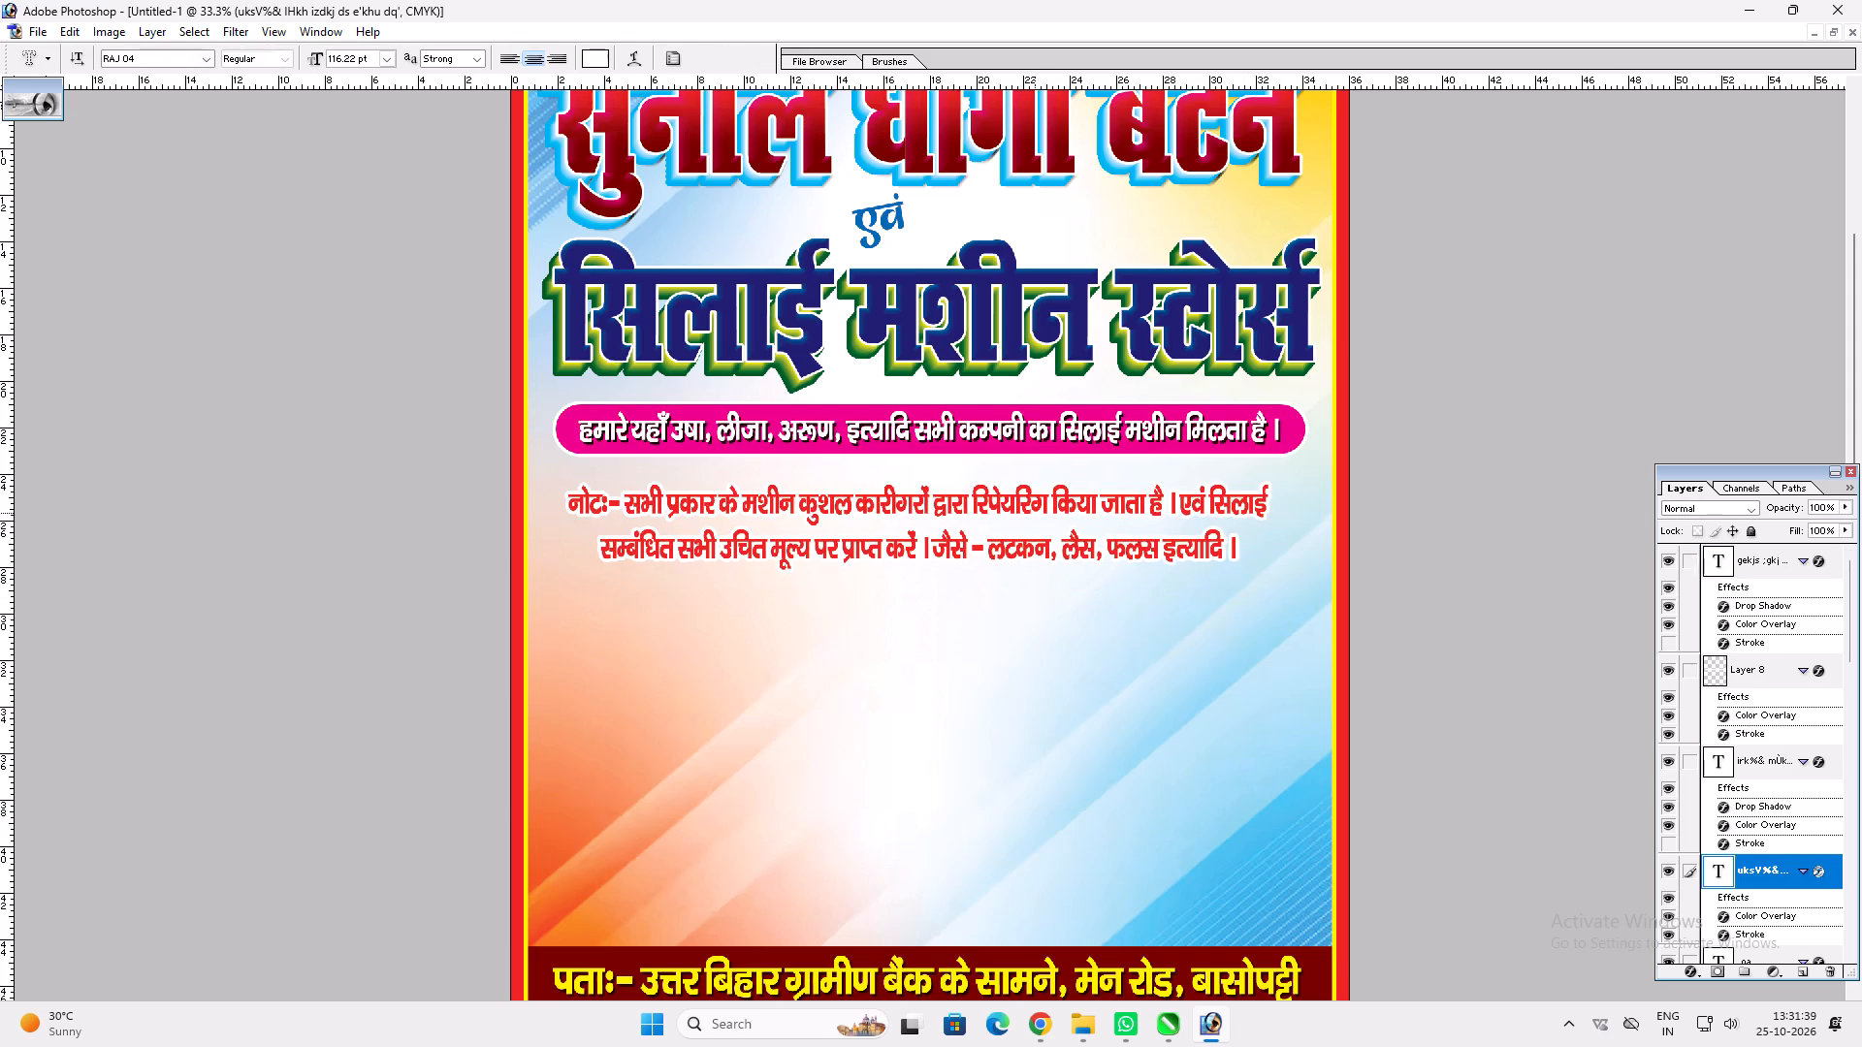
pyautogui.click(1050, 512)
pyautogui.press('Return')
pyautogui.click(825, 606)
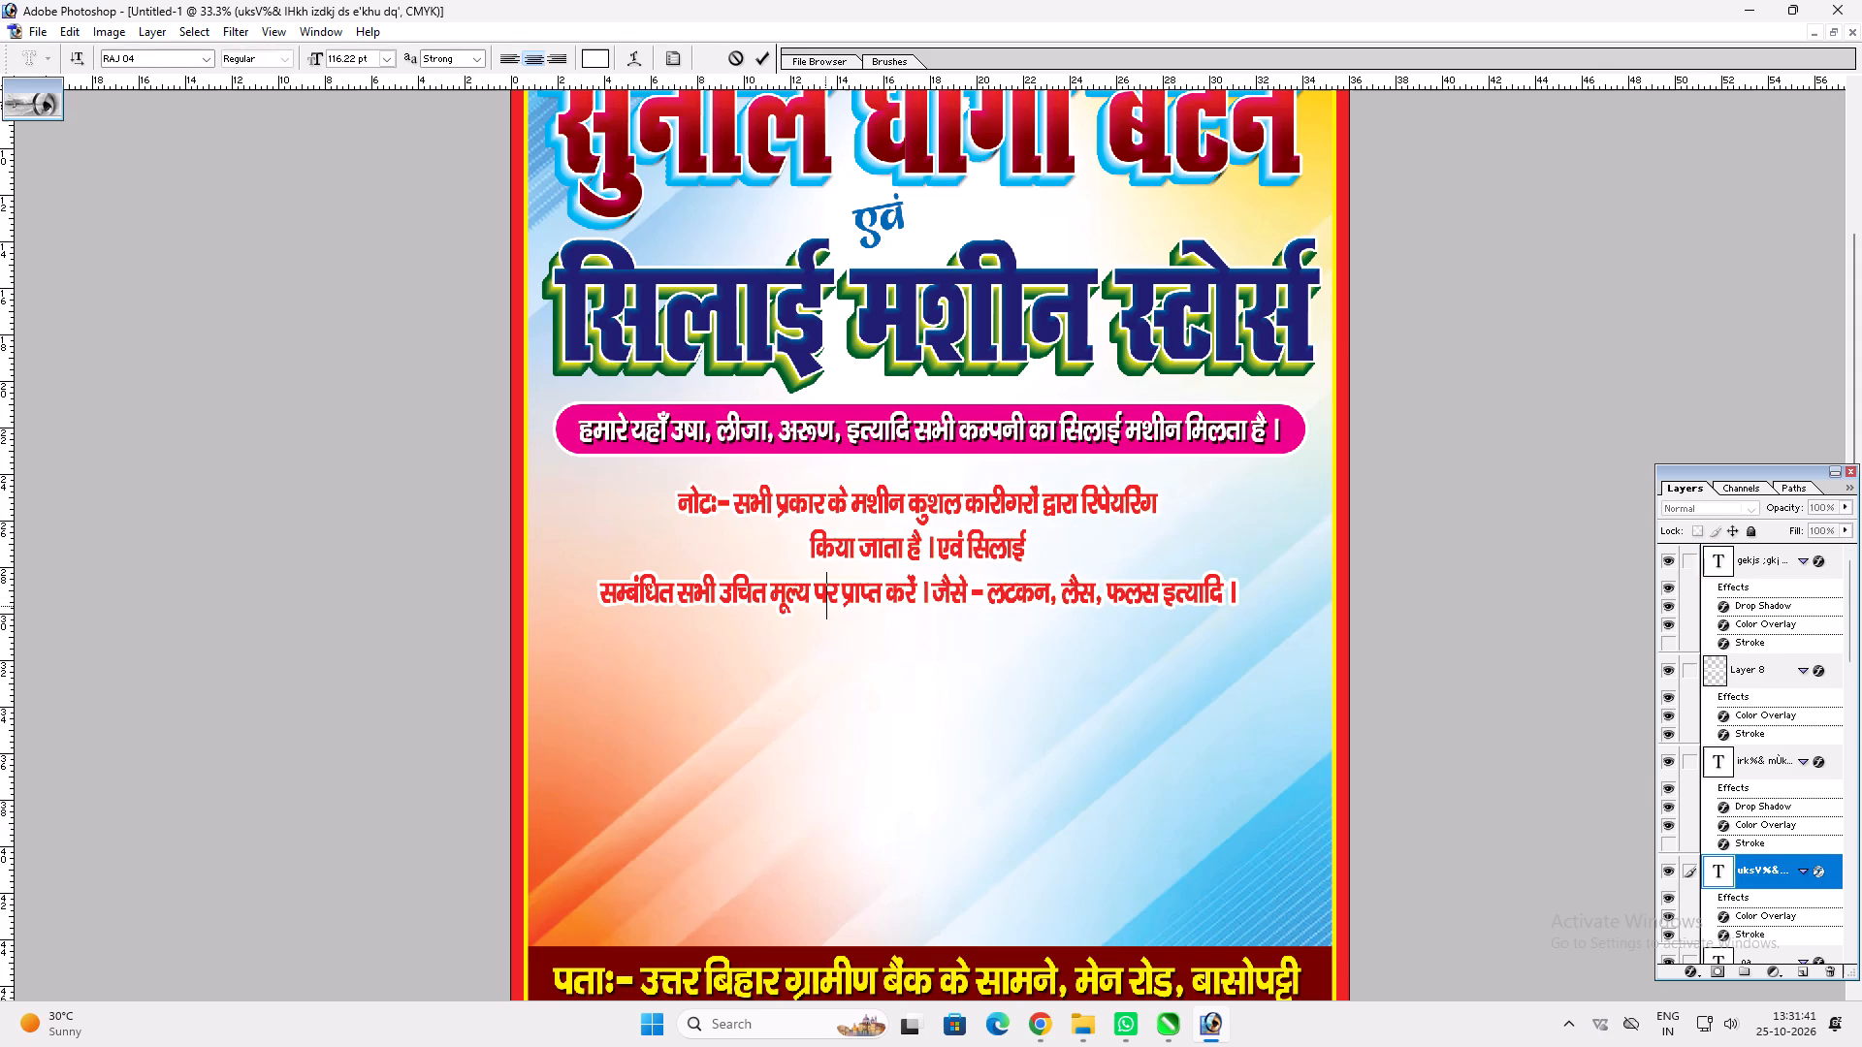
pyautogui.click(815, 606)
pyautogui.press('Return')
pyautogui.press('Up')
pyautogui.press('Home')
pyautogui.press('BackSpace')
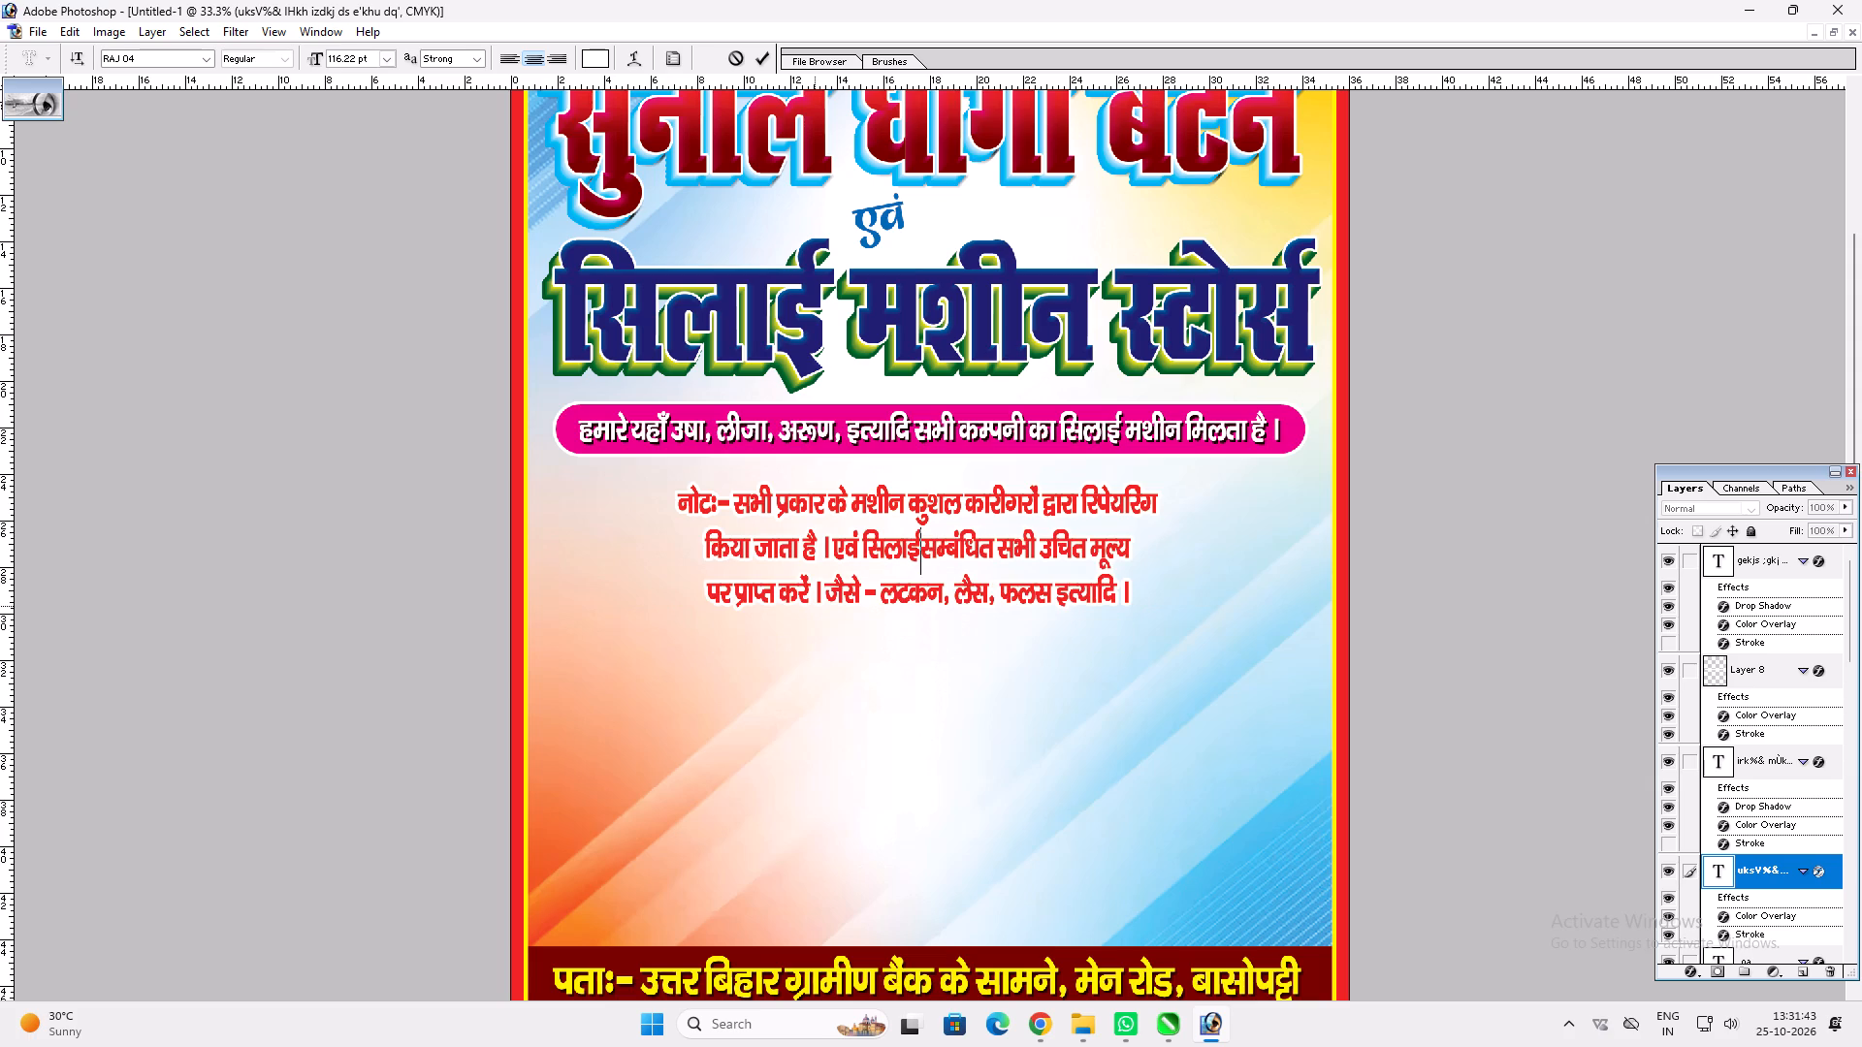
pyautogui.press('space')
pyautogui.press('Return')
# Align the note's left edge beneath the magenta band and widen the text to nearly the band's width.
pyautogui.write('vv')
pyautogui.moveTo(862, 613); pyautogui.dragTo(744, 601)
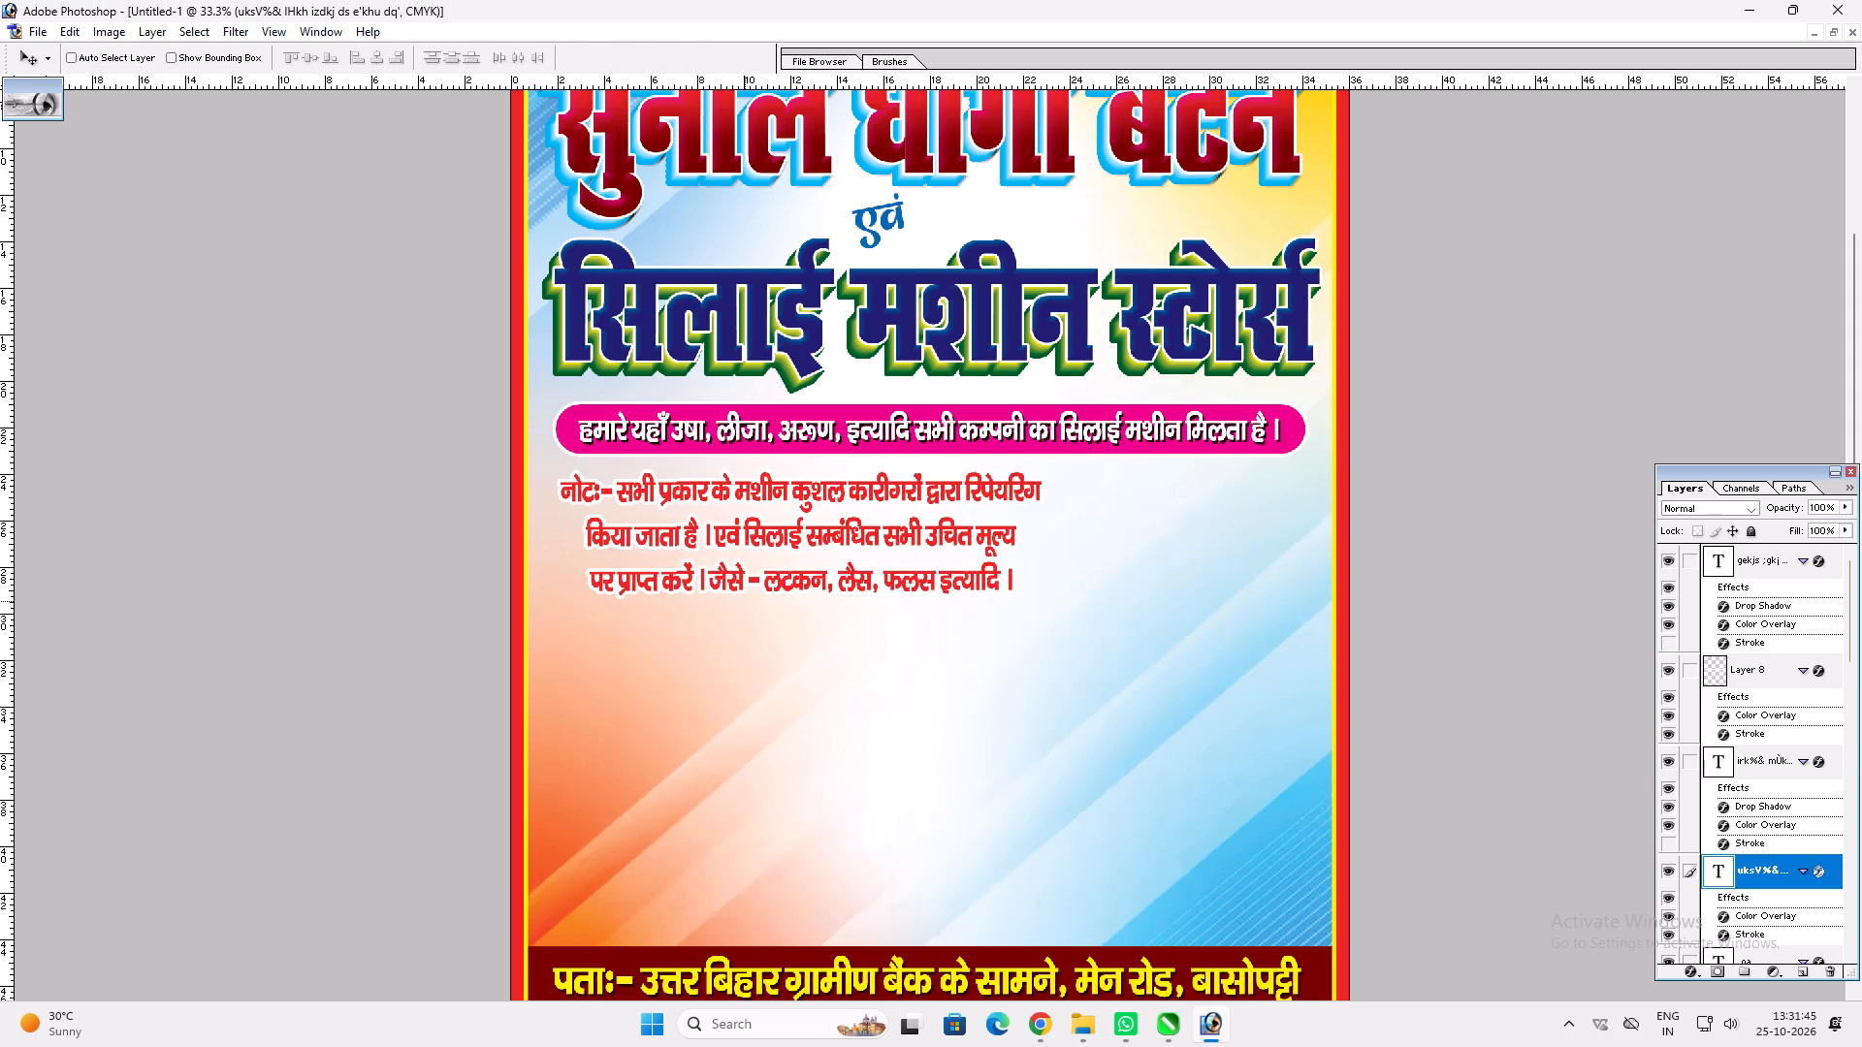
pyautogui.moveTo(744, 601); pyautogui.dragTo(740, 602)
pyautogui.hotkey('ctrl', 't')
pyautogui.keyDown('shift'); pyautogui.moveTo(1036, 518); pyautogui.dragTo(1275, 502); pyautogui.keyUp('shift')
pyautogui.press('Return')
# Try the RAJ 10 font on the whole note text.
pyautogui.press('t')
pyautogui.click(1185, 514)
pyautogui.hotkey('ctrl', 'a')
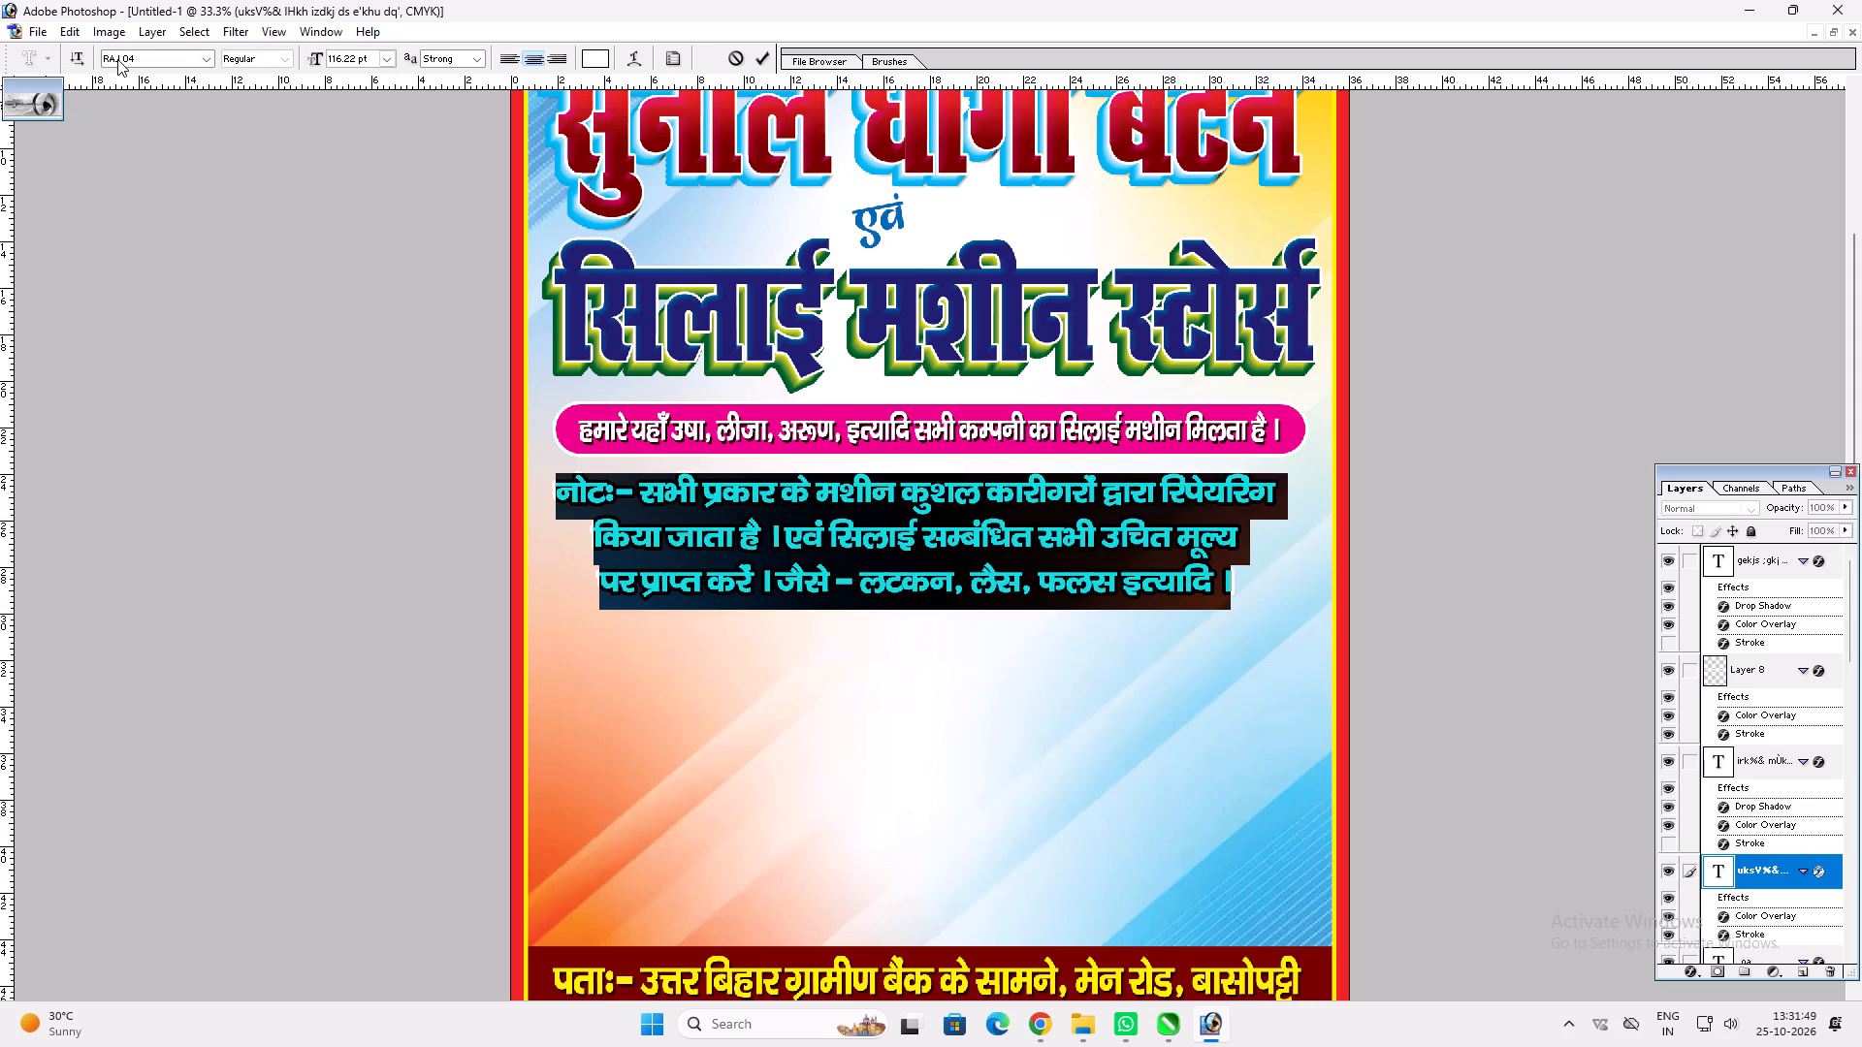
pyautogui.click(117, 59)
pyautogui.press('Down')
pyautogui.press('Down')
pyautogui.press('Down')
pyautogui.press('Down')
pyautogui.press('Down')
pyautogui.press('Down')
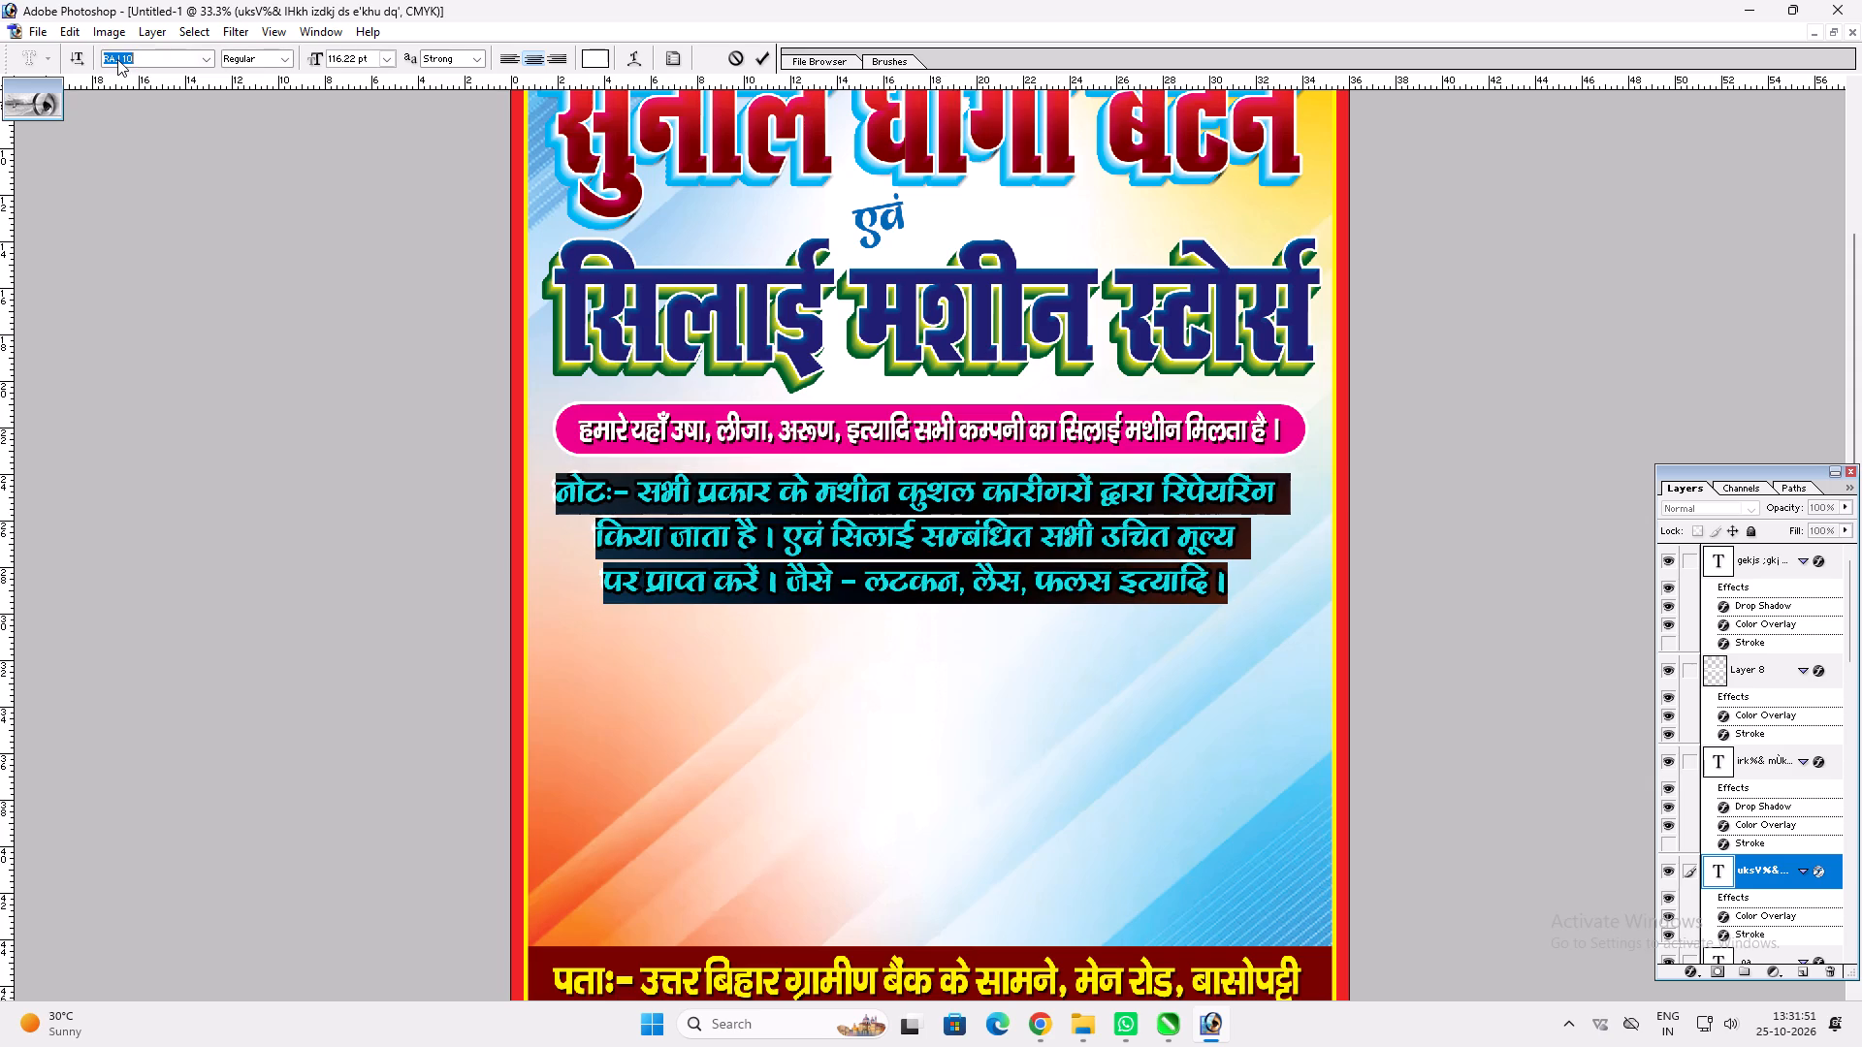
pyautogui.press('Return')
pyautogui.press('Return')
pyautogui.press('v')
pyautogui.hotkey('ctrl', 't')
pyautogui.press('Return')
# Set the whole note text in the RAJ 118 ExtraBold font.
pyautogui.press('t')
pyautogui.click(1108, 538)
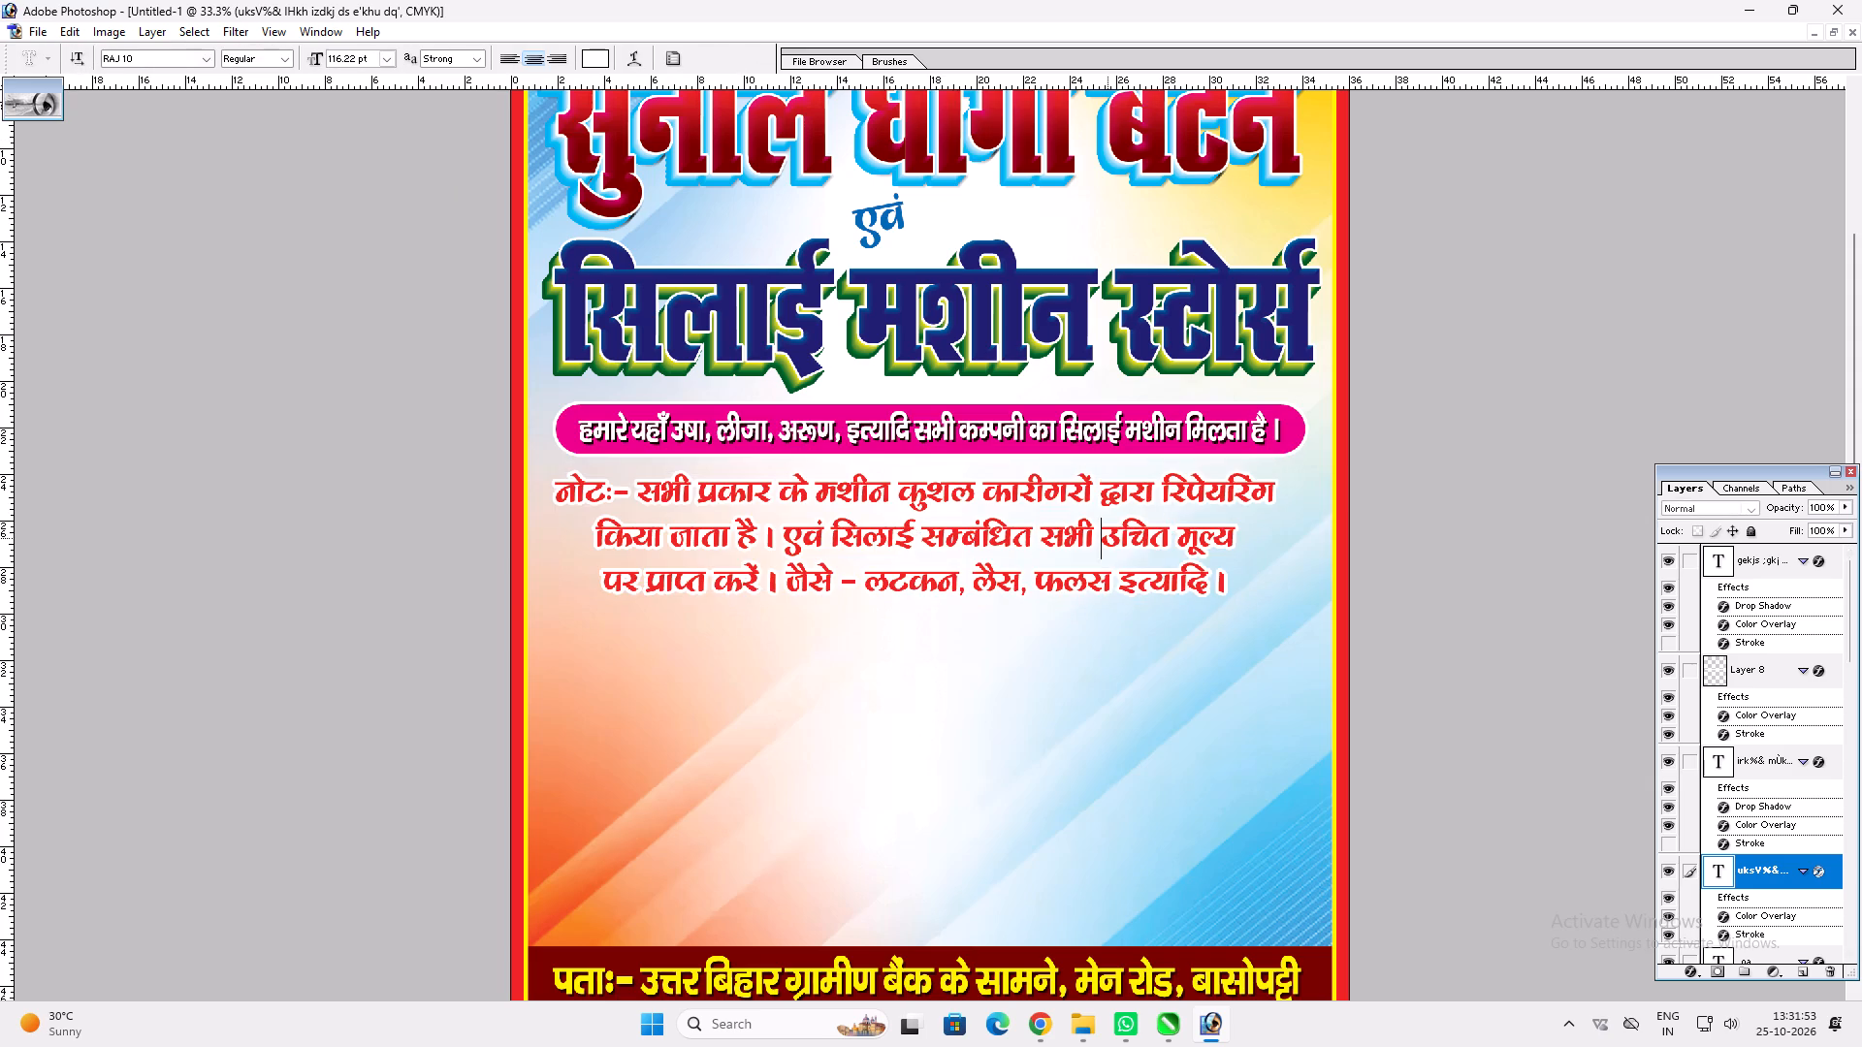
pyautogui.hotkey('ctrl', 'a')
pyautogui.click(114, 54)
pyautogui.press('Down')
pyautogui.press('Down')
pyautogui.press('Down')
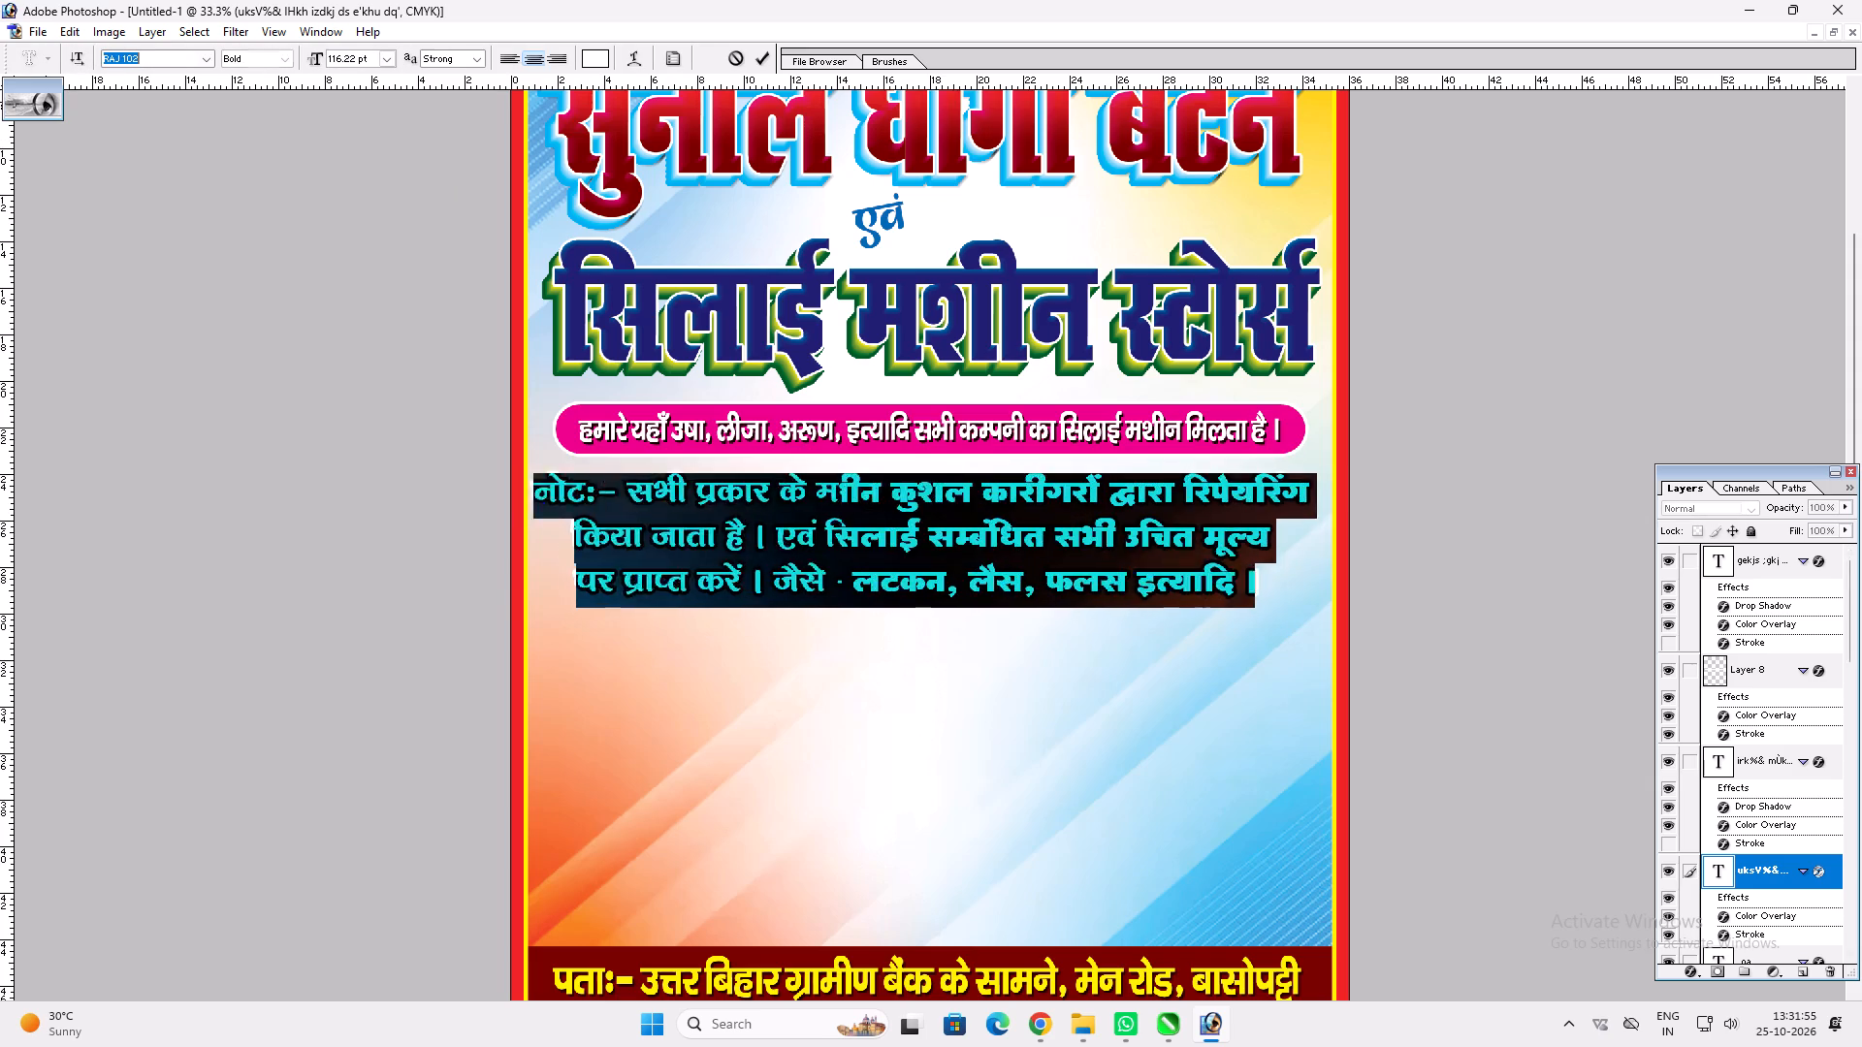
pyautogui.press('Down')
pyautogui.press('Down')
pyautogui.press('Down')
pyautogui.press('Down')
pyautogui.press('Down')
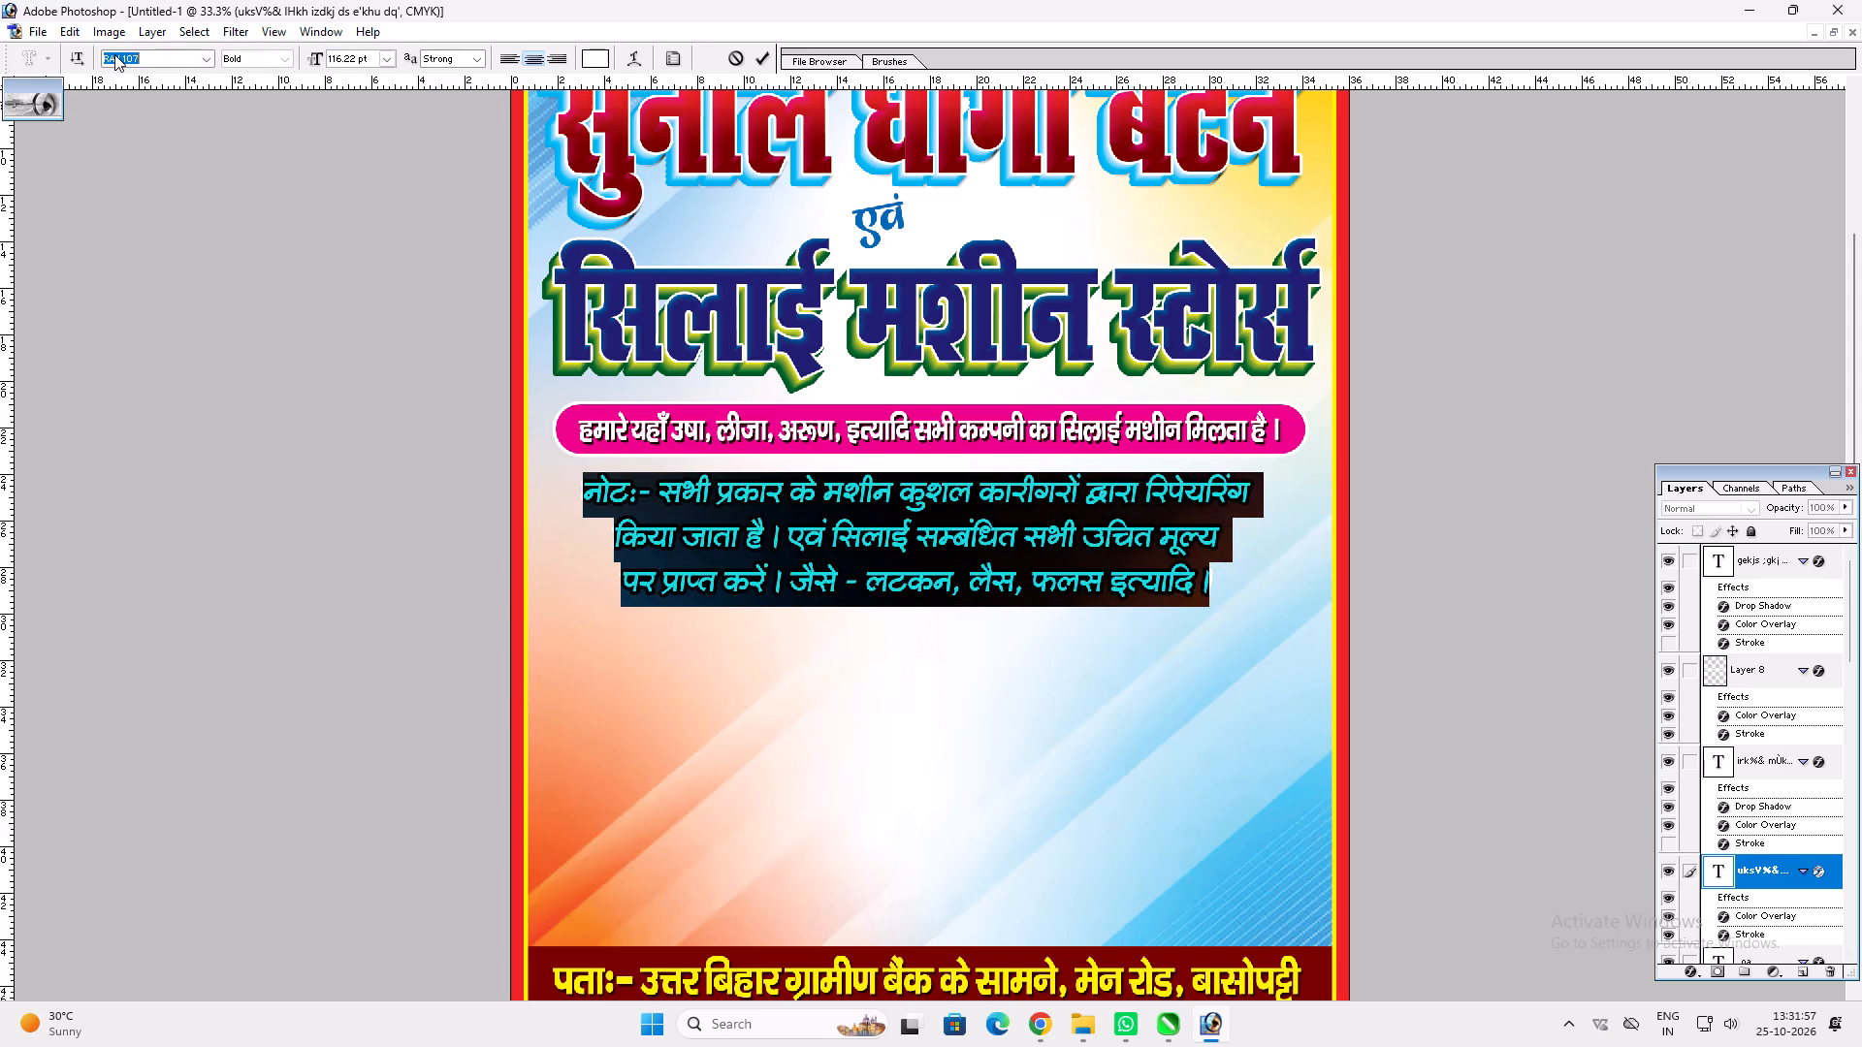
pyautogui.press('Down')
pyautogui.press('Down')
pyautogui.press('Down')
pyautogui.press('Down')
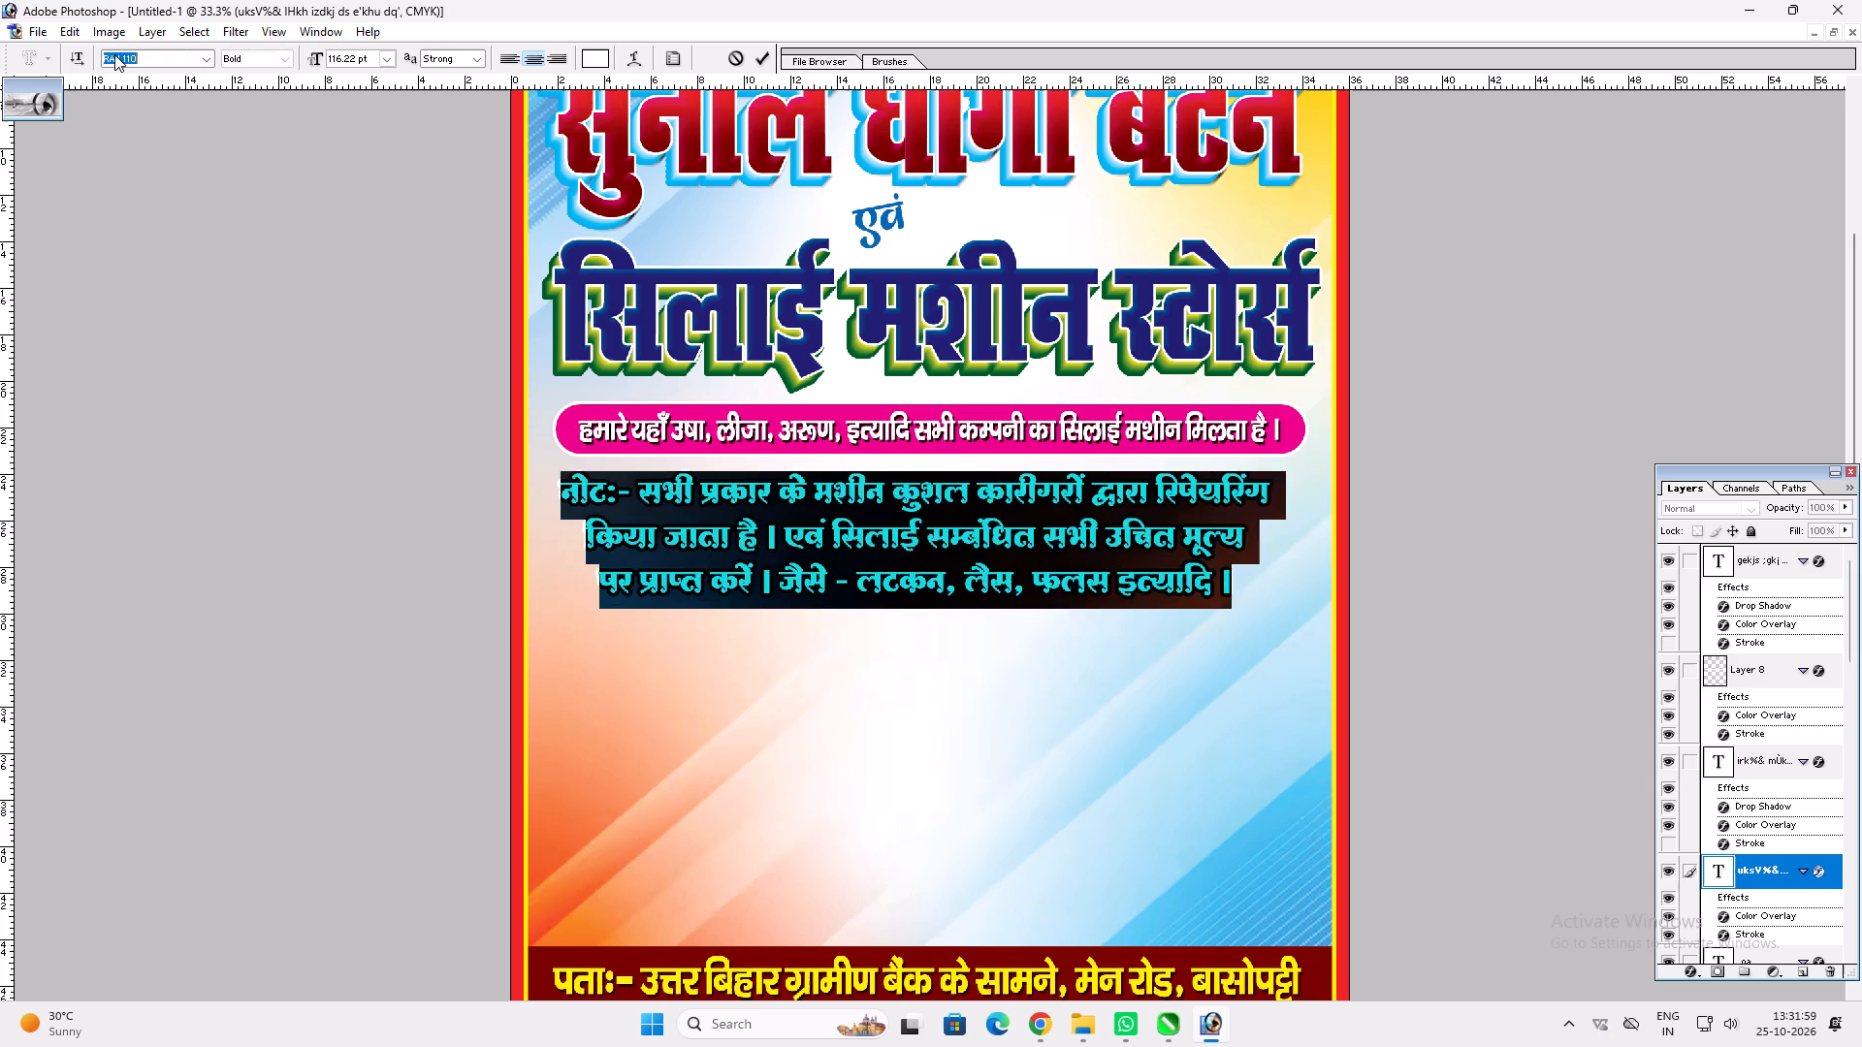
pyautogui.press('Down')
pyautogui.press('Down')
pyautogui.press('Down')
pyautogui.press('Down')
pyautogui.press('Down')
pyautogui.press('Down')
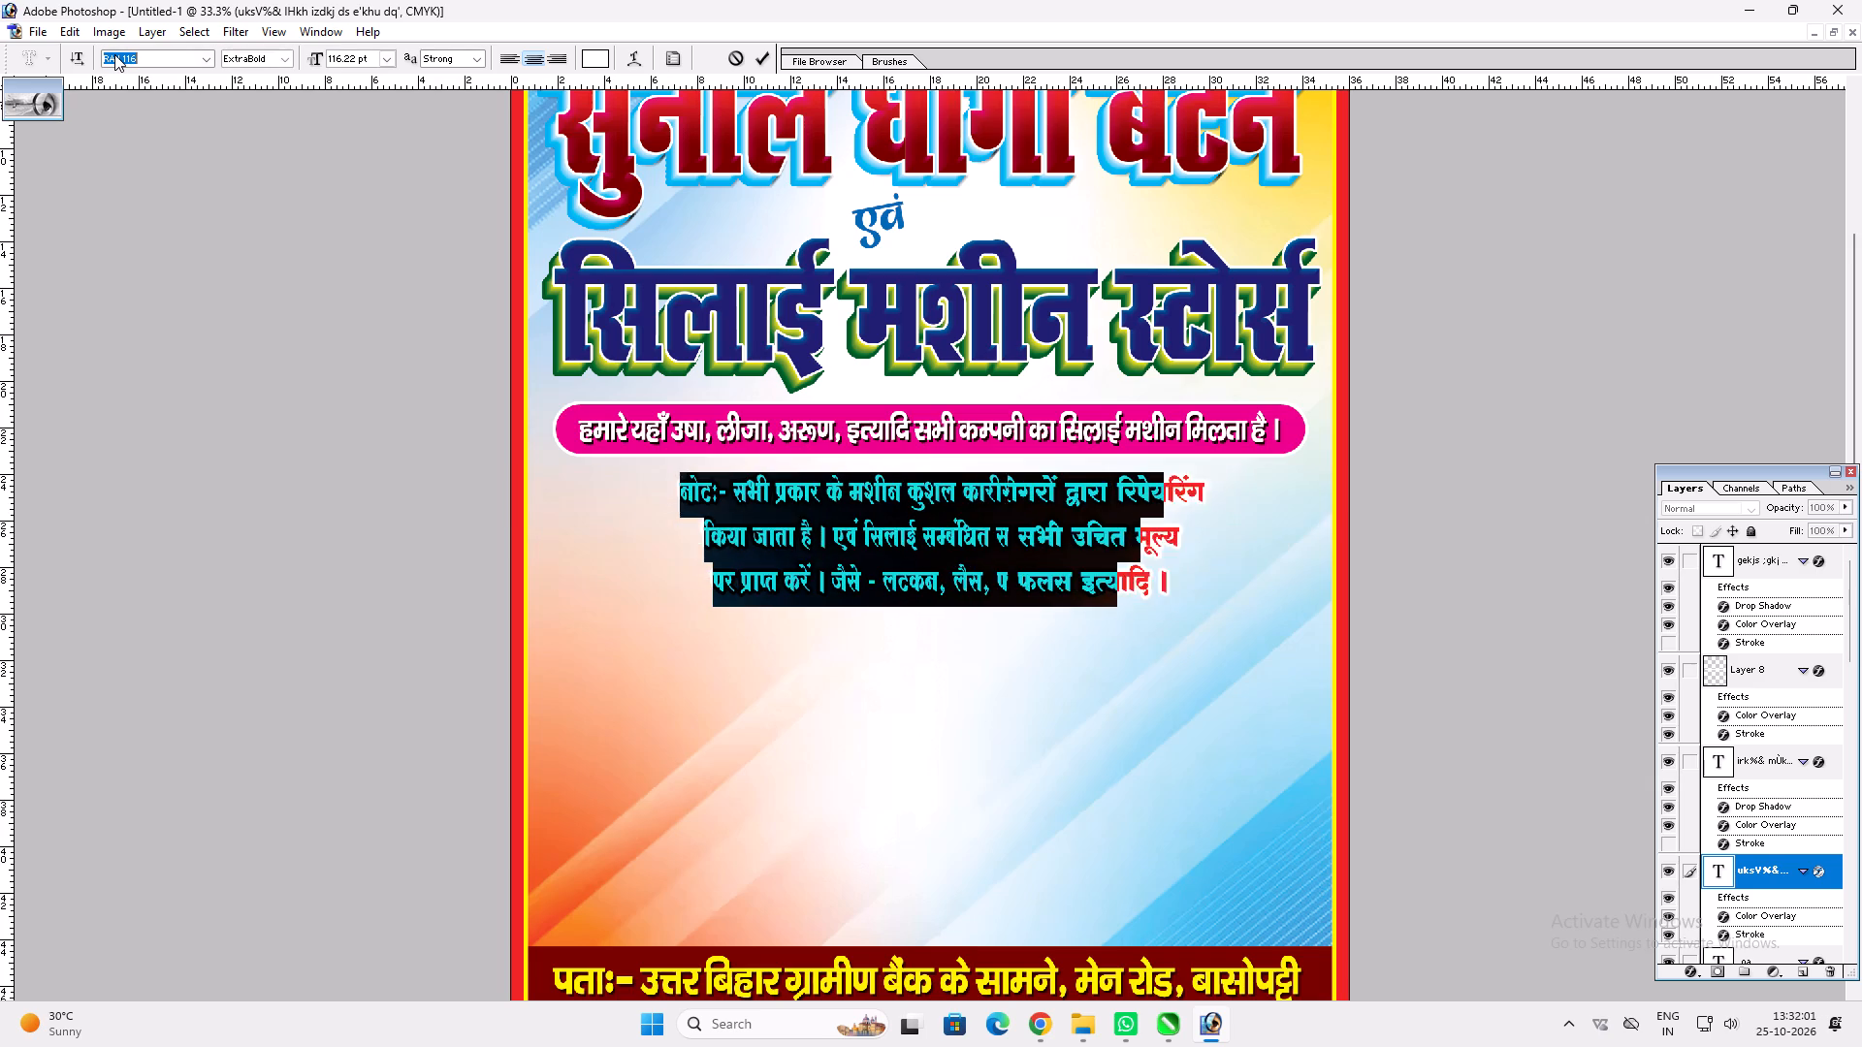
pyautogui.press('Down')
pyautogui.press('Down')
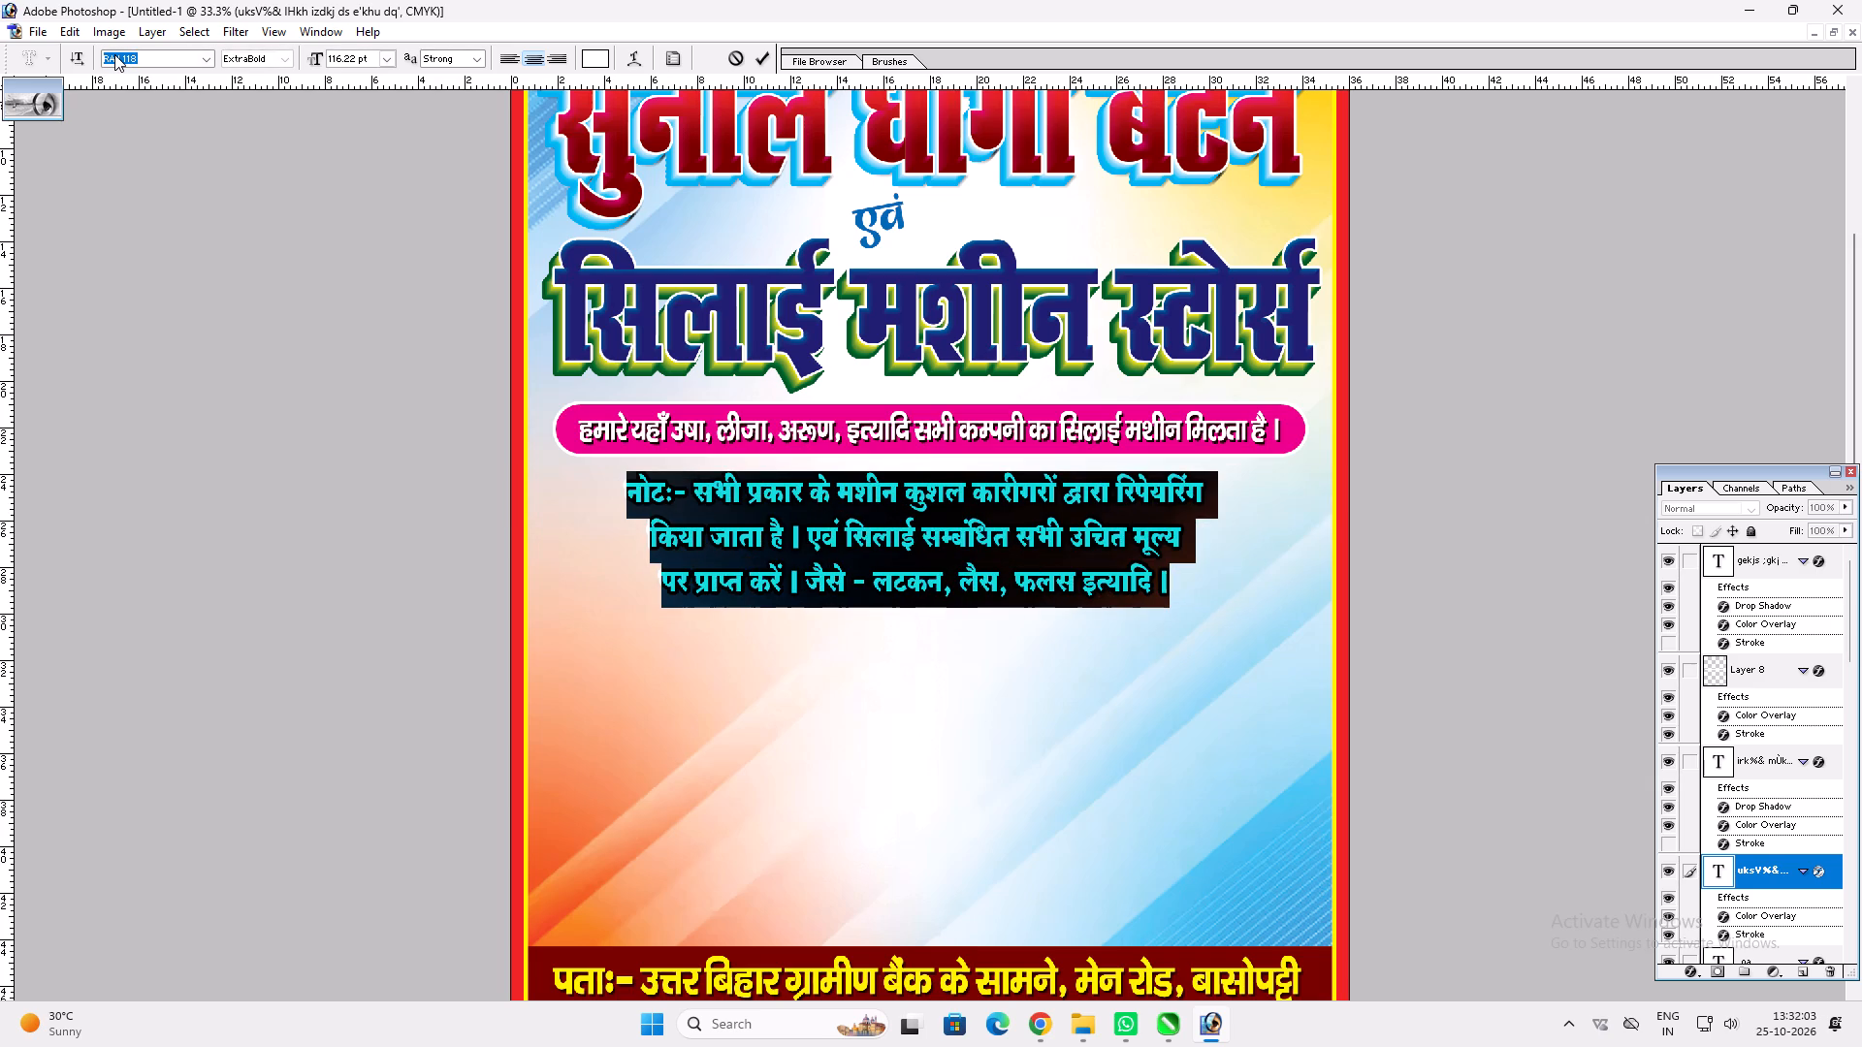
pyautogui.press('Return')
pyautogui.press('Return')
pyautogui.press('v')
pyautogui.press('v')
# Enlarge the three-line note text to nearly the width of the magenta band.
pyautogui.press('t')
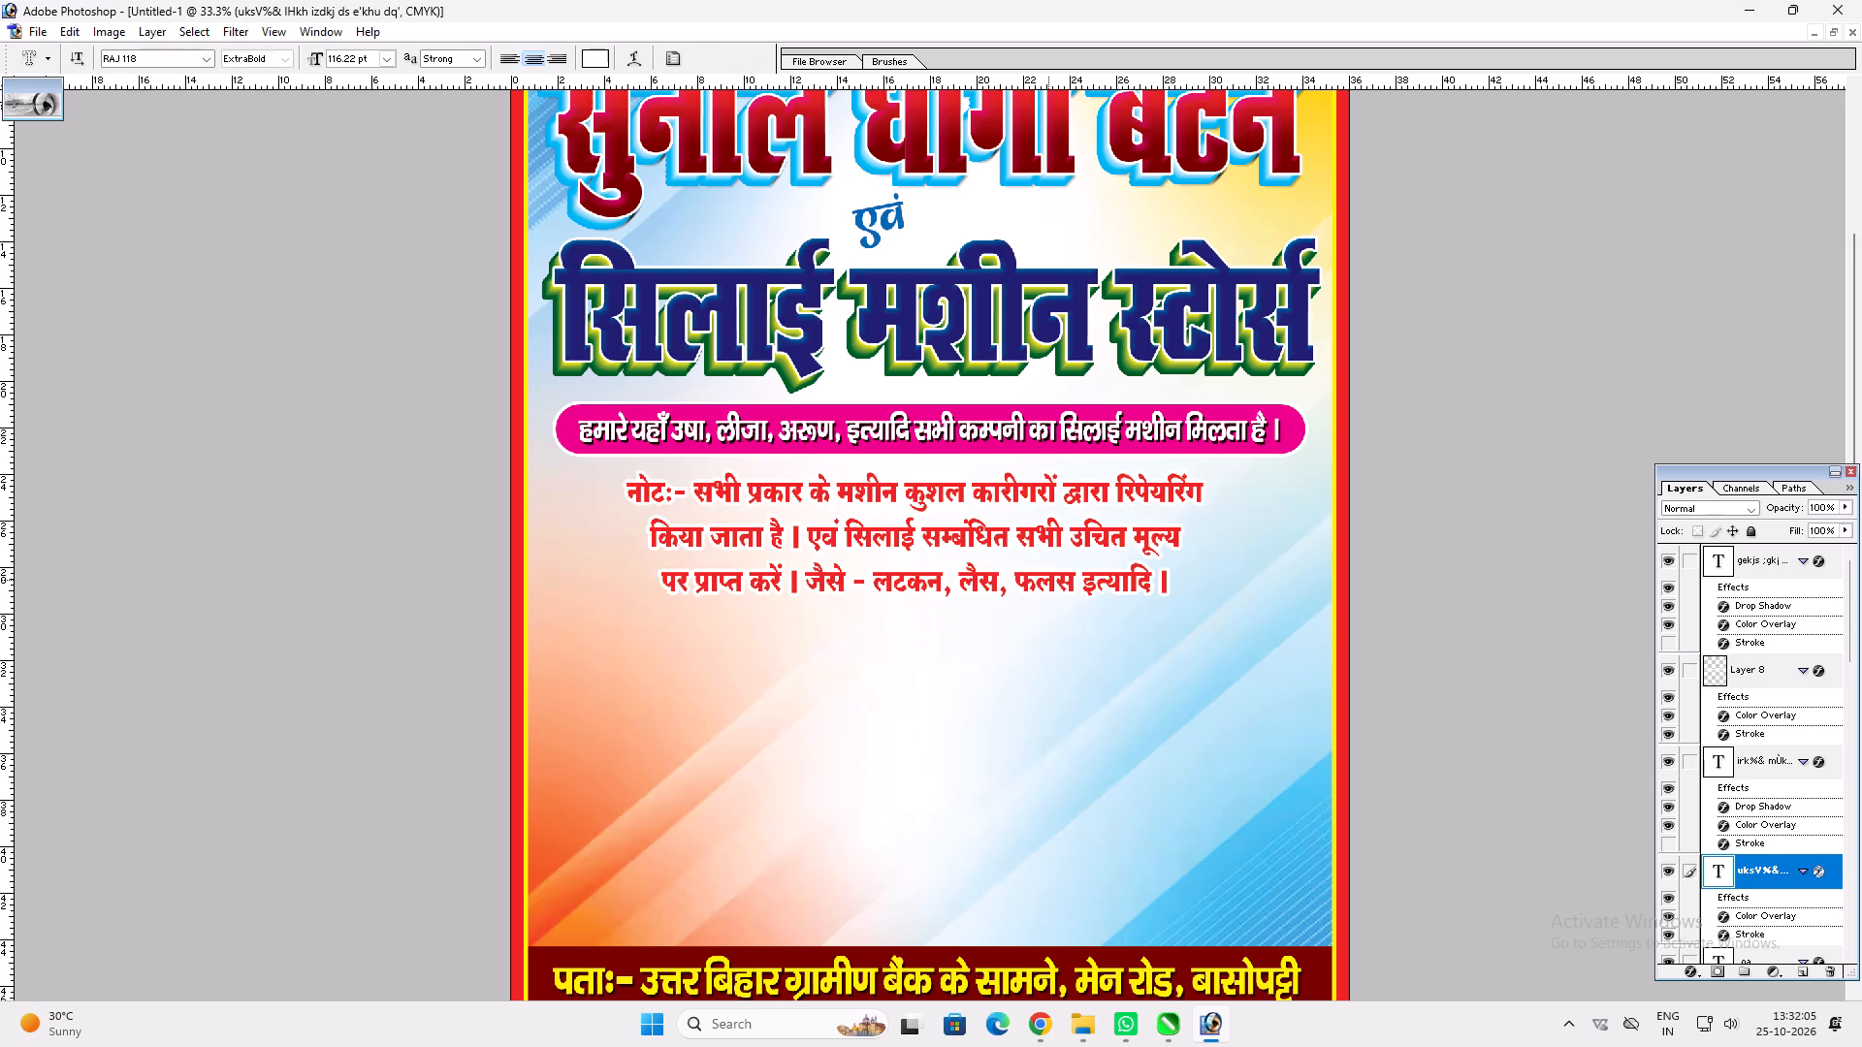
pyautogui.click(1051, 580)
pyautogui.press('Return')
pyautogui.write('vv')
pyautogui.hotkey('ctrl', 't')
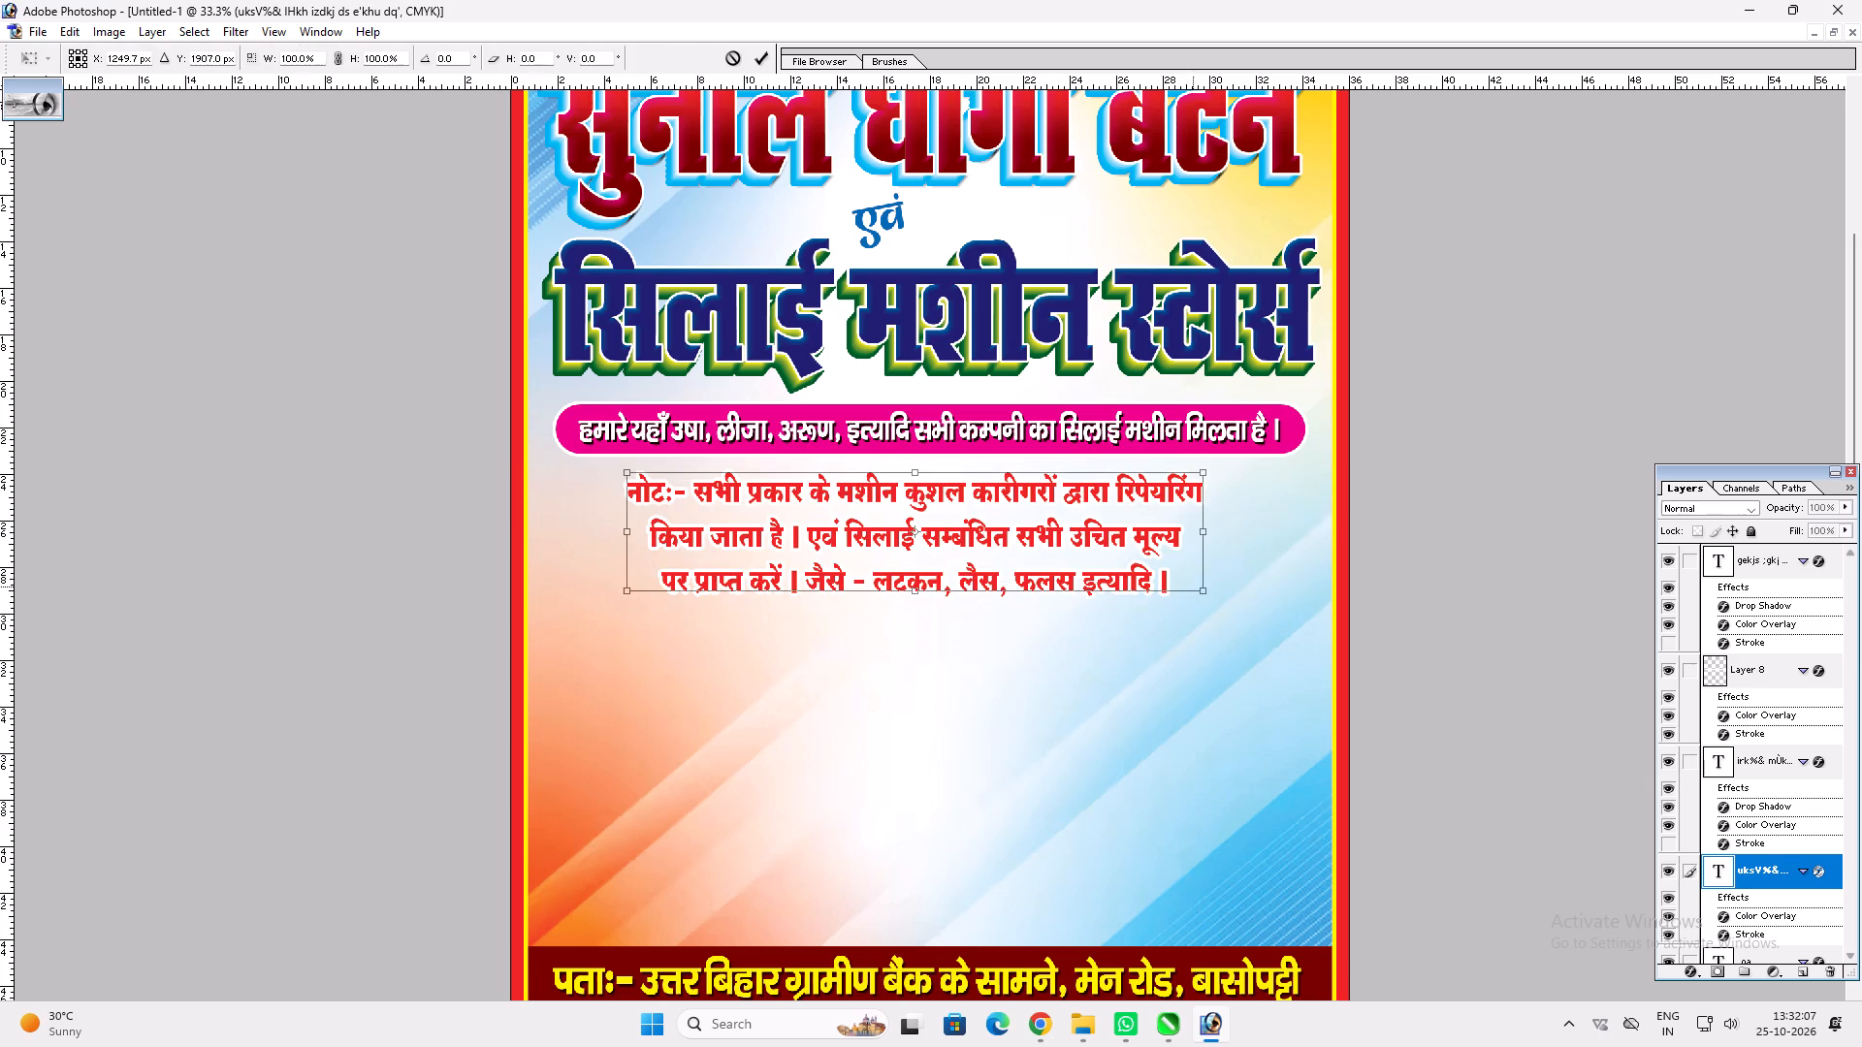
pyautogui.keyDown('alt'); pyautogui.keyDown('shift'); pyautogui.moveTo(1203, 589); pyautogui.dragTo(1262, 582); pyautogui.keyUp('shift'); pyautogui.keyUp('alt')
pyautogui.hotkey('shift', 'Return')
pyautogui.press('v')
# Move the note text down to just above the dark red address band.
pyautogui.moveTo(1147, 584); pyautogui.dragTo(1131, 652)
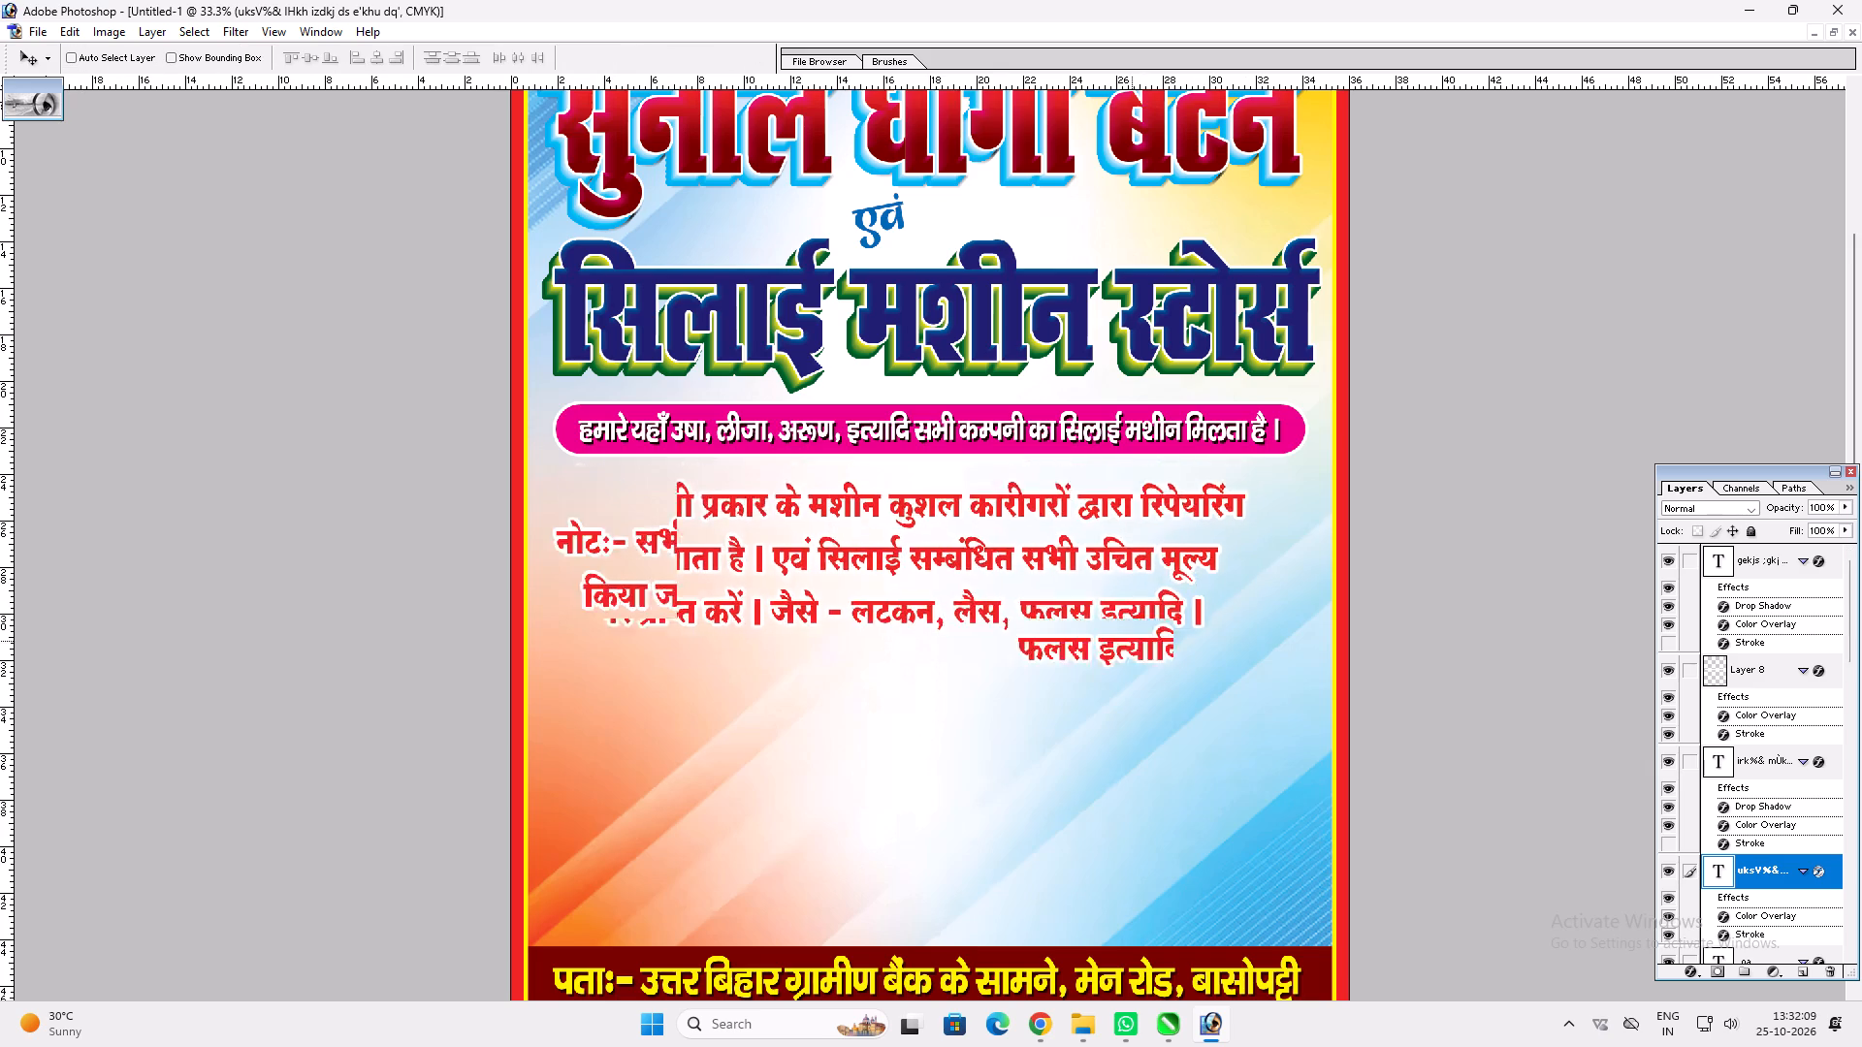
pyautogui.moveTo(1131, 652); pyautogui.dragTo(1110, 888)
pyautogui.press('space')
pyautogui.press('space')
pyautogui.press('space')
pyautogui.press('space')
pyautogui.press('space')
pyautogui.press('space')
pyautogui.press('space')
pyautogui.press('space')
pyautogui.press('space')
pyautogui.press('space')
pyautogui.press('space')
pyautogui.press('space')
pyautogui.scroll(1, 1074, 870)
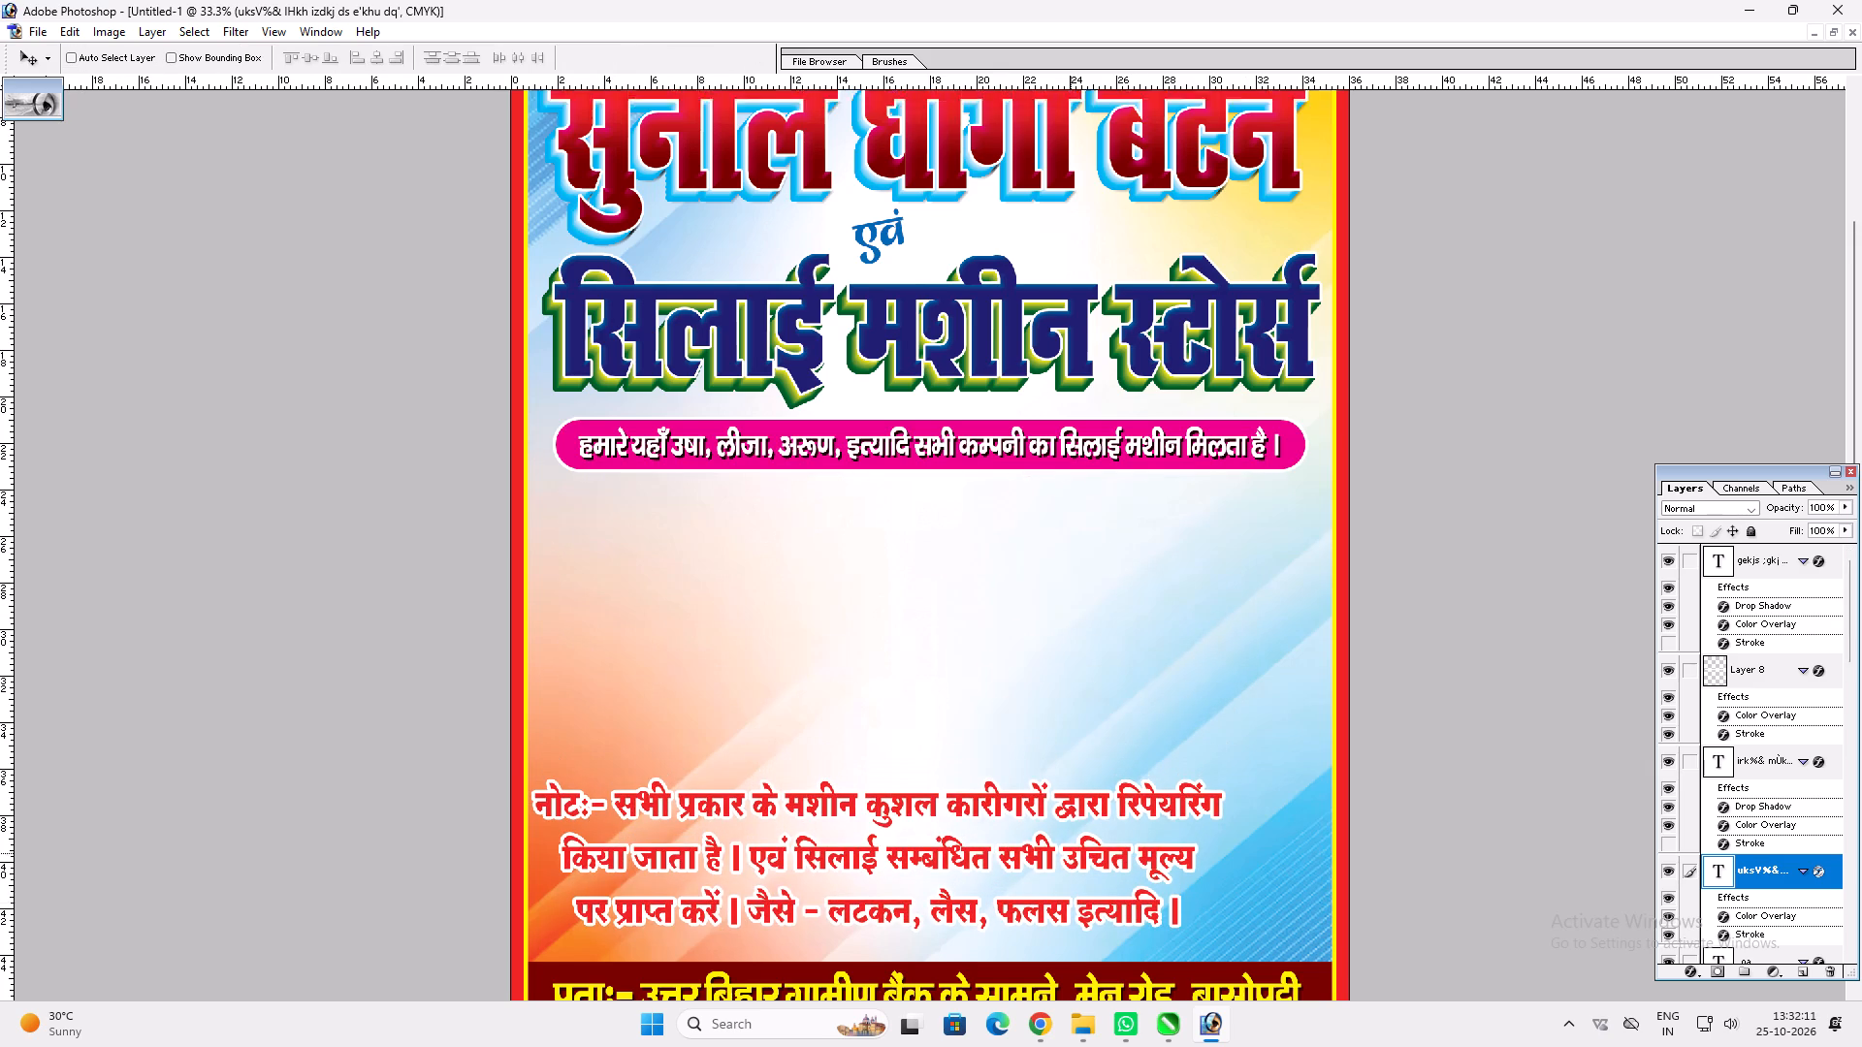
pyautogui.moveTo(1073, 831); pyautogui.dragTo(1091, 690)
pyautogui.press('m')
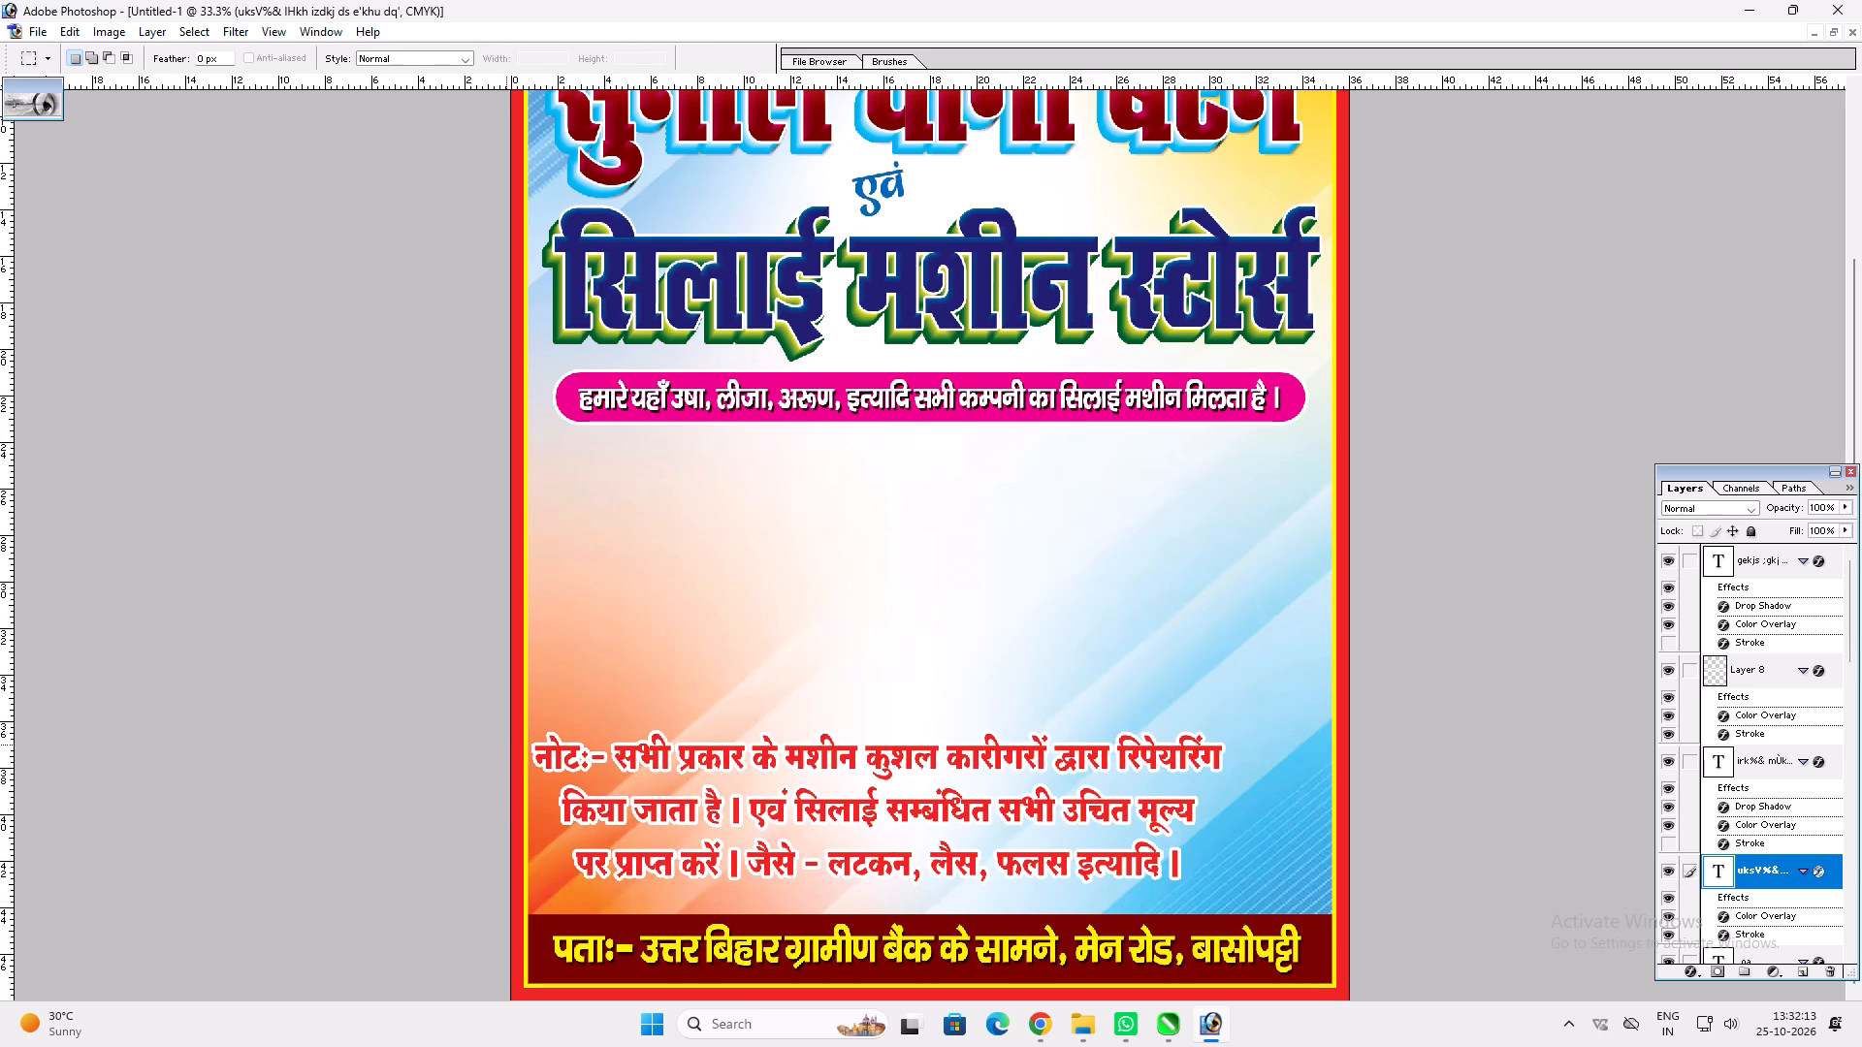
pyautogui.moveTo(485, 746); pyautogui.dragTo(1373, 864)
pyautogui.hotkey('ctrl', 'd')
# Duplicate the dark red address band and stretch the copy to form a taller band behind the three-line note text.
pyautogui.press('v')
pyautogui.keyDown('ctrl'); pyautogui.click(1178, 917); pyautogui.keyUp('ctrl')
pyautogui.keyDown('alt'); pyautogui.keyDown('shift'); pyautogui.moveTo(1178, 922); pyautogui.dragTo(1180, 908); pyautogui.keyUp('shift'); pyautogui.keyUp('alt')
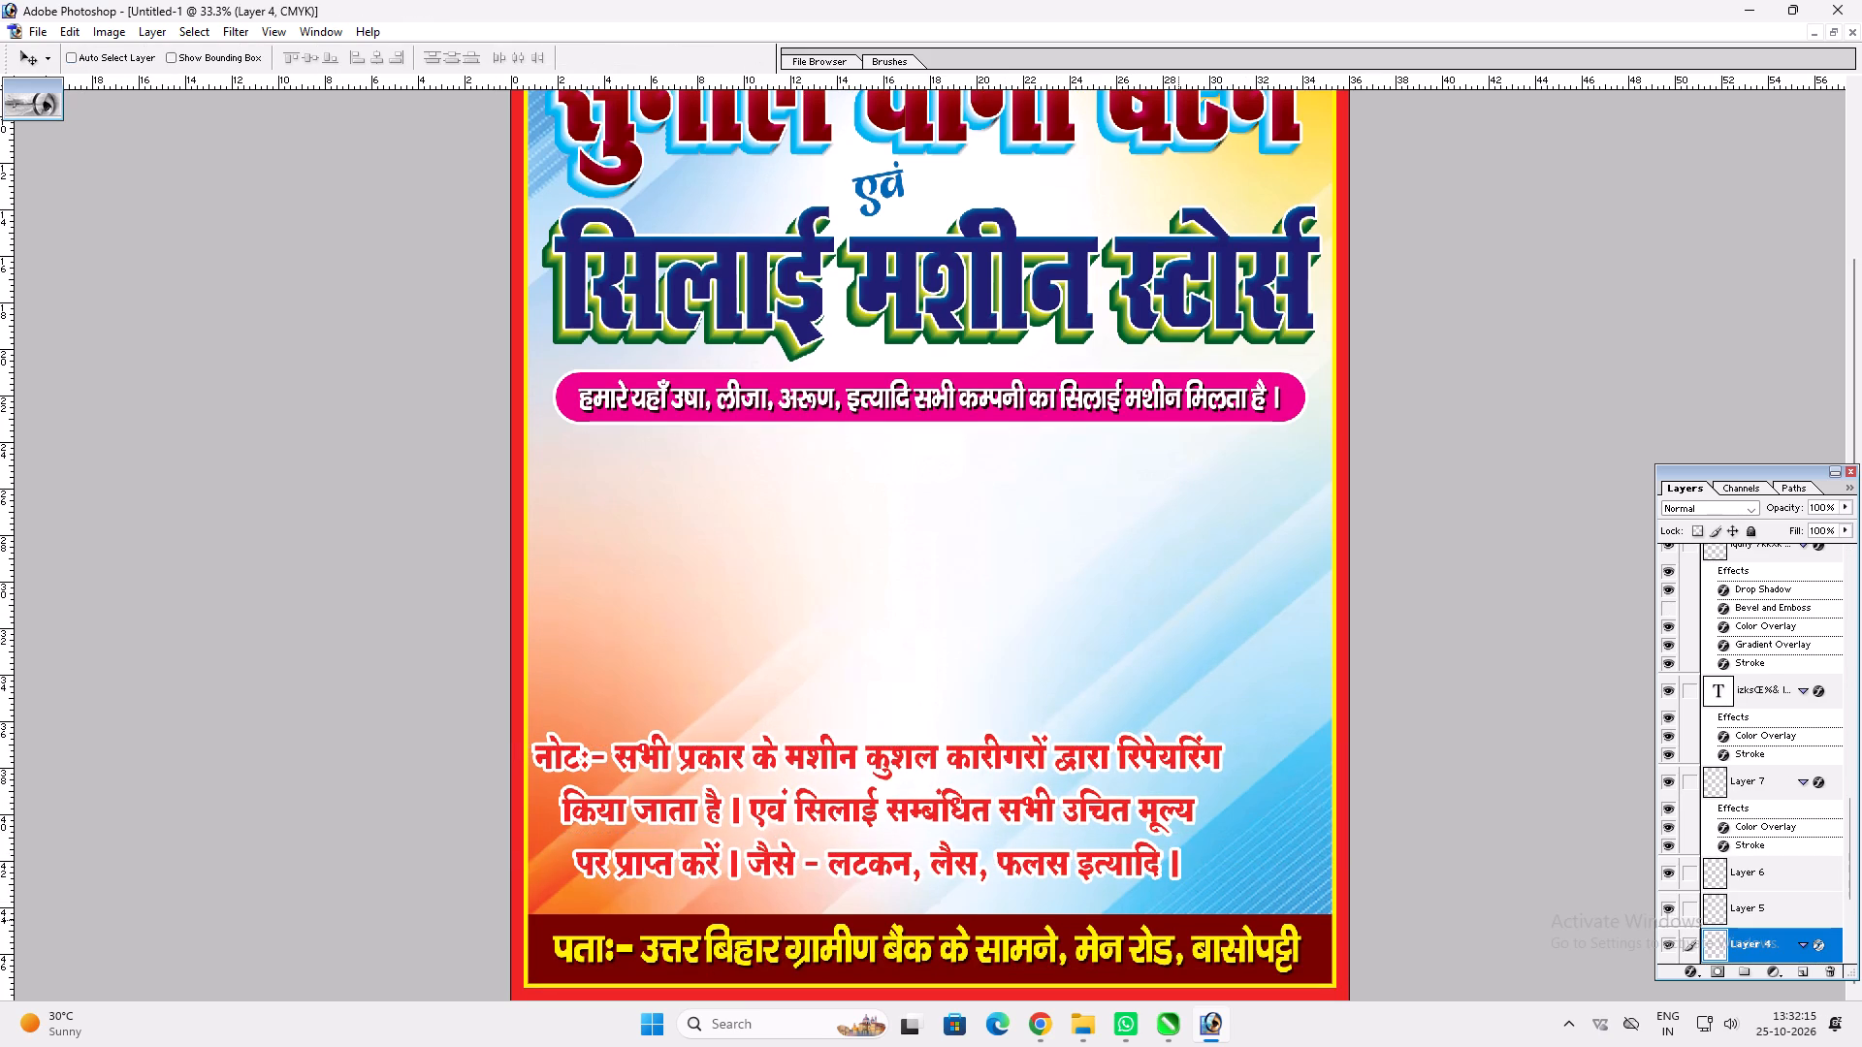
pyautogui.keyDown('alt'); pyautogui.keyDown('shift'); pyautogui.moveTo(1180, 908); pyautogui.dragTo(1204, 746); pyautogui.keyUp('shift'); pyautogui.keyUp('alt')
pyautogui.hotkey('ctrl', 't')
pyautogui.keyDown('shift'); pyautogui.moveTo(1186, 833); pyautogui.dragTo(1191, 910); pyautogui.keyUp('shift')
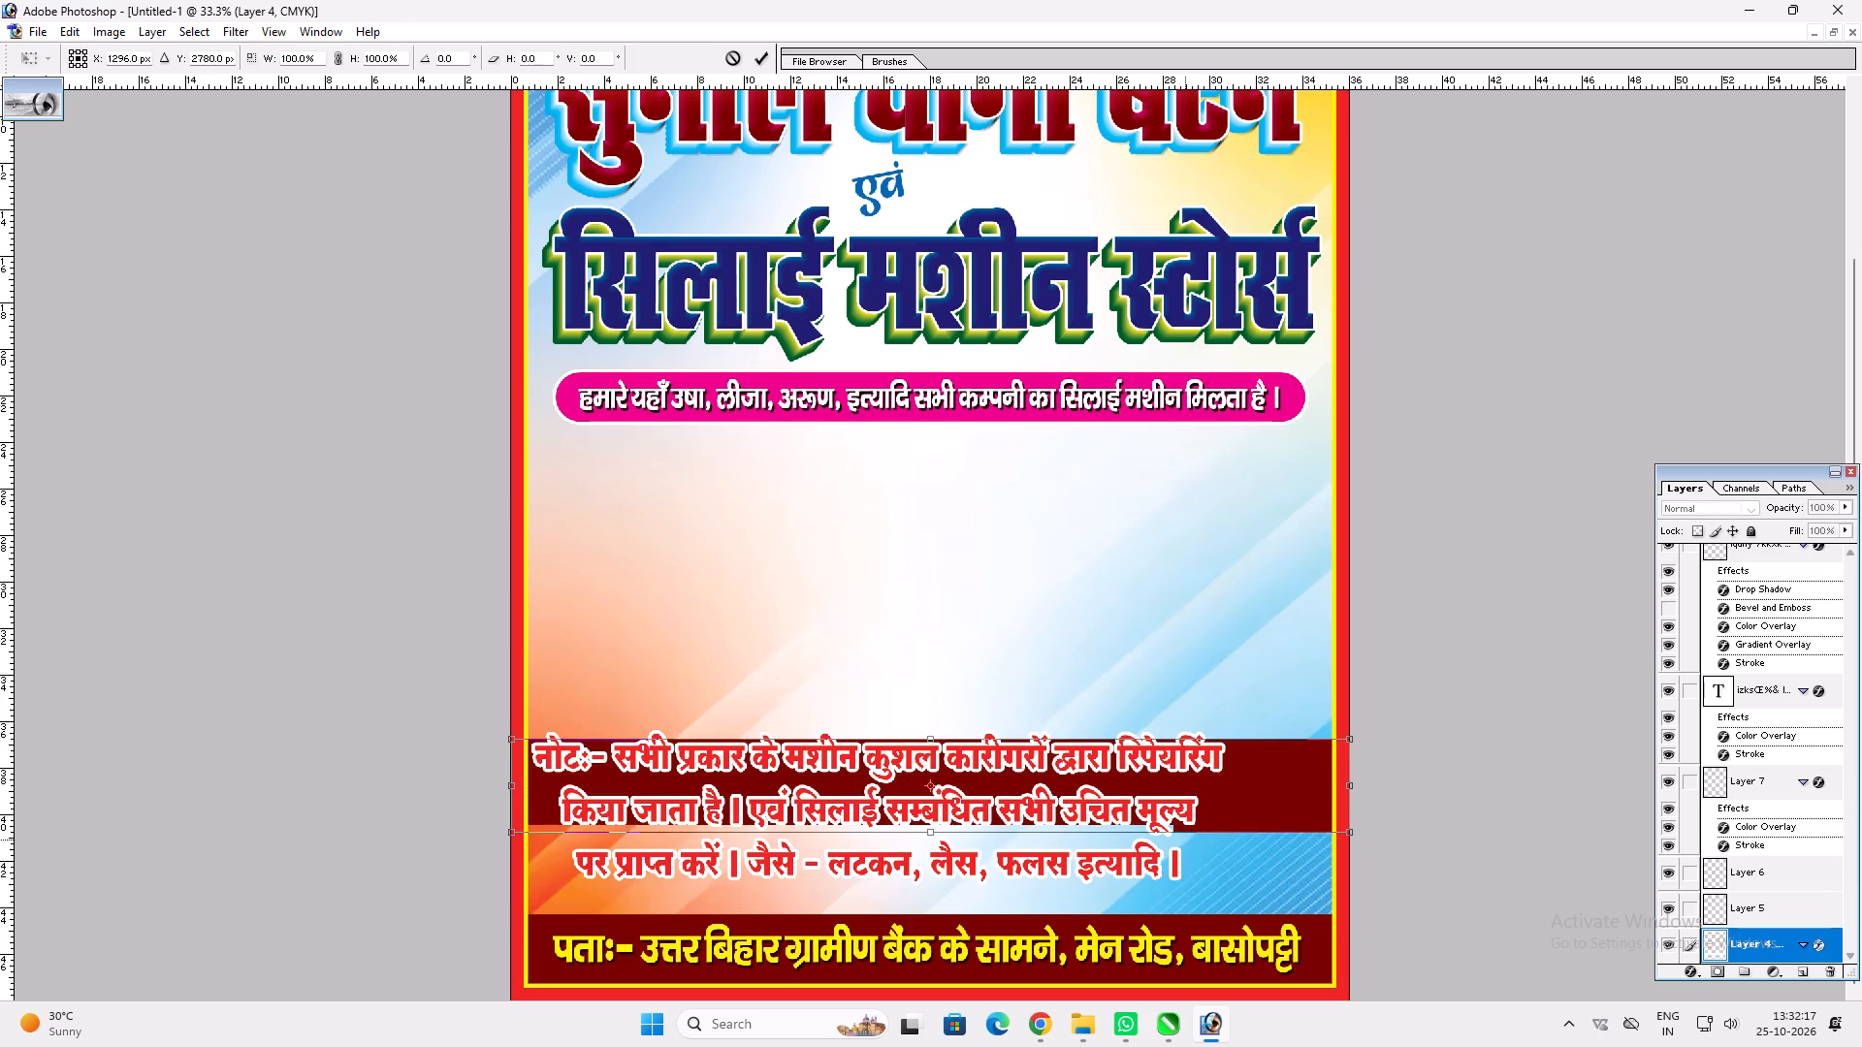
pyautogui.keyDown('shift'); pyautogui.moveTo(1191, 910); pyautogui.dragTo(1191, 936); pyautogui.keyUp('shift')
pyautogui.press('Return')
pyautogui.press('v')
# Give the duplicated band behind the note a green colour overlay of C 60, M 0, Y 100, K 0.
pyautogui.hotkey('alt', 'l')
pyautogui.hotkey('alt', 'y')
pyautogui.press('n')
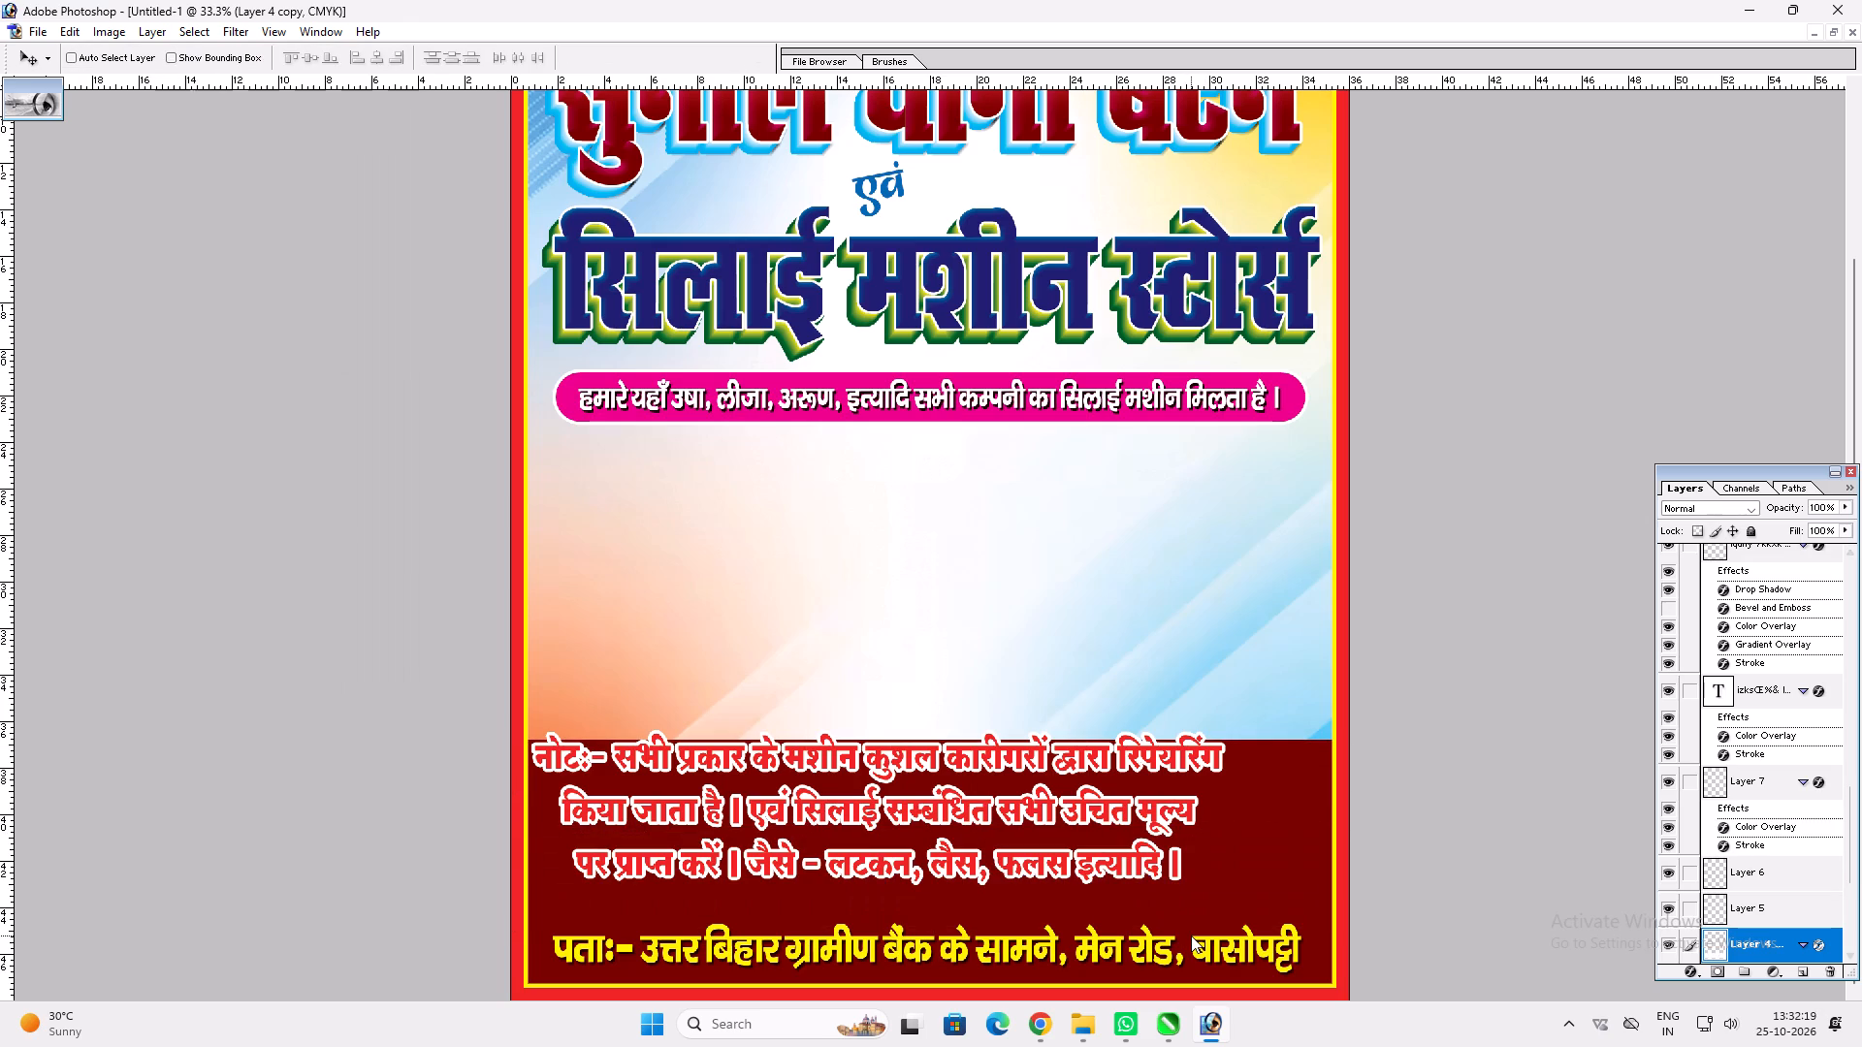
pyautogui.click(1061, 433)
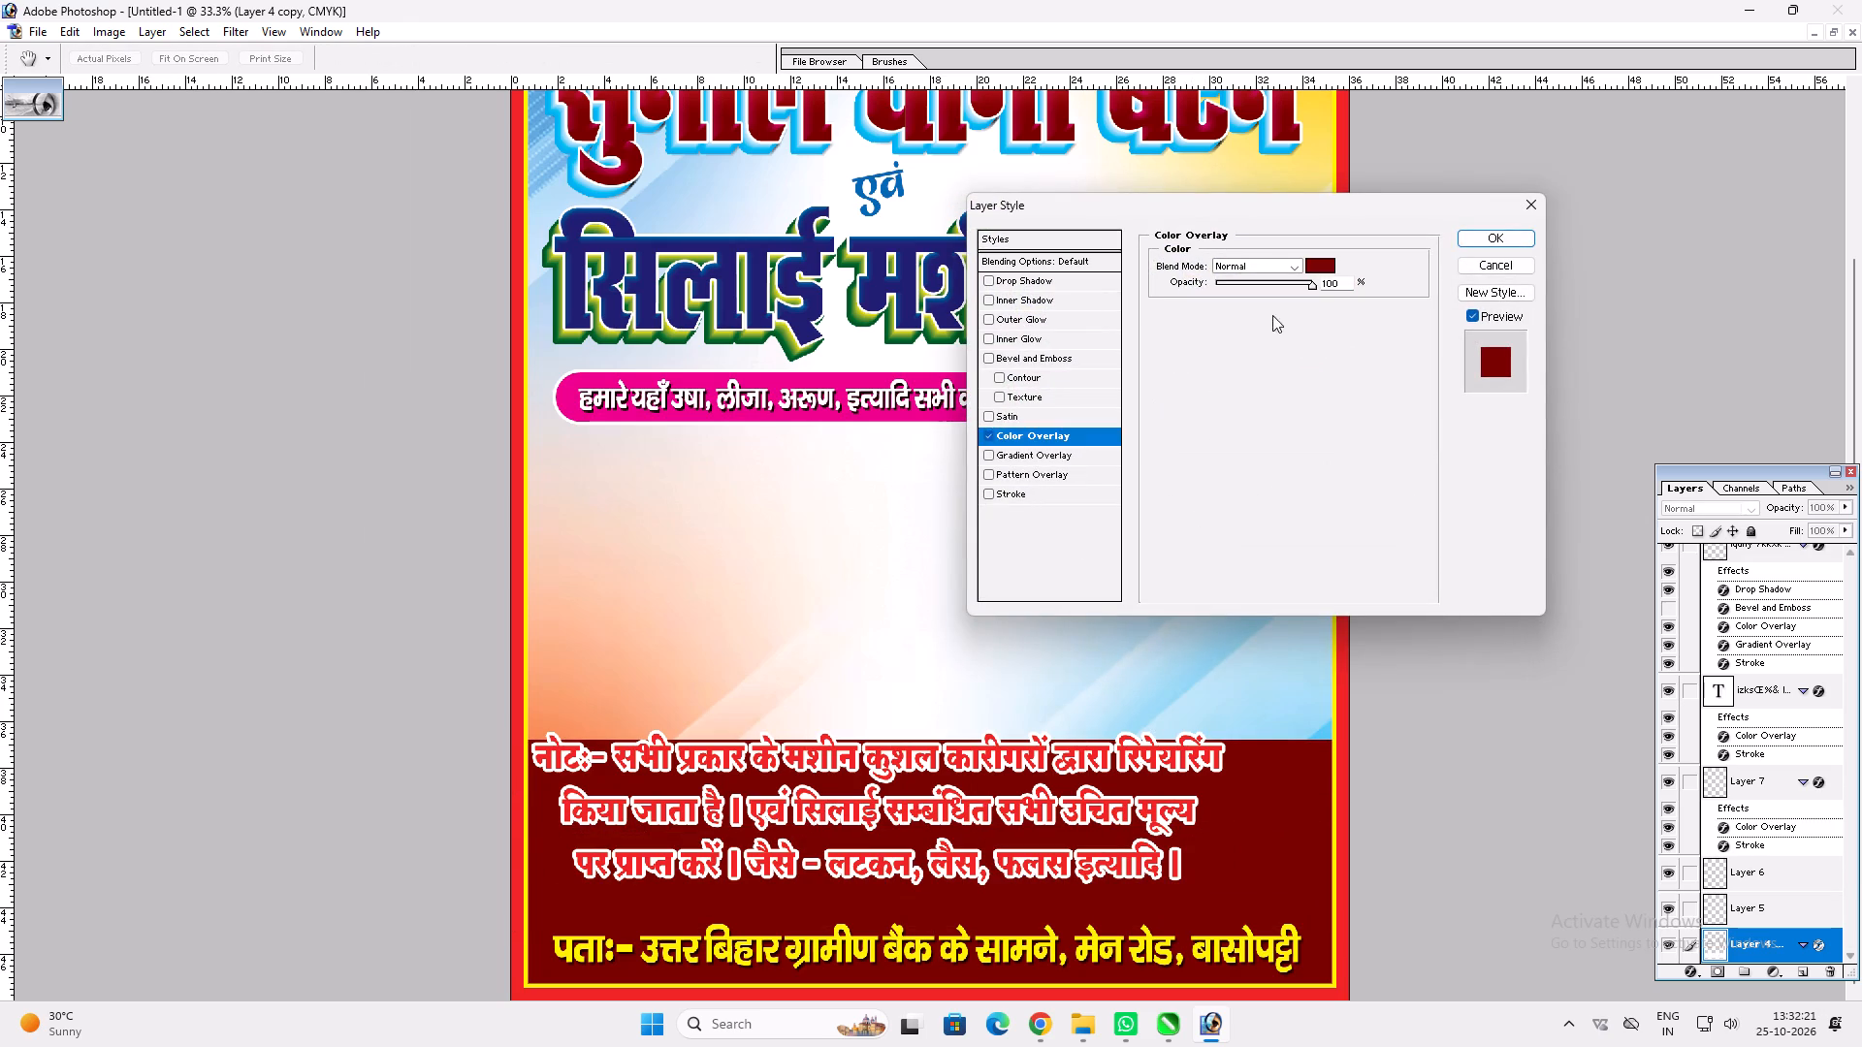
pyautogui.click(1325, 271)
pyautogui.press('Tab')
pyautogui.press('0')
pyautogui.press('Tab')
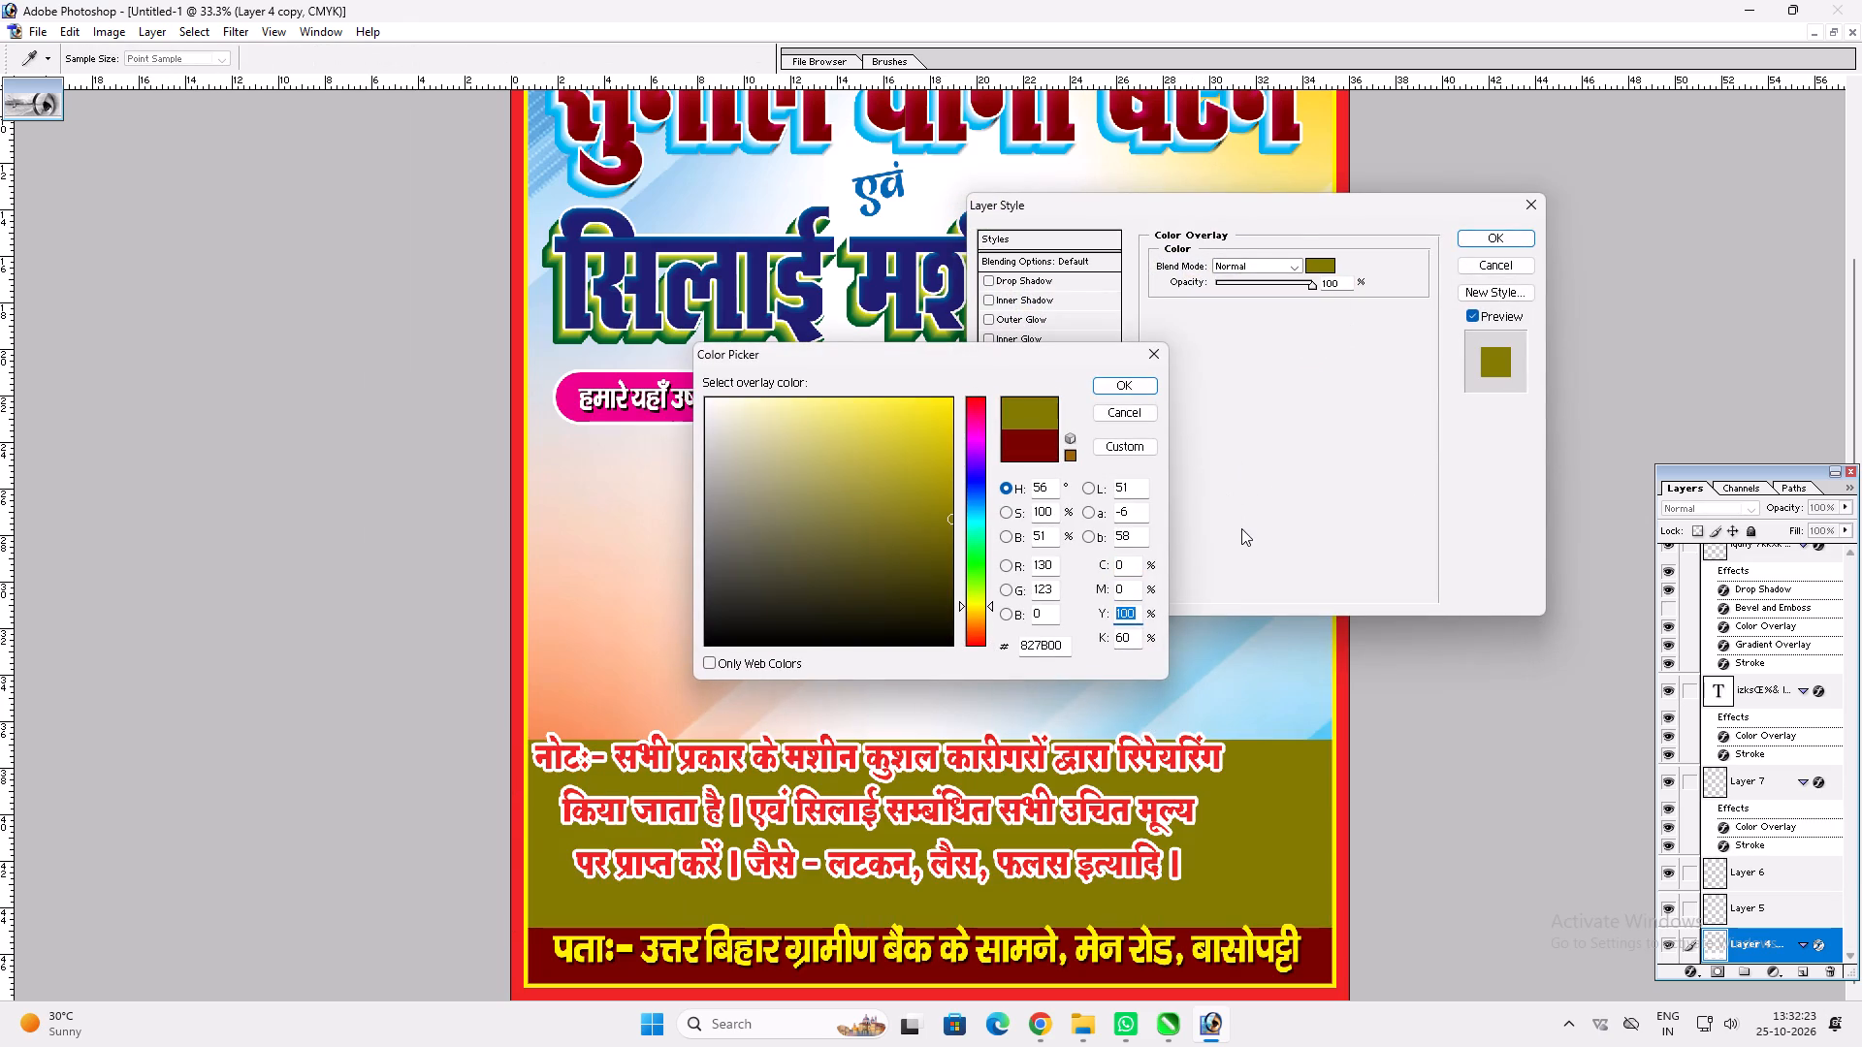
pyautogui.hotkey('shift', 'Tab')
pyautogui.hotkey('shift', 'Tab')
pyautogui.write('60')
pyautogui.press('Tab')
pyautogui.press('1')
pyautogui.hotkey('shift', 'Tab')
pyautogui.press('Tab')
pyautogui.press('0')
pyautogui.press('Tab')
pyautogui.write('10')
pyautogui.press('Tab')
pyautogui.press('0')
pyautogui.hotkey('shift', 'Tab')
pyautogui.hotkey('shift', 'Tab')
pyautogui.hotkey('shift', 'Tab')
pyautogui.press('Tab')
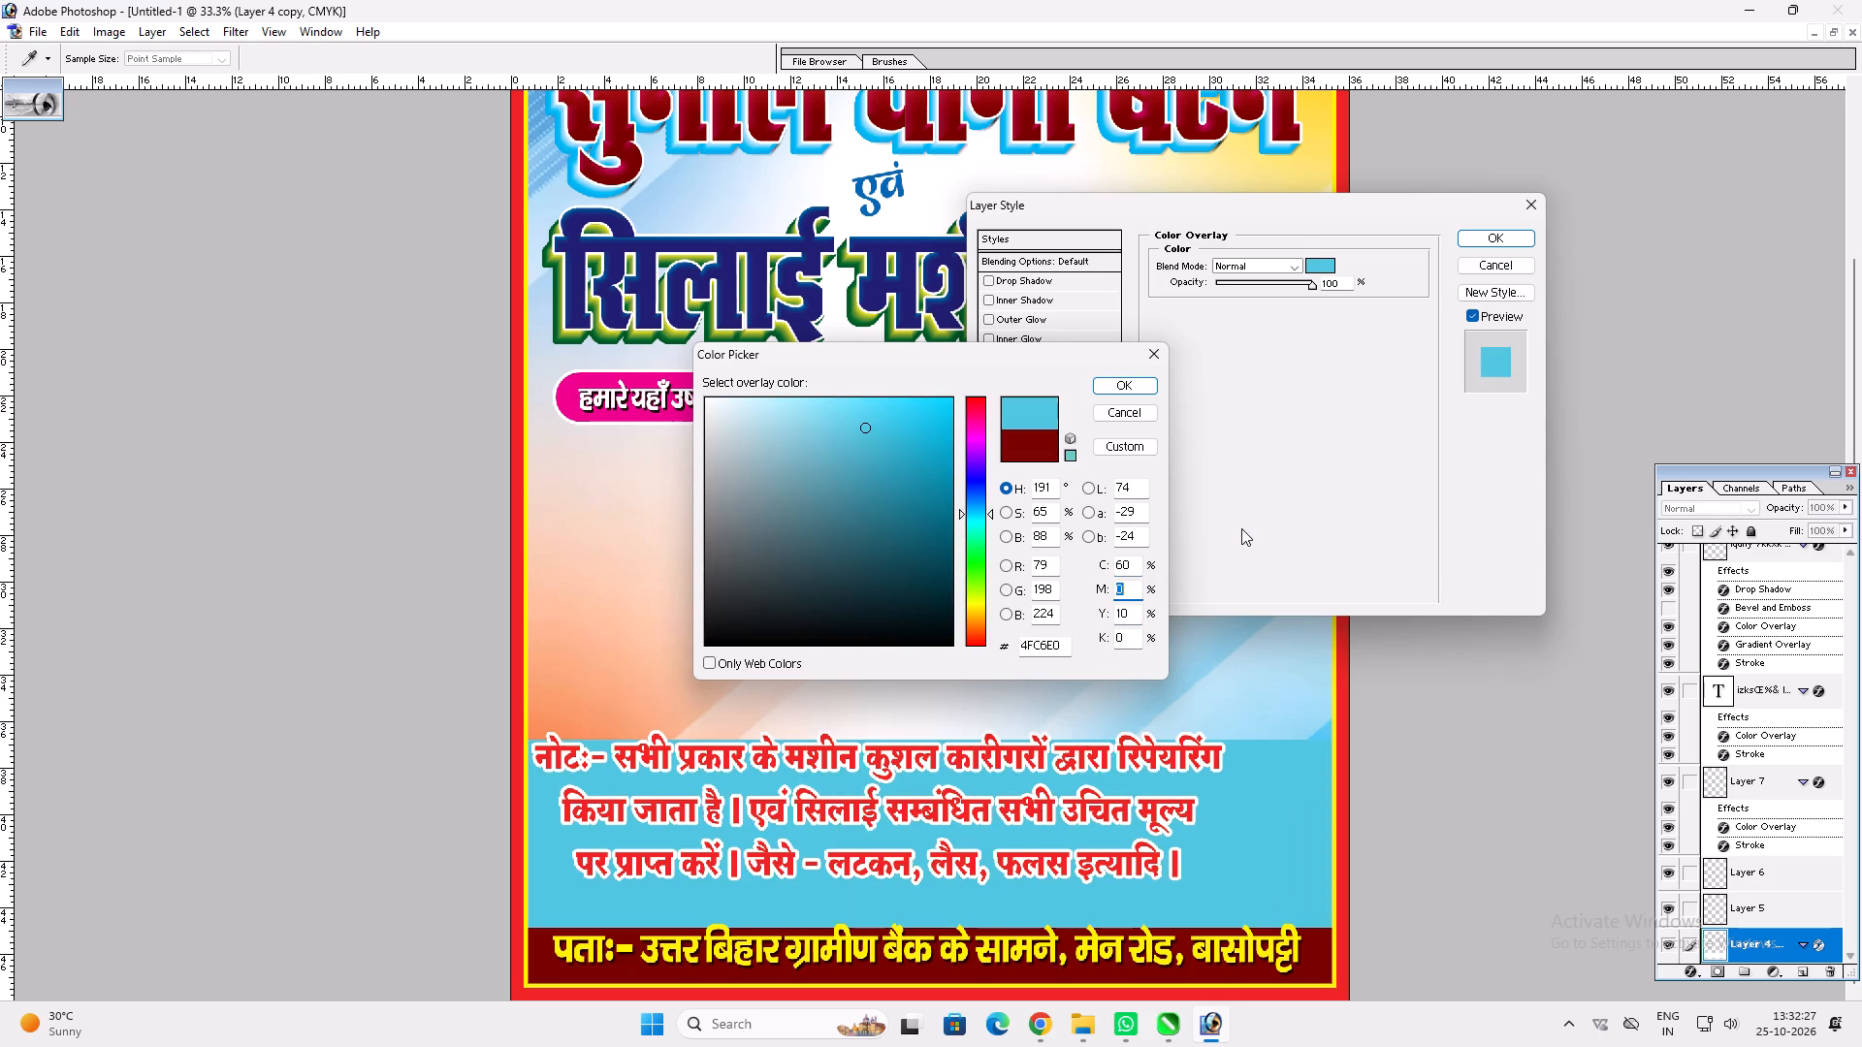
pyautogui.press('Tab')
pyautogui.write('100')
pyautogui.press('Return')
pyautogui.press('Return')
pyautogui.write('vv')
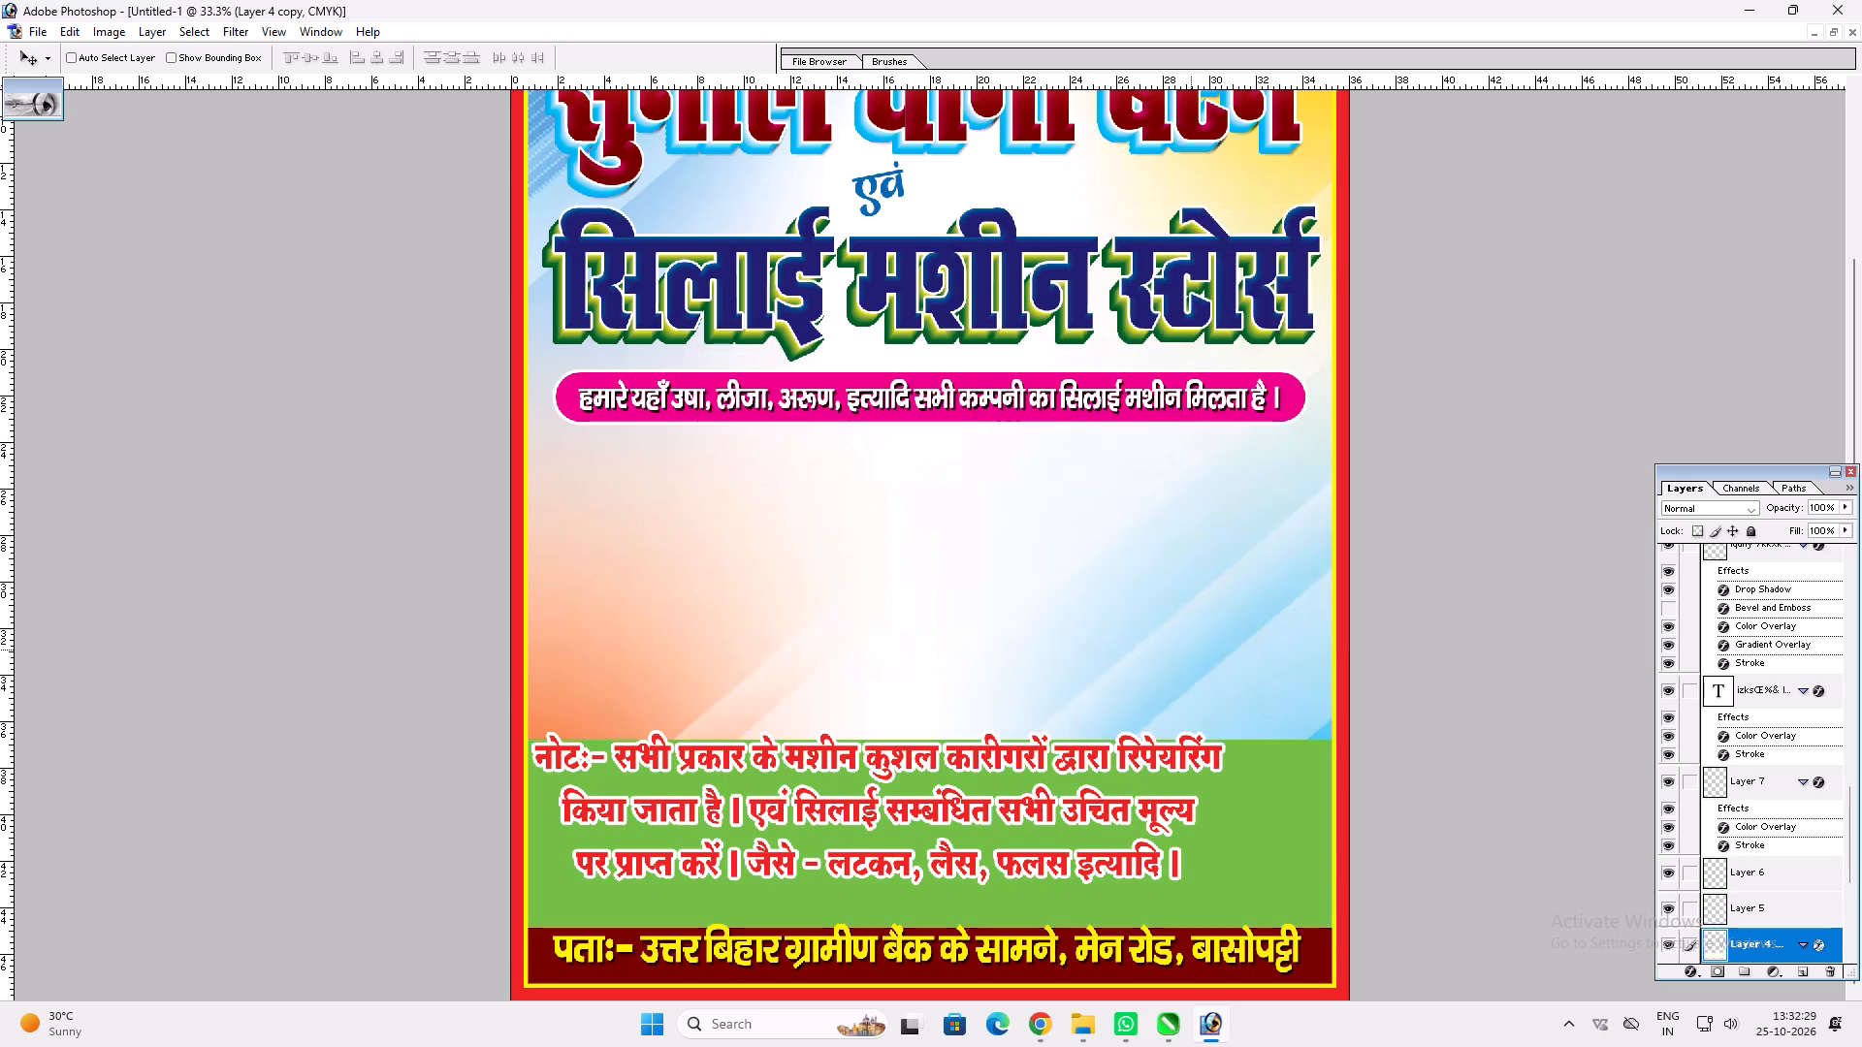
# Add a 12 px dark red outside stroke to the green note band.
pyautogui.hotkey('alt', 'l')
pyautogui.hotkey('alt', 'y')
pyautogui.press('k')
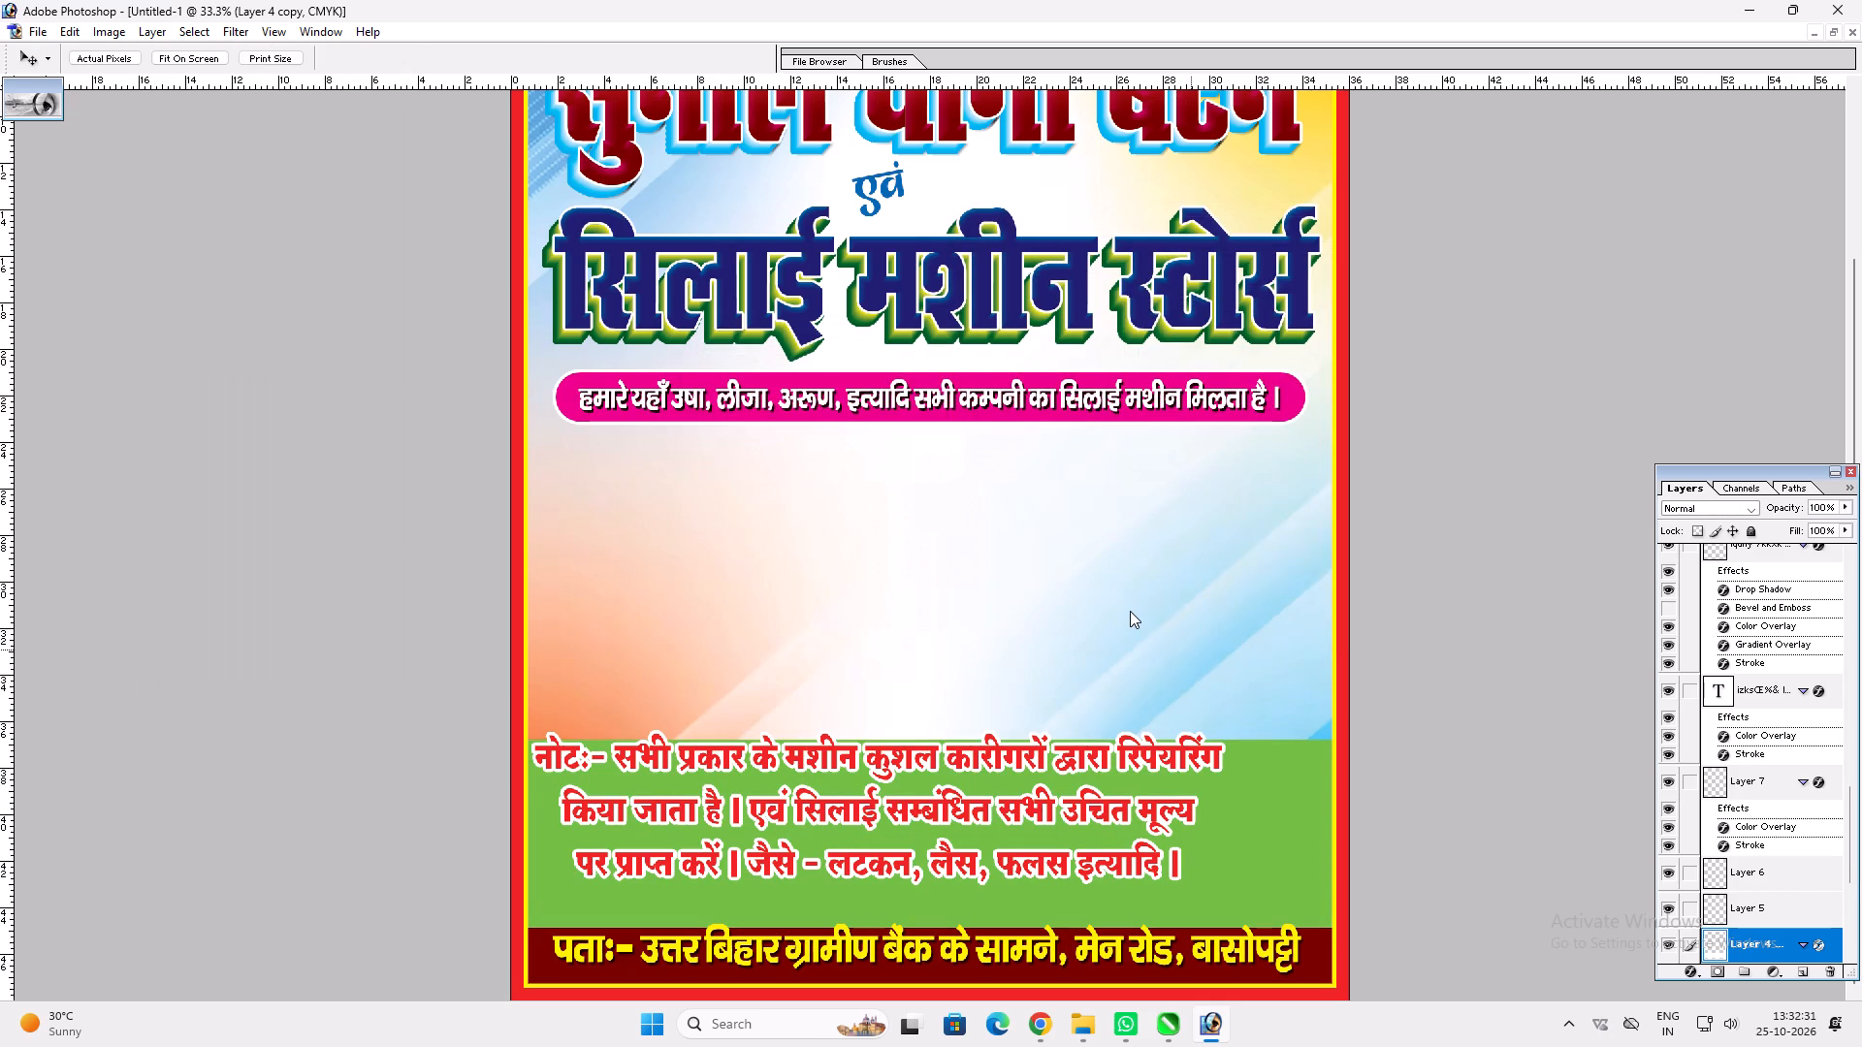
pyautogui.scroll(9, 1235, 545)
pyautogui.click(1204, 371)
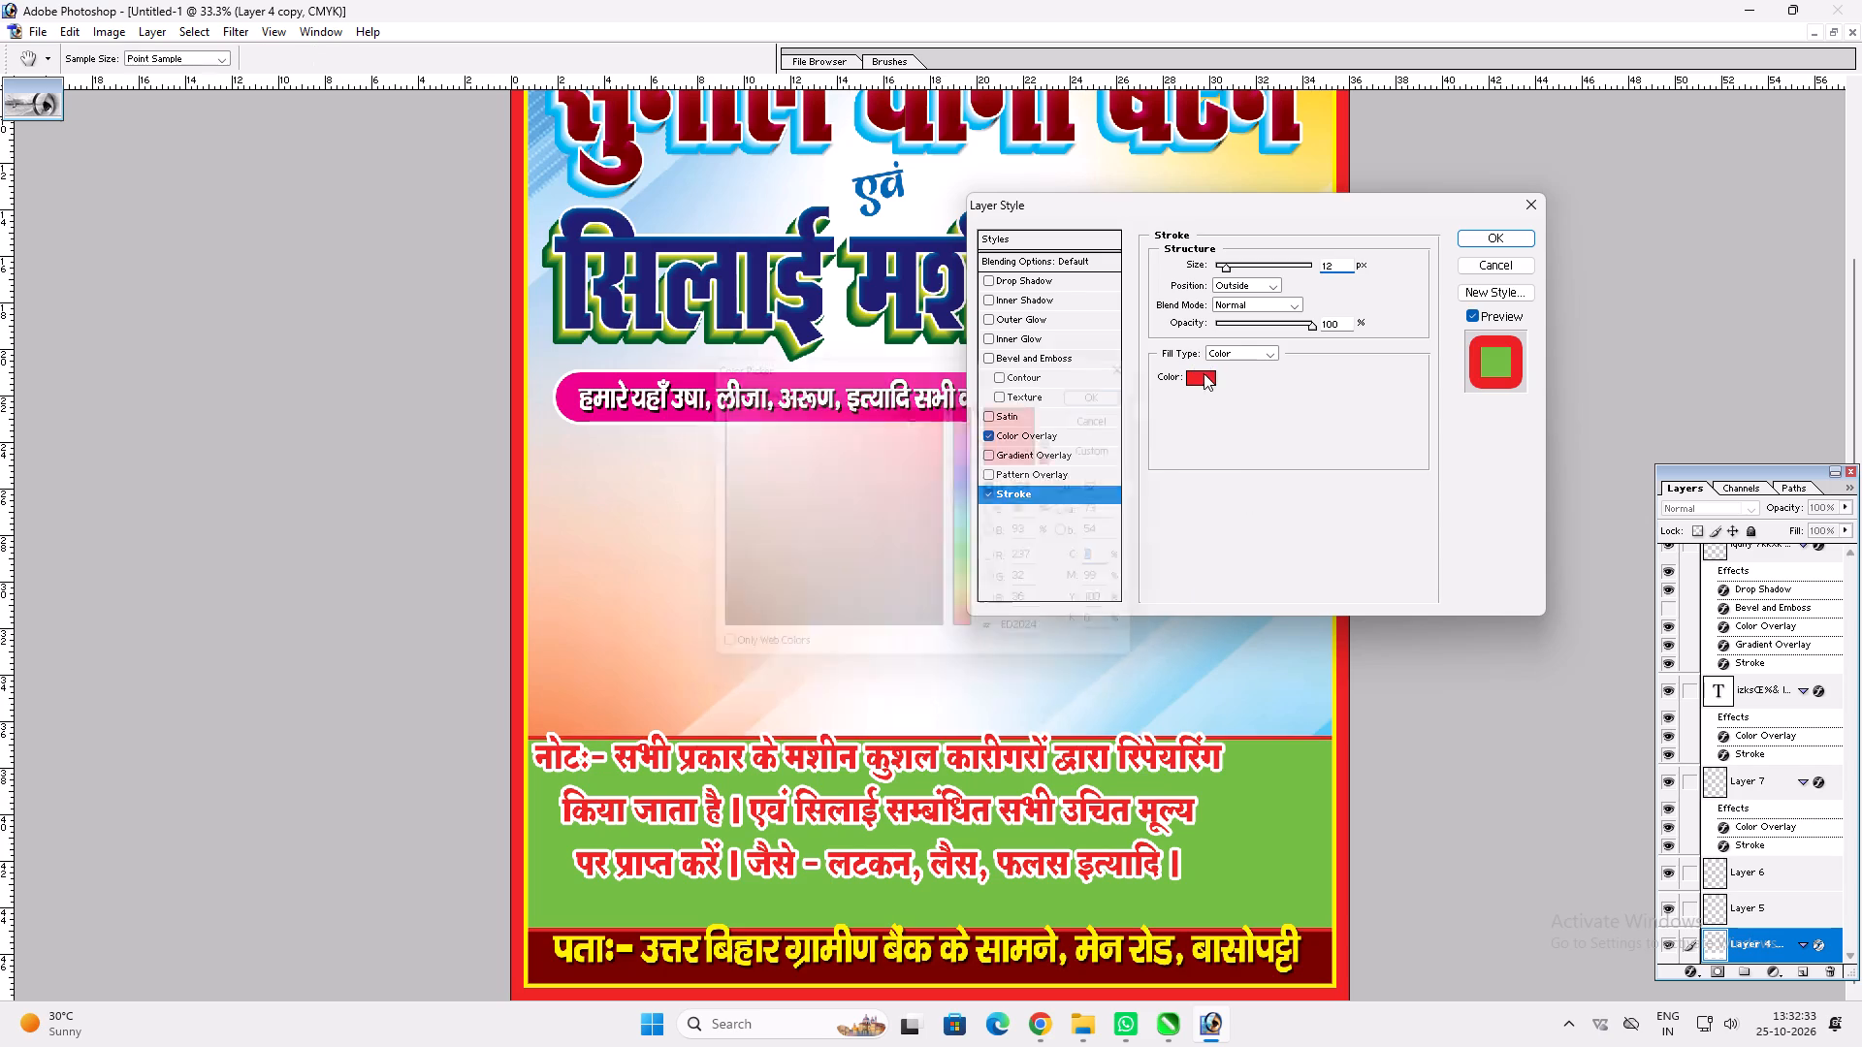
pyautogui.moveTo(931, 507); pyautogui.dragTo(949, 544)
pyautogui.press('Return')
pyautogui.press('Return')
pyautogui.press('v')
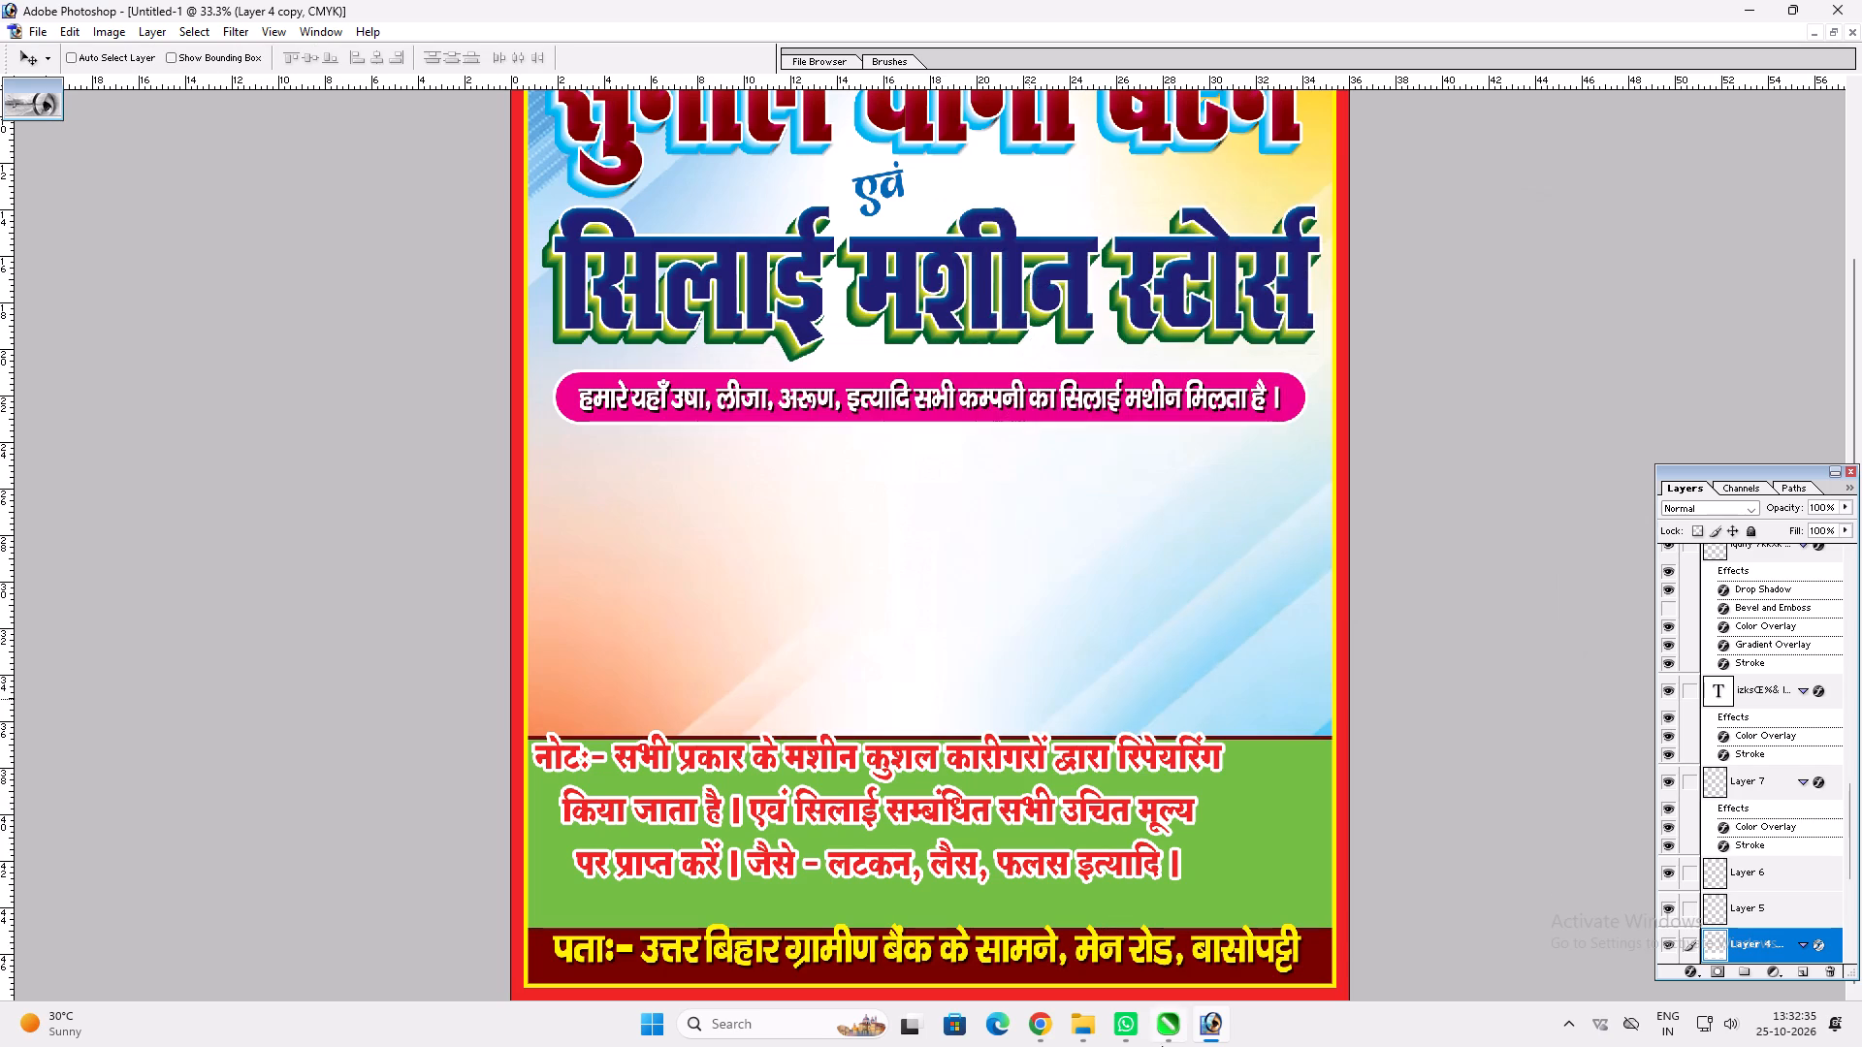
# Move the green note band up so its lower edge meets the top of the dark red address band.
pyautogui.keyDown('ctrl'); pyautogui.click(1172, 903); pyautogui.keyUp('ctrl')
pyautogui.keyDown('shift'); pyautogui.moveTo(1173, 902); pyautogui.dragTo(1172, 890); pyautogui.keyUp('shift')
pyautogui.press('v')
pyautogui.keyDown('shift'); pyautogui.click(1154, 902); pyautogui.keyUp('shift')
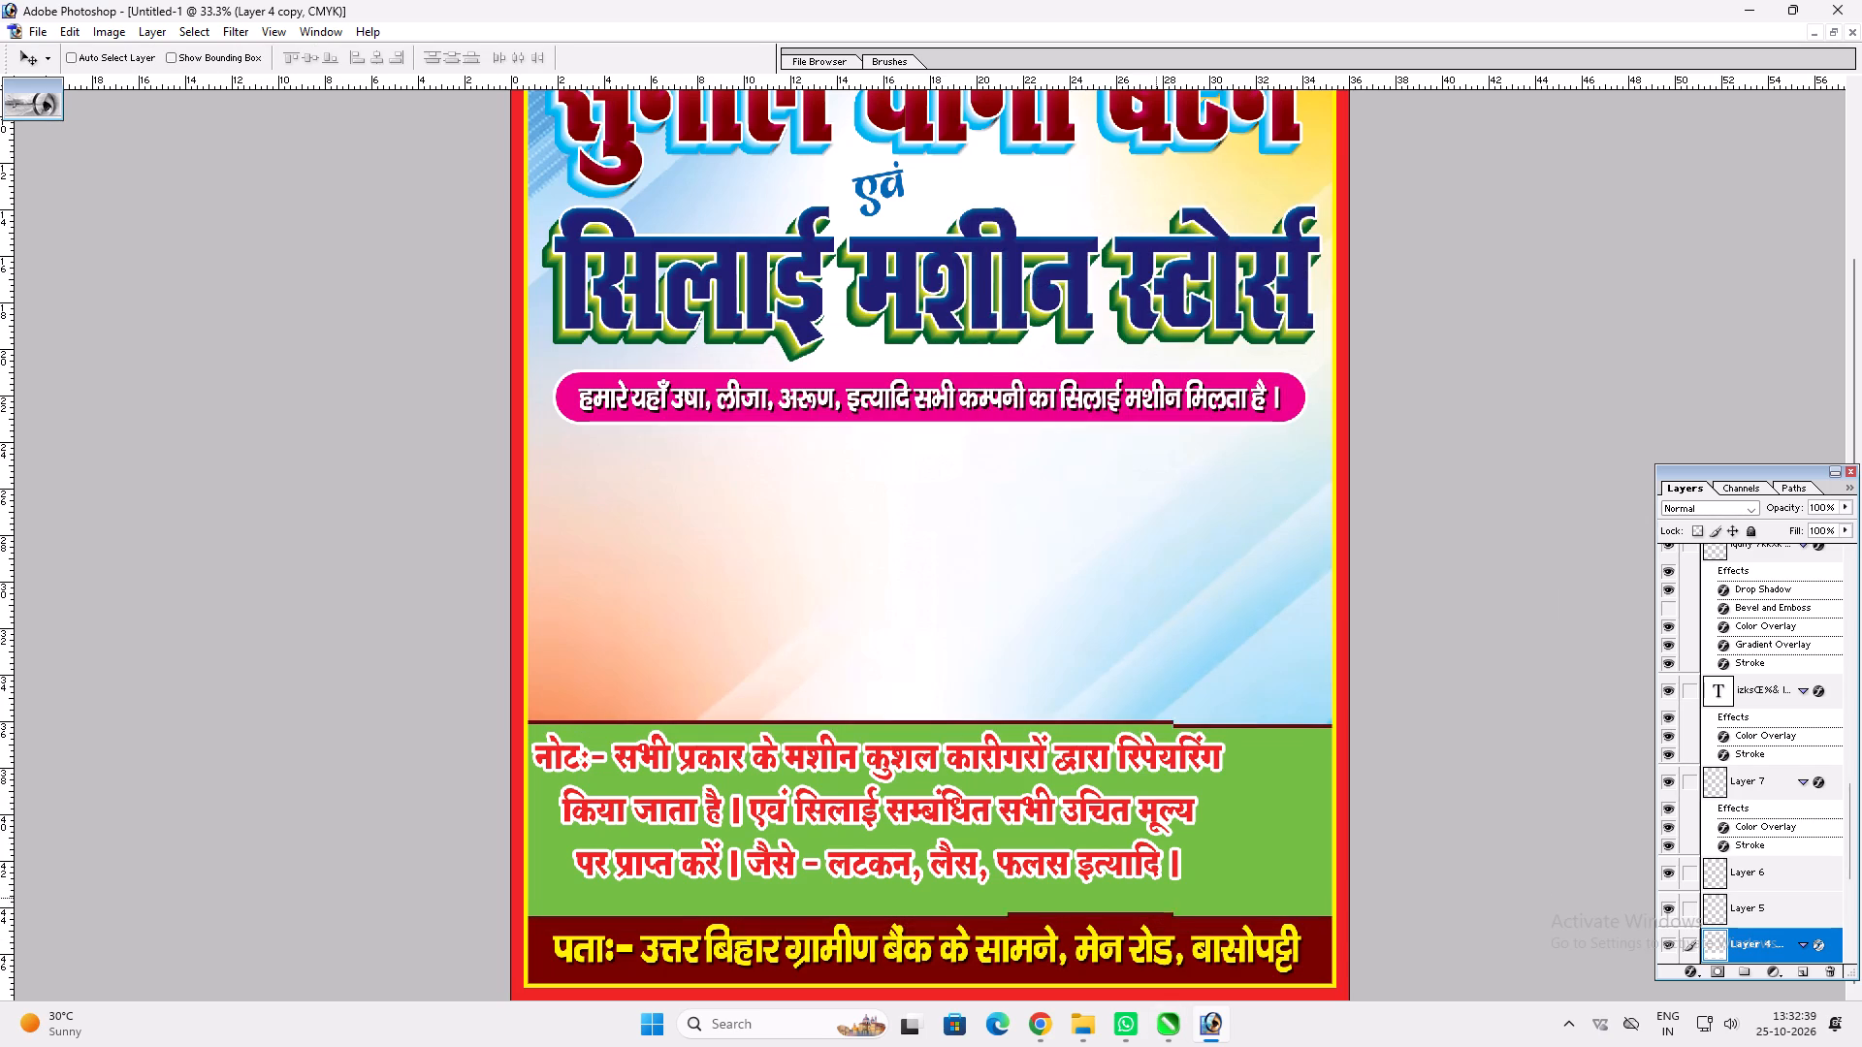
pyautogui.press('v')
# Enlarge the three-line note text to nearly the inner border's width, keeping it within the green band.
pyautogui.keyDown('ctrl'); pyautogui.click(1154, 856); pyautogui.keyUp('ctrl')
pyautogui.moveTo(1156, 855); pyautogui.dragTo(1168, 865)
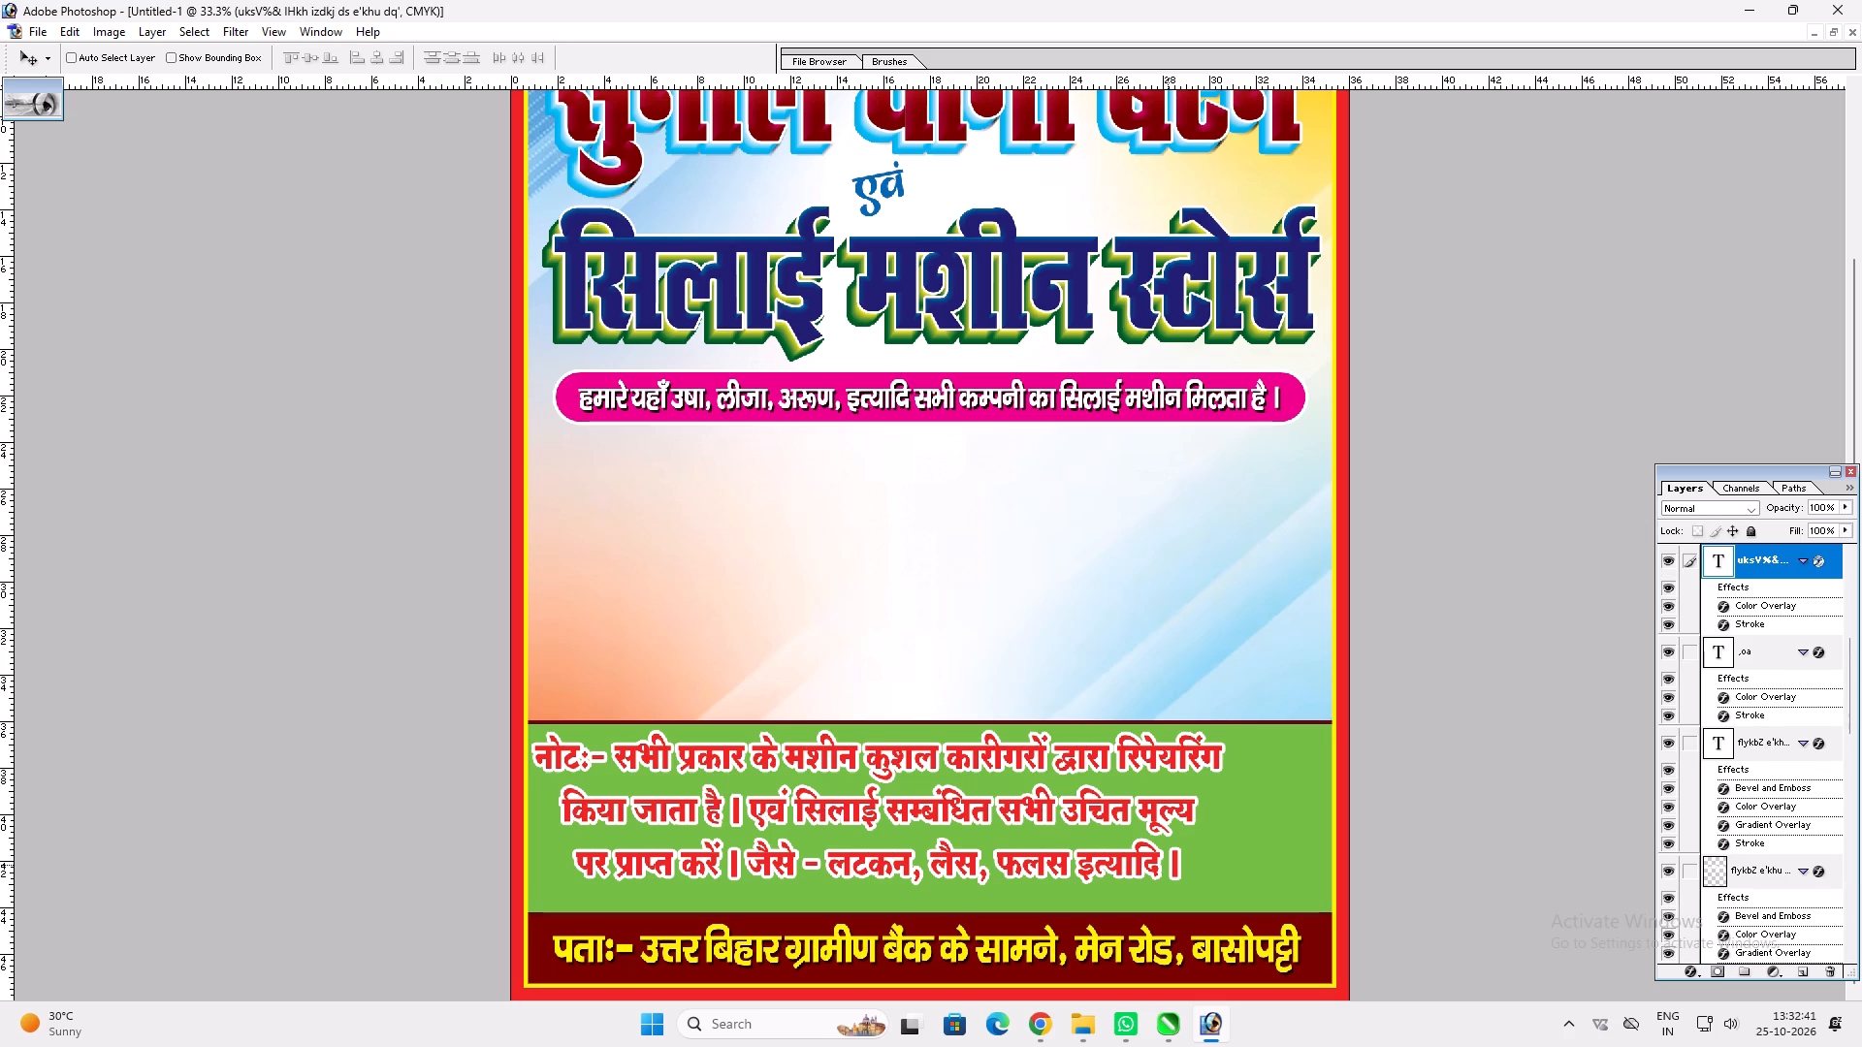
pyautogui.moveTo(1168, 865); pyautogui.dragTo(1170, 865)
pyautogui.hotkey('ctrl', 't')
pyautogui.keyDown('shift'); pyautogui.moveTo(1227, 806); pyautogui.dragTo(1311, 809); pyautogui.keyUp('shift')
pyautogui.keyDown('alt'); pyautogui.keyDown('shift'); pyautogui.click(1175, 745); pyautogui.keyUp('shift'); pyautogui.keyUp('alt')
pyautogui.hotkey('shift', 'Return')
pyautogui.press('v')
pyautogui.keyDown('shift'); pyautogui.click(1163, 825); pyautogui.keyUp('shift')
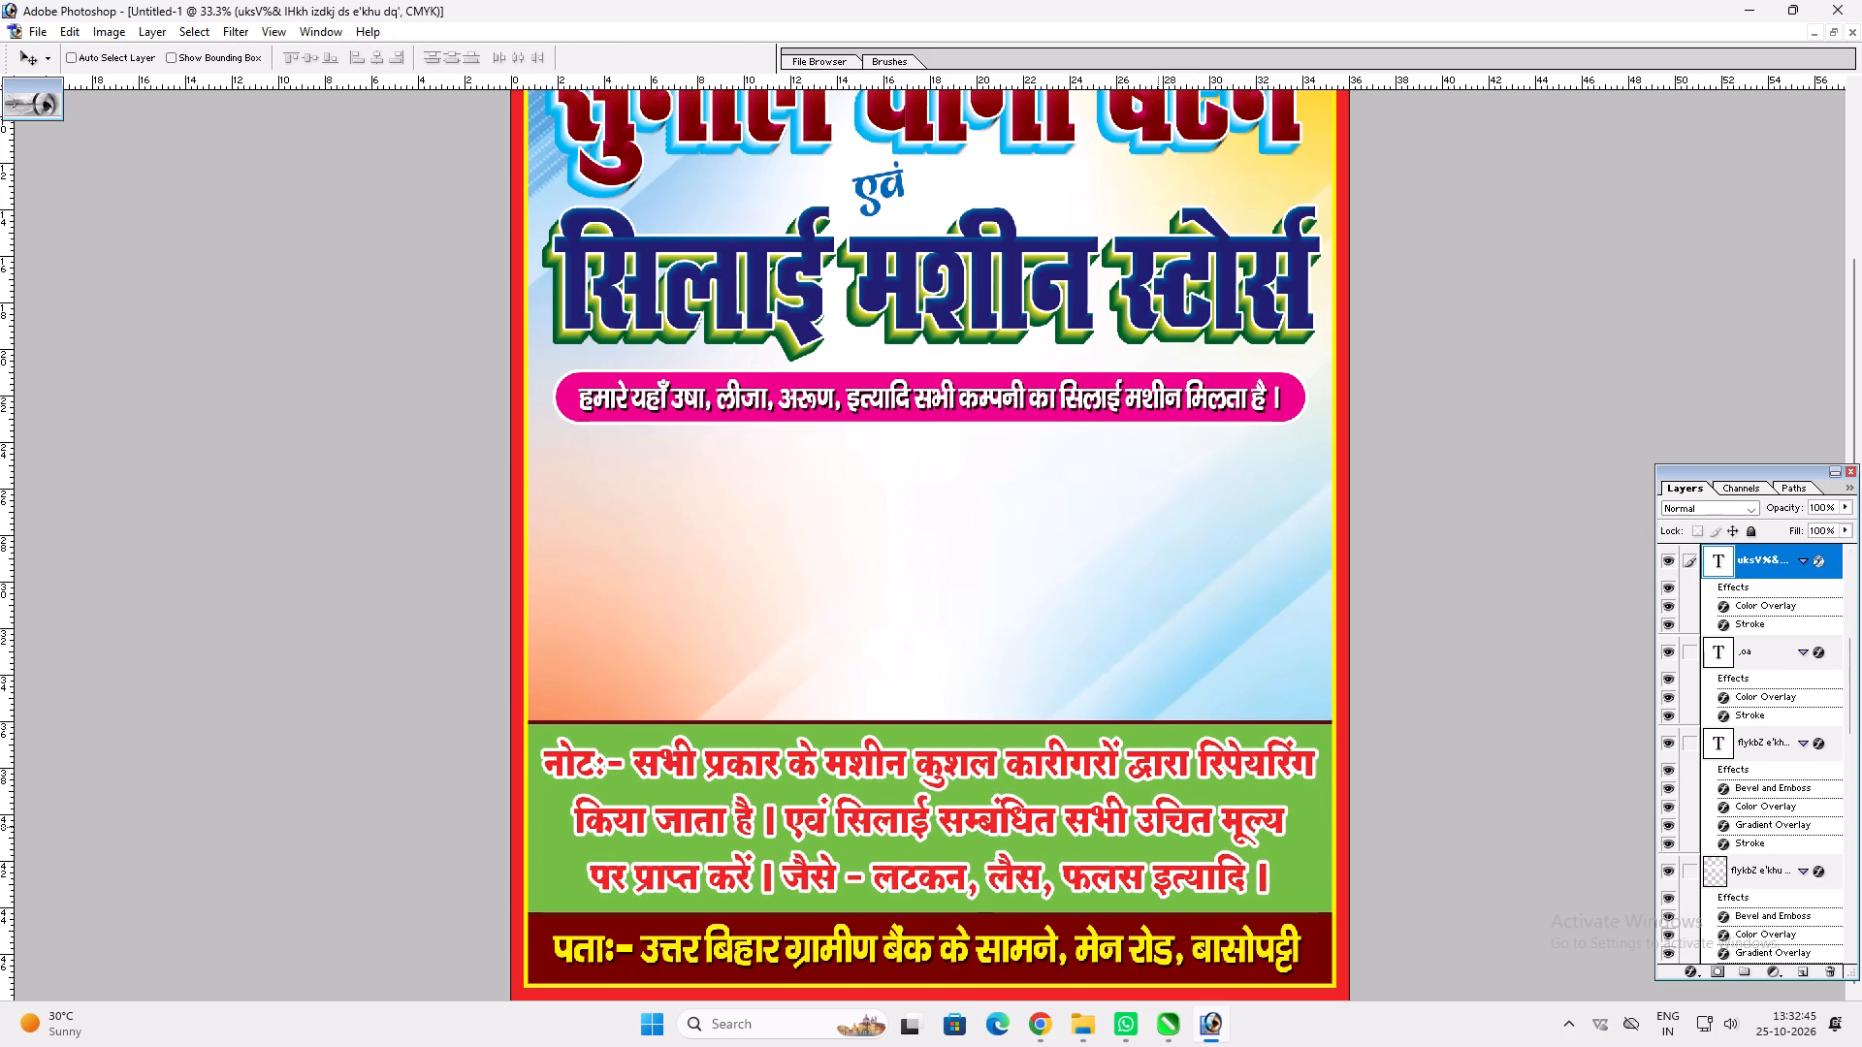
pyautogui.hotkey('ctrl', 't')
pyautogui.keyDown('shift'); pyautogui.click(1148, 734); pyautogui.keyUp('shift')
pyautogui.hotkey('shift', 'Return')
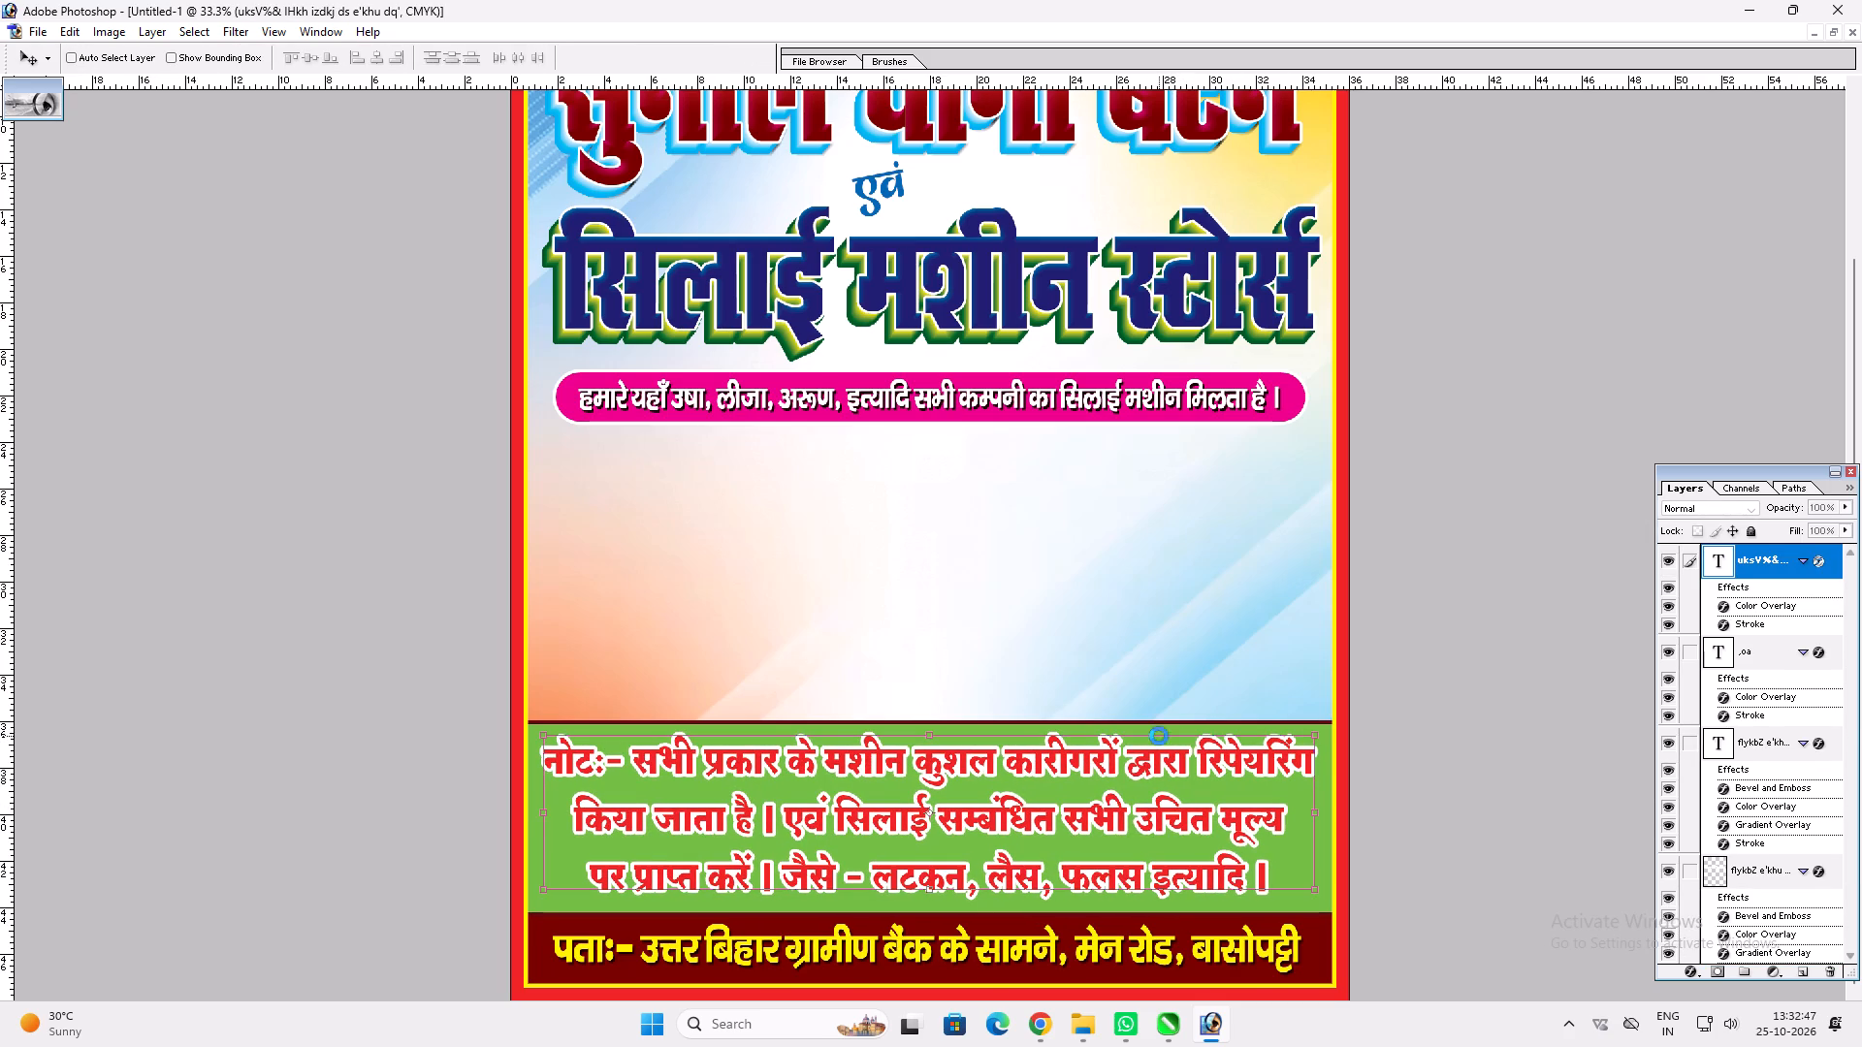
pyautogui.press('v')
# Widen the proprietor and mobile number line at the poster's top very slightly.
pyautogui.press('space')
pyautogui.press('space')
pyautogui.press('space')
pyautogui.press('space')
pyautogui.press('space')
pyautogui.press('space')
pyautogui.press('space')
pyautogui.press('space')
pyautogui.press('space')
pyautogui.press('space')
pyautogui.press('space')
pyautogui.press('space')
pyautogui.press('space')
pyautogui.moveTo(1095, 554); pyautogui.dragTo(1105, 819)
pyautogui.moveTo(1023, 683); pyautogui.dragTo(1044, 682, button='right')
pyautogui.click(1072, 690)
pyautogui.press('v')
pyautogui.hotkey('ctrl', '+')
pyautogui.hotkey('ctrl', '+')
pyautogui.press('space')
pyautogui.press('space')
pyautogui.press('space')
pyautogui.press('space')
pyautogui.press('space')
pyautogui.press('space')
pyautogui.press('space')
pyautogui.moveTo(1003, 351); pyautogui.dragTo(995, 1046)
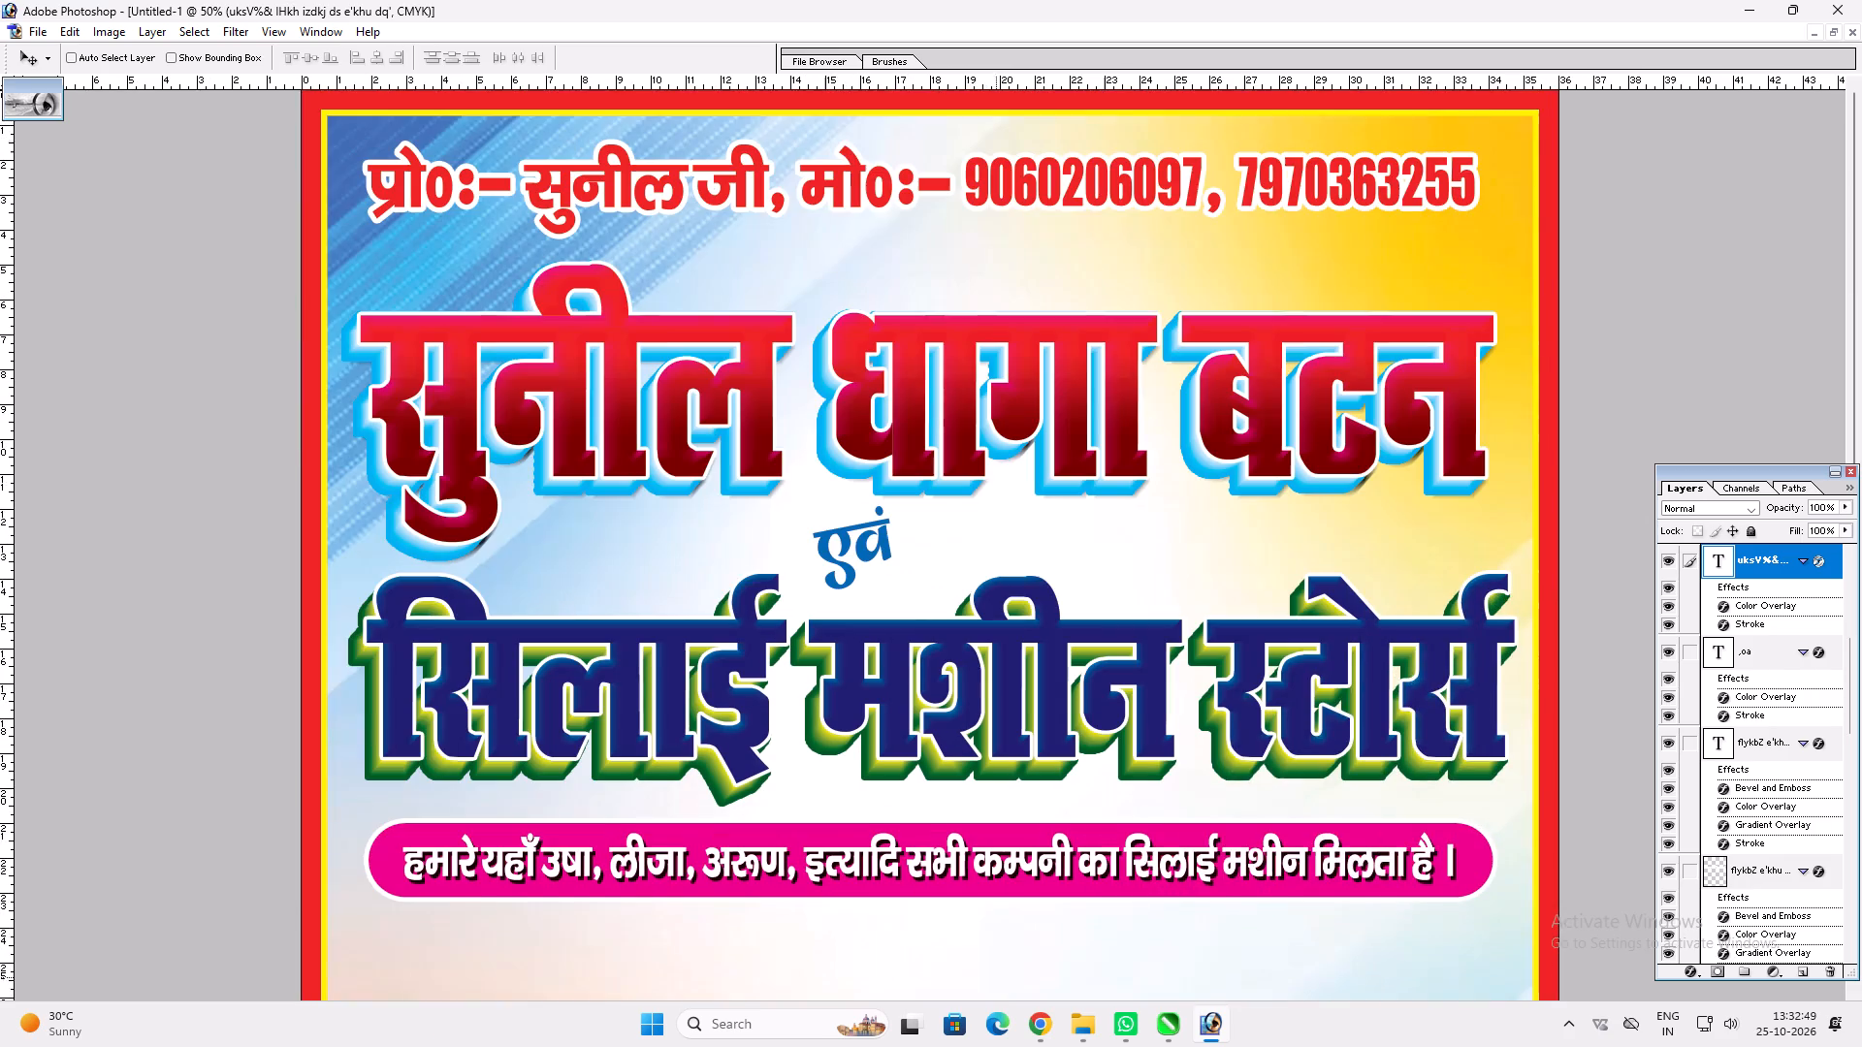
pyautogui.moveTo(995, 1046); pyautogui.dragTo(1003, 1036)
pyautogui.keyDown('ctrl'); pyautogui.click(858, 167); pyautogui.keyUp('ctrl')
pyautogui.hotkey('ctrl', 't')
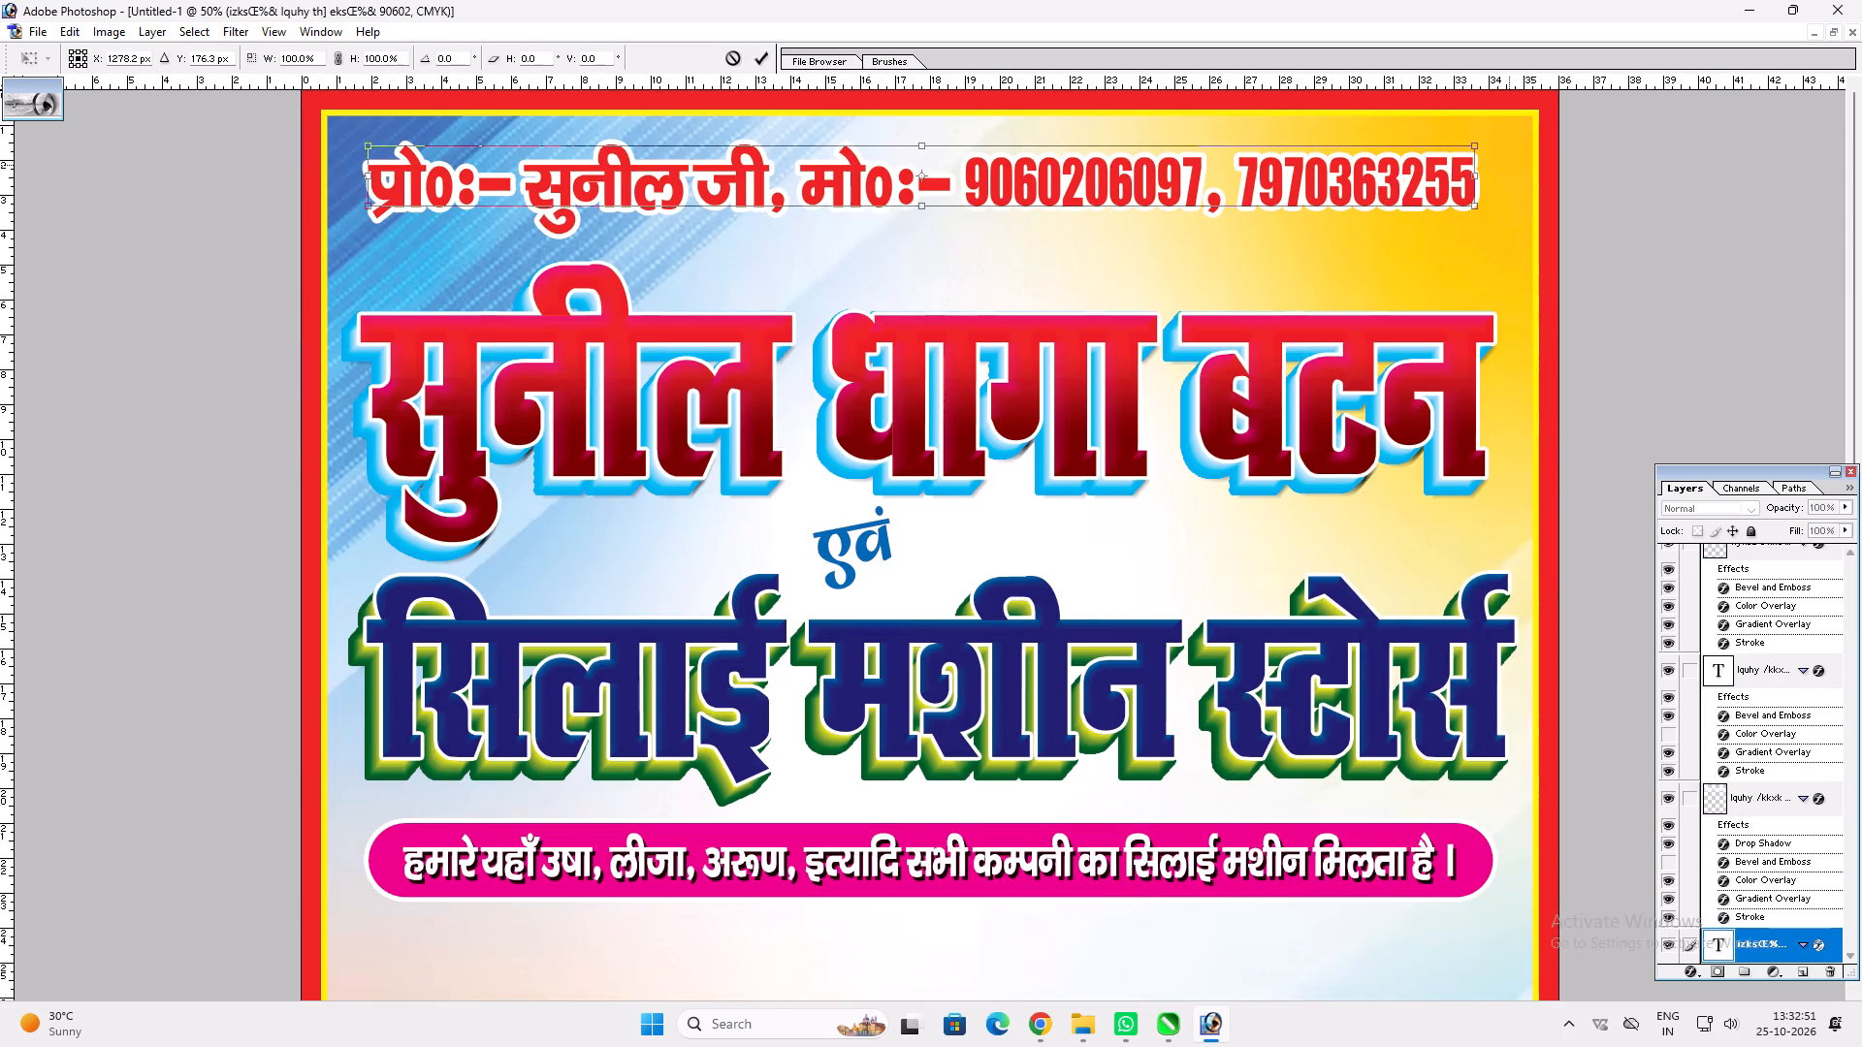
pyautogui.keyDown('shift'); pyautogui.click(1478, 169); pyautogui.keyUp('shift')
pyautogui.hotkey('shift', 'Return')
pyautogui.press('v')
# Draw a wide ellipse, about 45 by 7 inches, across the poster's top edge and convert it to a selection.
pyautogui.press('space')
pyautogui.press('space')
pyautogui.press('space')
pyautogui.press('space')
pyautogui.press('space')
pyautogui.press('space')
pyautogui.press('space')
pyautogui.moveTo(1091, 345); pyautogui.dragTo(1094, 523)
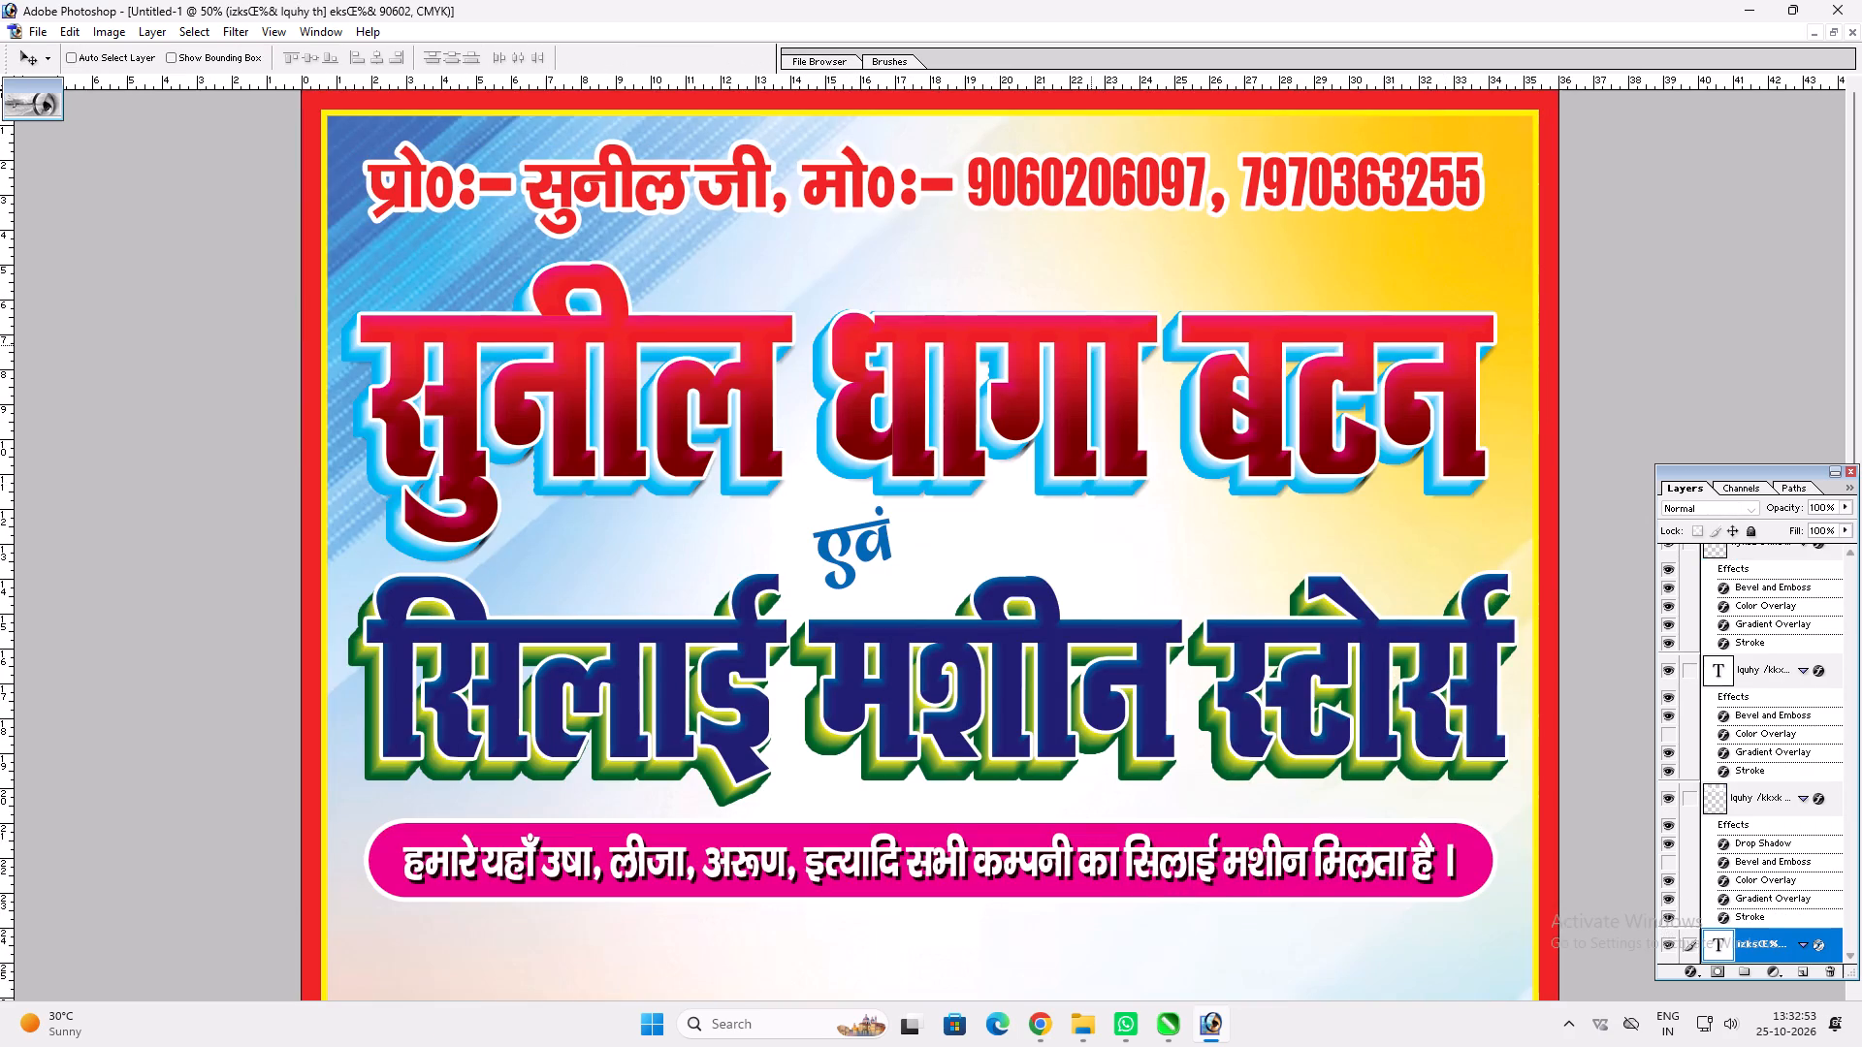
pyautogui.press('space')
pyautogui.press('space')
pyautogui.press('space')
pyautogui.press('space')
pyautogui.press('space')
pyautogui.press('space')
pyautogui.press('space')
pyautogui.press('space')
pyautogui.press('space')
pyautogui.press('space')
pyautogui.moveTo(823, 213); pyautogui.dragTo(832, 217, button='right')
pyautogui.moveTo(852, 223); pyautogui.dragTo(865, 224)
pyautogui.press('u')
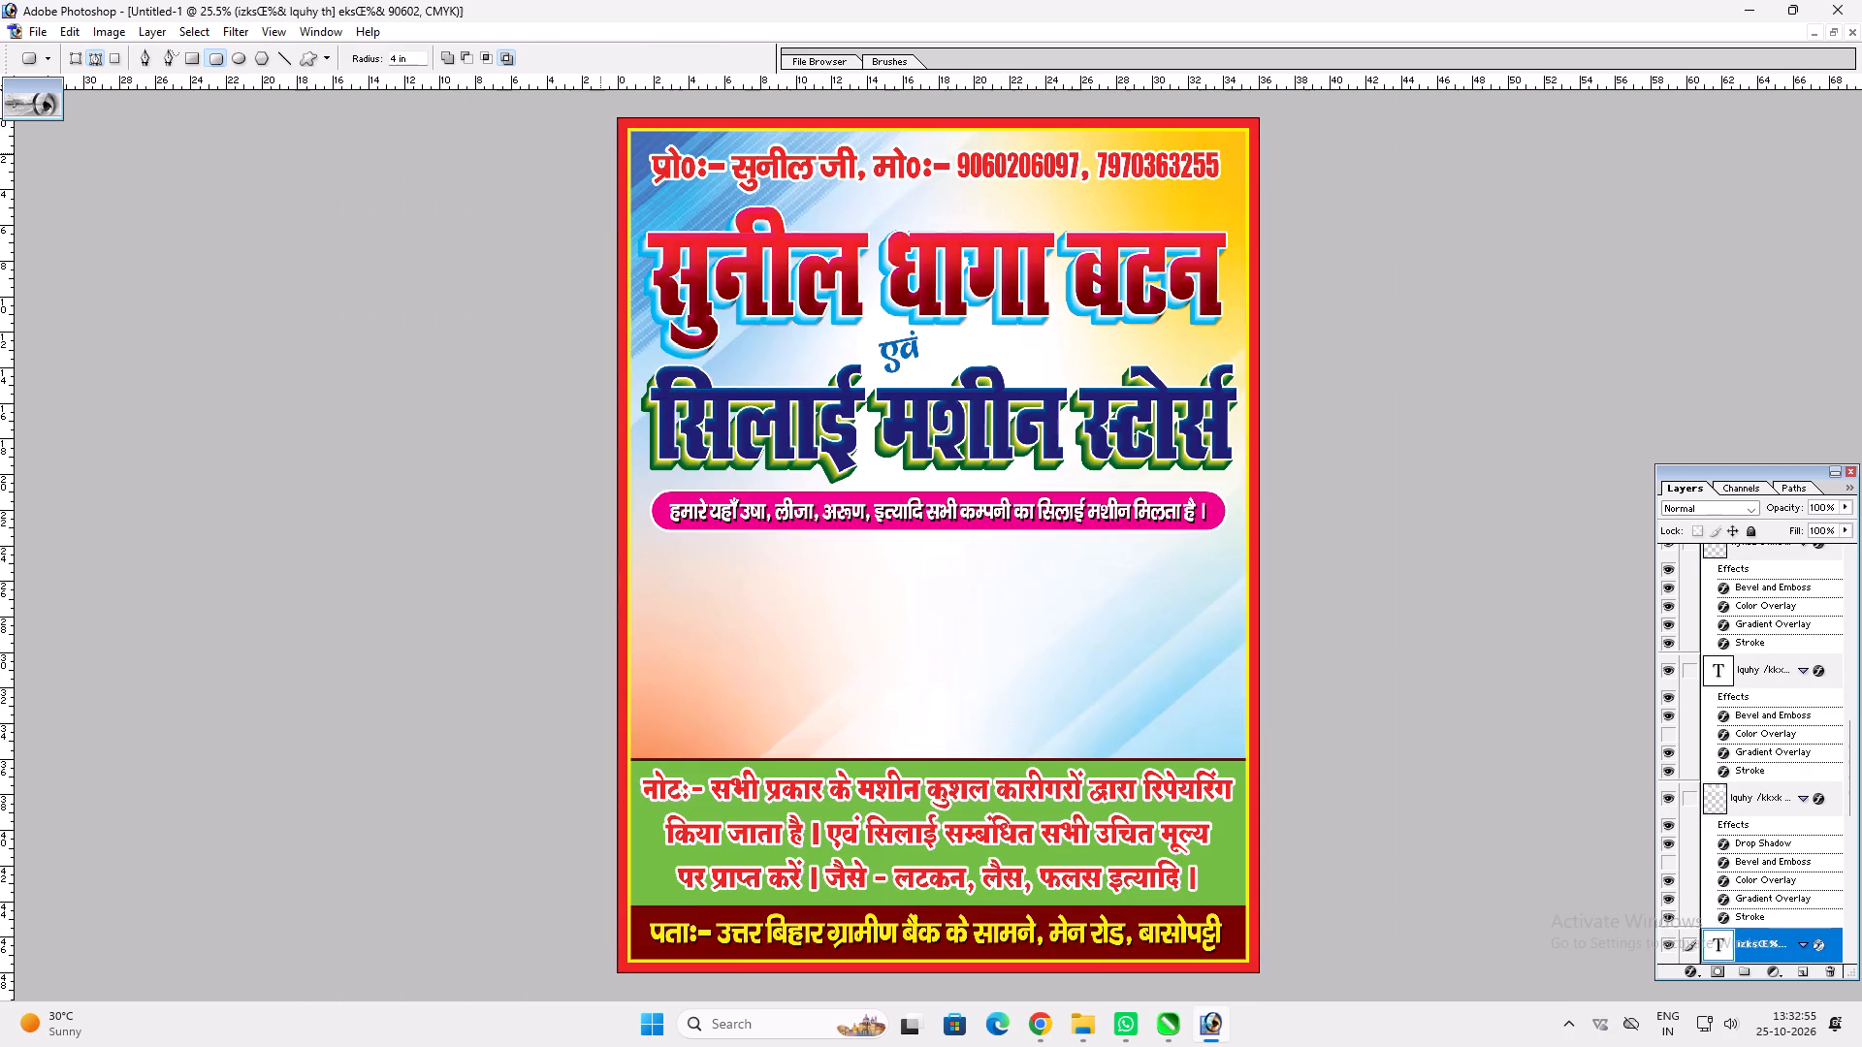
pyautogui.click(248, 54)
pyautogui.scroll(2, 582, 161)
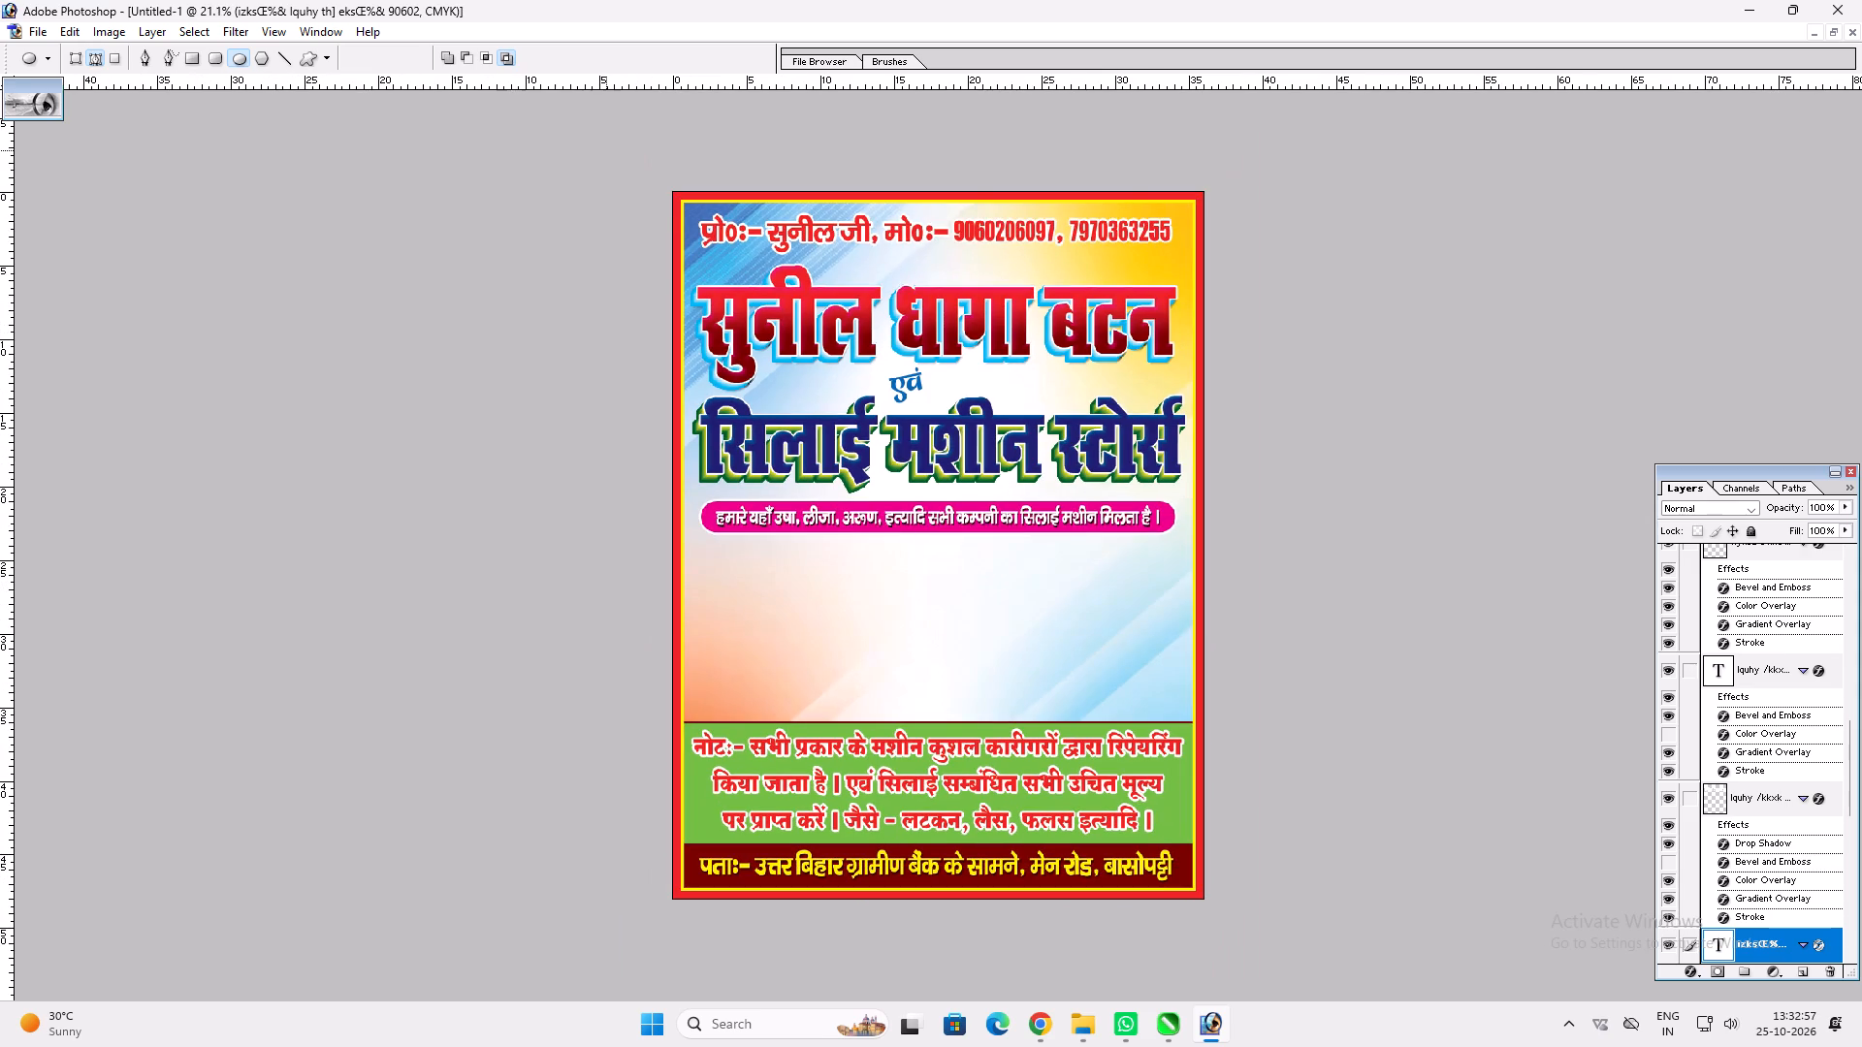
pyautogui.moveTo(593, 147); pyautogui.dragTo(1256, 256)
pyautogui.hotkey('ctrl', 'Return')
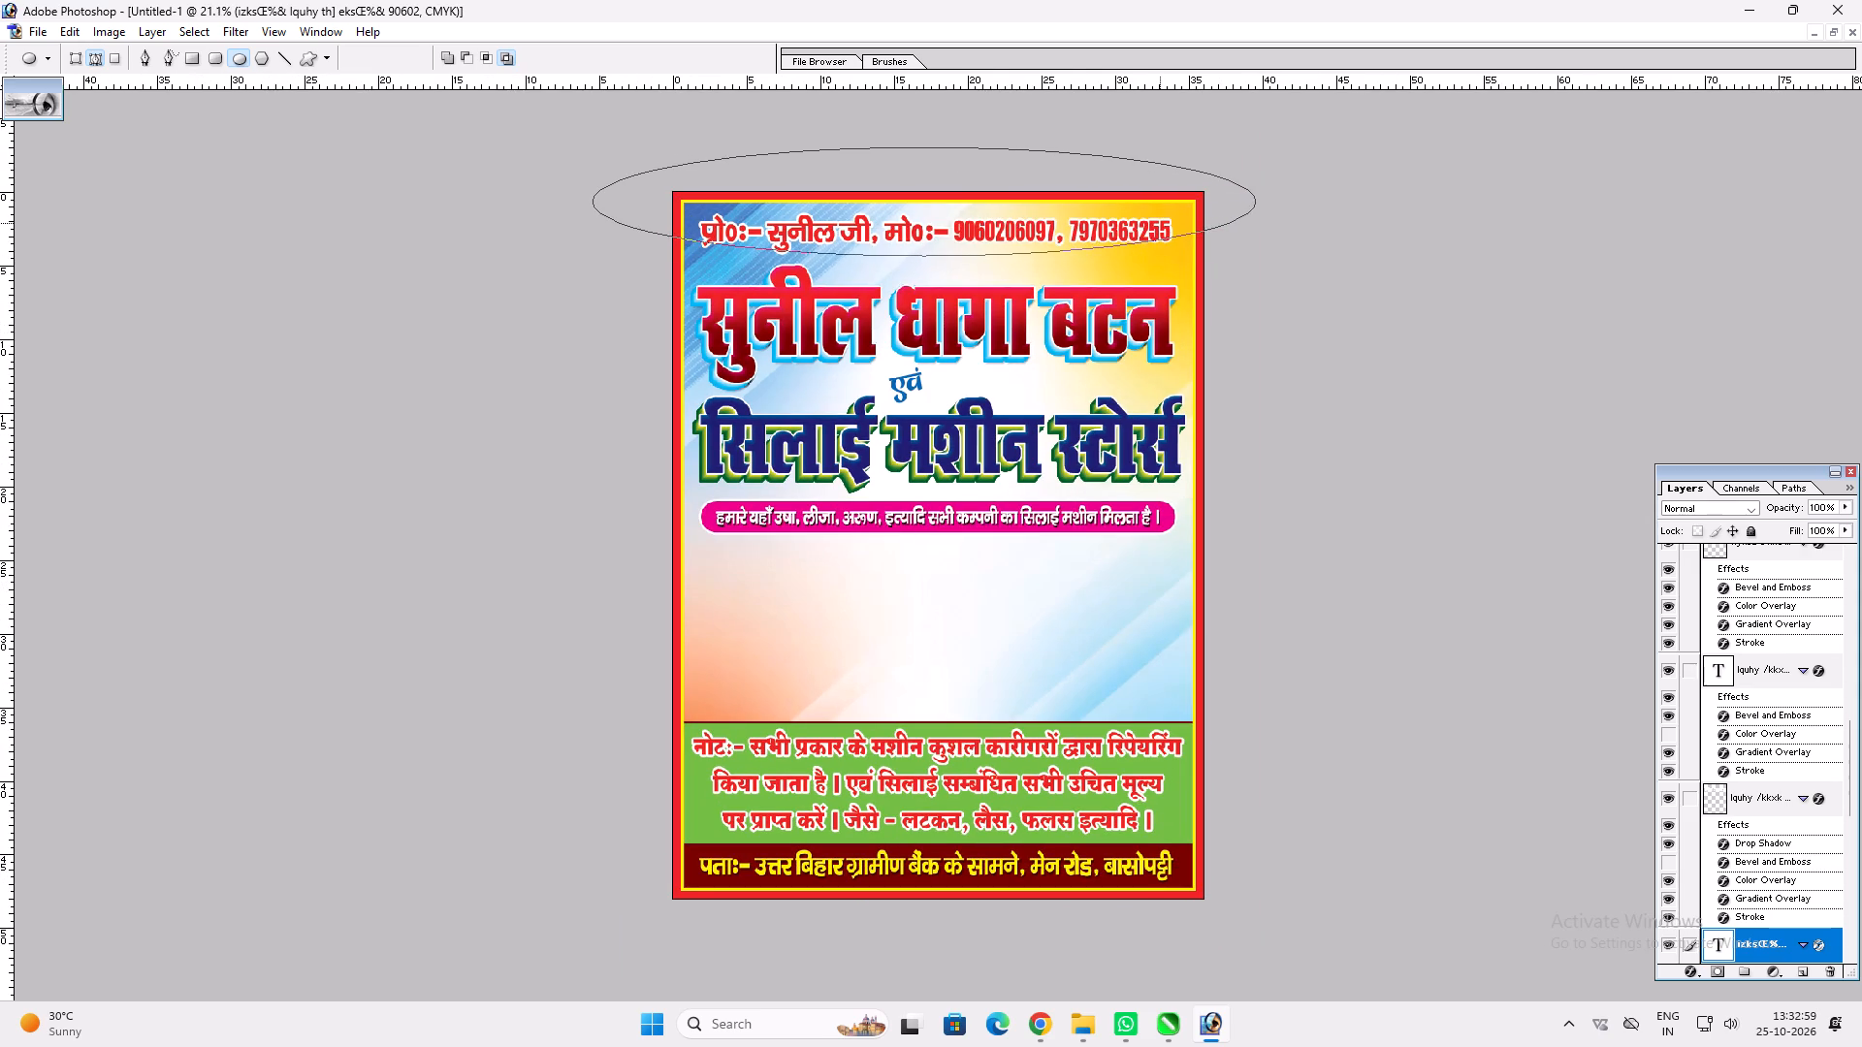
# Copy the selected part of the white Background to a new layer and raise it just above the green note band's layer.
pyautogui.press('v')
pyautogui.rightClick(954, 591)
pyautogui.click(1047, 665)
pyautogui.hotkey('ctrl', 'c')
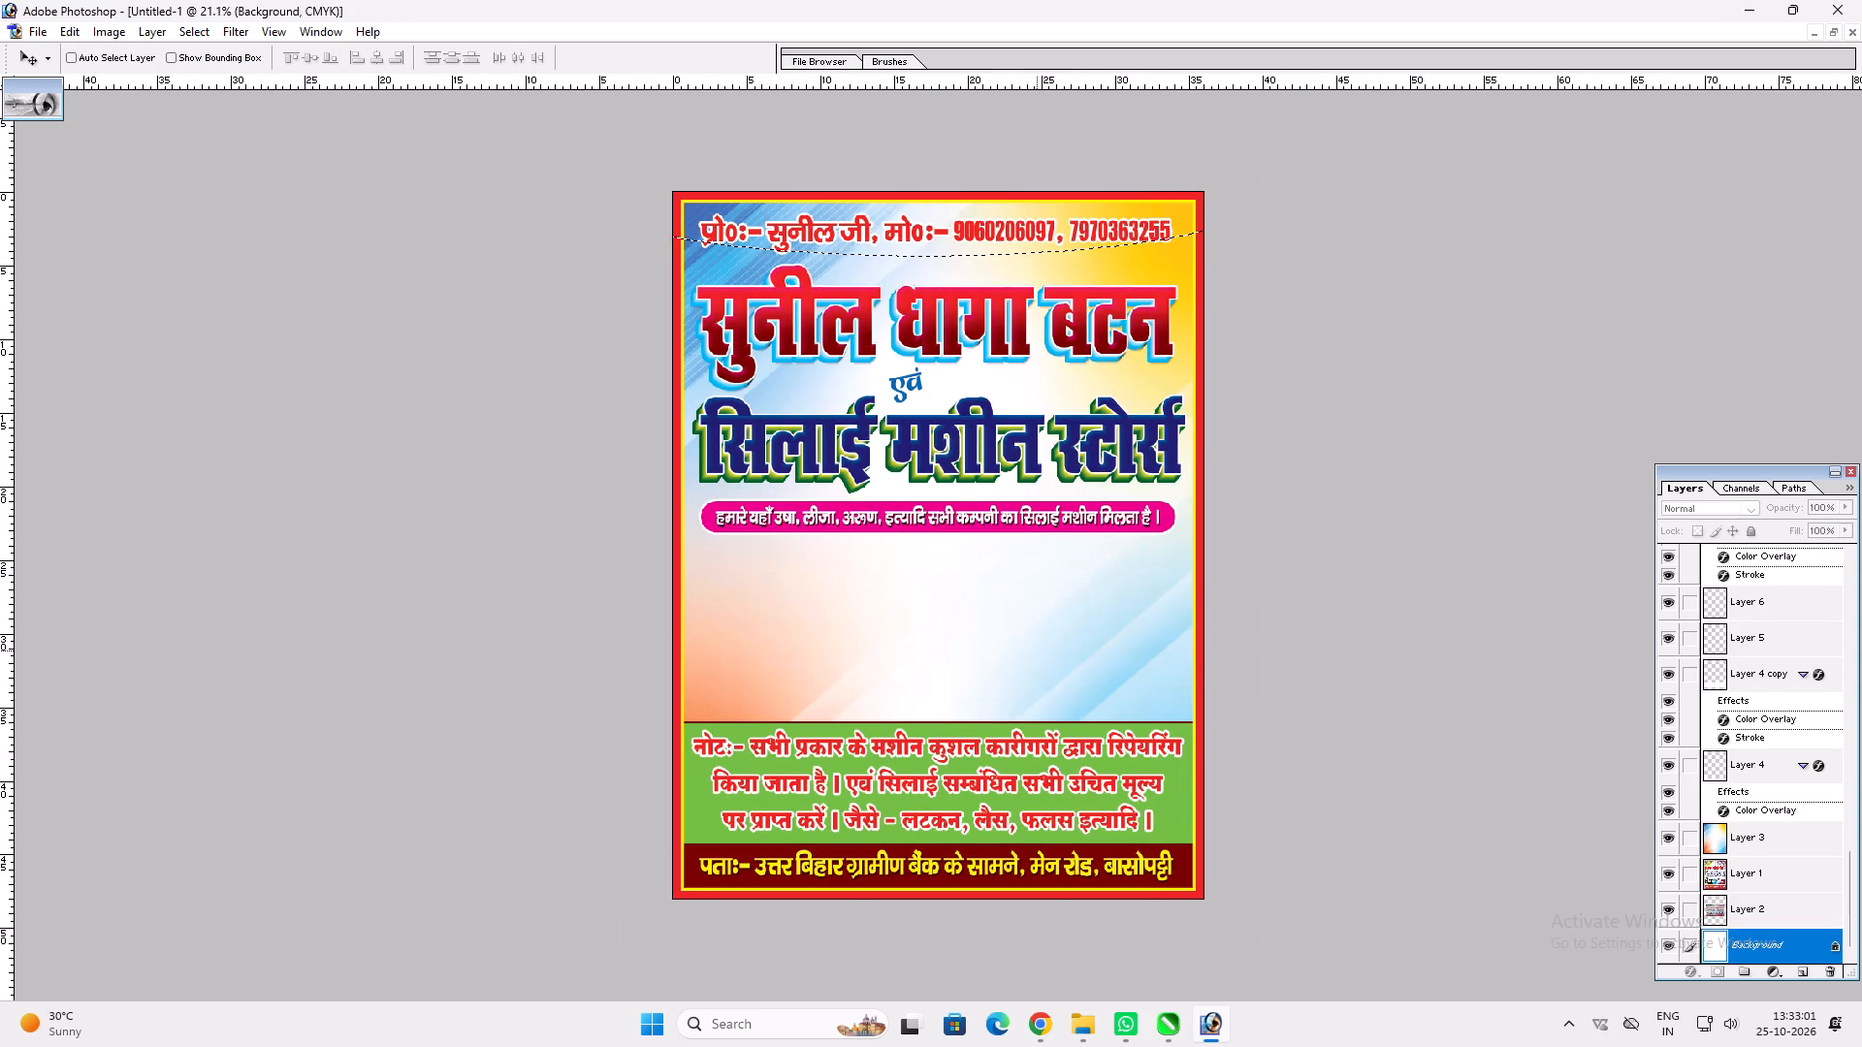
pyautogui.hotkey('ctrl', 'v')
pyautogui.hotkey('ctrl', ']')
pyautogui.hotkey('ctrl', ']')
pyautogui.hotkey('ctrl', ']')
pyautogui.hotkey('ctrl', ']')
pyautogui.hotkey('ctrl', ']')
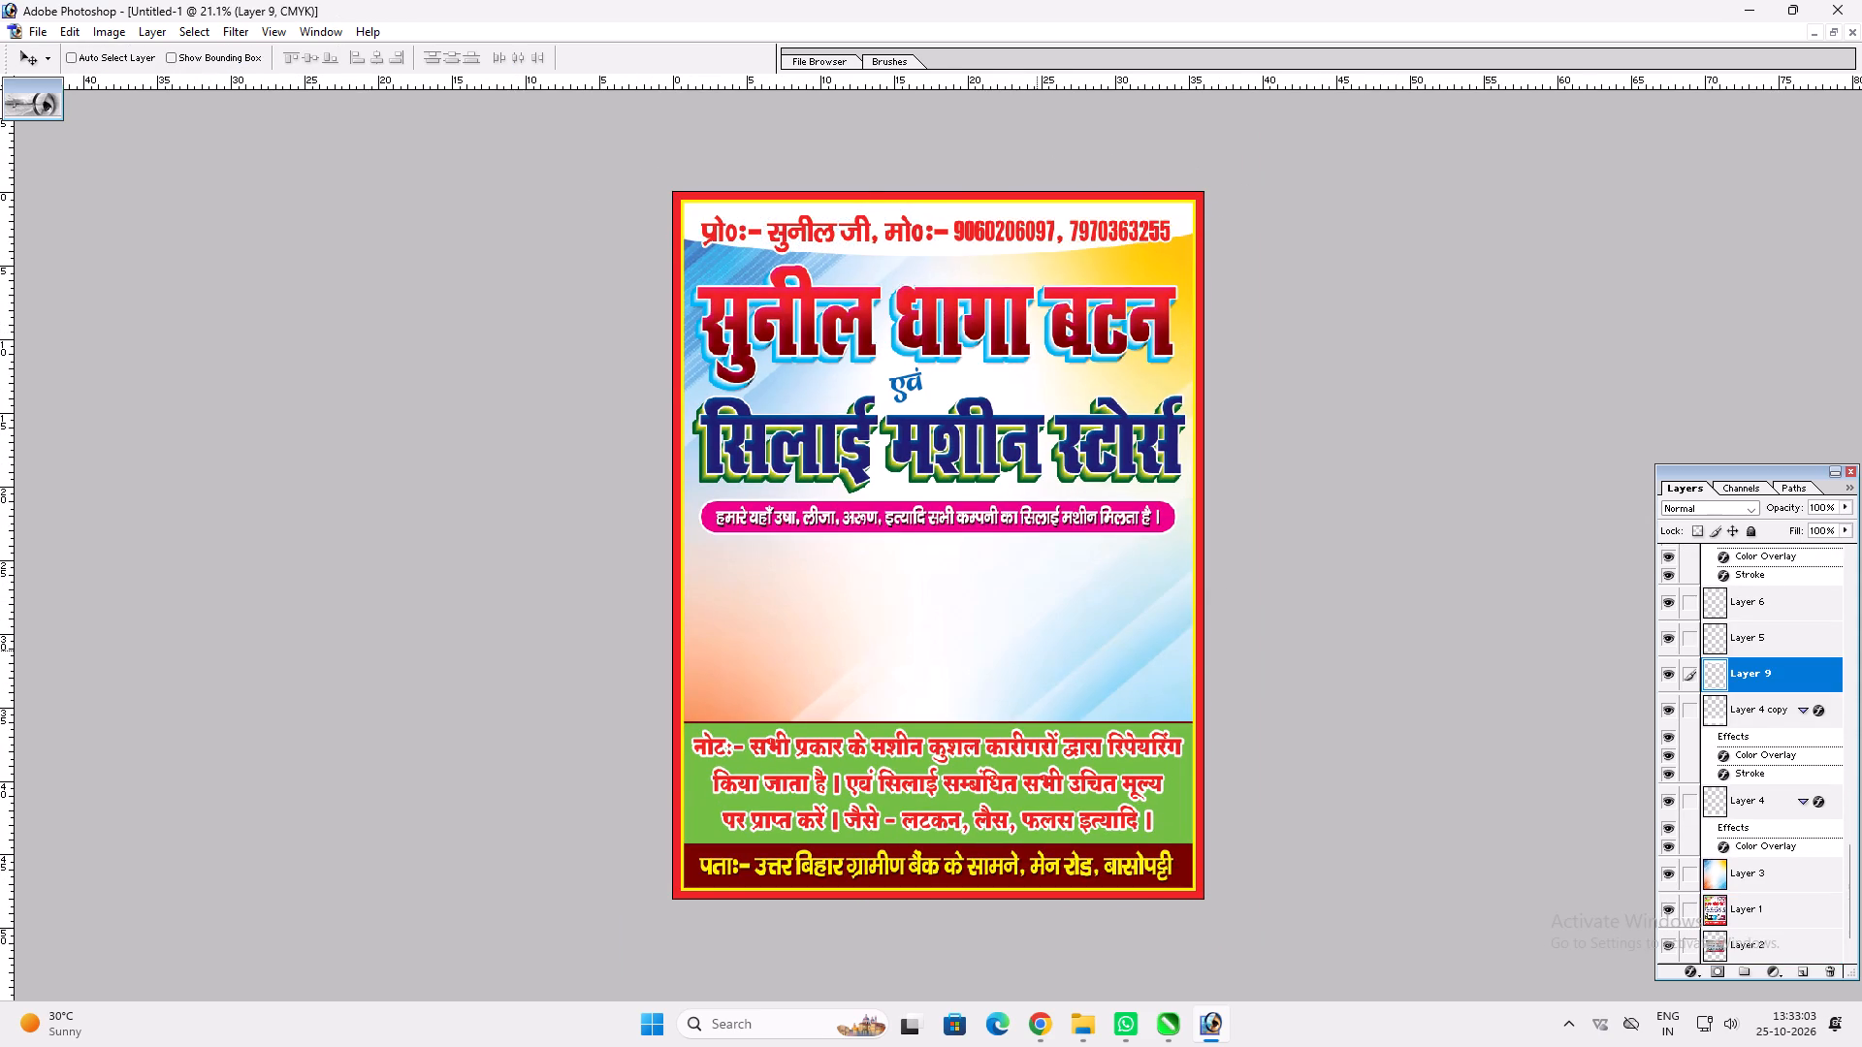
# Stretch the white curved header shape downward to about 118% height.
pyautogui.hotkey('ctrl', '0')
pyautogui.hotkey('ctrl', 't')
pyautogui.keyDown('shift'); pyautogui.moveTo(922, 192); pyautogui.dragTo(918, 199); pyautogui.keyUp('shift')
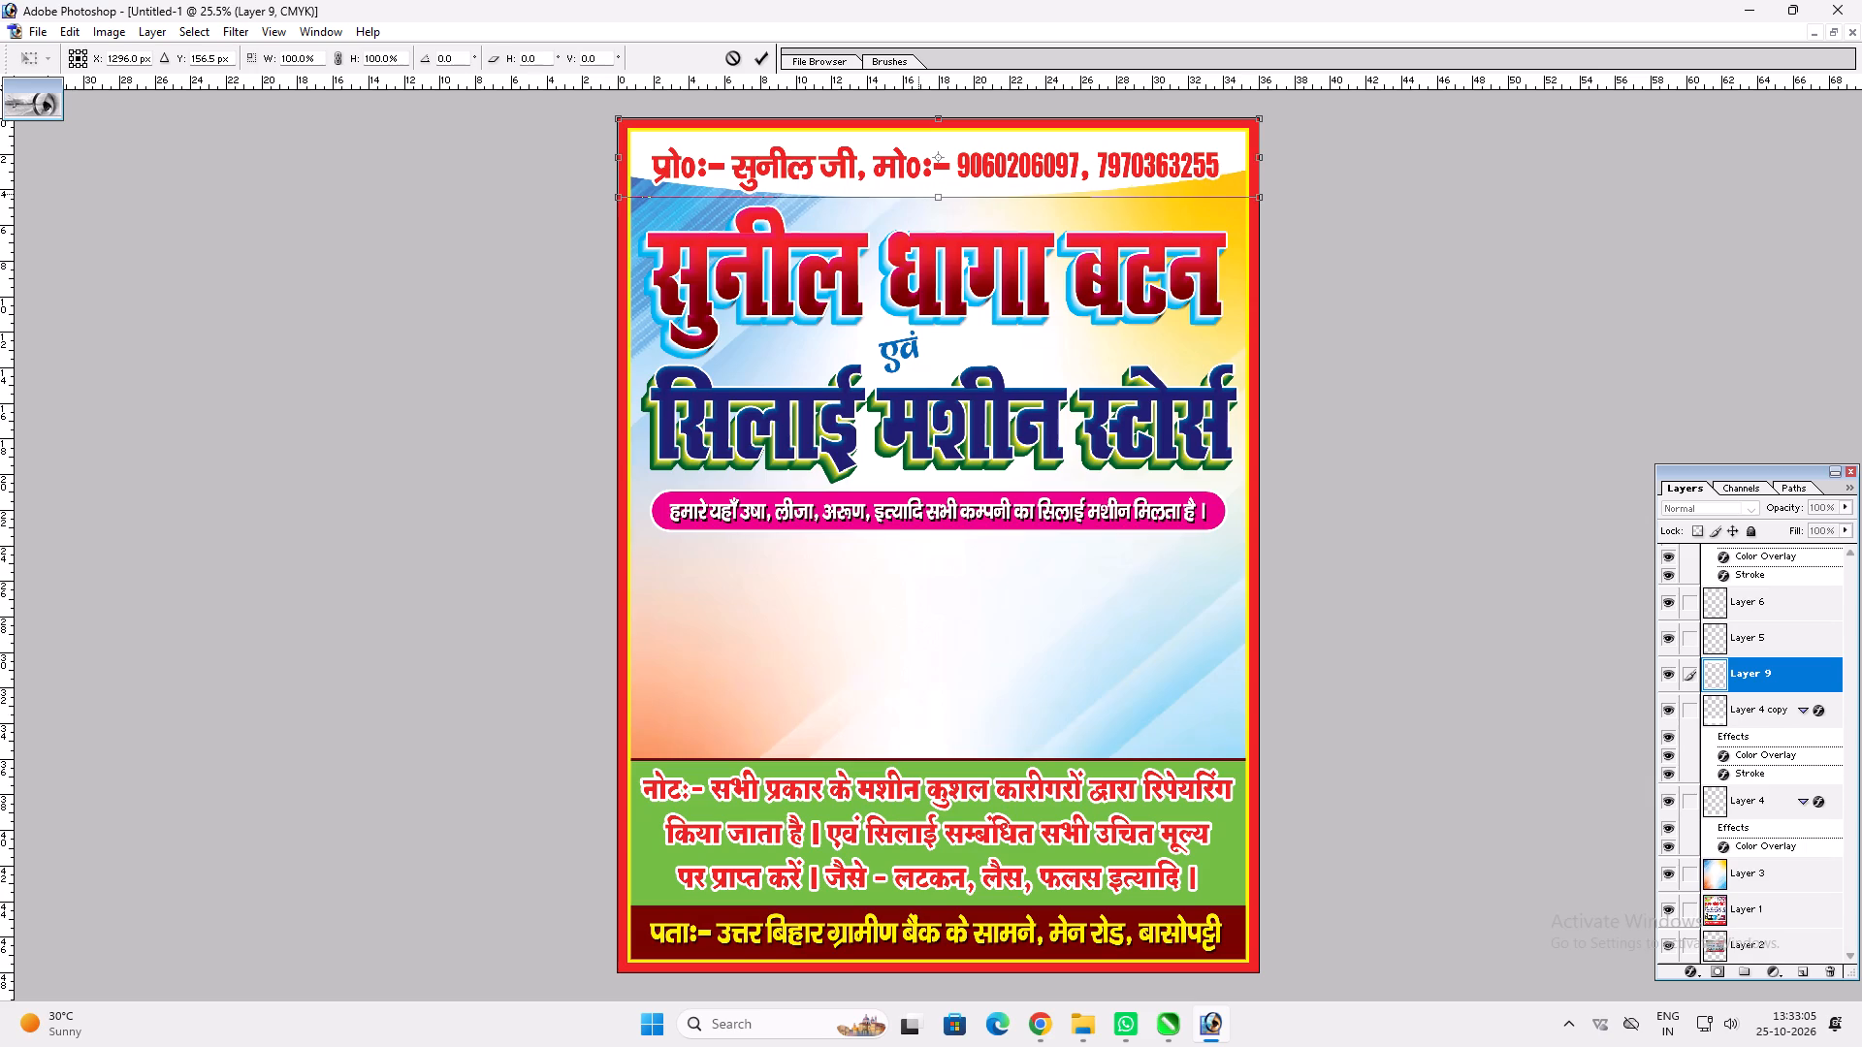
pyautogui.keyDown('shift'); pyautogui.moveTo(918, 199); pyautogui.dragTo(935, 203); pyautogui.keyUp('shift')
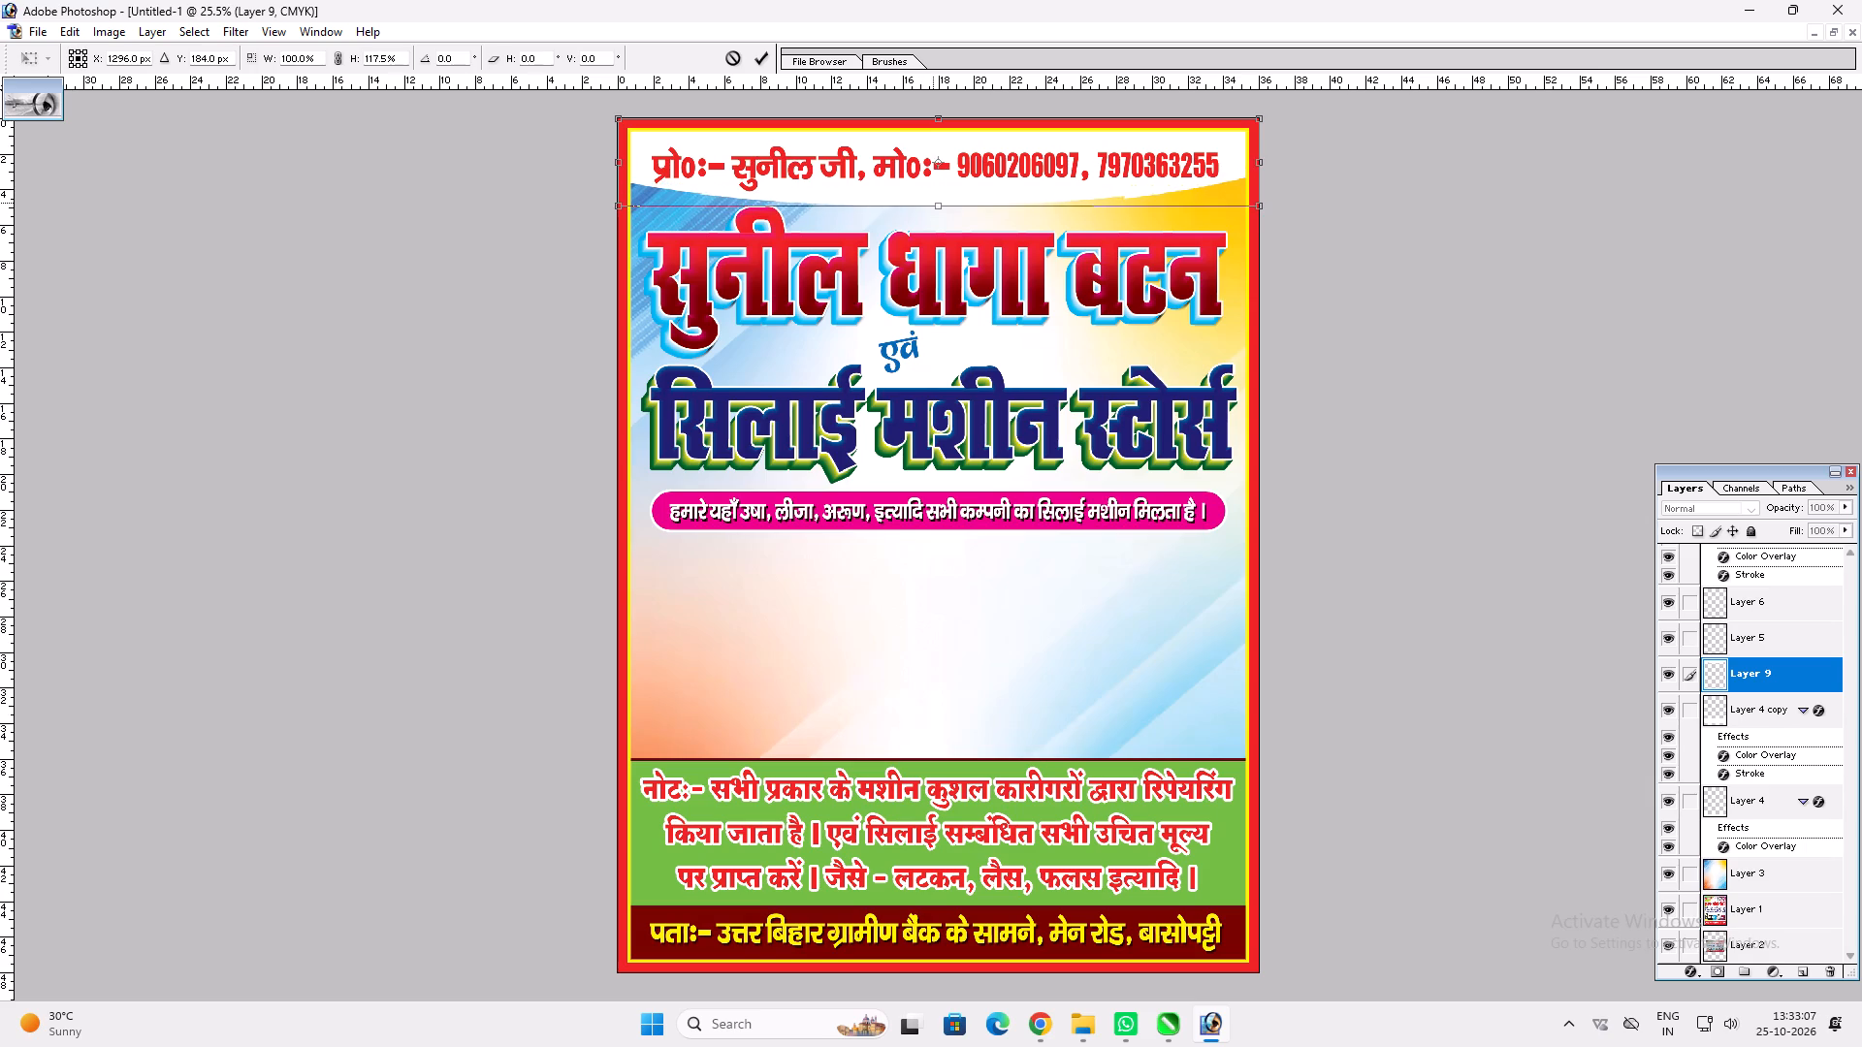
pyautogui.keyDown('shift'); pyautogui.moveTo(935, 203); pyautogui.dragTo(935, 202); pyautogui.keyUp('shift')
pyautogui.hotkey('shift', 'Return')
pyautogui.press('v')
# Duplicate the white header shape and give the copy a yellow colour overlay of C 0, M 0, Y 100, K 0.
pyautogui.hotkey('ctrl', 'j')
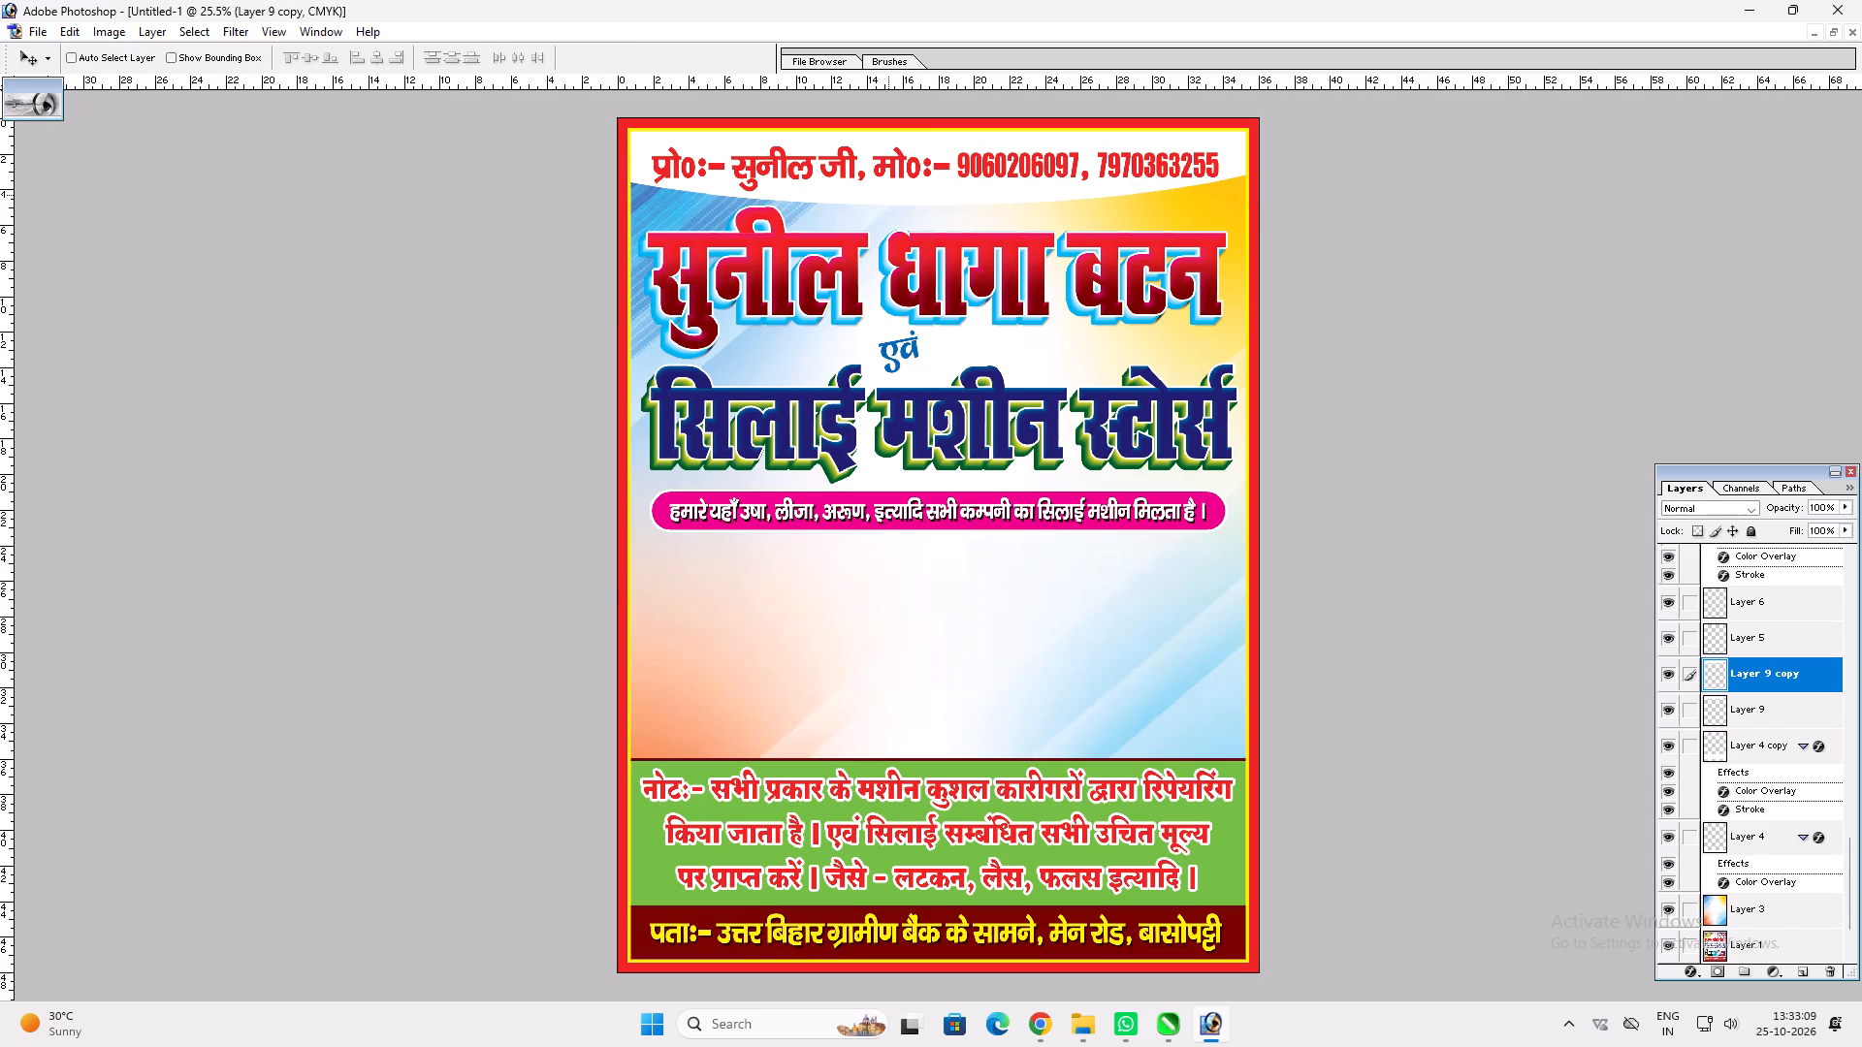
pyautogui.hotkey('alt', 'l')
pyautogui.hotkey('alt', 'y')
pyautogui.press('n')
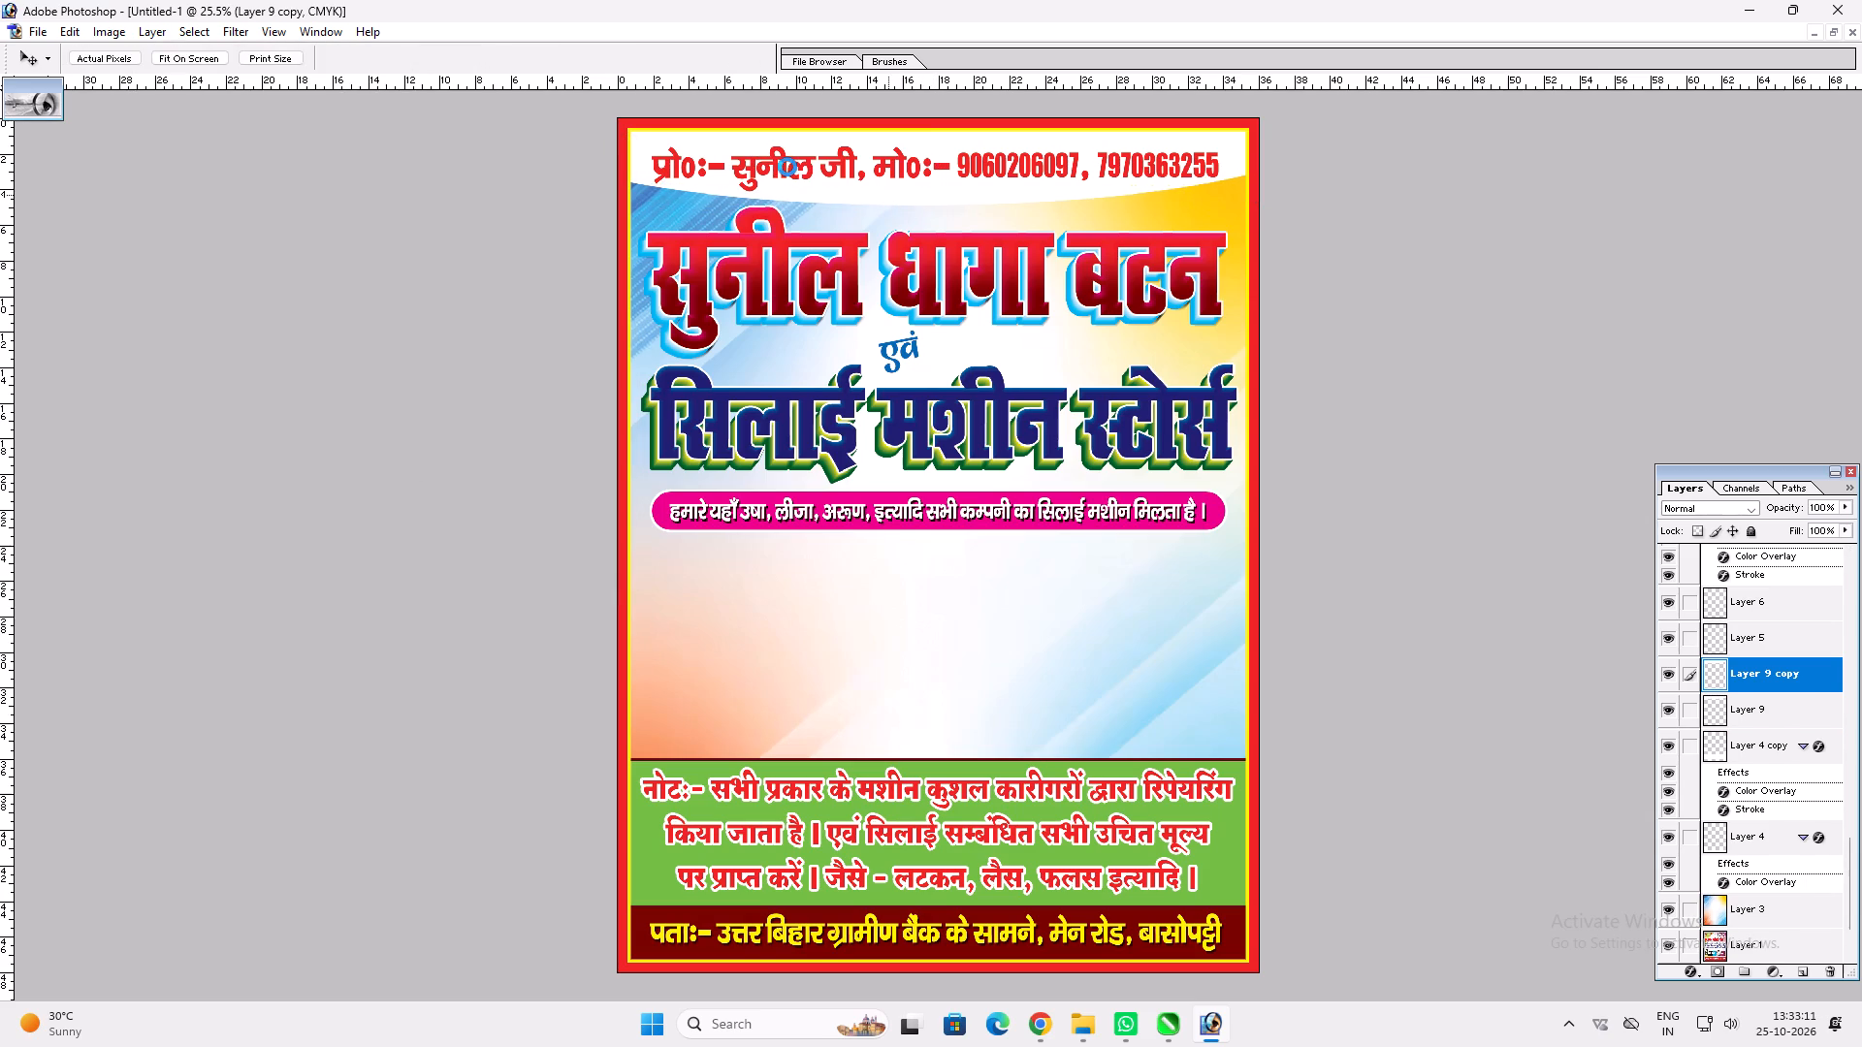
pyautogui.click(1060, 433)
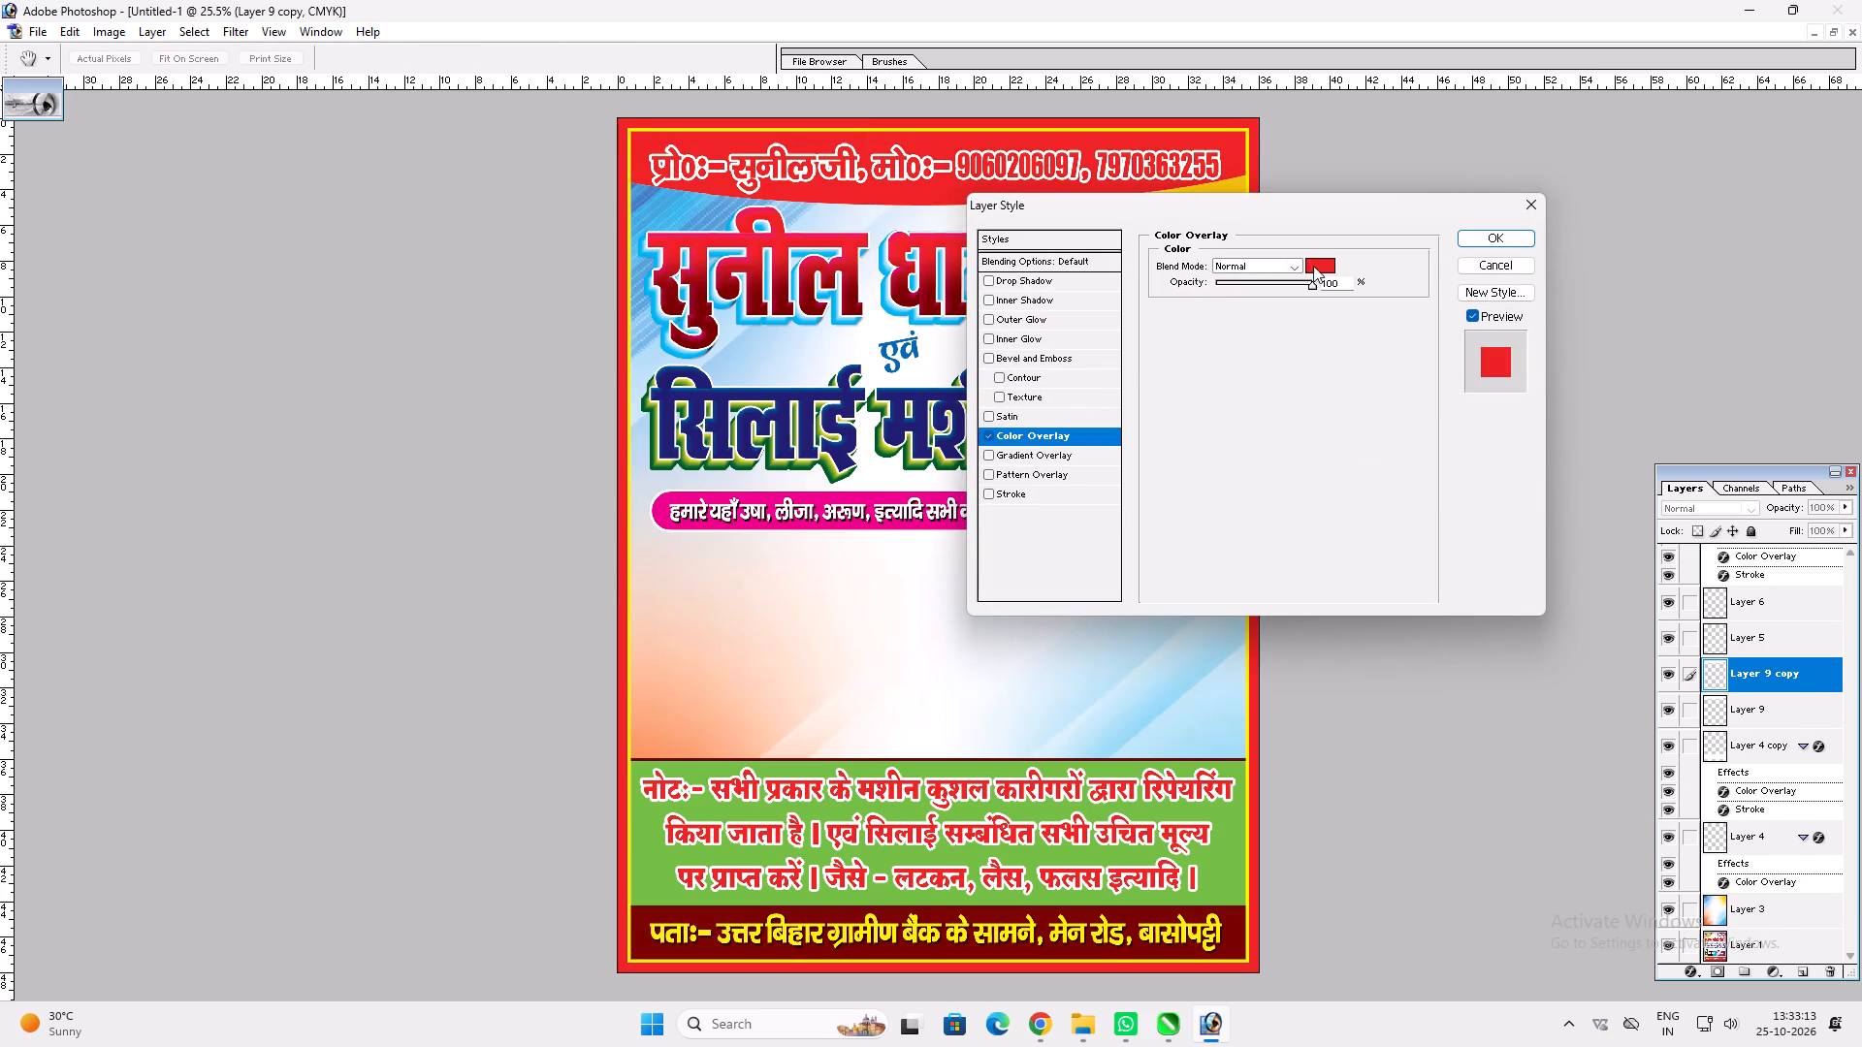
pyautogui.click(1314, 266)
pyautogui.press('Tab')
pyautogui.press('0')
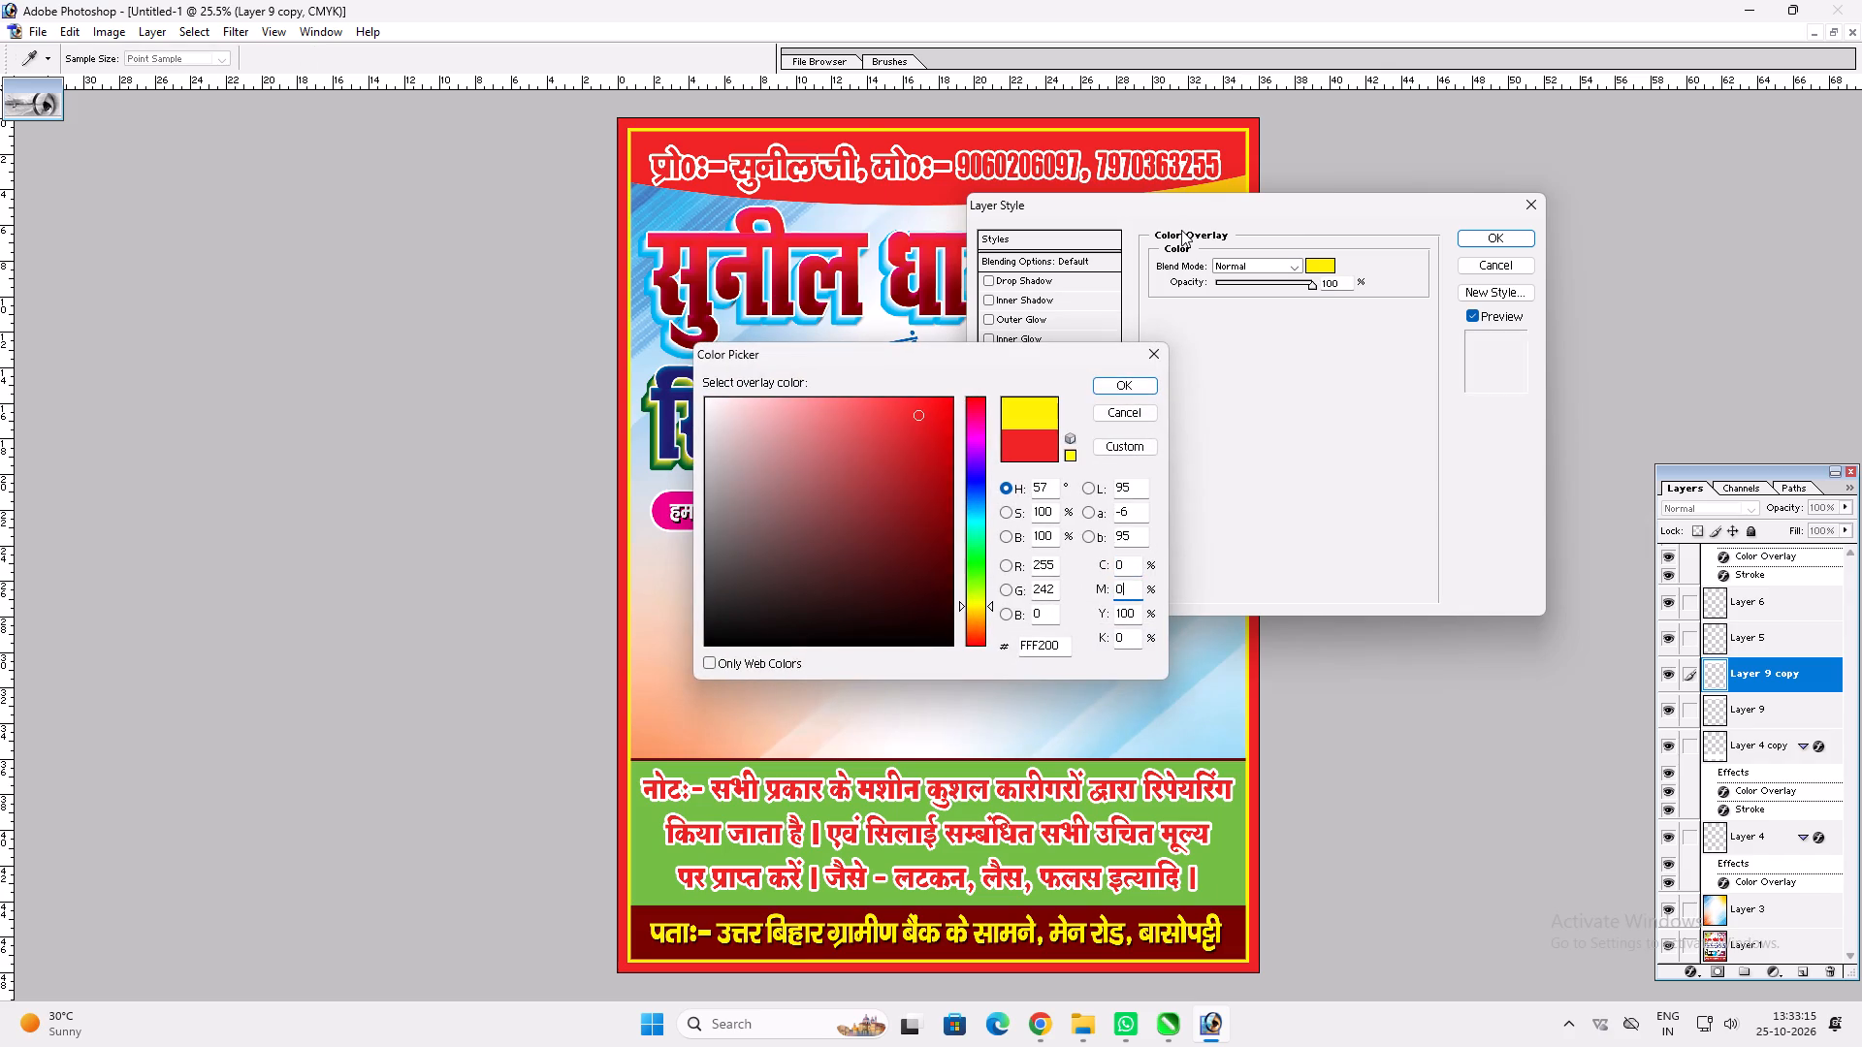
pyautogui.press('Return')
pyautogui.press('Return')
pyautogui.press('Return')
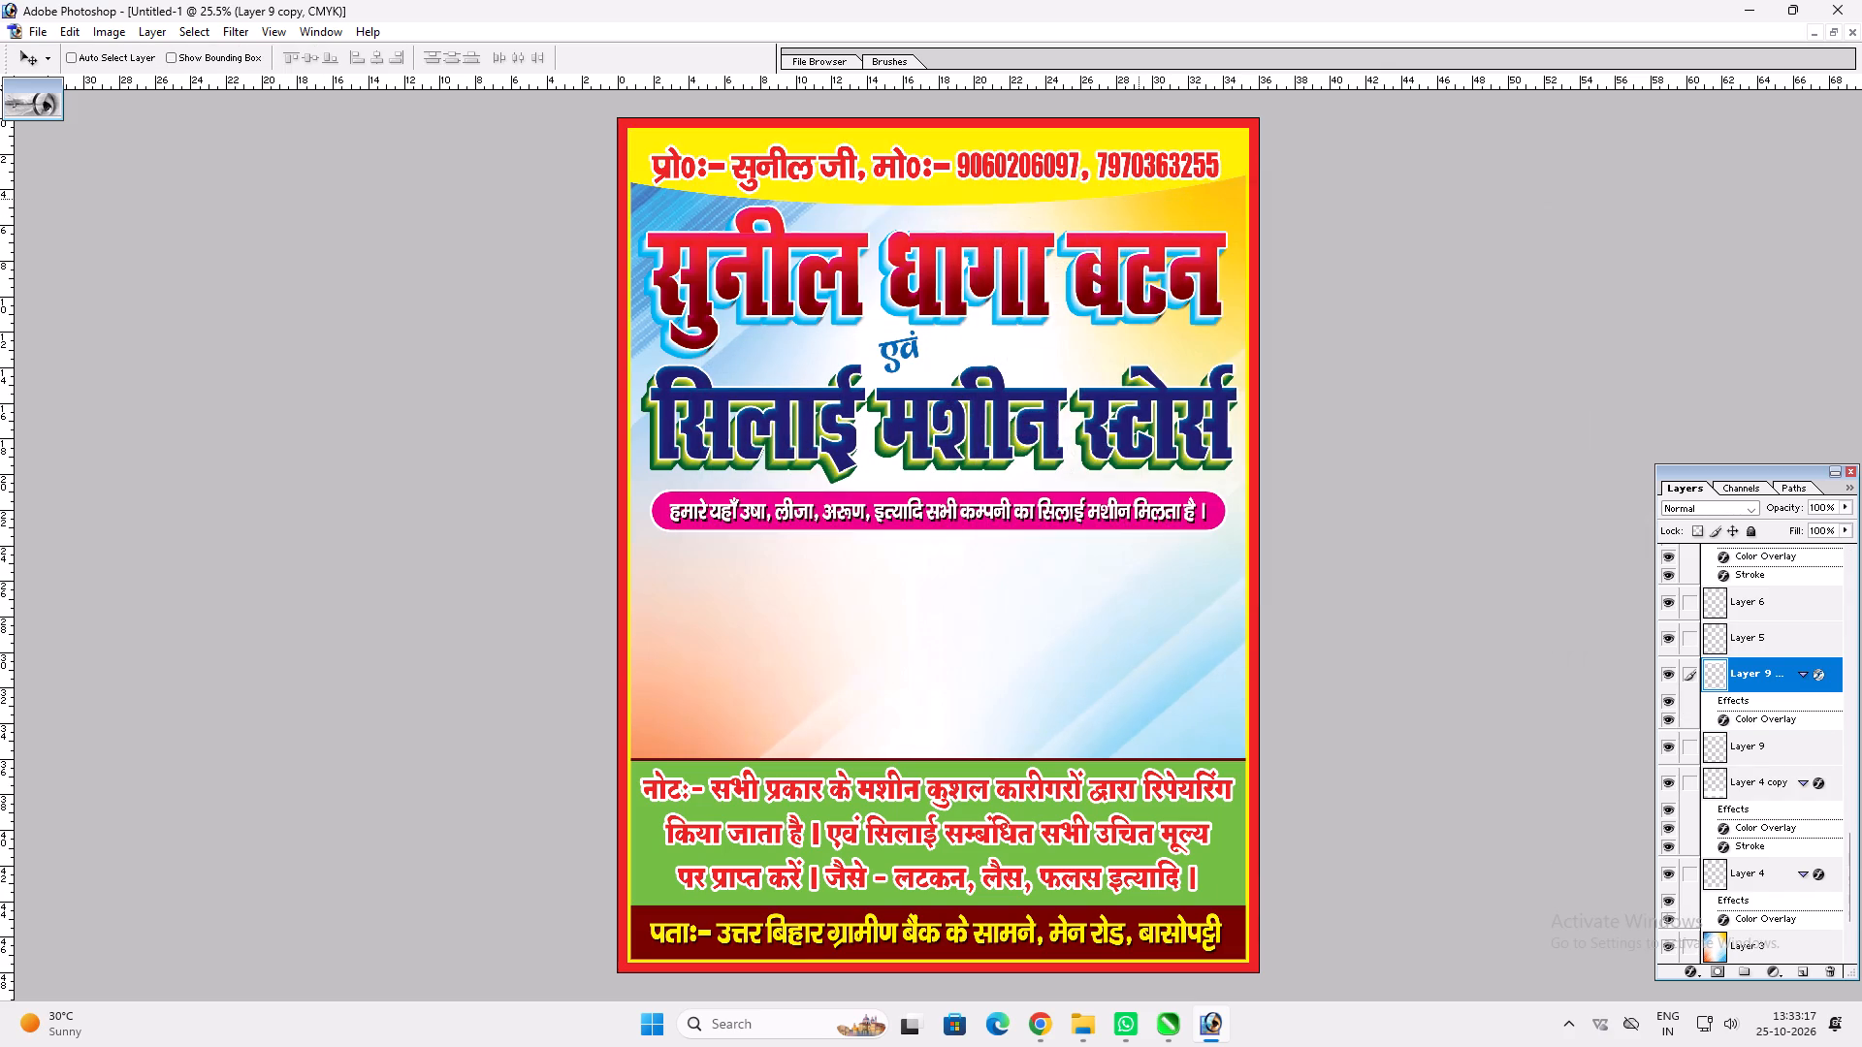
# Place the yellow header copy beneath the white one, shift it slightly sideways, and skew its lower right corner down into a yellow rim.
pyautogui.hotkey('ctrl', '[')
pyautogui.moveTo(1145, 203); pyautogui.dragTo(1157, 207)
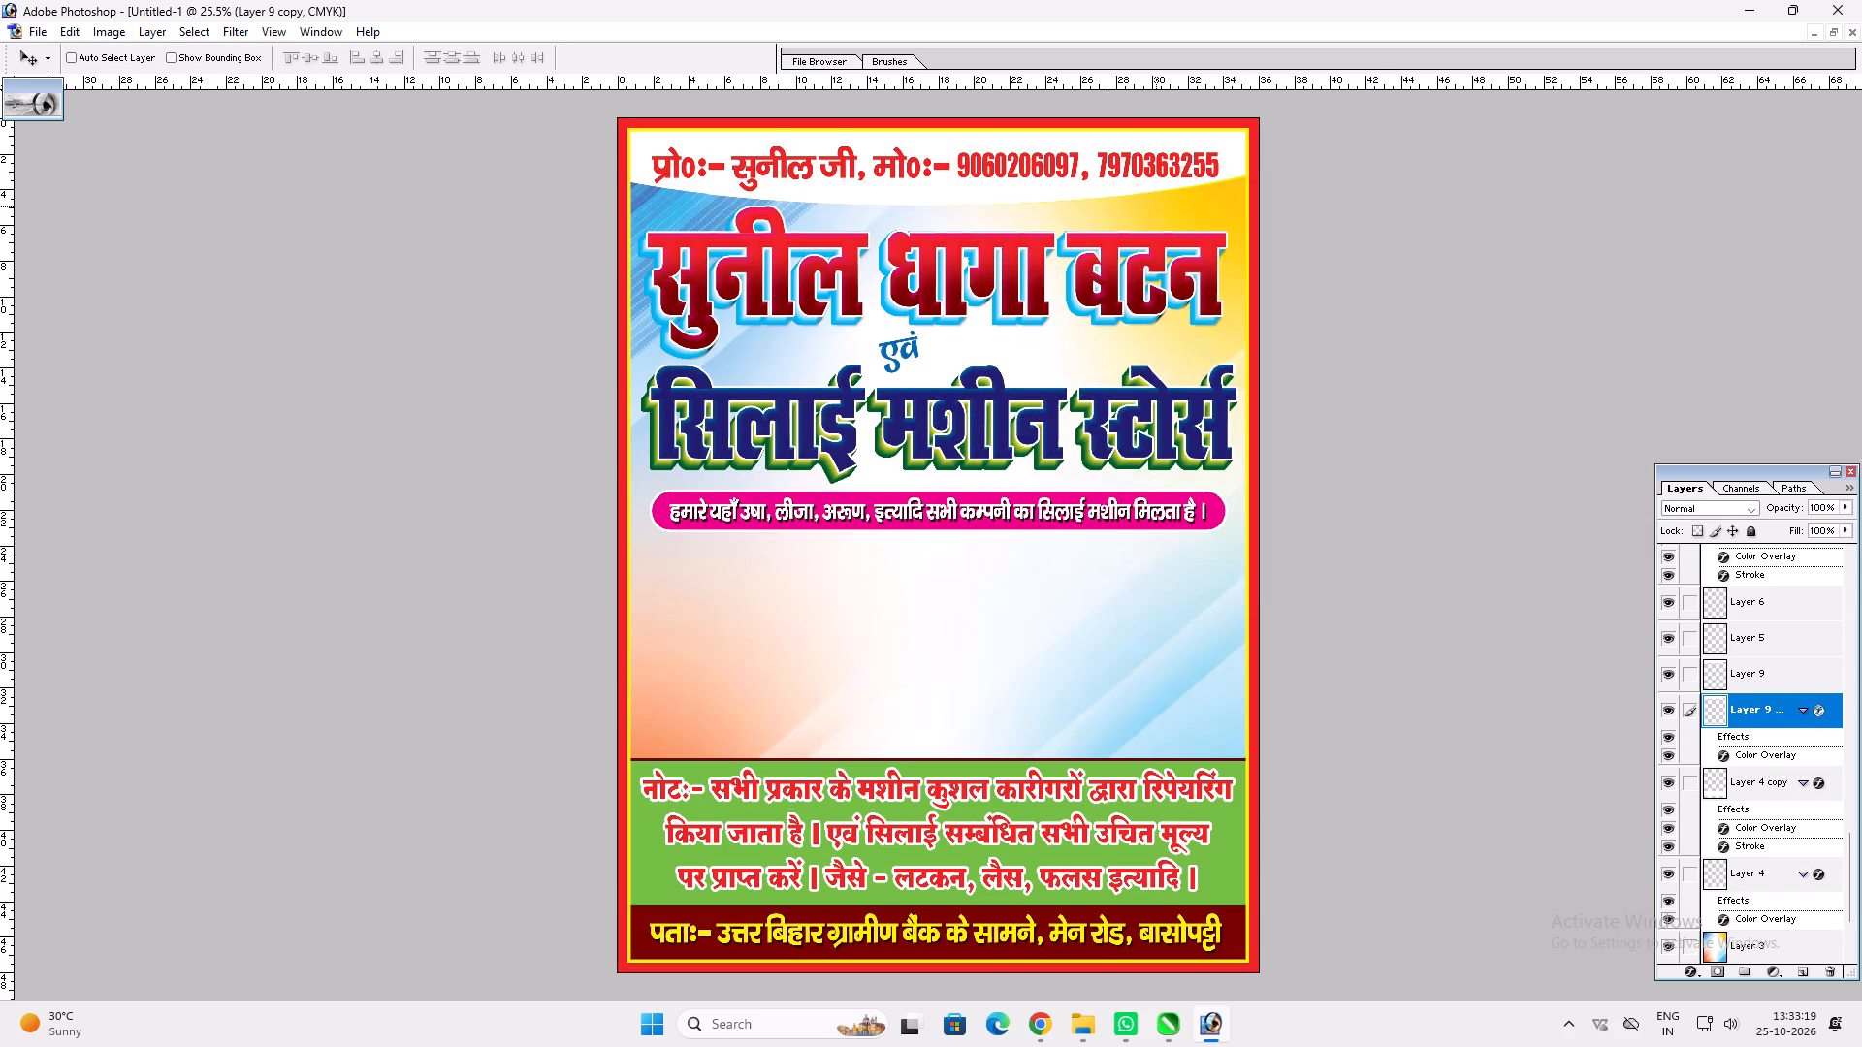
pyautogui.moveTo(1157, 207); pyautogui.dragTo(1165, 207)
pyautogui.hotkey('ctrl', 't')
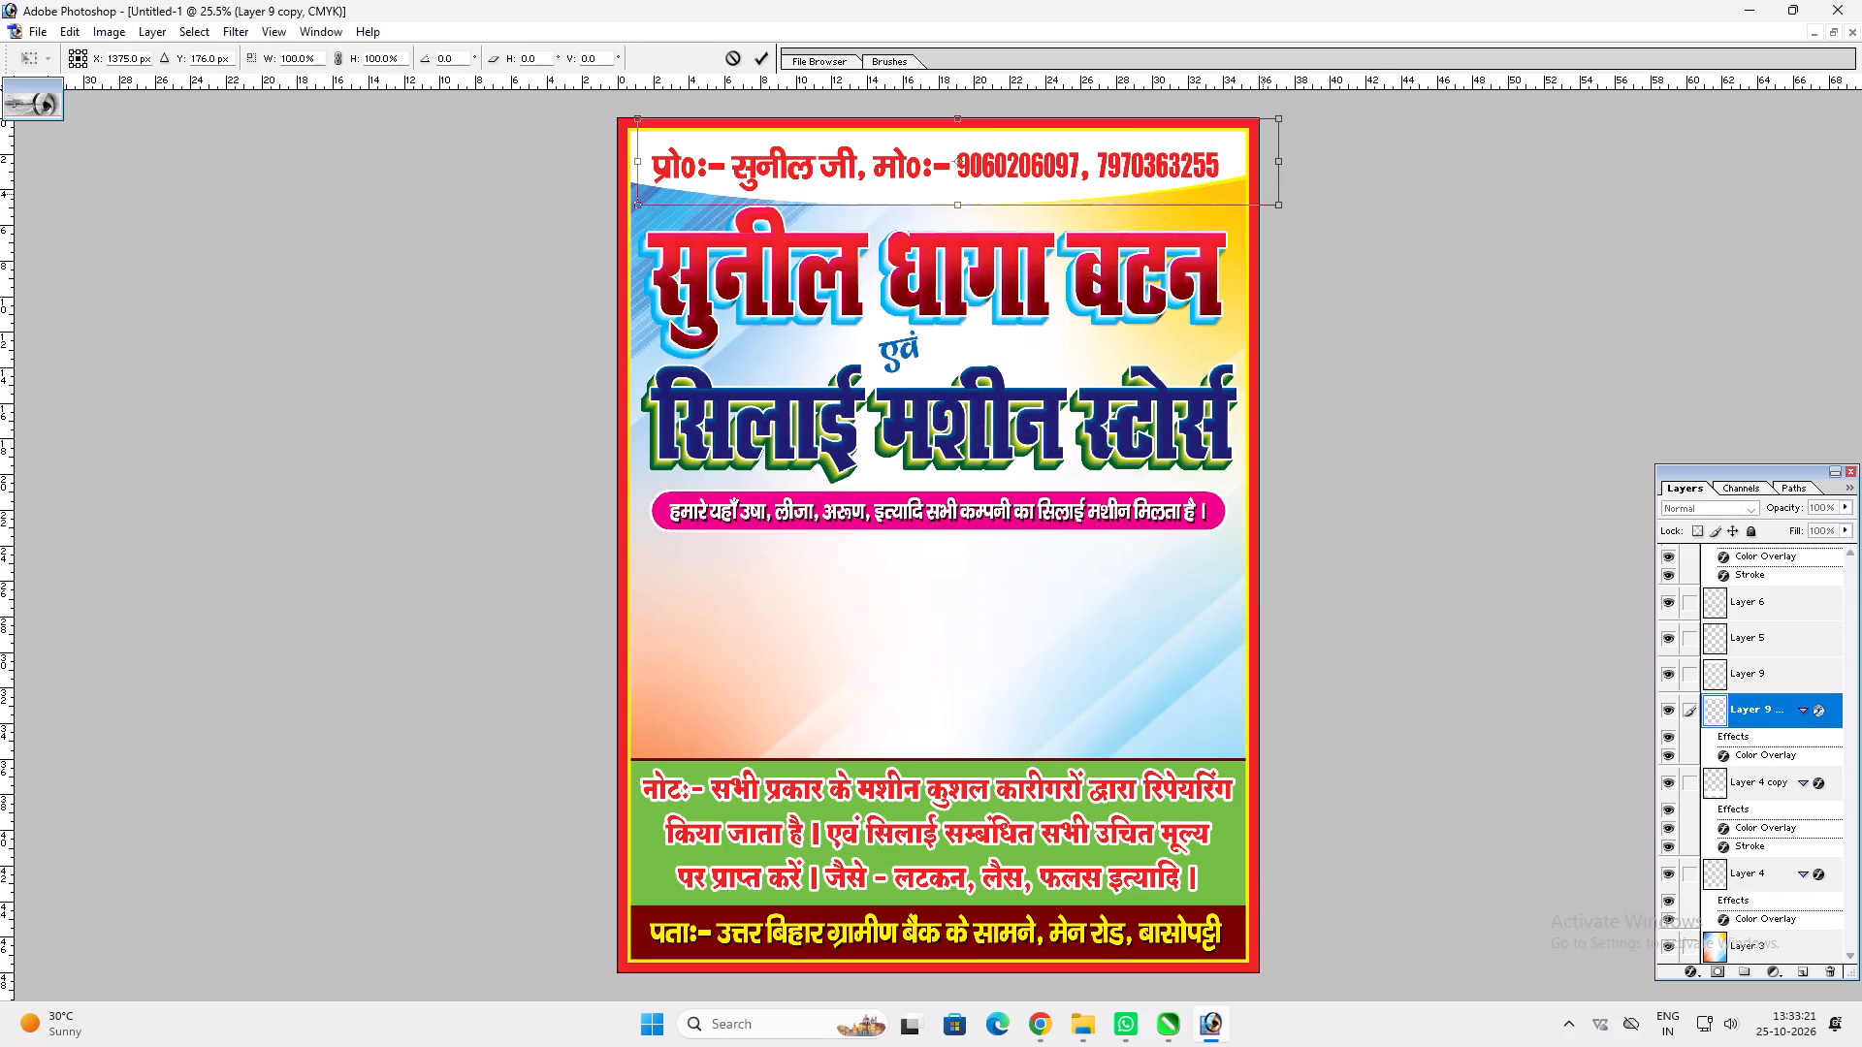
pyautogui.keyDown('ctrl'); pyautogui.moveTo(1276, 206); pyautogui.dragTo(1273, 215); pyautogui.keyUp('ctrl')
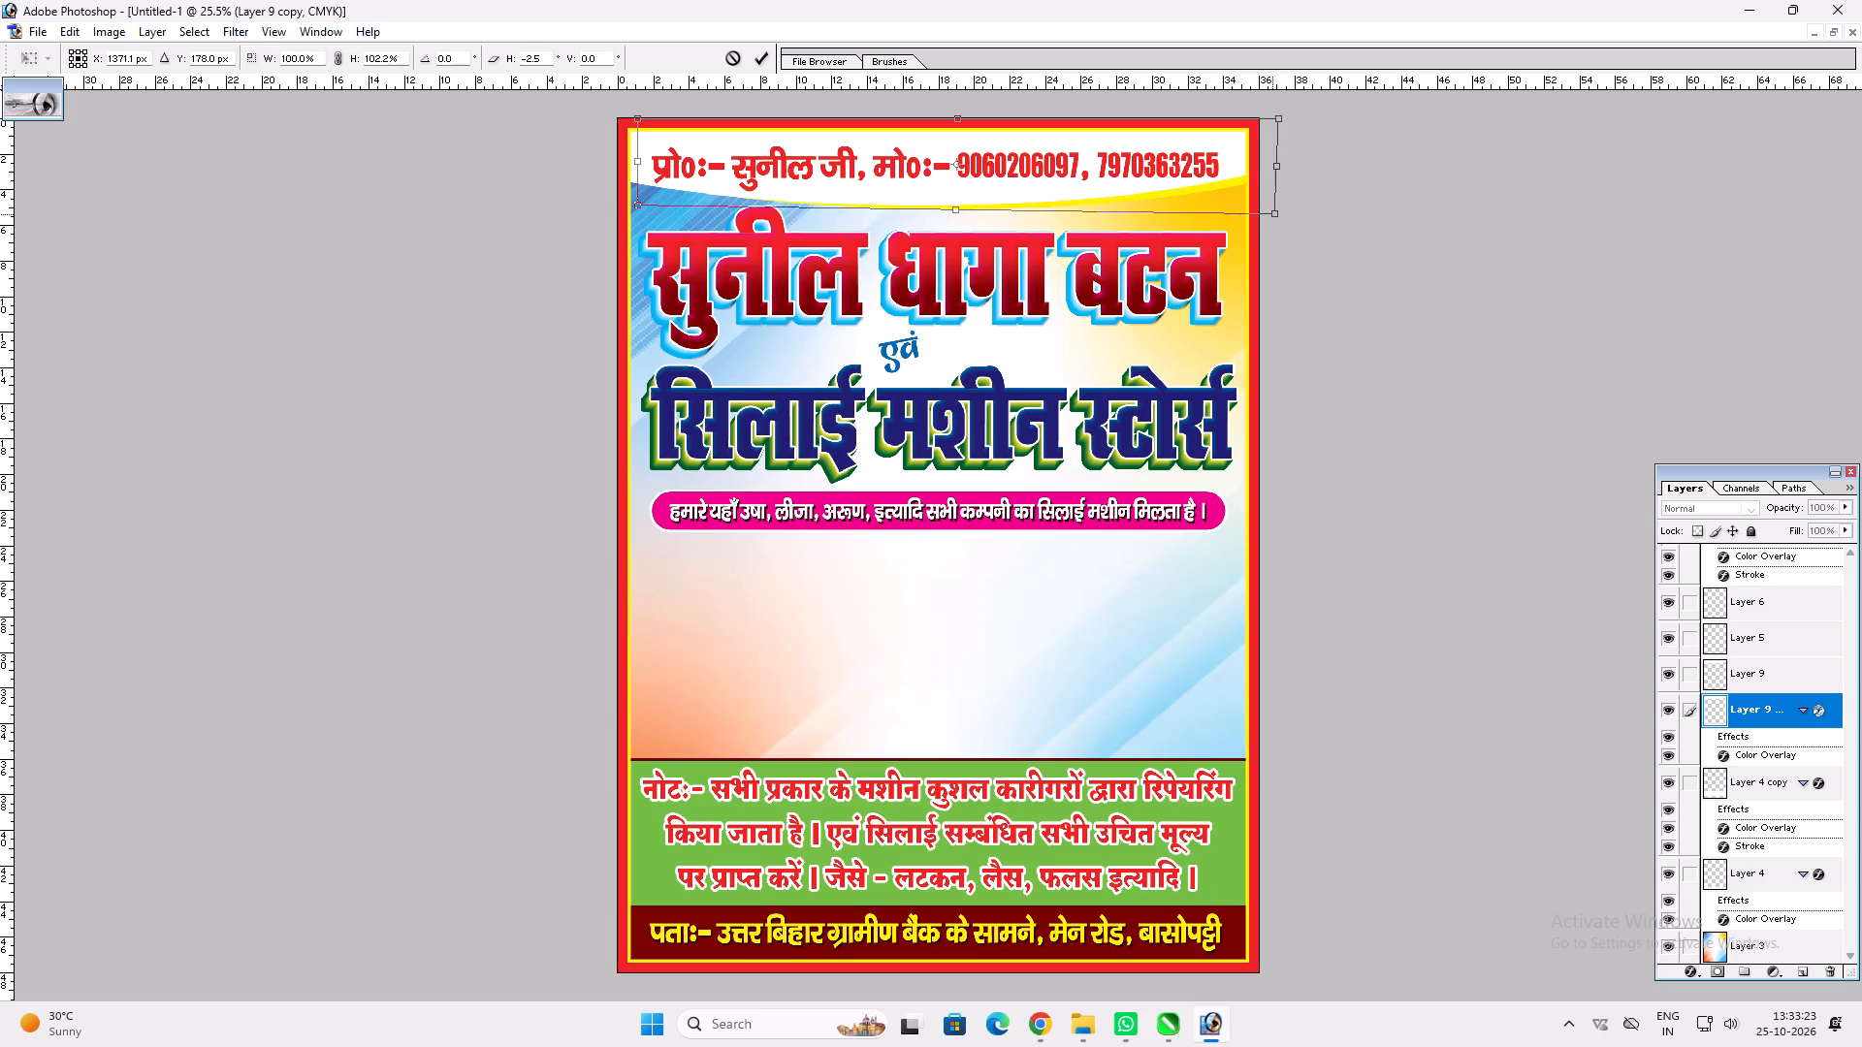
pyautogui.keyDown('ctrl'); pyautogui.moveTo(1273, 215); pyautogui.dragTo(1272, 218); pyautogui.keyUp('ctrl')
pyautogui.press('Return')
pyautogui.press('v')
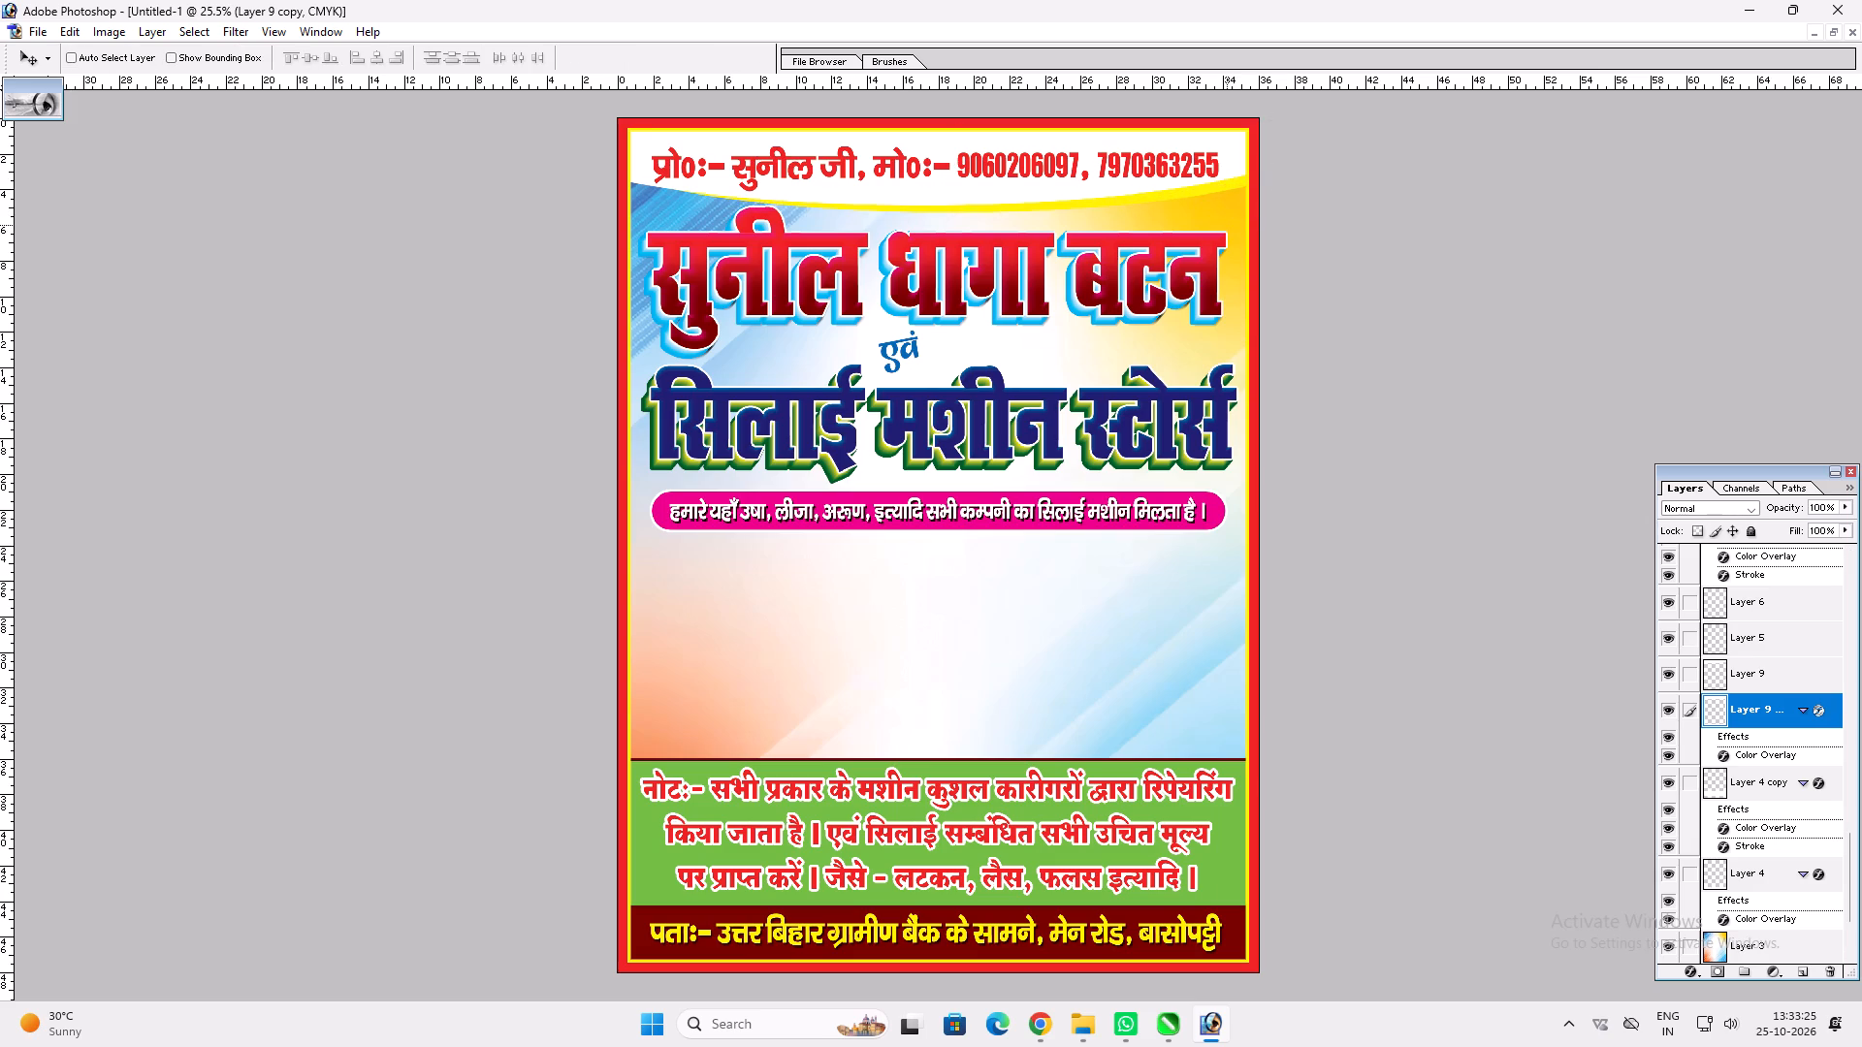
# Replace the header copy's yellow colour overlay with a linear gradient overlay using the Orange, Yellow, Orange preset.
pyautogui.hotkey('alt', 'l')
pyautogui.write('yg')
pyautogui.click(992, 439)
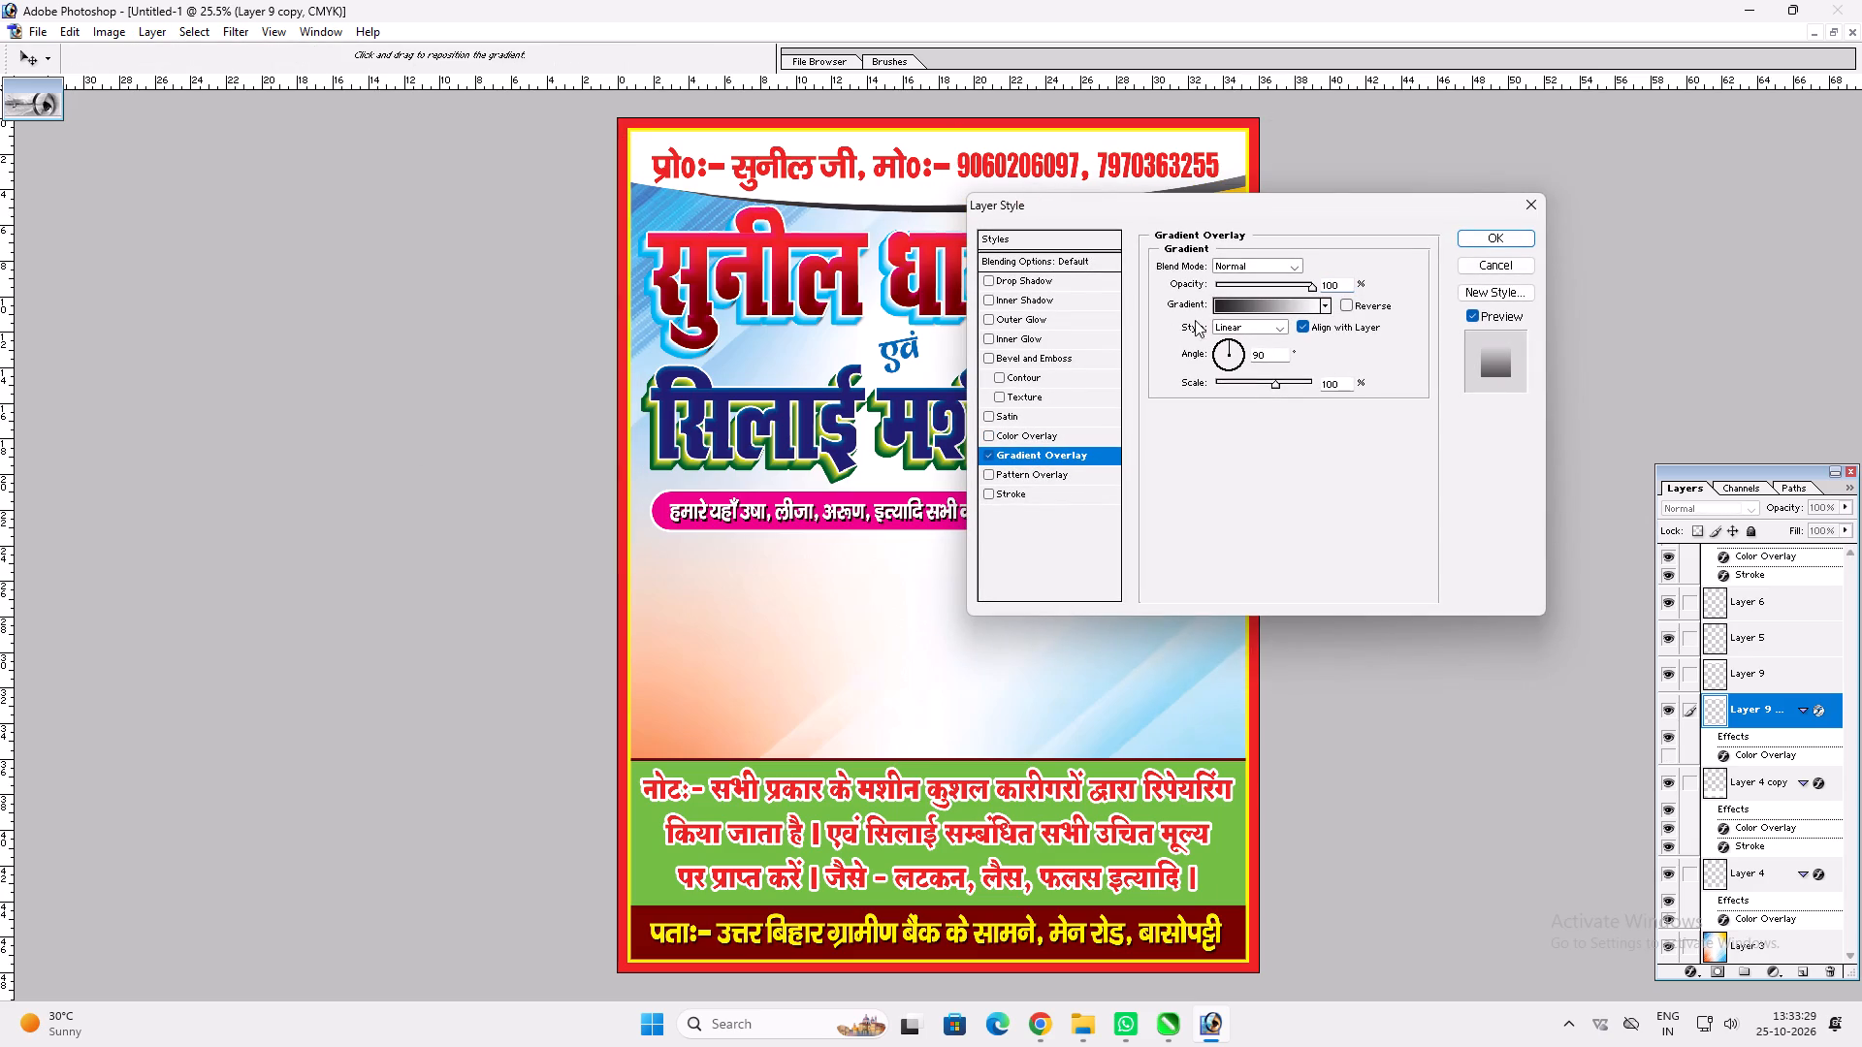
pyautogui.click(1241, 303)
pyautogui.click(990, 355)
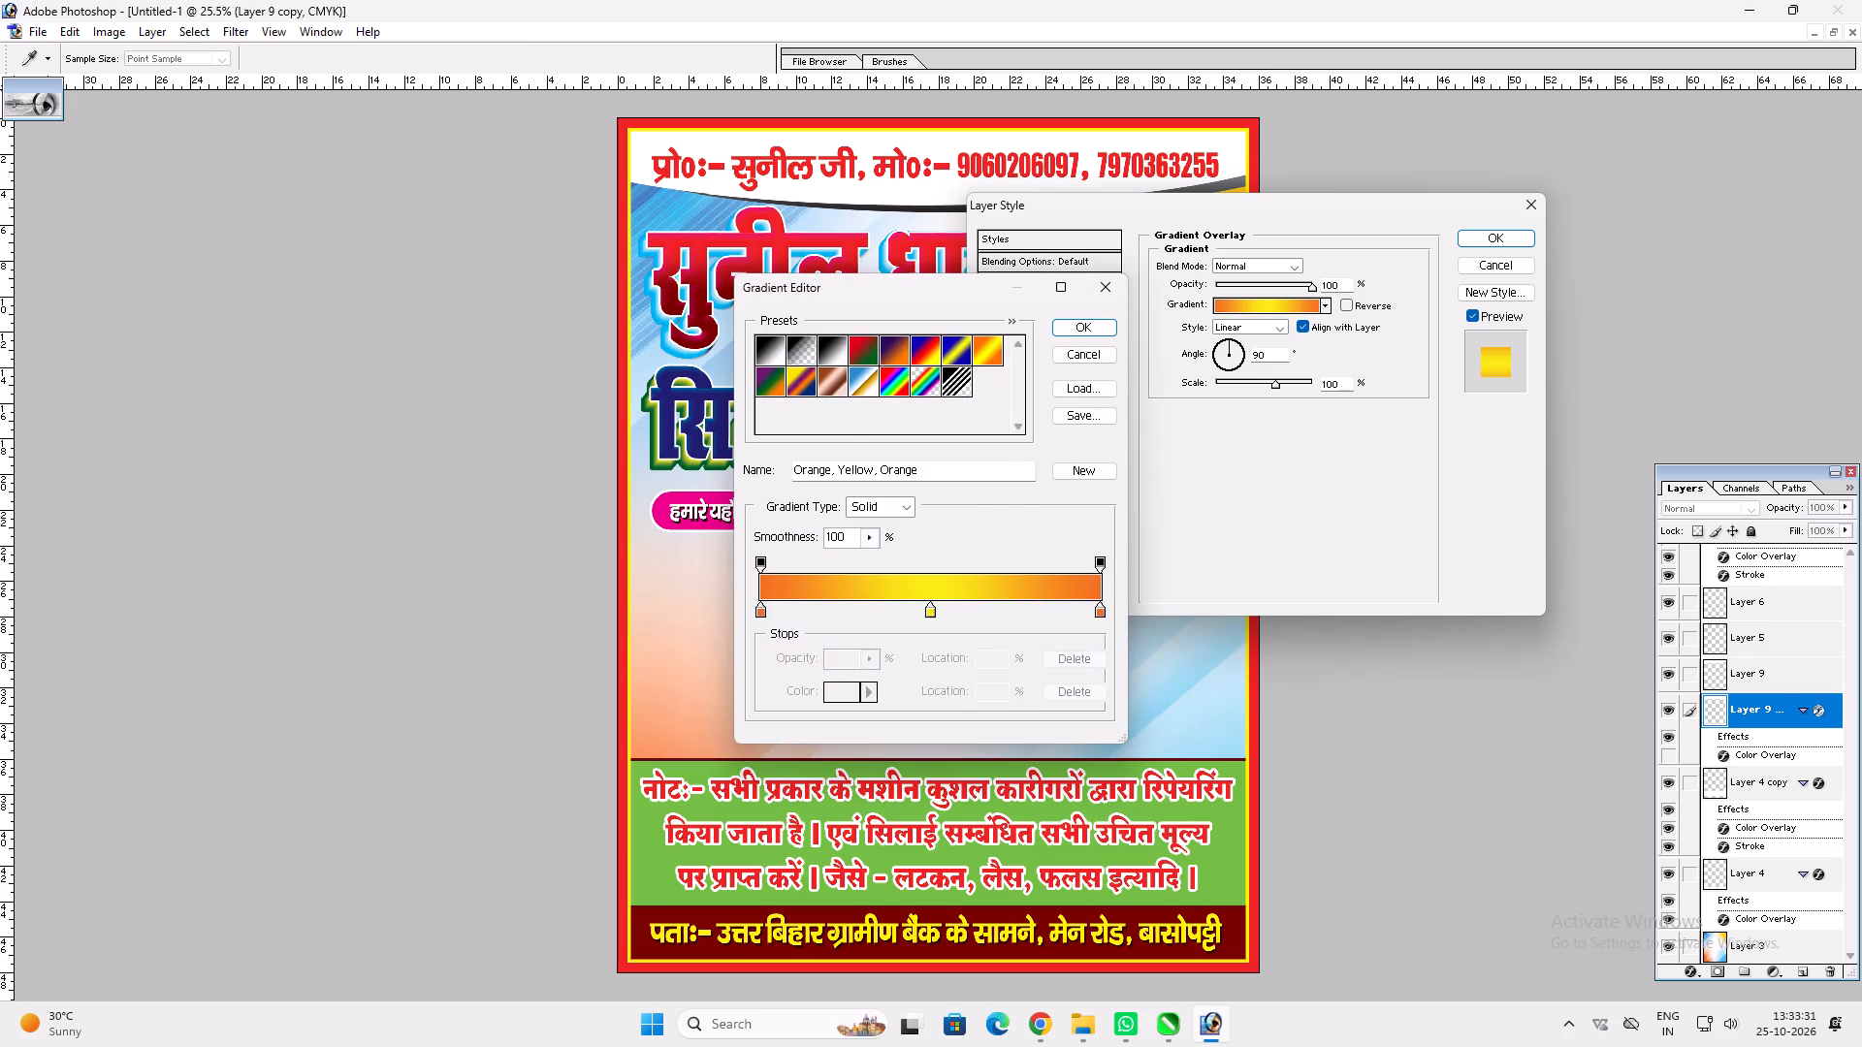
pyautogui.press('Return')
# Add a Multiply drop shadow to the gradient header copy with about 45% opacity and an increased shadow size.
pyautogui.click(1024, 282)
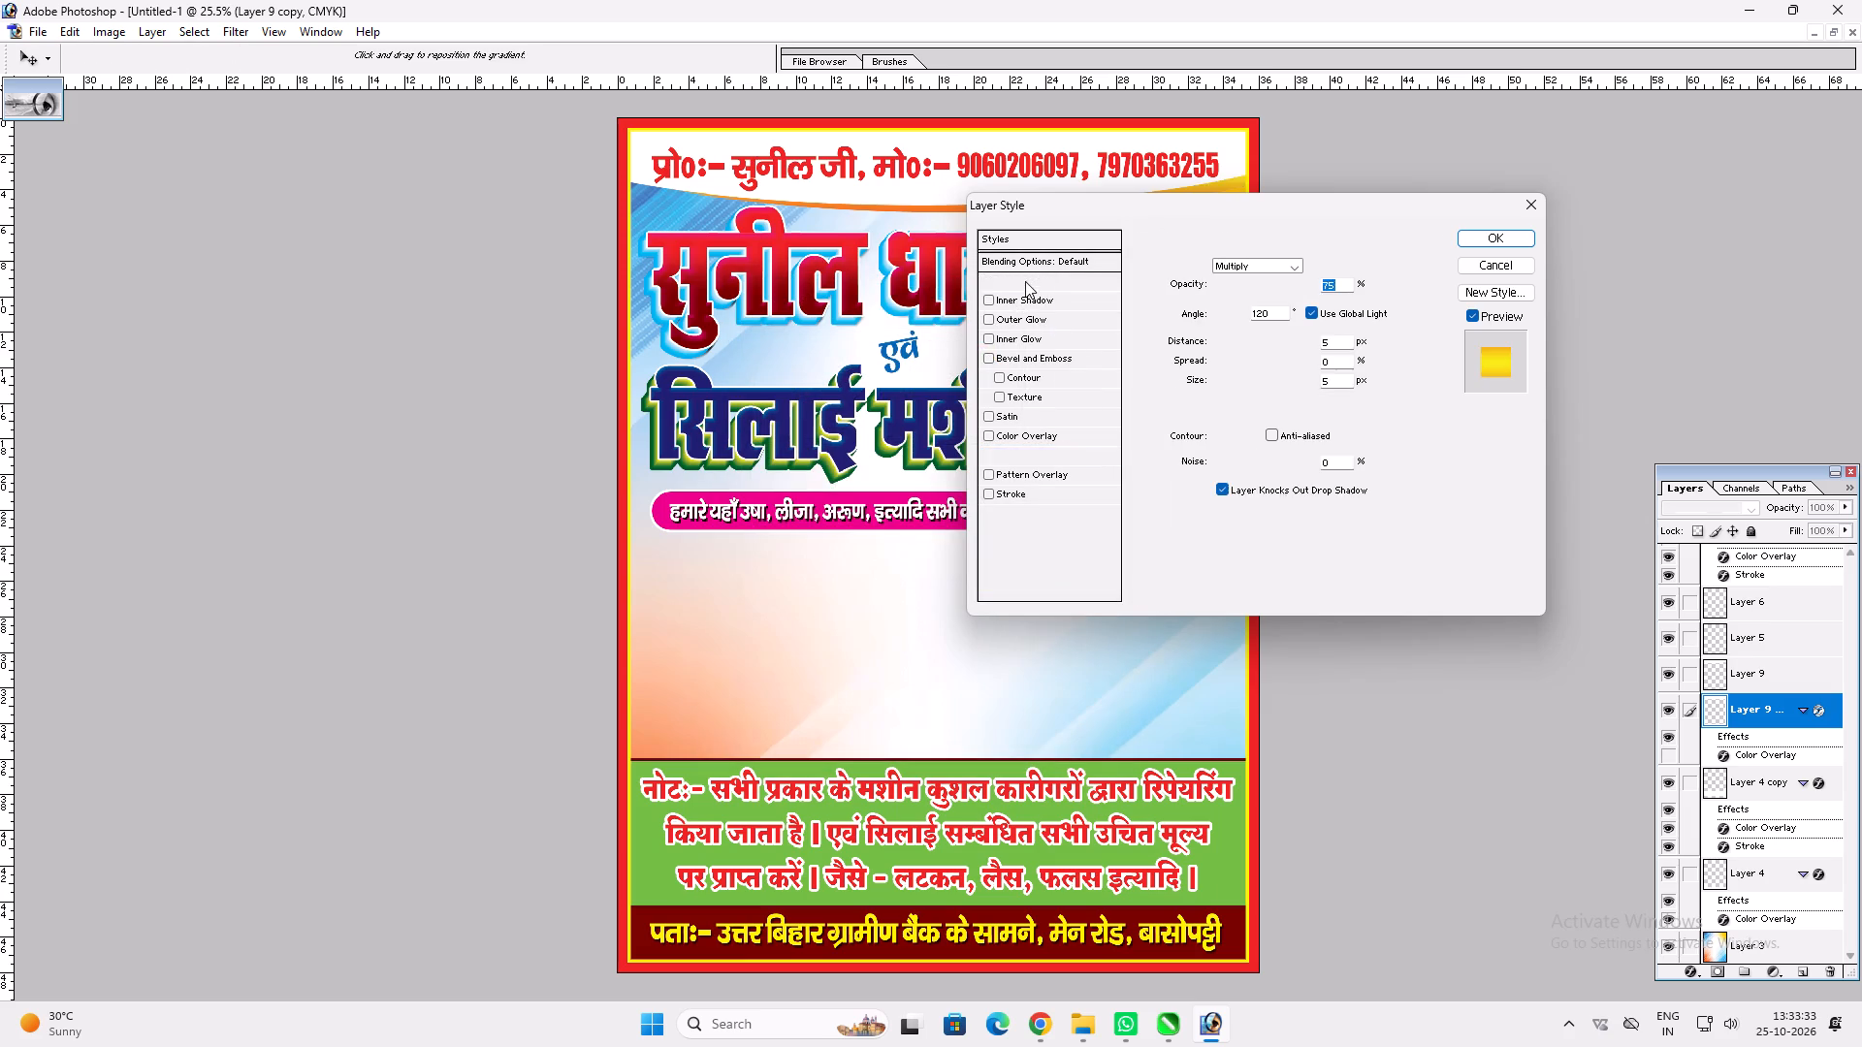
pyautogui.moveTo(1285, 288); pyautogui.dragTo(1259, 296)
pyautogui.click(1226, 386)
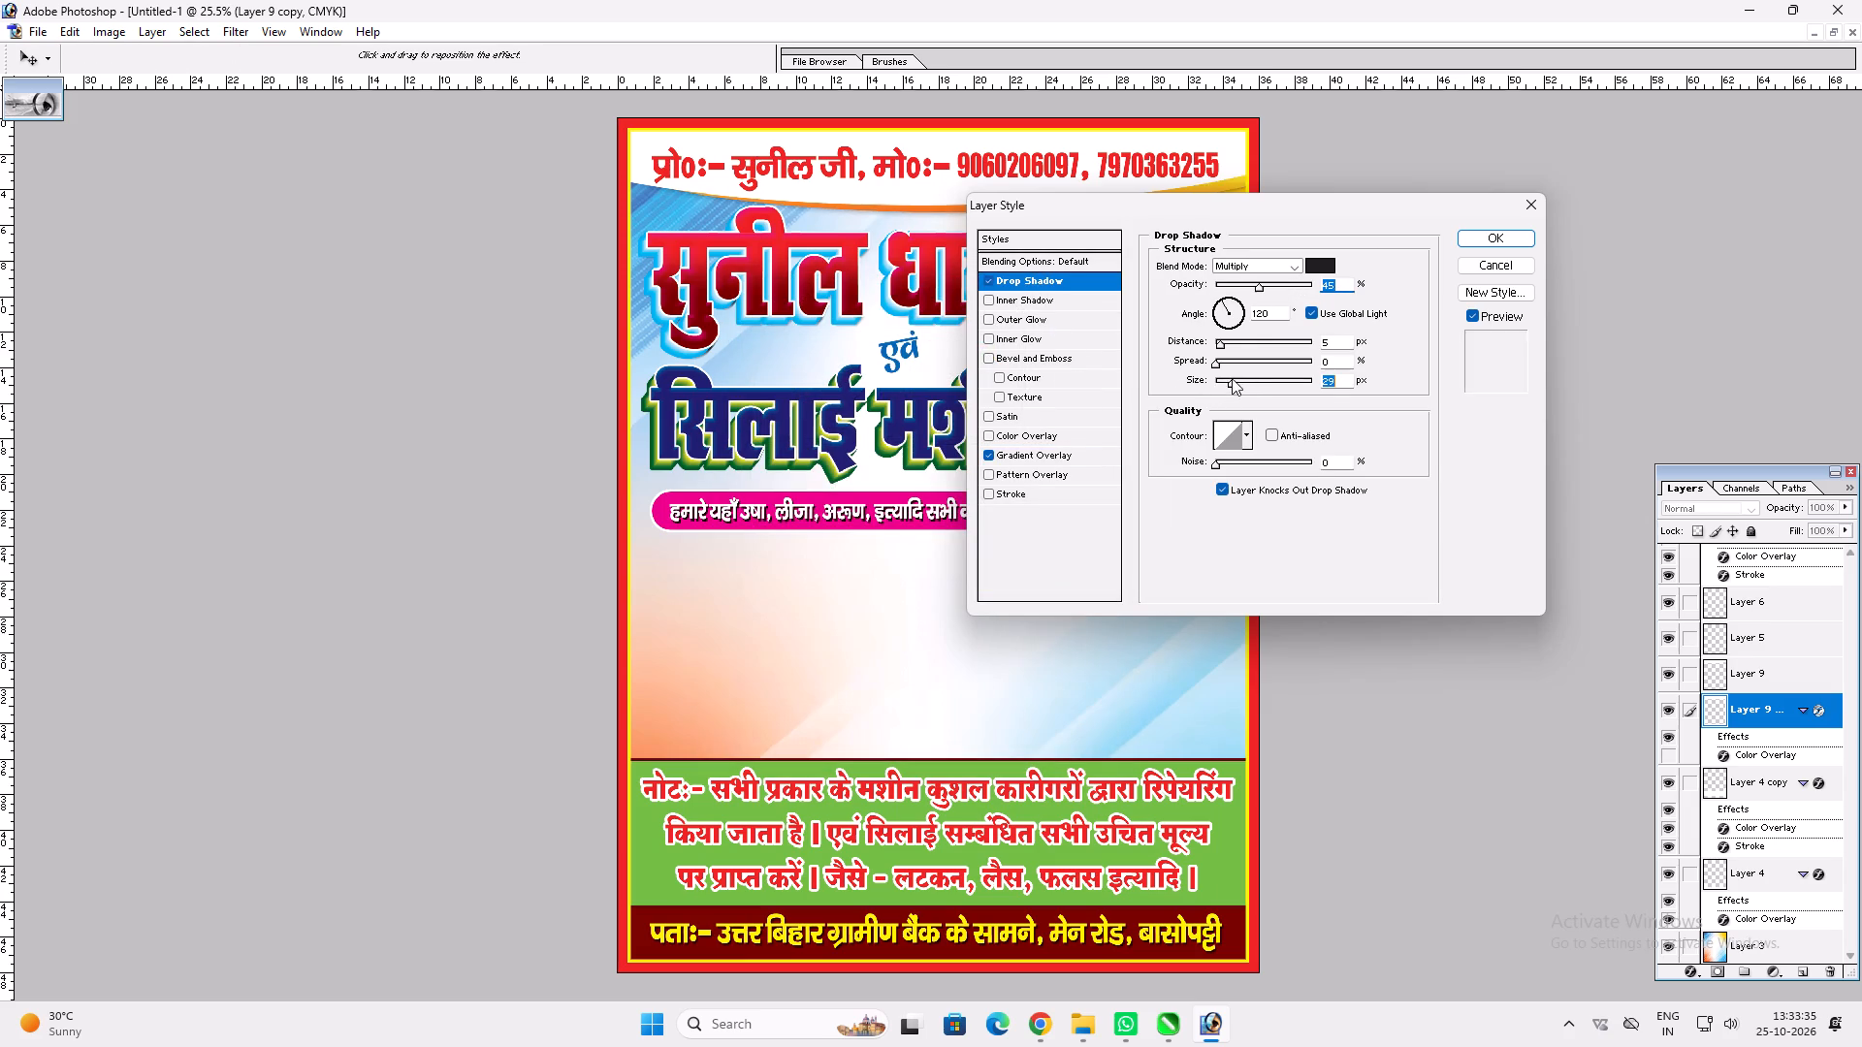
pyautogui.doubleClick(1232, 377)
pyautogui.press('Return')
pyautogui.press('v')
# Adjust the gradient header copy's lower right corner slightly outward with Free Transform.
pyautogui.hotkey('ctrl', 't')
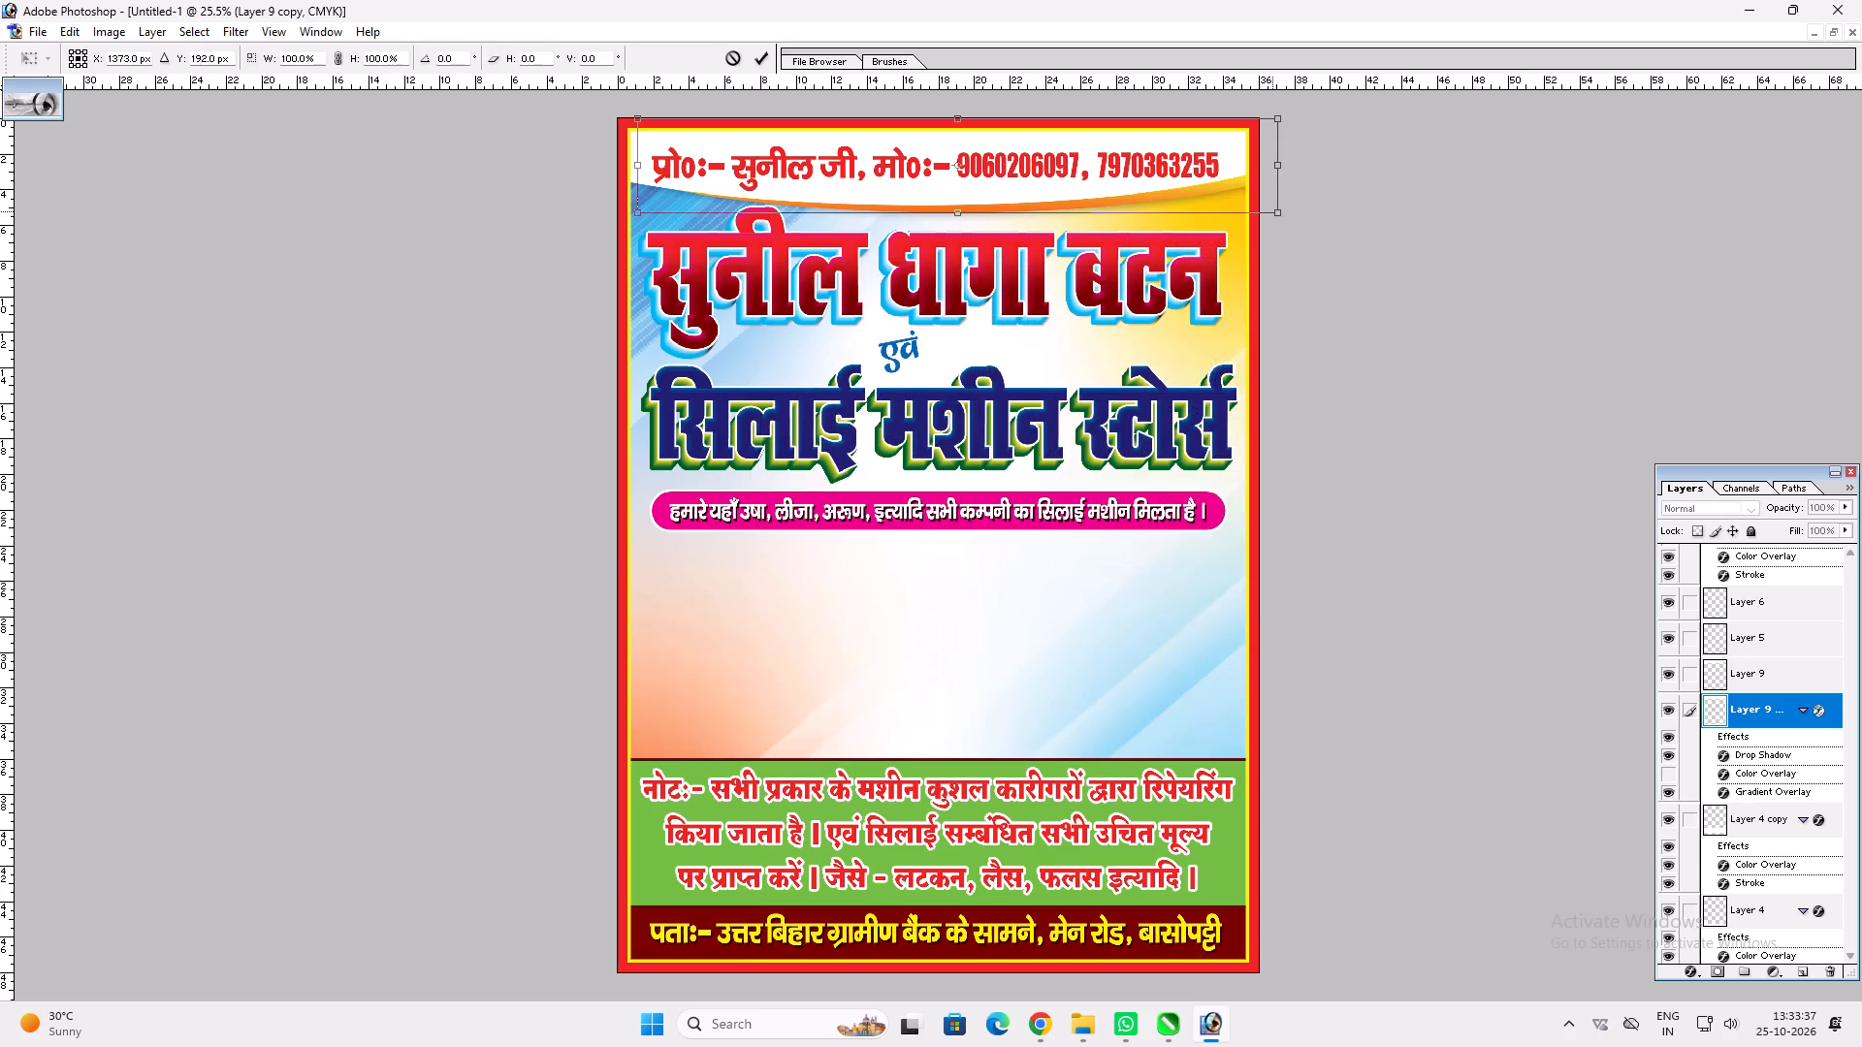
pyautogui.keyDown('ctrl'); pyautogui.moveTo(1276, 209); pyautogui.dragTo(1285, 205); pyautogui.keyUp('ctrl')
pyautogui.press('Return')
# Apply a red colour overlay to the white curved header shape.
pyautogui.hotkey('ctrl', '+')
pyautogui.hotkey('ctrl', '+')
pyautogui.press('space')
pyautogui.press('space')
pyautogui.press('space')
pyautogui.press('space')
pyautogui.press('space')
pyautogui.press('space')
pyautogui.press('space')
pyautogui.press('space')
pyautogui.press('space')
pyautogui.press('space')
pyautogui.press('space')
pyautogui.press('space')
pyautogui.press('space')
pyautogui.moveTo(1206, 202); pyautogui.dragTo(1151, 692)
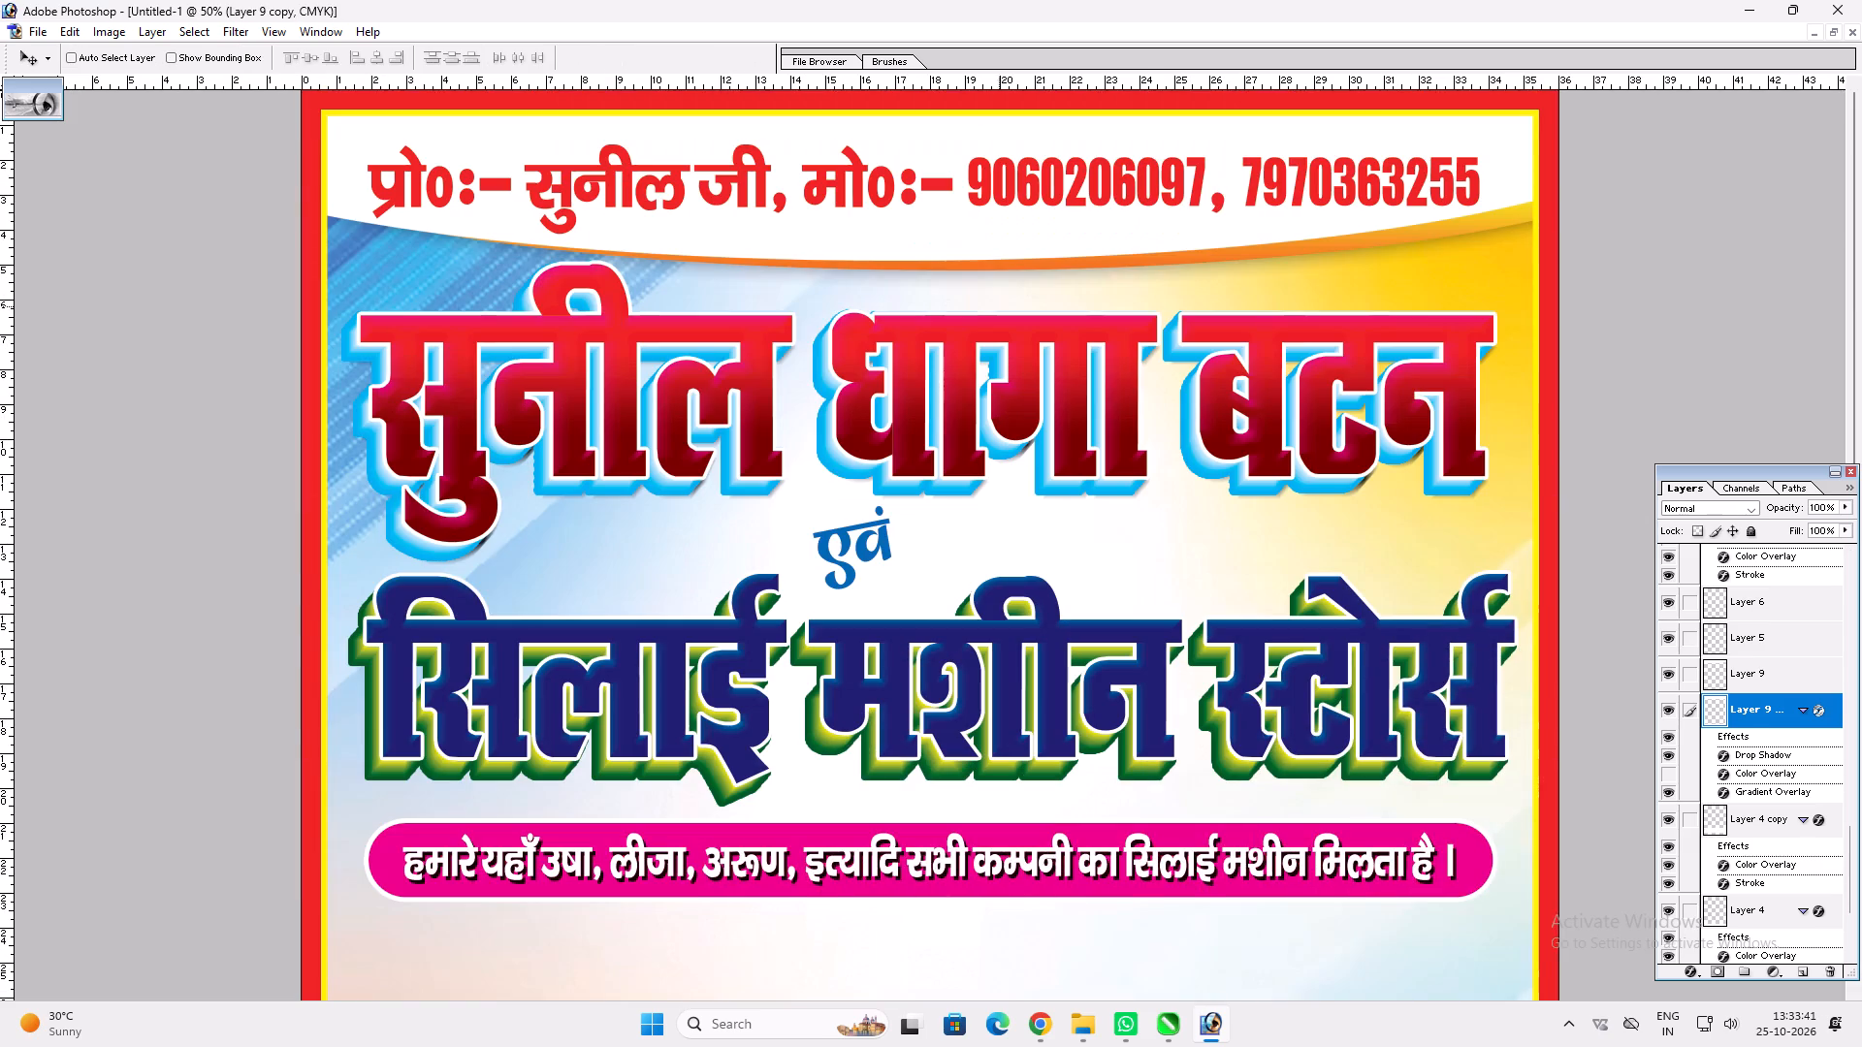
pyautogui.keyDown('ctrl'); pyautogui.click(949, 237); pyautogui.keyUp('ctrl')
pyautogui.hotkey('alt', 'l')
pyautogui.hotkey('alt', 'y')
pyautogui.press('n')
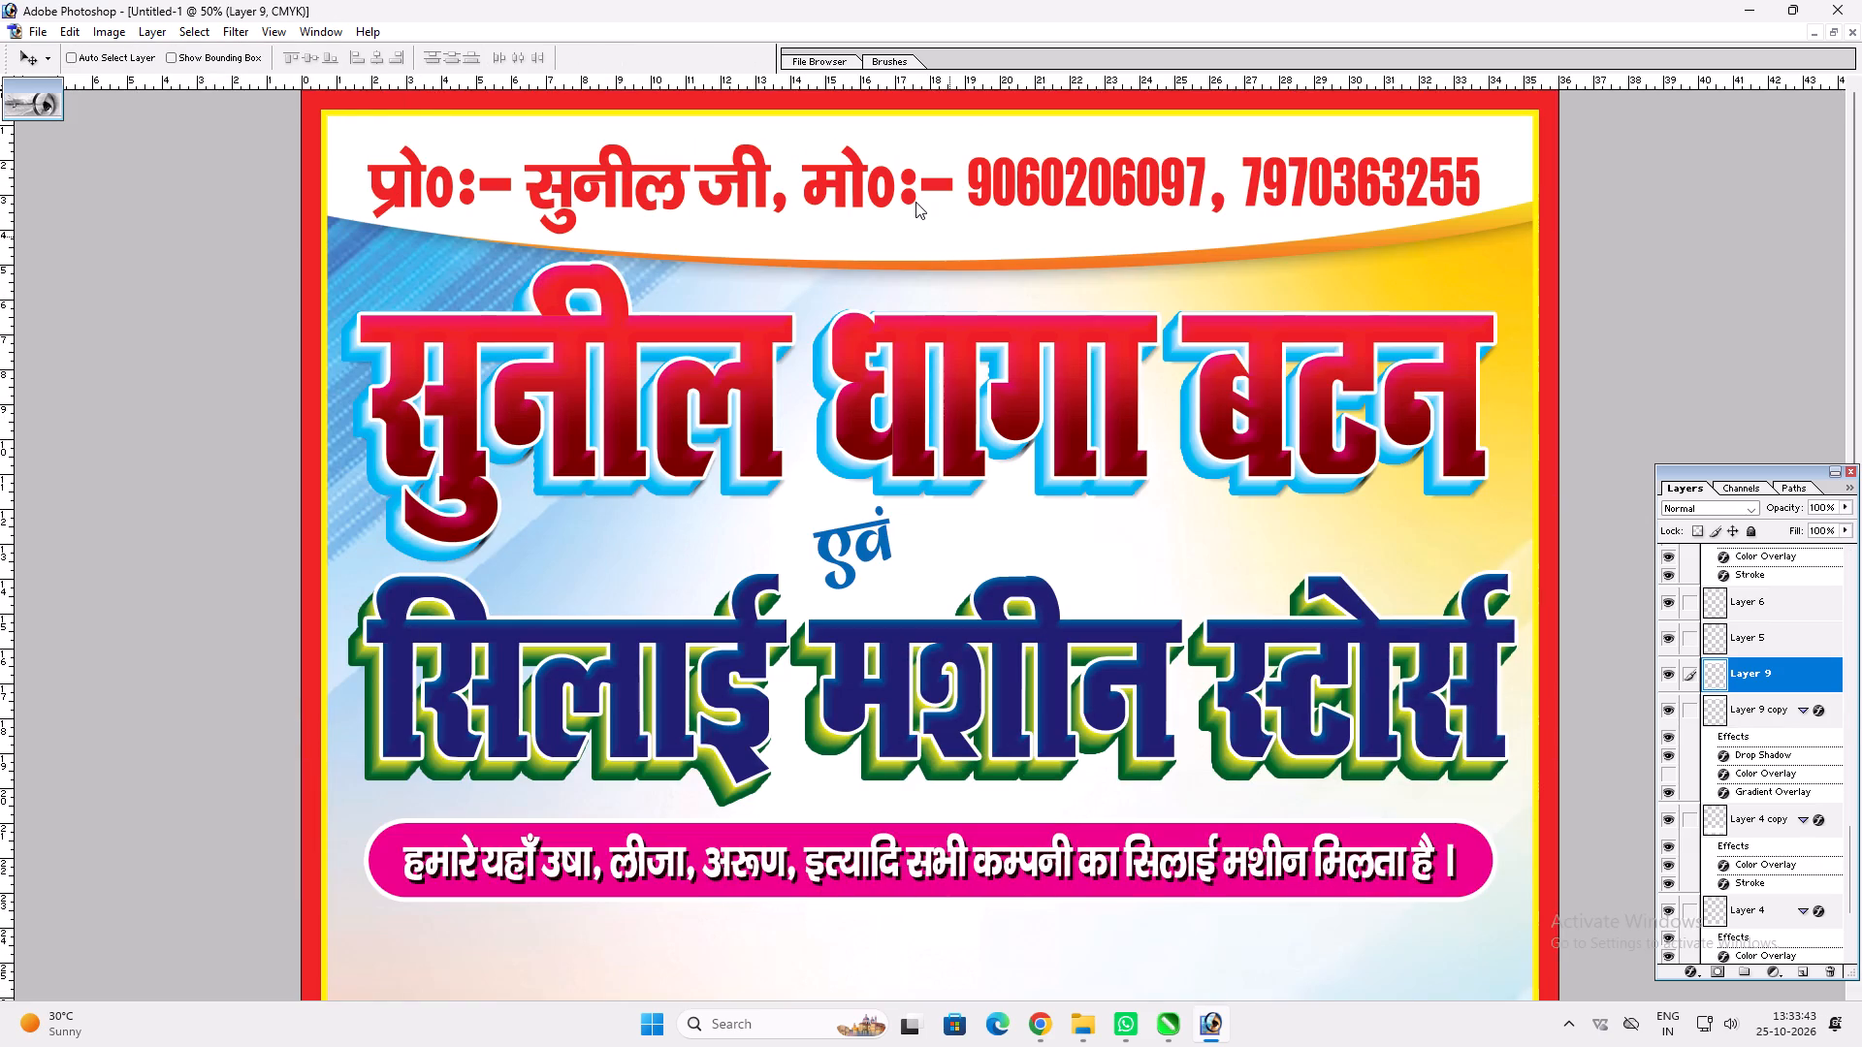
pyautogui.click(1072, 431)
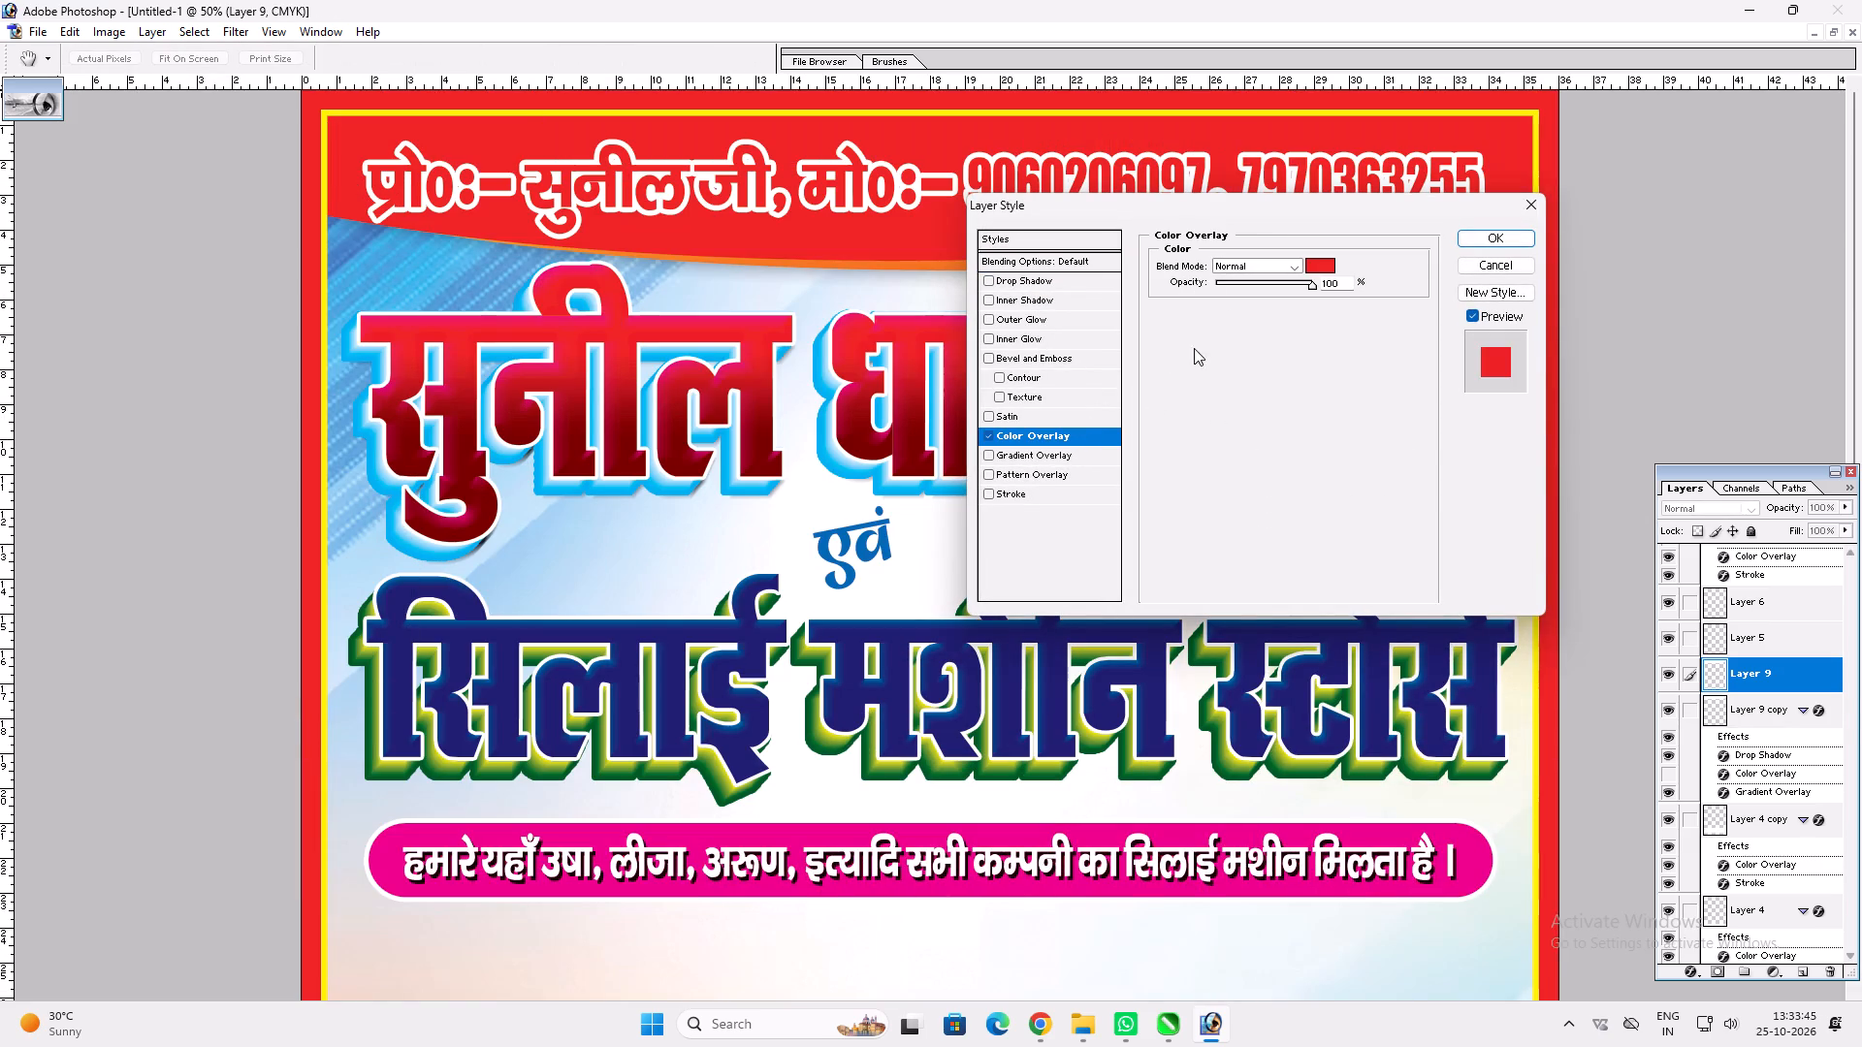
pyautogui.press('Return')
# Copy the layer style from the white text in the pink band onto the contact line in the header.
pyautogui.press('space')
pyautogui.press('space')
pyautogui.press('space')
pyautogui.press('space')
pyautogui.press('space')
pyautogui.press('space')
pyautogui.press('space')
pyautogui.press('space')
pyautogui.press('space')
pyautogui.press('space')
pyautogui.press('space')
pyautogui.press('space')
pyautogui.press('space')
pyautogui.press('space')
pyautogui.press('space')
pyautogui.press('space')
pyautogui.press('space')
pyautogui.press('space')
pyautogui.press('space')
pyautogui.press('space')
pyautogui.moveTo(1068, 589); pyautogui.dragTo(1021, 156)
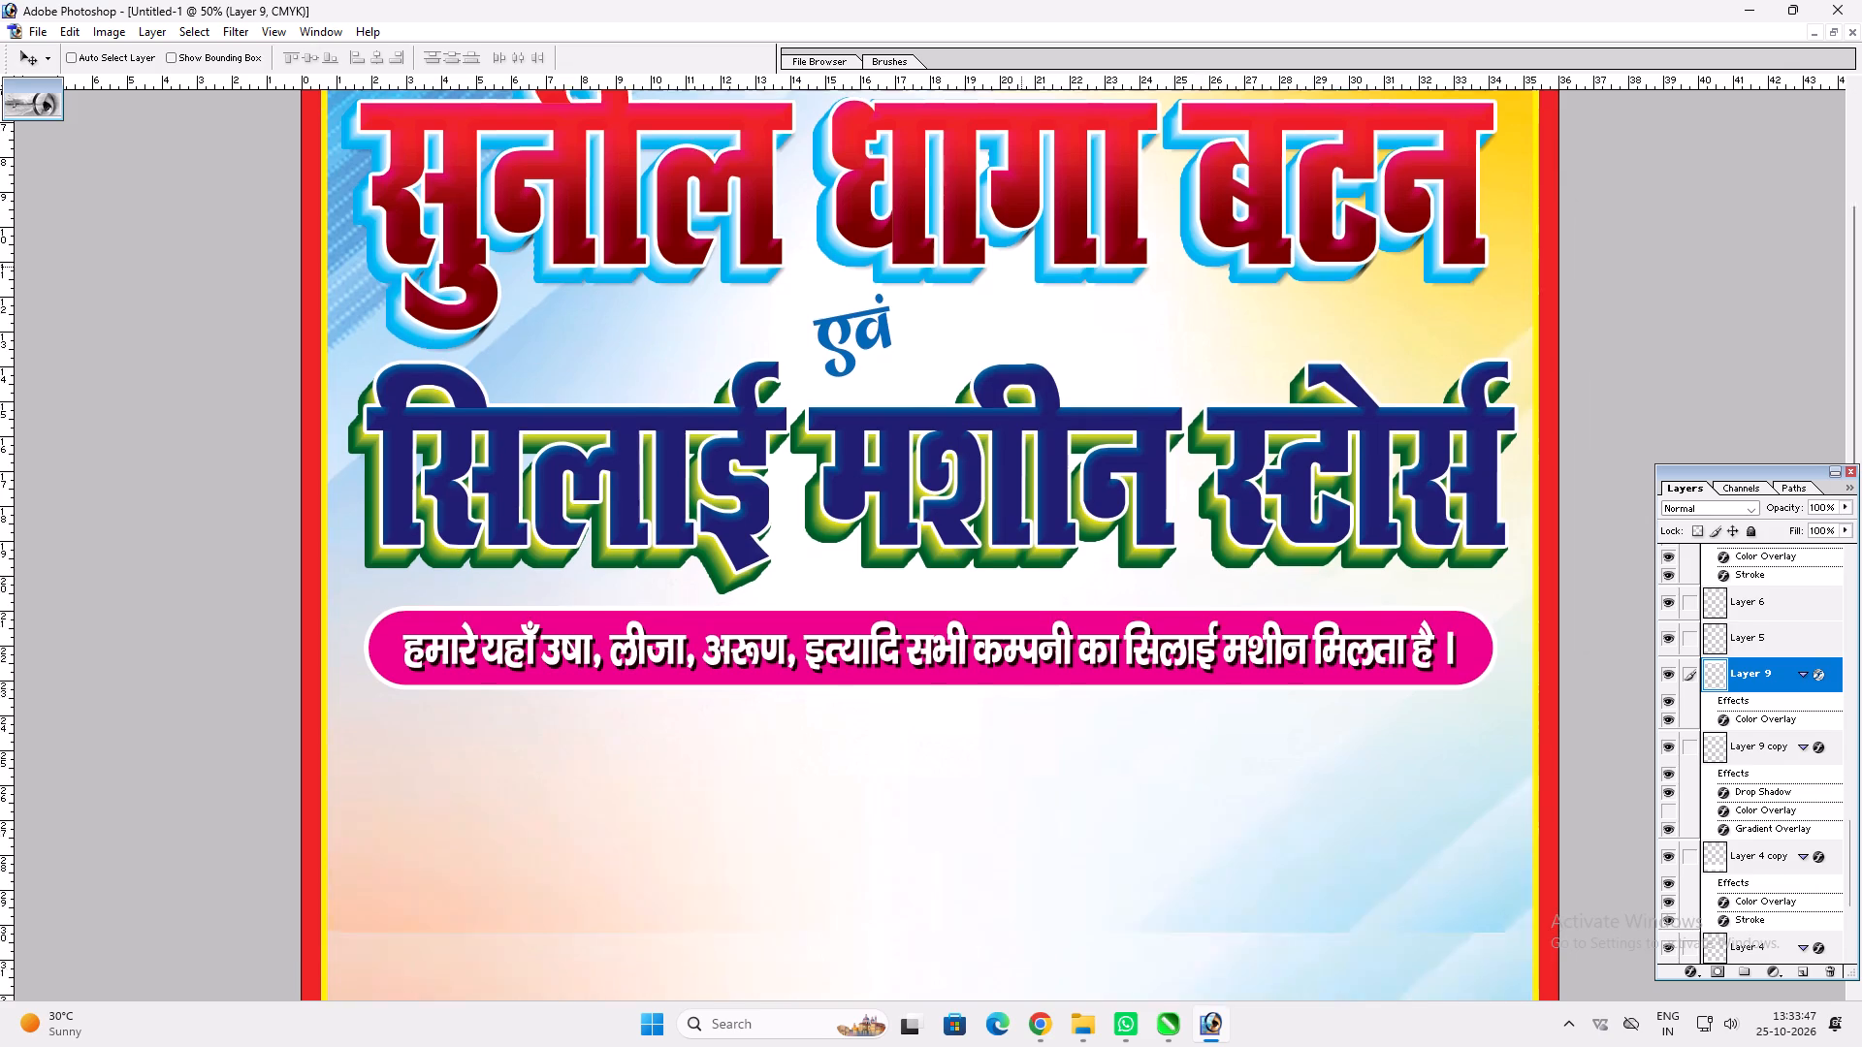
pyautogui.moveTo(1021, 156); pyautogui.dragTo(1022, 82)
pyautogui.moveTo(975, 709); pyautogui.dragTo(979, 230)
pyautogui.moveTo(1012, 239); pyautogui.dragTo(1030, 380)
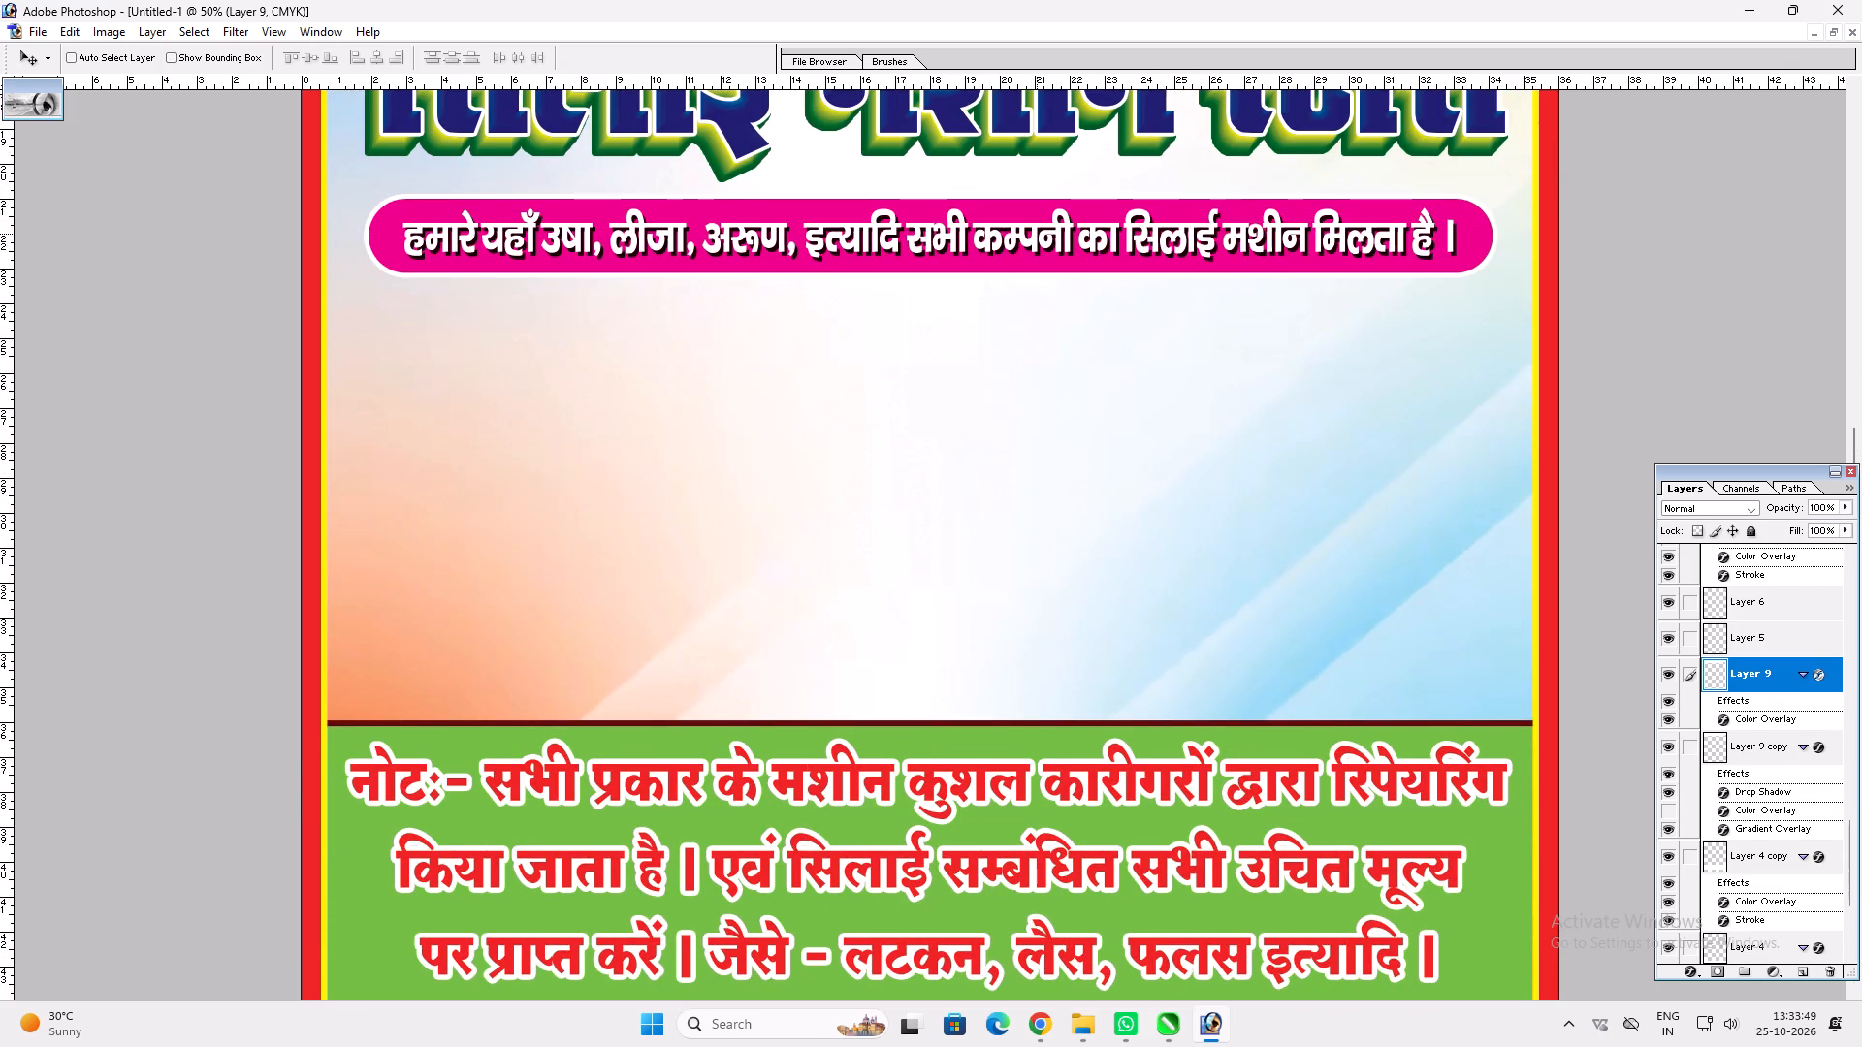
pyautogui.keyDown('ctrl'); pyautogui.click(1031, 242); pyautogui.keyUp('ctrl')
pyautogui.hotkey('alt', 'l')
pyautogui.hotkey('alt', 'y')
pyautogui.write('c')
pyautogui.press('space')
pyautogui.moveTo(1005, 244); pyautogui.dragTo(950, 475)
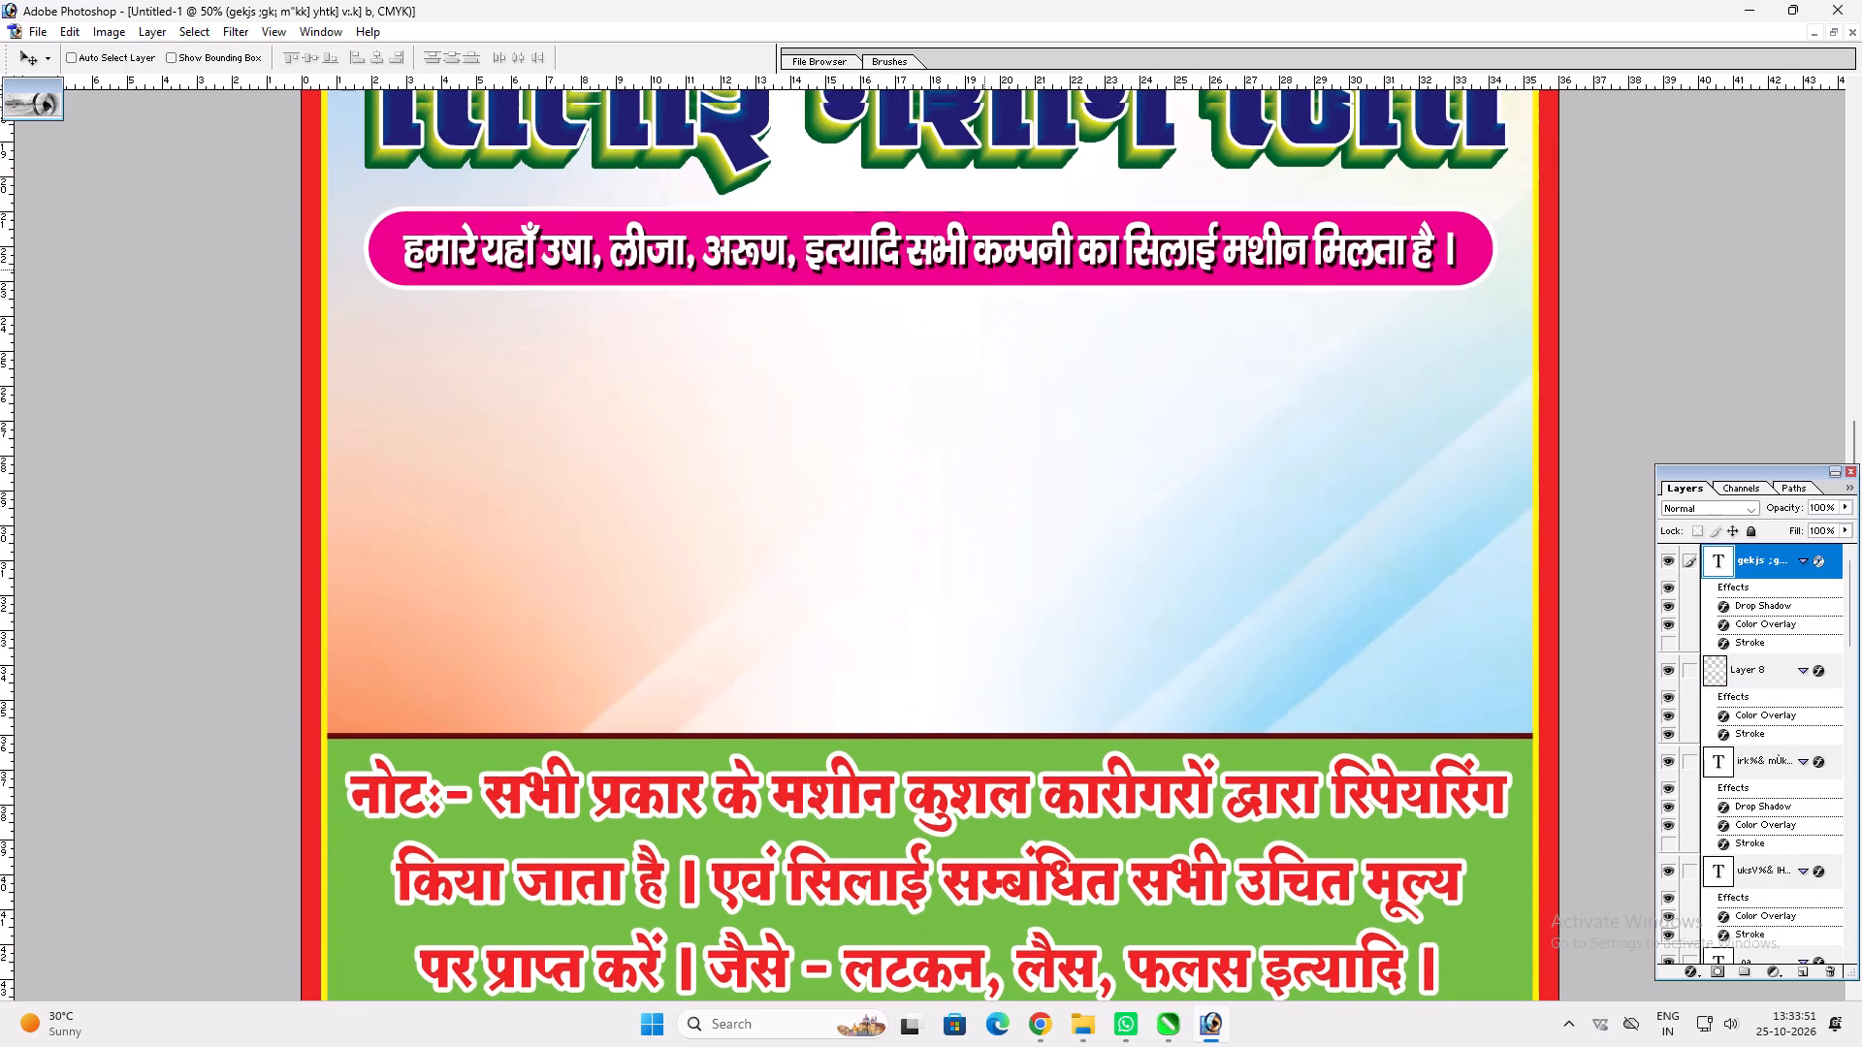
pyautogui.moveTo(950, 475); pyautogui.dragTo(929, 867)
pyautogui.moveTo(871, 389); pyautogui.dragTo(884, 701)
pyautogui.keyDown('ctrl'); pyautogui.click(891, 186); pyautogui.keyUp('ctrl')
pyautogui.hotkey('alt', 'l')
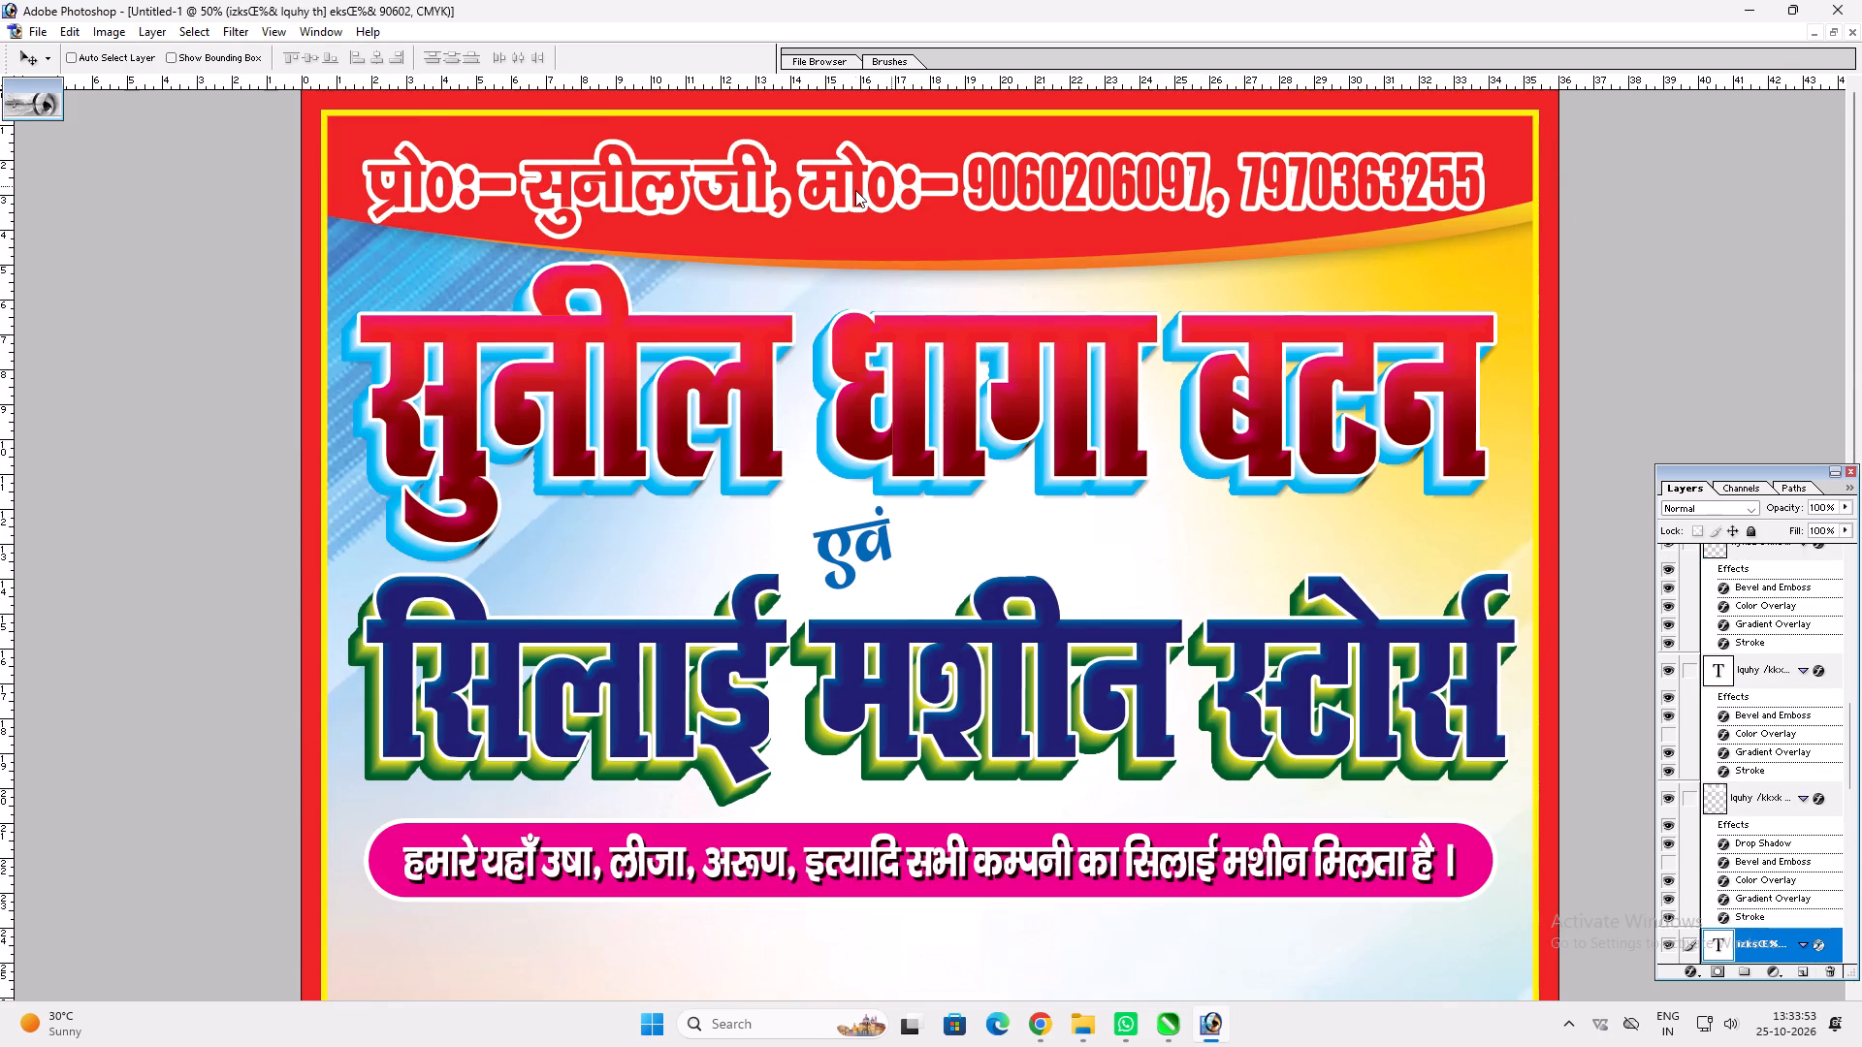
pyautogui.hotkey('alt', 'y')
pyautogui.write('pvv')
# Move the header contact line up slightly and widen it a little to fill the red header.
pyautogui.moveTo(846, 190); pyautogui.dragTo(850, 174)
pyautogui.hotkey('ctrl', 't')
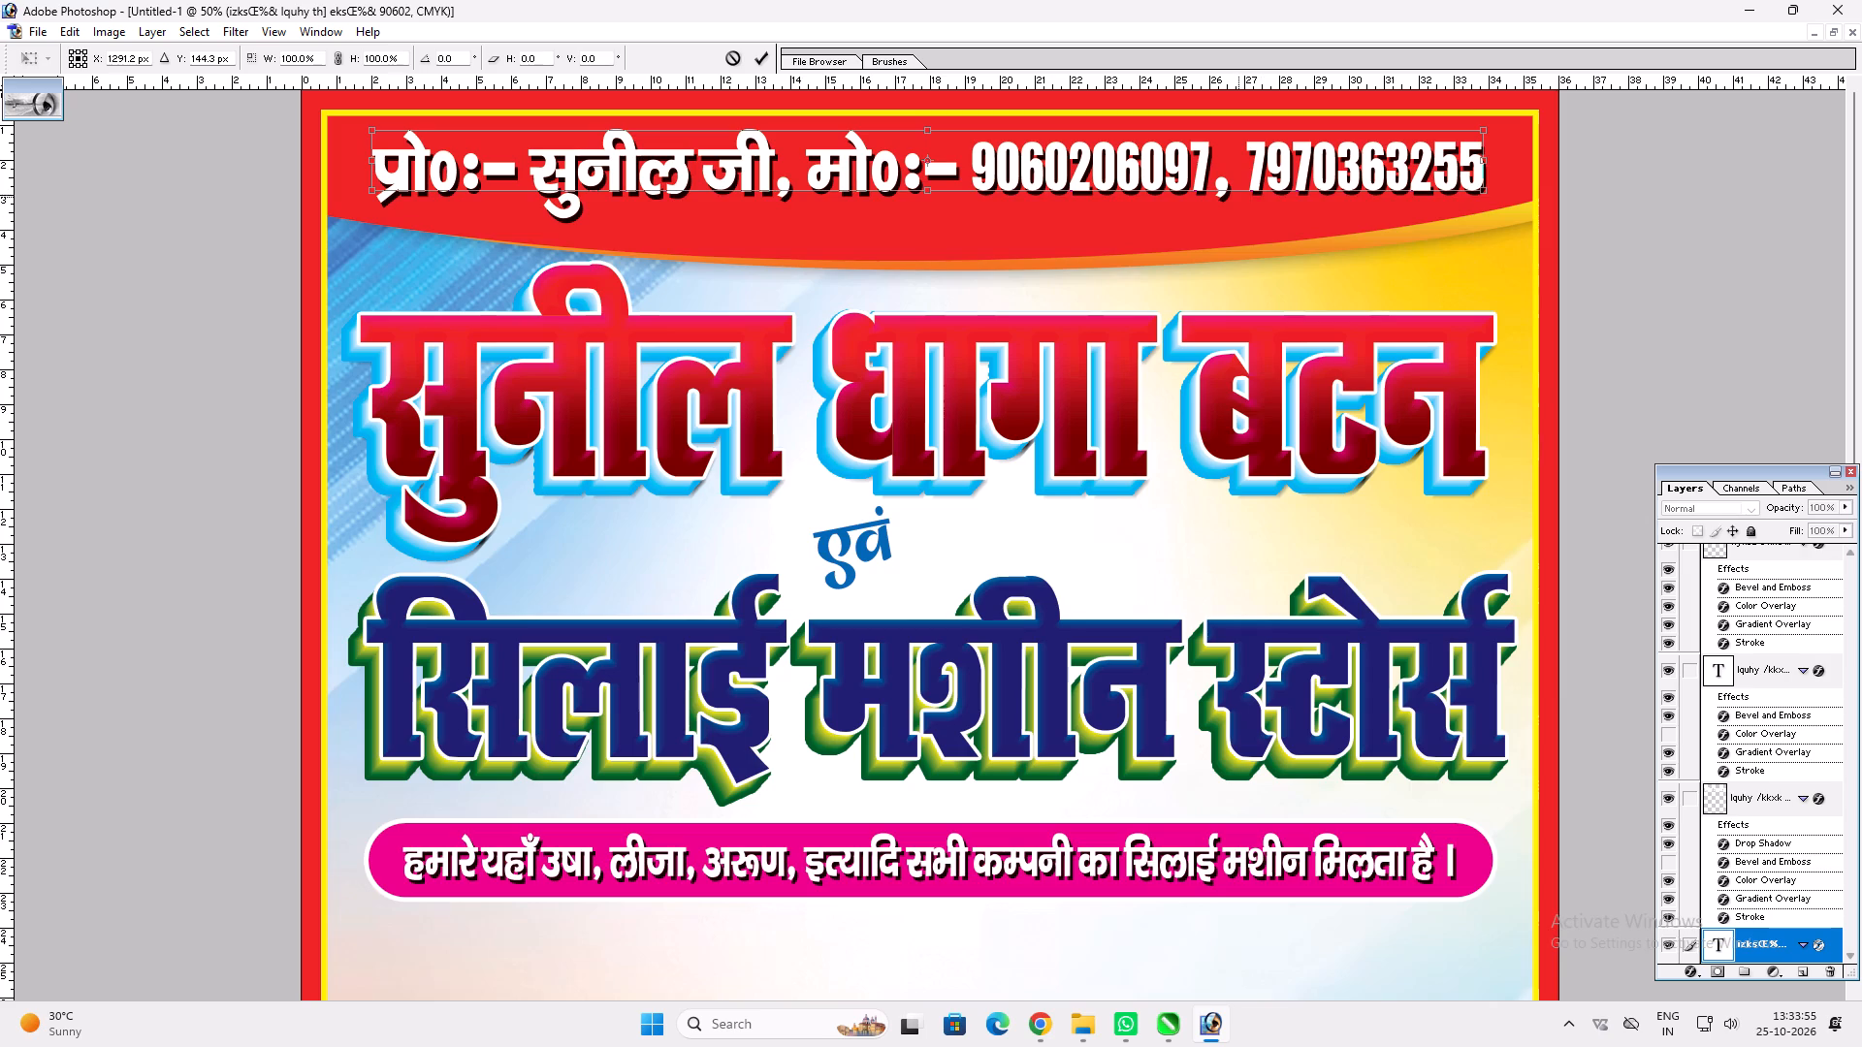
pyautogui.keyDown('shift'); pyautogui.click(1236, 189); pyautogui.keyUp('shift')
pyautogui.hotkey('shift', 'Return')
pyautogui.press('v')
pyautogui.moveTo(1179, 194); pyautogui.dragTo(1171, 194)
pyautogui.hotkey('ctrl', 't')
pyautogui.keyDown('shift'); pyautogui.moveTo(1477, 169); pyautogui.dragTo(1493, 167); pyautogui.keyUp('shift')
pyautogui.hotkey('shift', 'Return')
pyautogui.press('v')
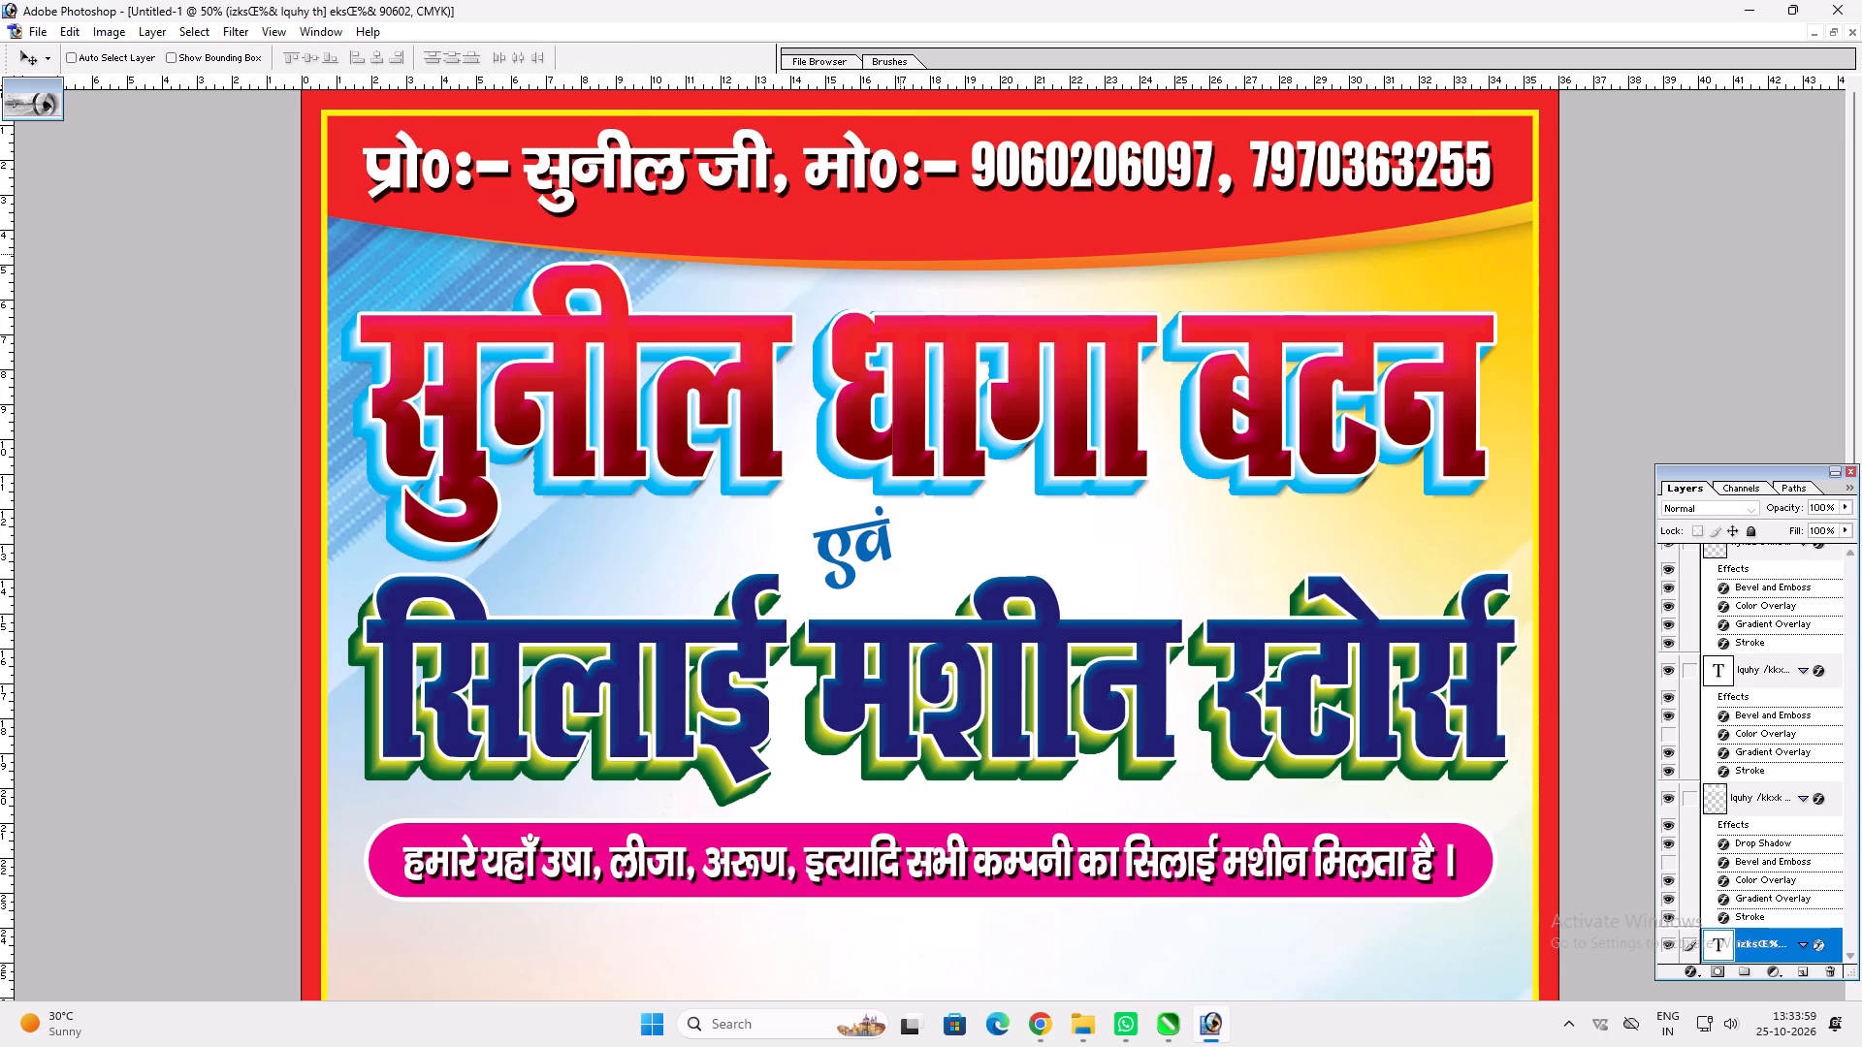
# Link the red header shape with its orange gradient copy and pull their lower left corner upward slightly.
pyautogui.rightClick(868, 226)
pyautogui.click(884, 232)
pyautogui.rightClick(884, 218)
pyautogui.click(906, 224)
pyautogui.moveTo(899, 220); pyautogui.dragTo(932, 223)
pyautogui.hotkey('ctrl', 'z')
pyautogui.keyDown('ctrl'); pyautogui.keyDown('shift'); pyautogui.rightClick(887, 212); pyautogui.keyUp('shift'); pyautogui.keyUp('ctrl')
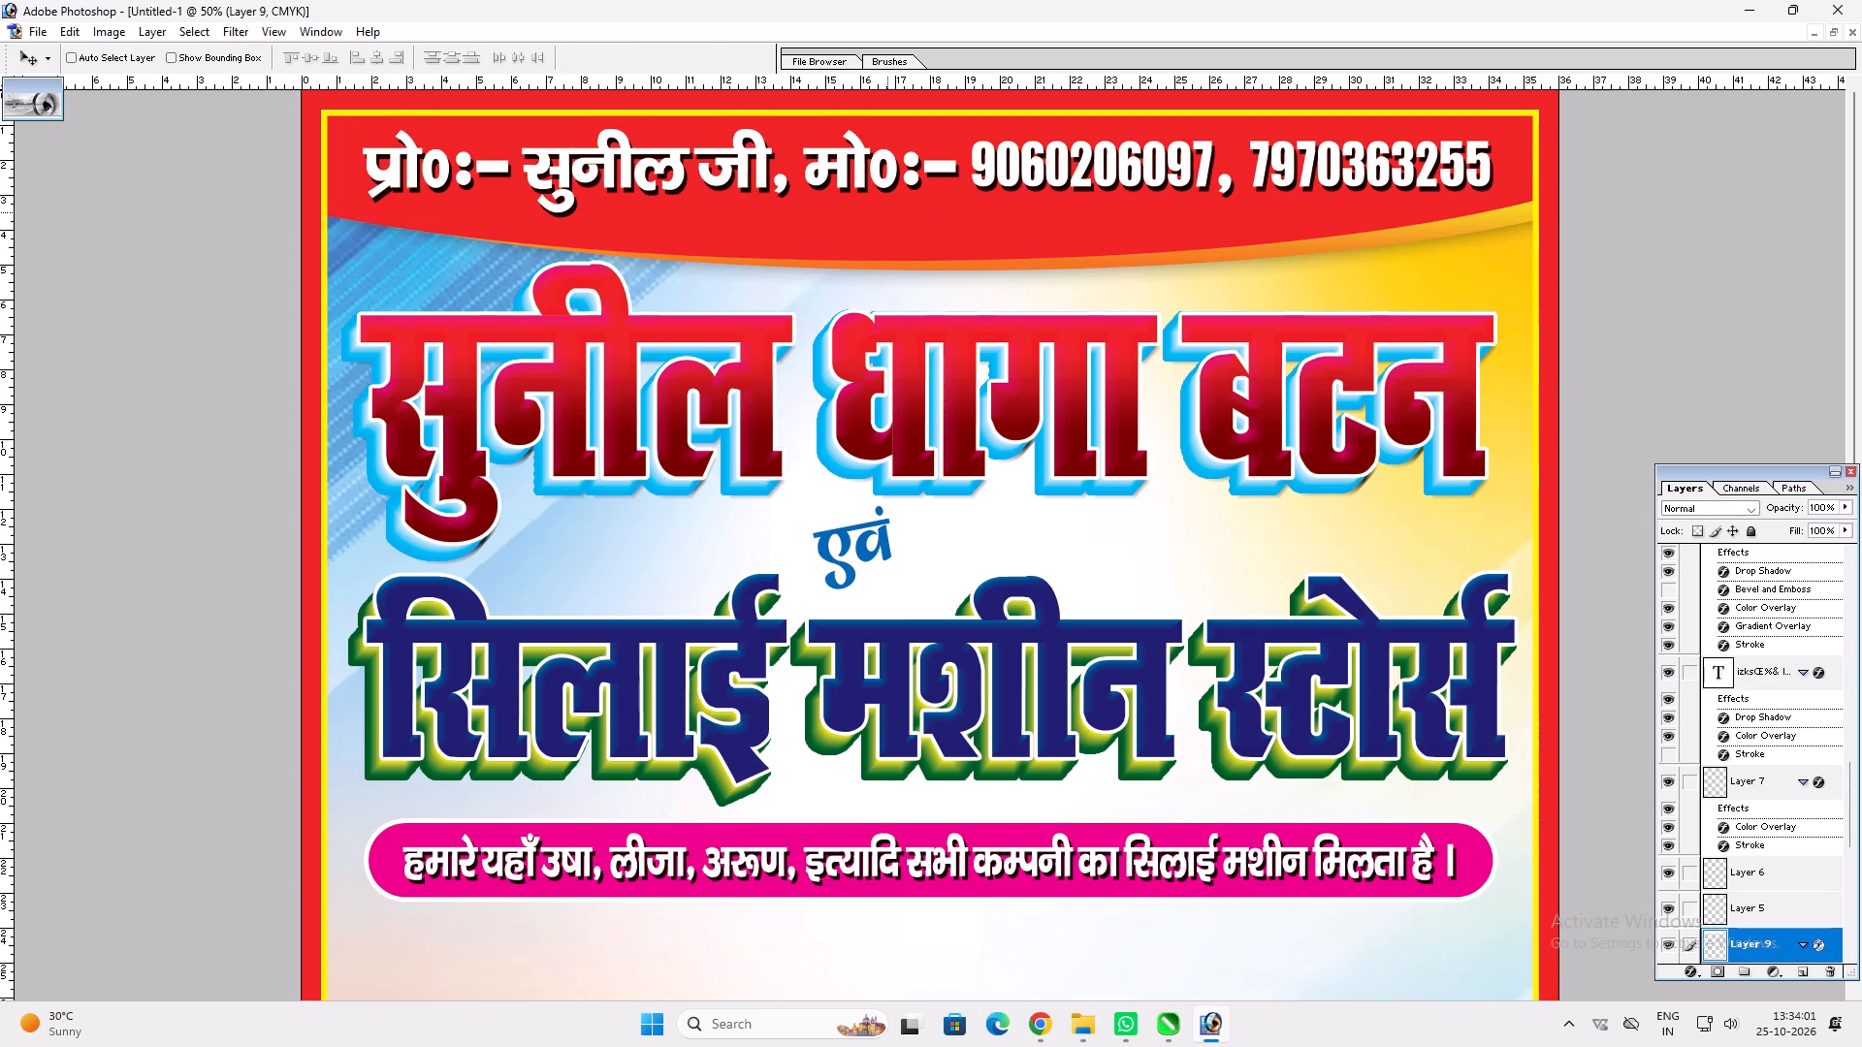
pyautogui.keyDown('ctrl'); pyautogui.keyDown('shift'); pyautogui.click(973, 248); pyautogui.keyUp('shift'); pyautogui.keyUp('ctrl')
pyautogui.hotkey('ctrl', 't')
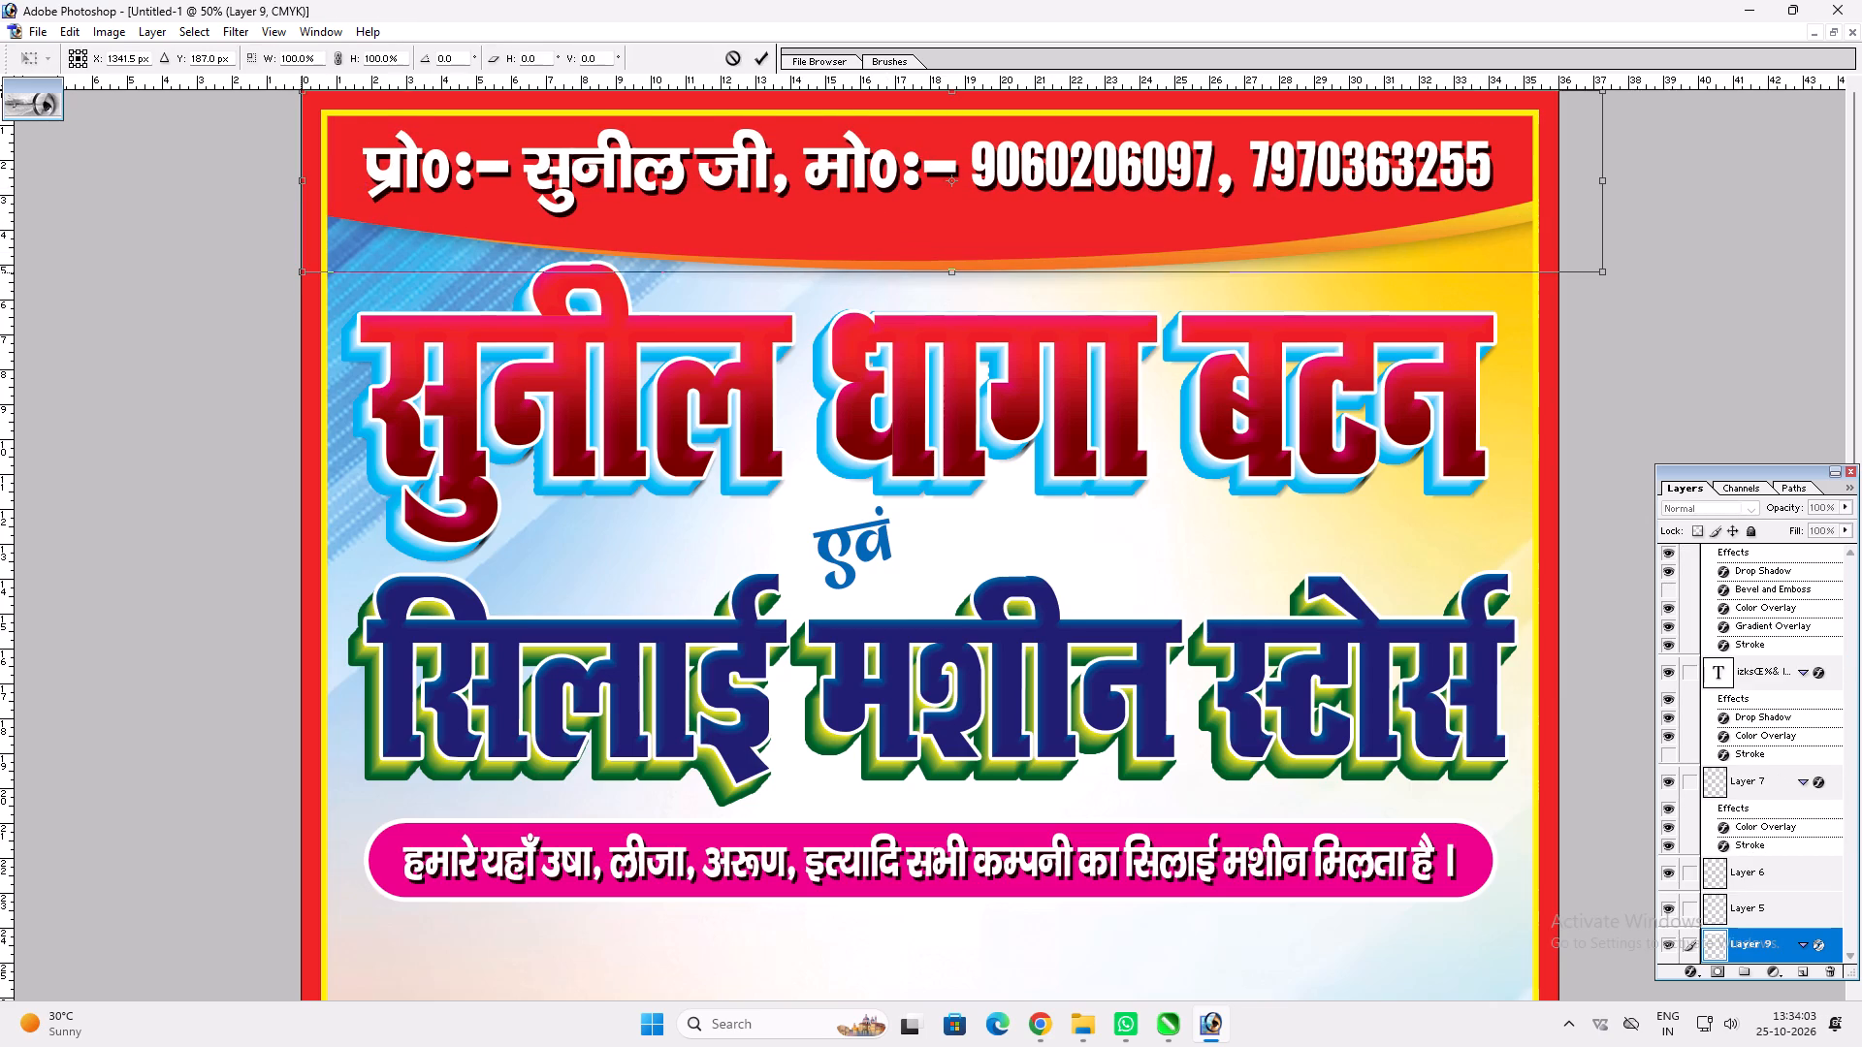
pyautogui.keyDown('ctrl'); pyautogui.moveTo(301, 272); pyautogui.dragTo(300, 251); pyautogui.keyUp('ctrl')
pyautogui.press('Return')
pyautogui.press('v')
# Stretch the linked header shapes outward past the poster's left edge and nudge them up slightly.
pyautogui.scroll(3, 726, 212)
pyautogui.hotkey('ctrl', 't')
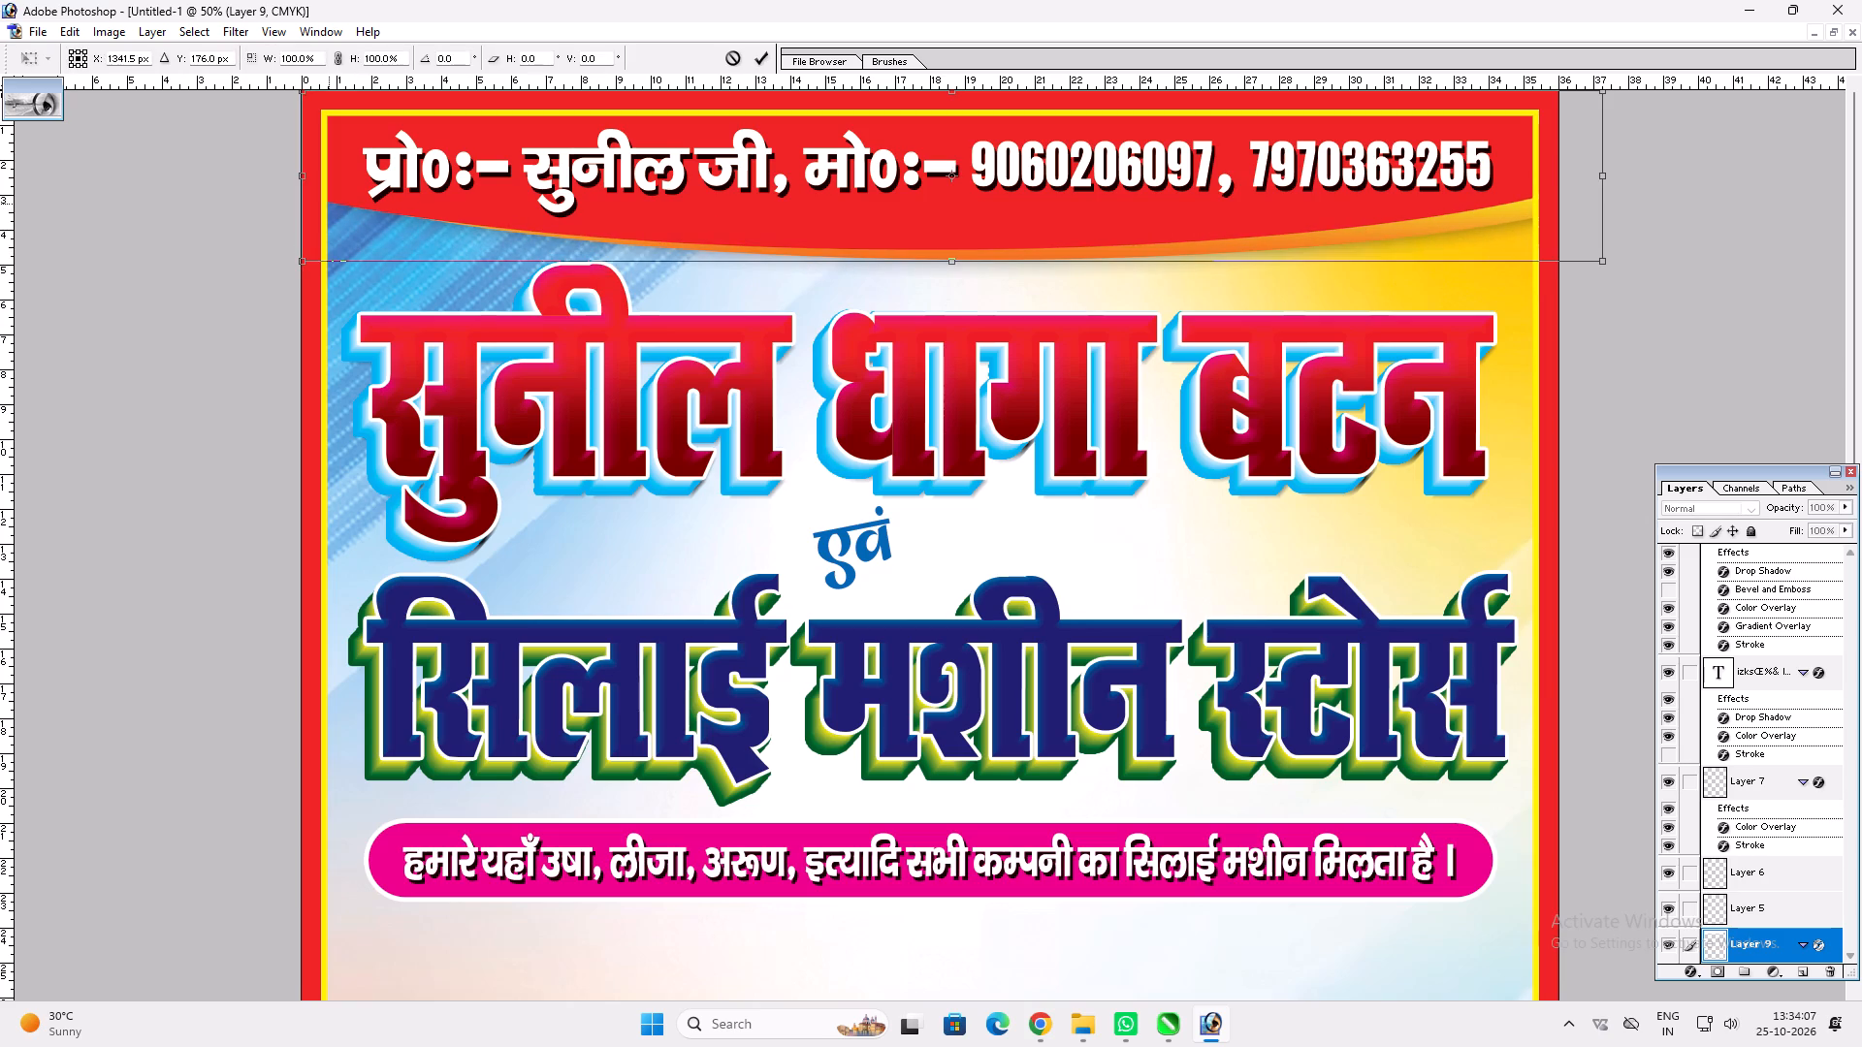
pyautogui.keyDown('shift'); pyautogui.moveTo(305, 195); pyautogui.dragTo(181, 170); pyautogui.keyUp('shift')
pyautogui.hotkey('shift', 'Return')
pyautogui.press('v')
pyautogui.press('v')
pyautogui.press('Up')
pyautogui.press('Up')
pyautogui.press('Up')
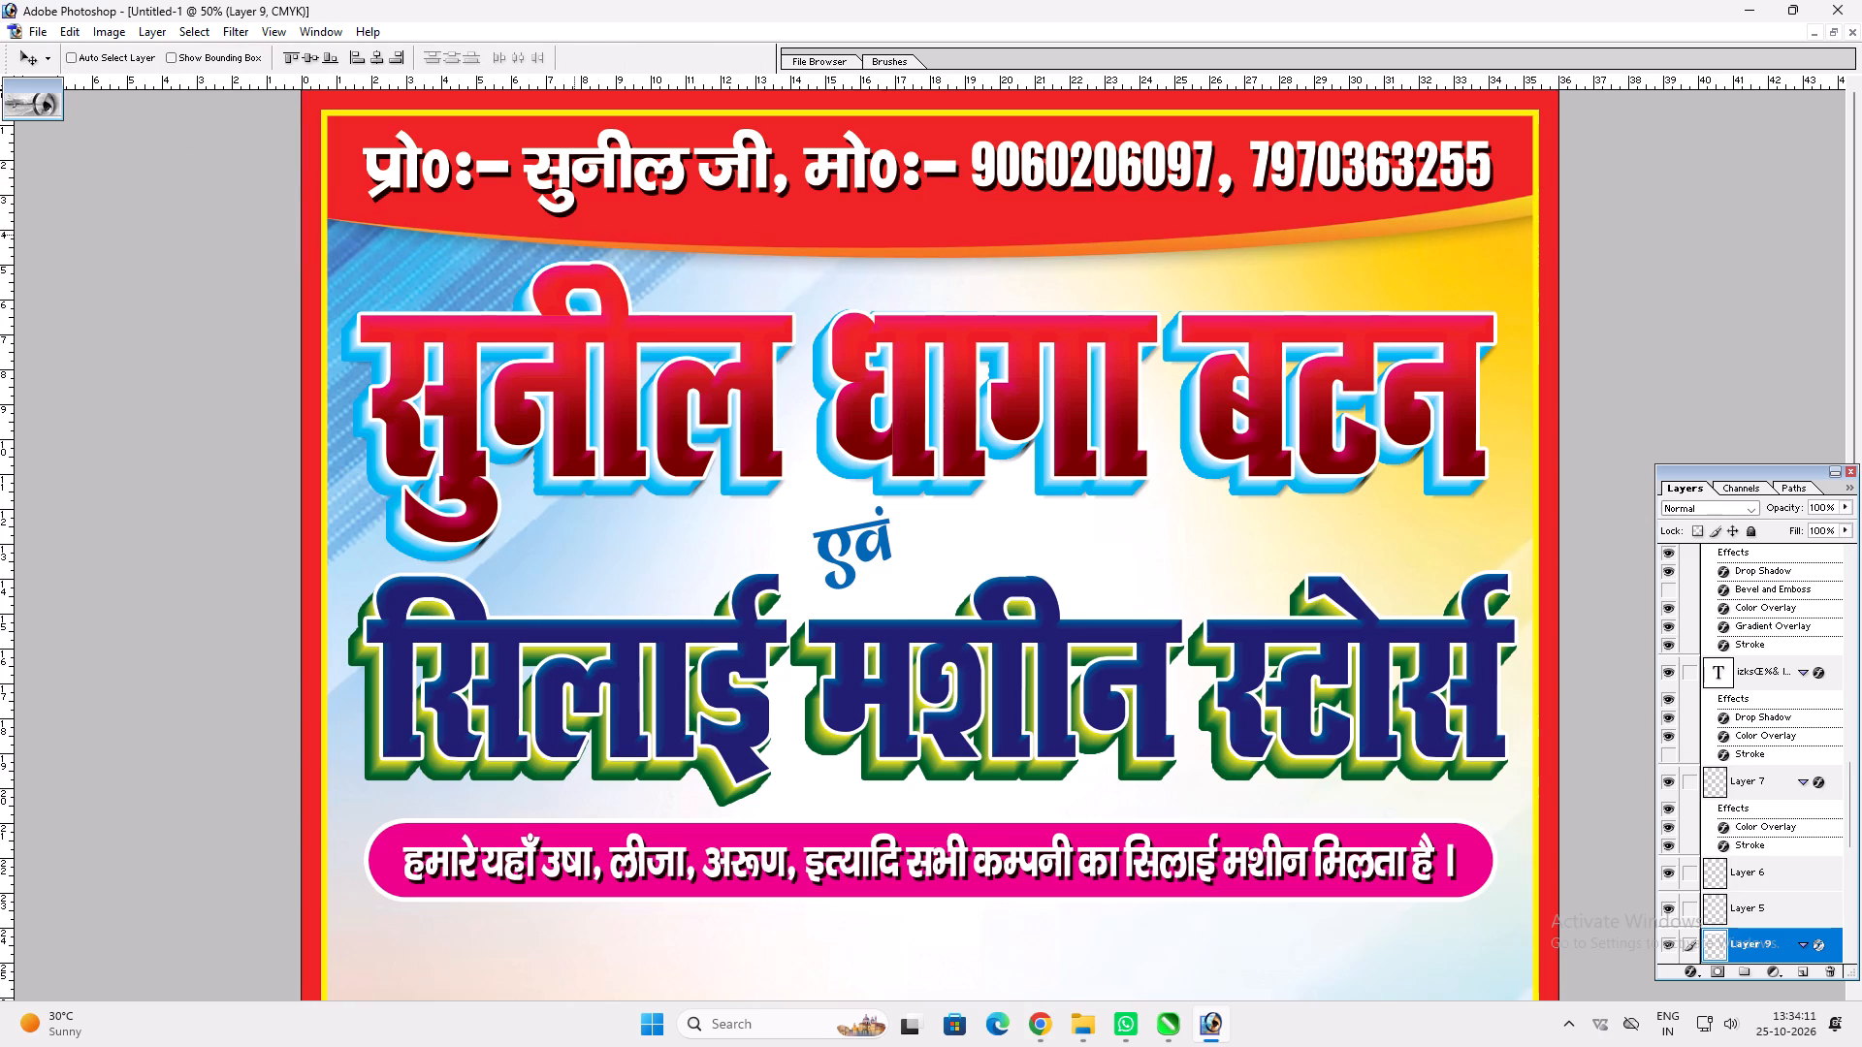
pyautogui.press('Up')
pyautogui.press('Up')
pyautogui.press('Up')
pyautogui.press('Up')
pyautogui.press('Up')
pyautogui.press('Up')
pyautogui.press('Up')
pyautogui.press('Up')
pyautogui.press('v')
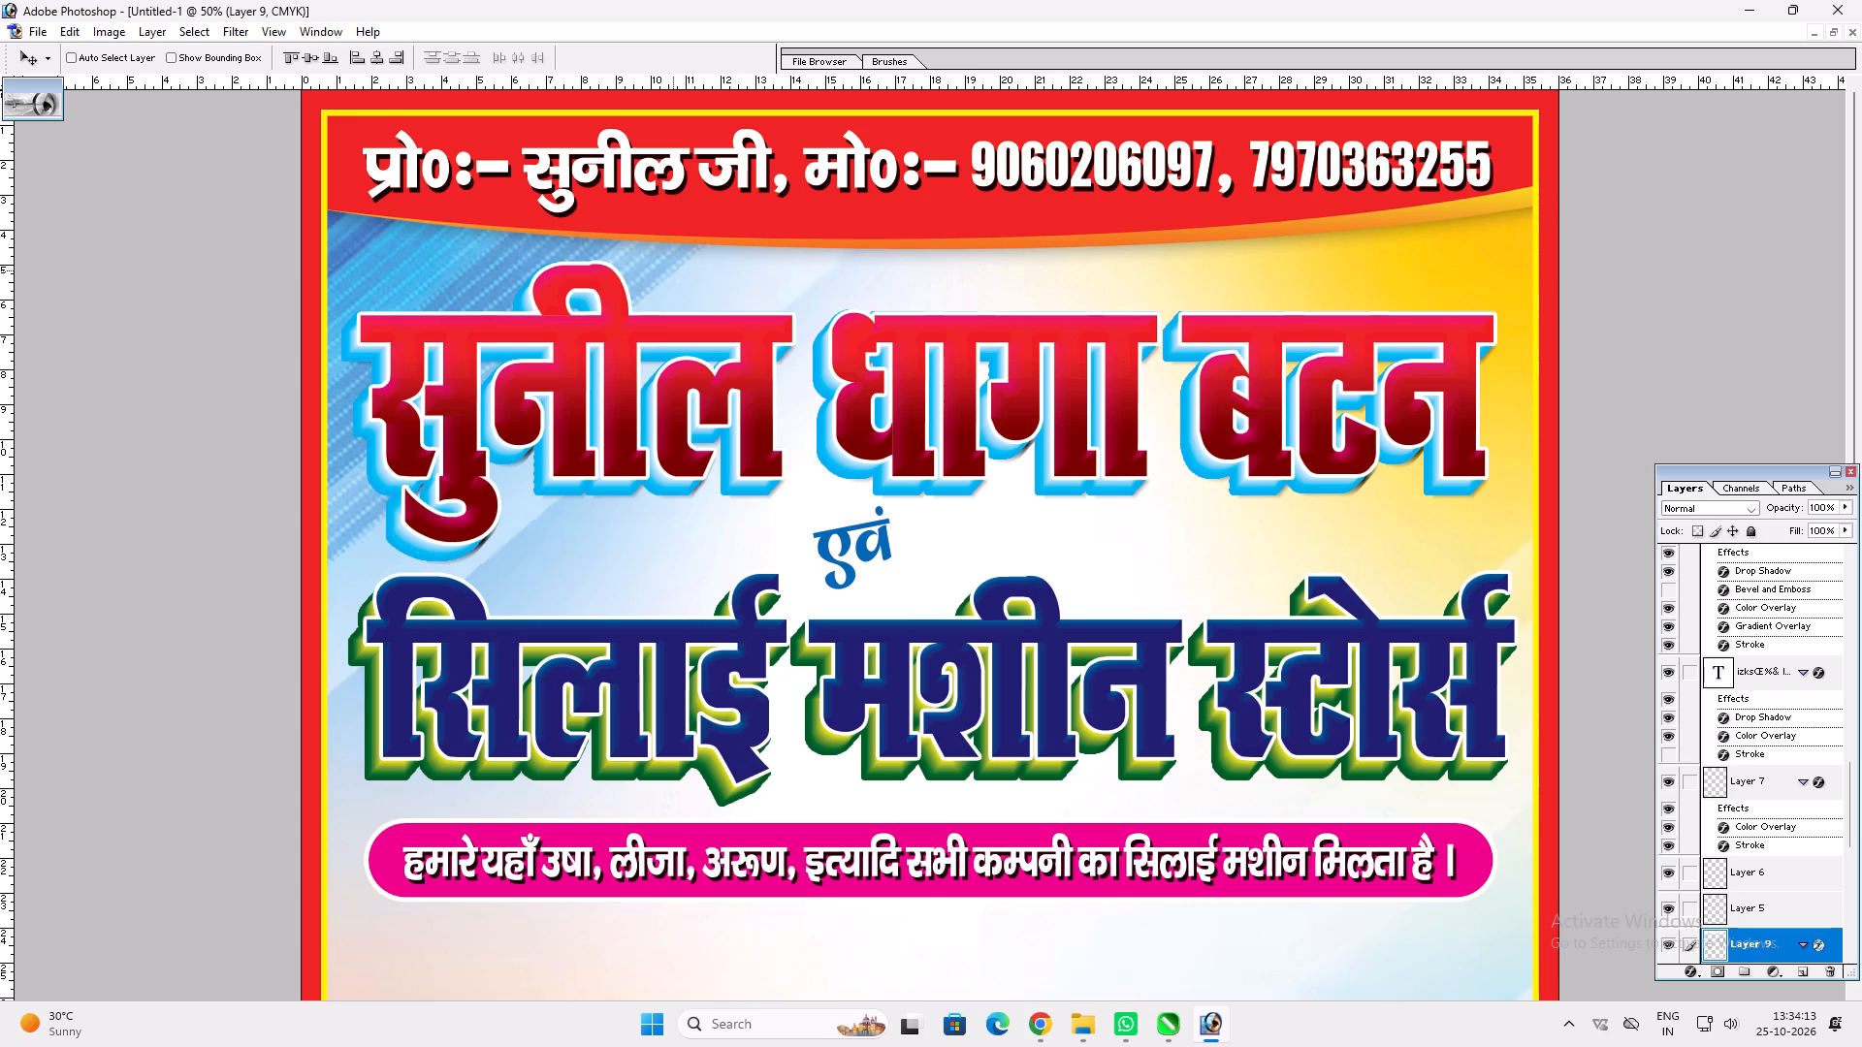
# Link the red main heading's text with its blue extruded copy and move both up slightly.
pyautogui.keyDown('ctrl'); pyautogui.click(1035, 393); pyautogui.keyUp('ctrl')
pyautogui.keyDown('shift'); pyautogui.moveTo(1030, 395); pyautogui.dragTo(1022, 373); pyautogui.keyUp('shift')
pyautogui.hotkey('ctrl', 'z')
pyautogui.keyDown('ctrl'); pyautogui.keyDown('shift'); pyautogui.rightClick(1022, 398); pyautogui.keyUp('shift'); pyautogui.keyUp('ctrl')
pyautogui.keyDown('ctrl'); pyautogui.keyDown('shift'); pyautogui.click(1069, 424); pyautogui.keyUp('shift'); pyautogui.keyUp('ctrl')
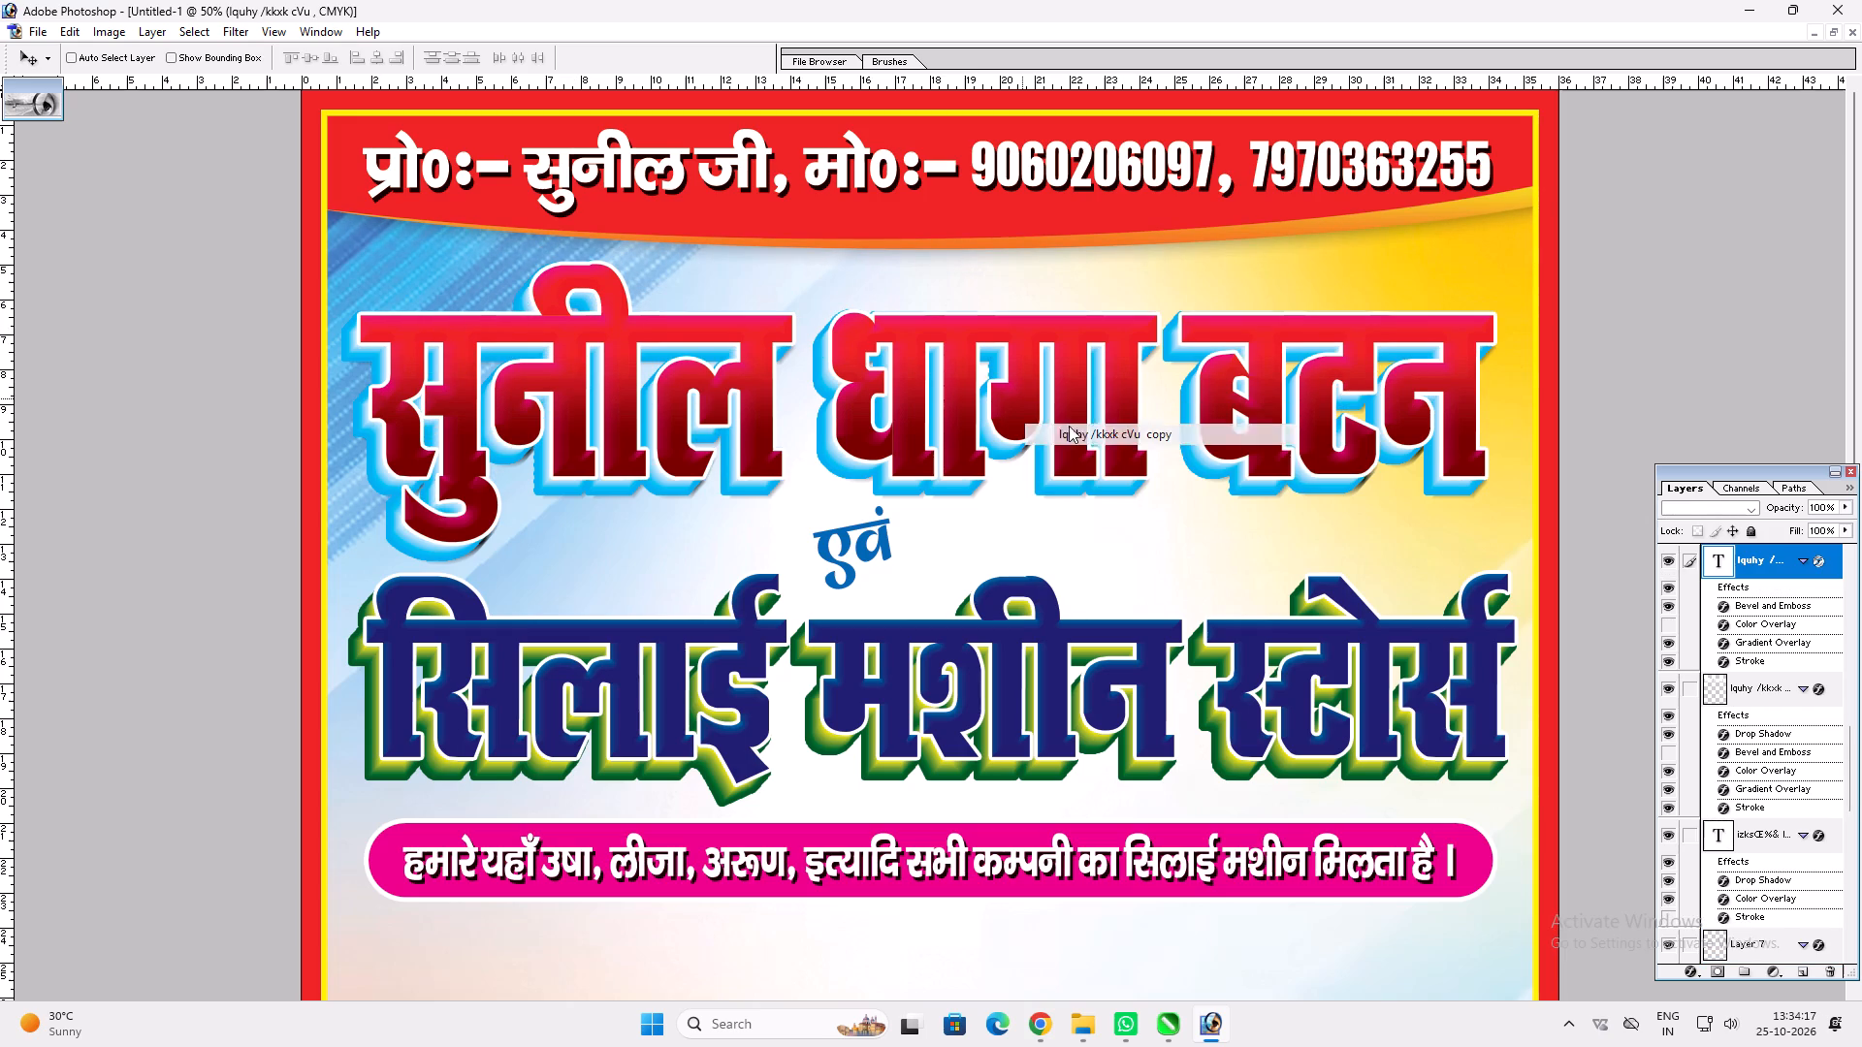
pyautogui.keyDown('shift'); pyautogui.moveTo(1068, 427); pyautogui.dragTo(1070, 409); pyautogui.keyUp('shift')
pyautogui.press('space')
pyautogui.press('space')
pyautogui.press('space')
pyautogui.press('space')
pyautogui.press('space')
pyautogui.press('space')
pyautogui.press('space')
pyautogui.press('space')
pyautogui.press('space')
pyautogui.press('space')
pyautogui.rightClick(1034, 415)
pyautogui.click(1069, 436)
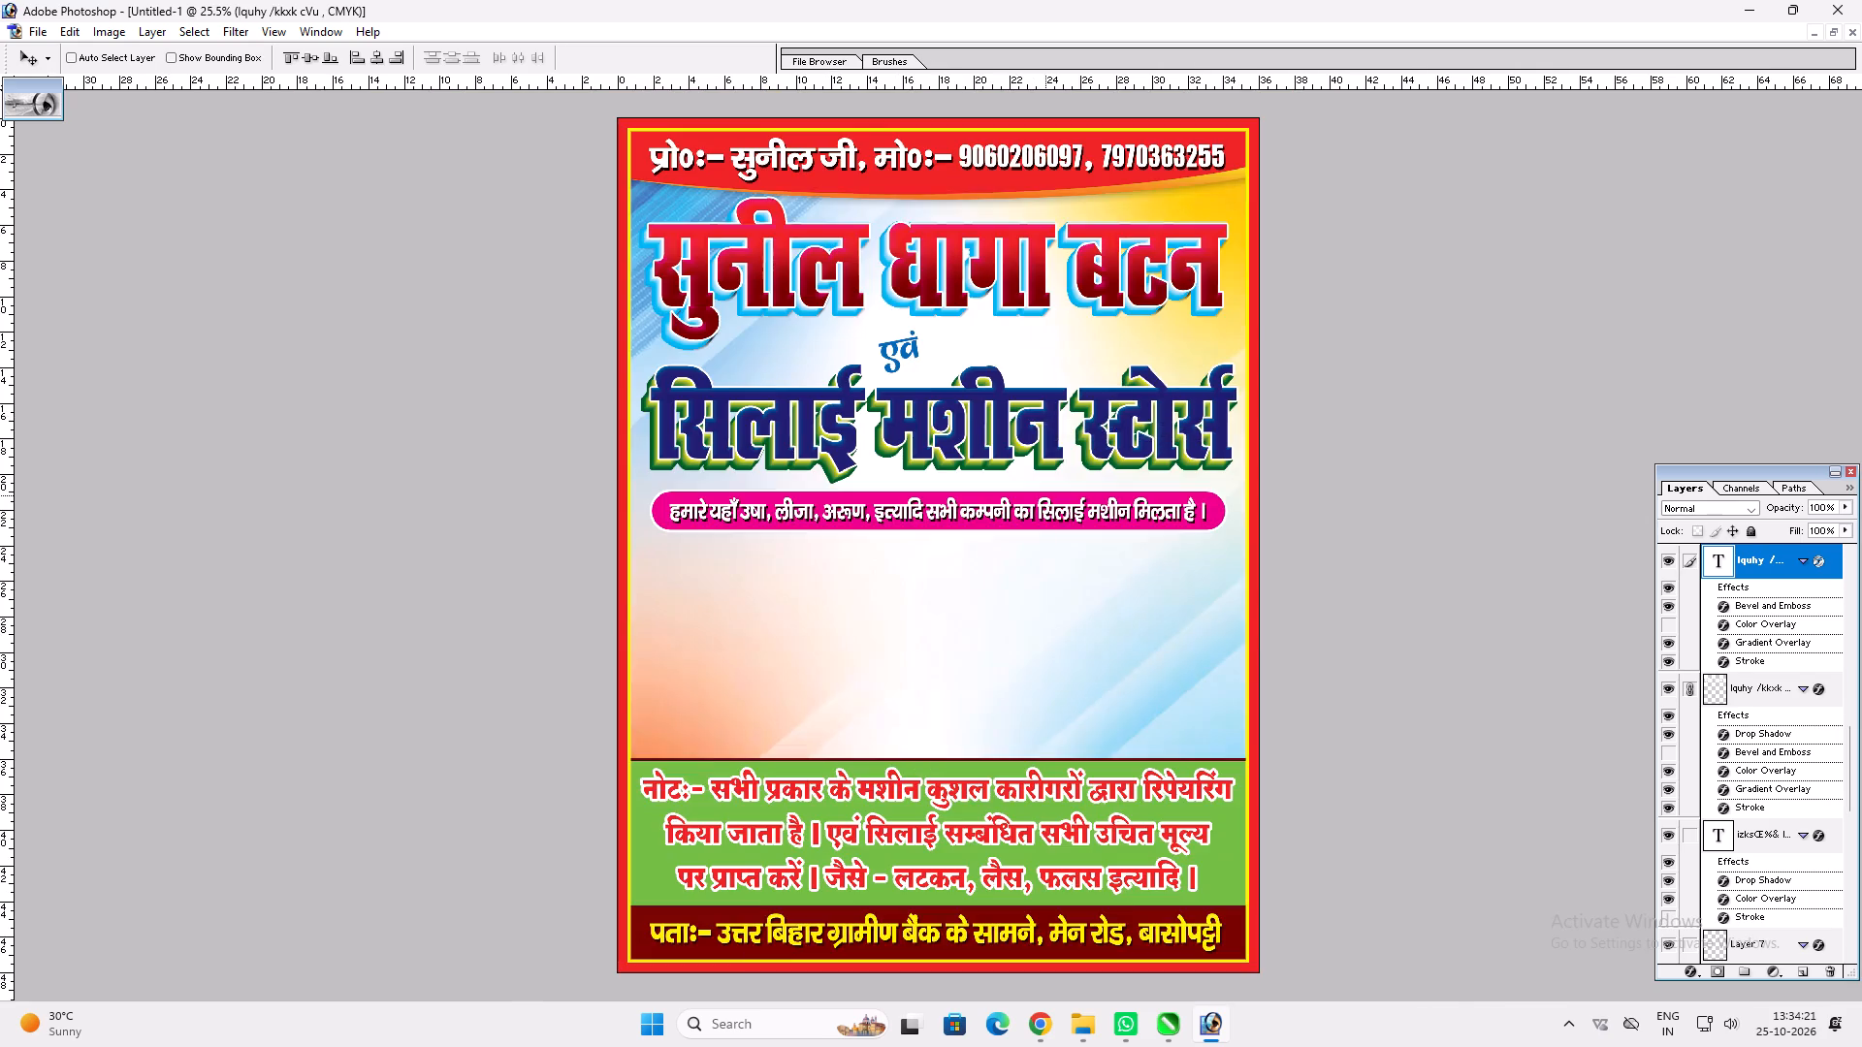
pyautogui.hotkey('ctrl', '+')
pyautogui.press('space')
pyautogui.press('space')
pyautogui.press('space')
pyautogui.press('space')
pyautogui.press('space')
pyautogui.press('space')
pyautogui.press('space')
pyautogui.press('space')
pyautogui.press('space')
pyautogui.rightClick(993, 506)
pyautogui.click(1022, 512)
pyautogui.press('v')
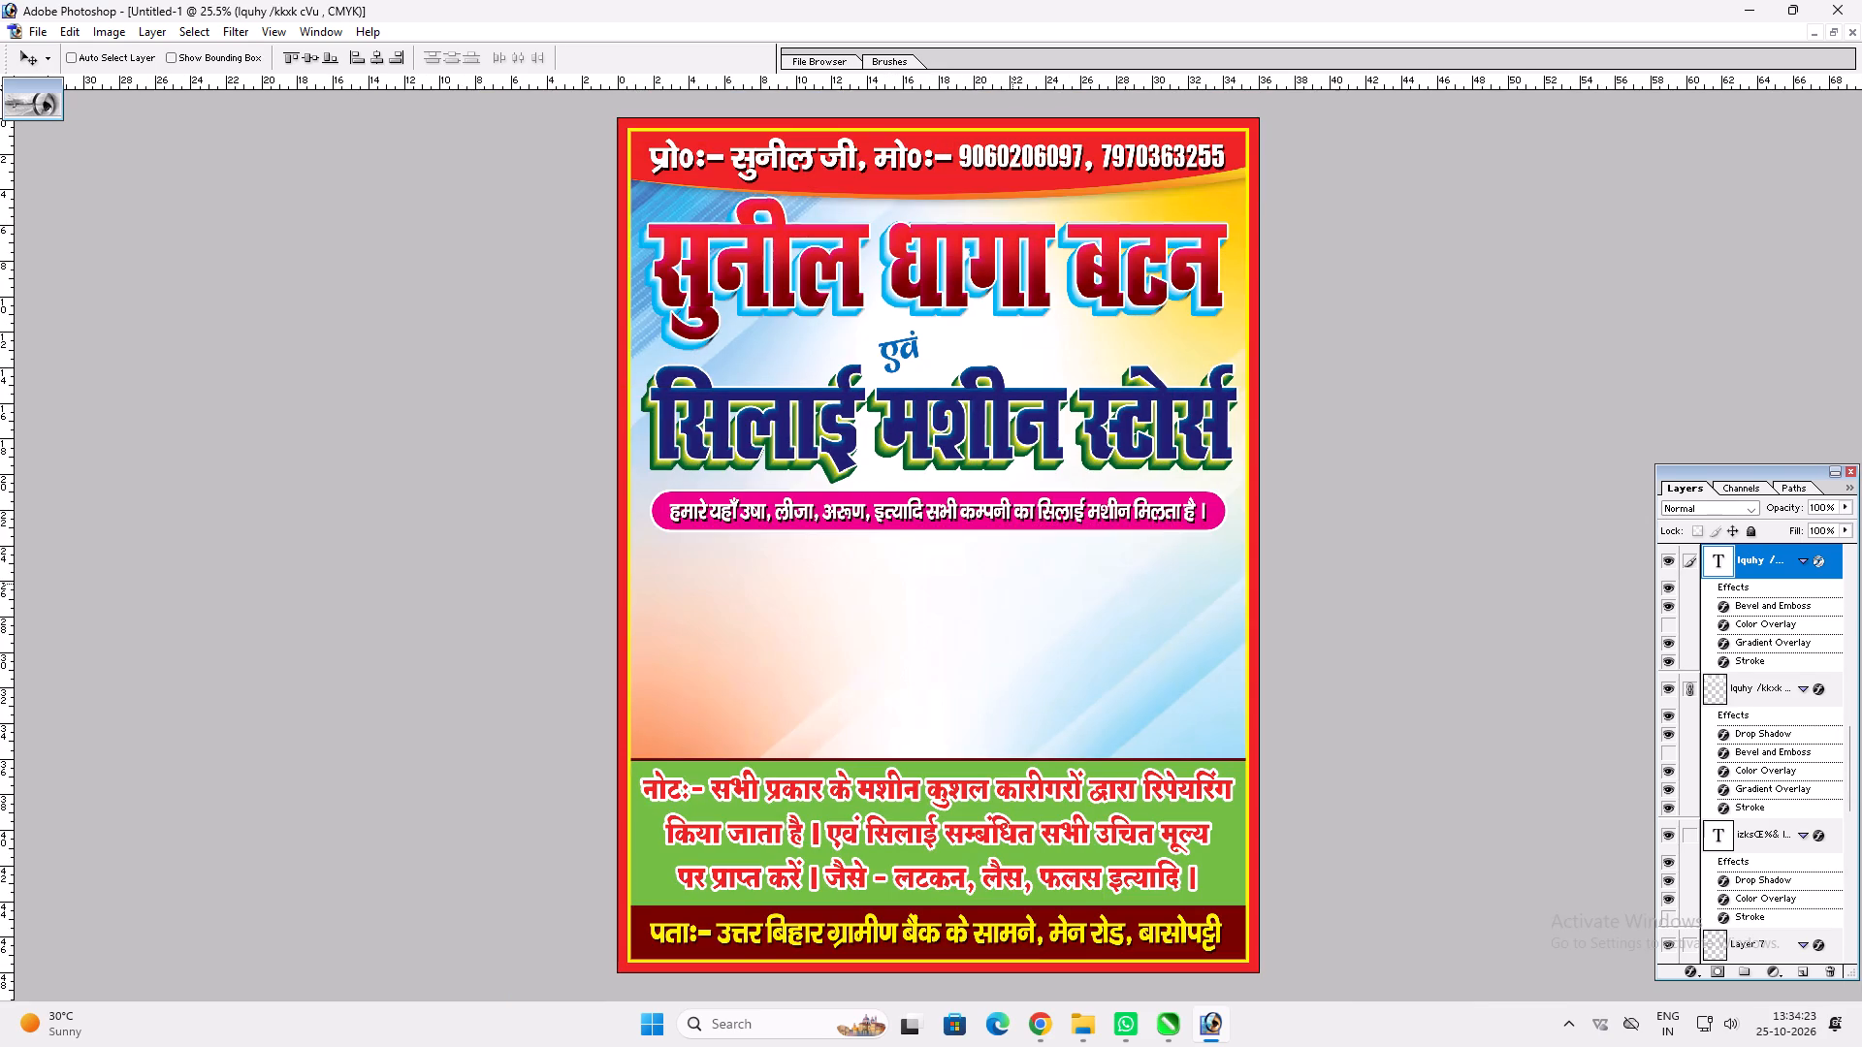
# Bring the reference poster layer to the front to check its sewing machine pictures, and undo the reordering.
pyautogui.press('space')
pyautogui.press('space')
pyautogui.press('space')
pyautogui.moveTo(947, 810); pyautogui.dragTo(968, 633)
pyautogui.press('v')
pyautogui.rightClick(974, 676)
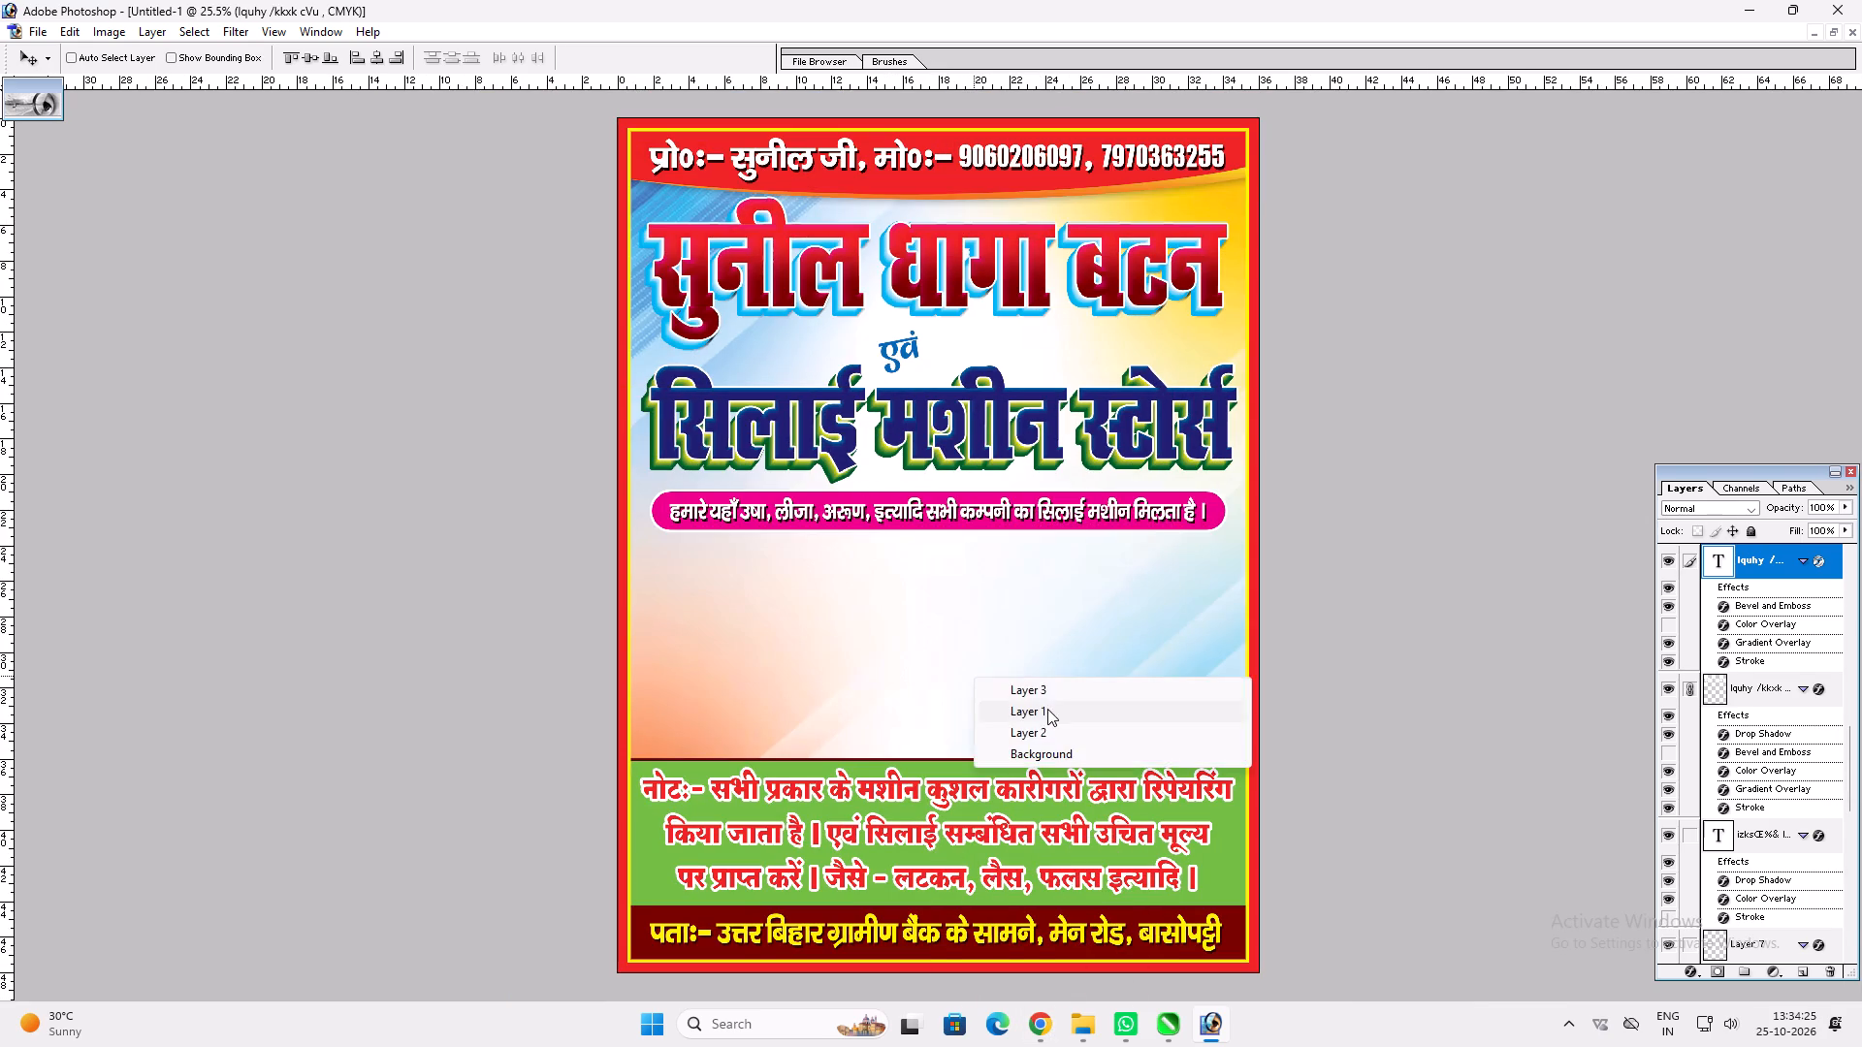
pyautogui.click(1047, 709)
pyautogui.hotkey('ctrl', 'shift', ']')
pyautogui.press('v')
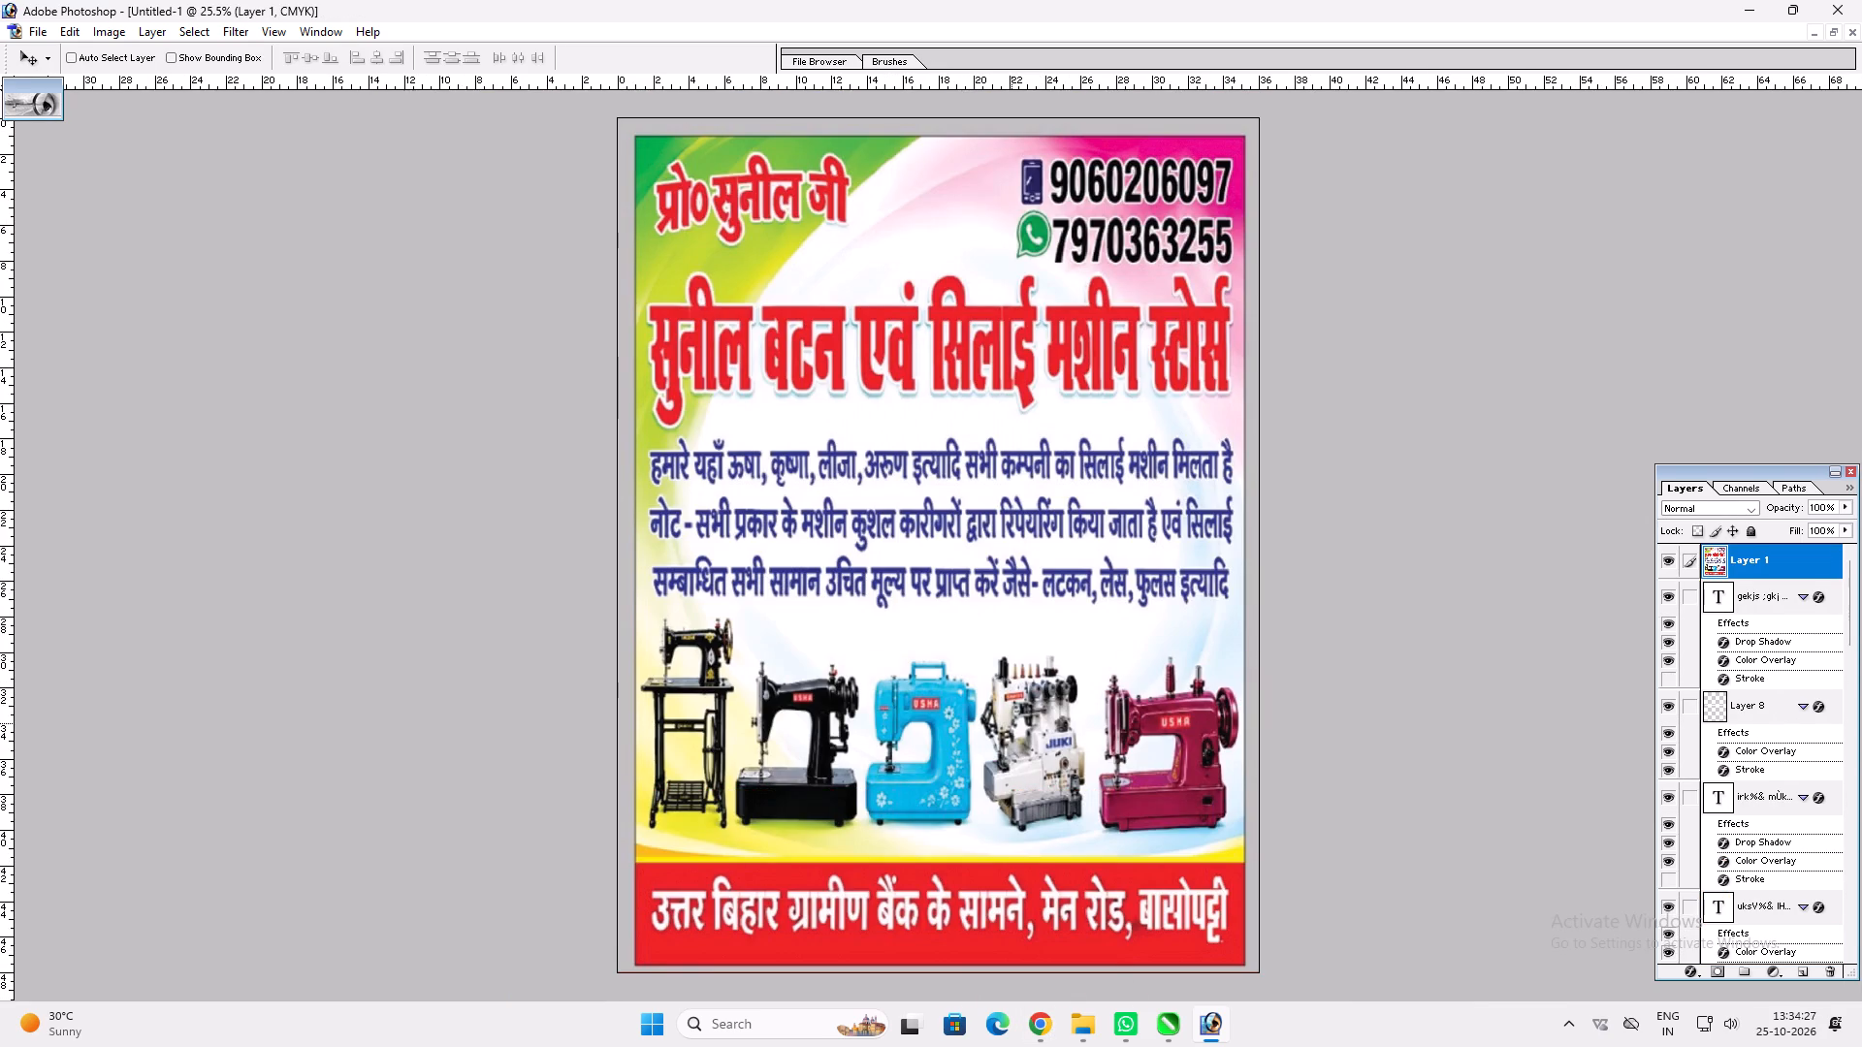
pyautogui.hotkey('ctrl', 'z')
pyautogui.press('v')
# Switch to Chrome and search Google Images for "usha silai machine png".
pyautogui.click(1038, 1020)
pyautogui.click(531, 154)
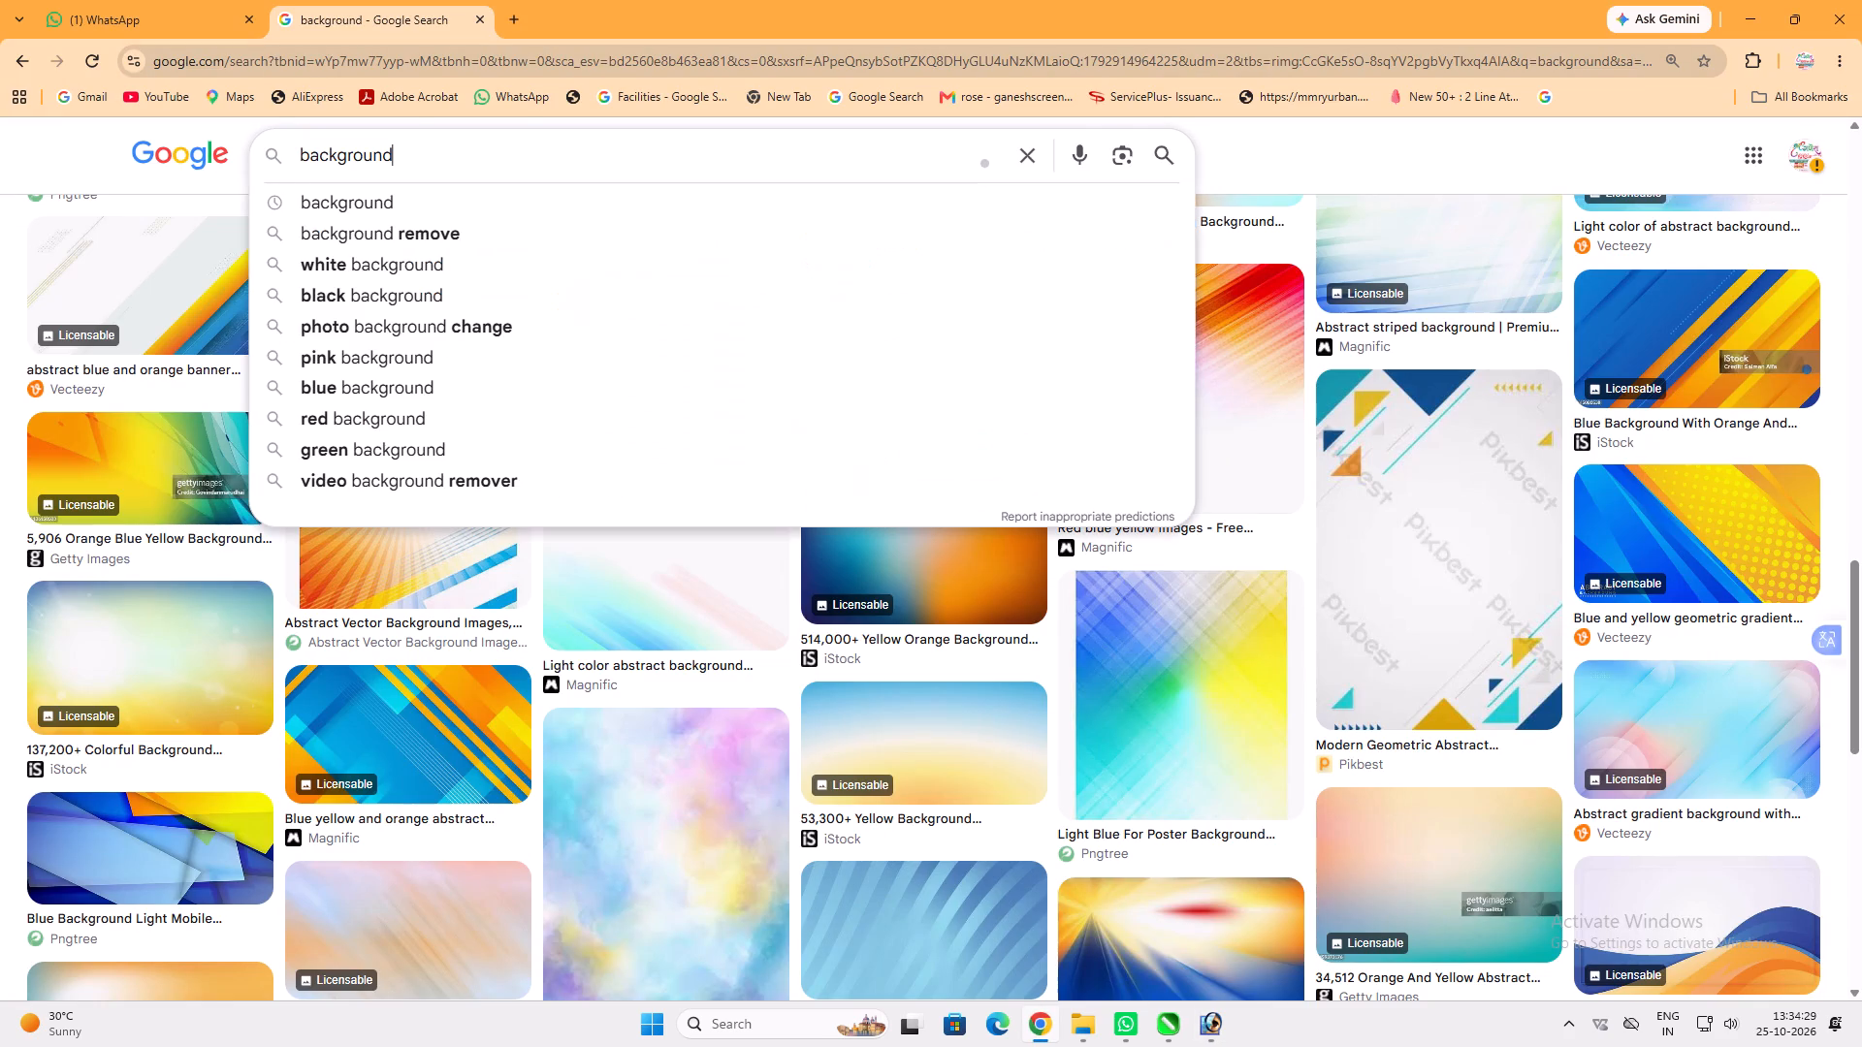
pyautogui.hotkey('ctrl', 'a')
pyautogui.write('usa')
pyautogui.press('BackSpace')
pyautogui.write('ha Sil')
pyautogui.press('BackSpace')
pyautogui.click(504, 195)
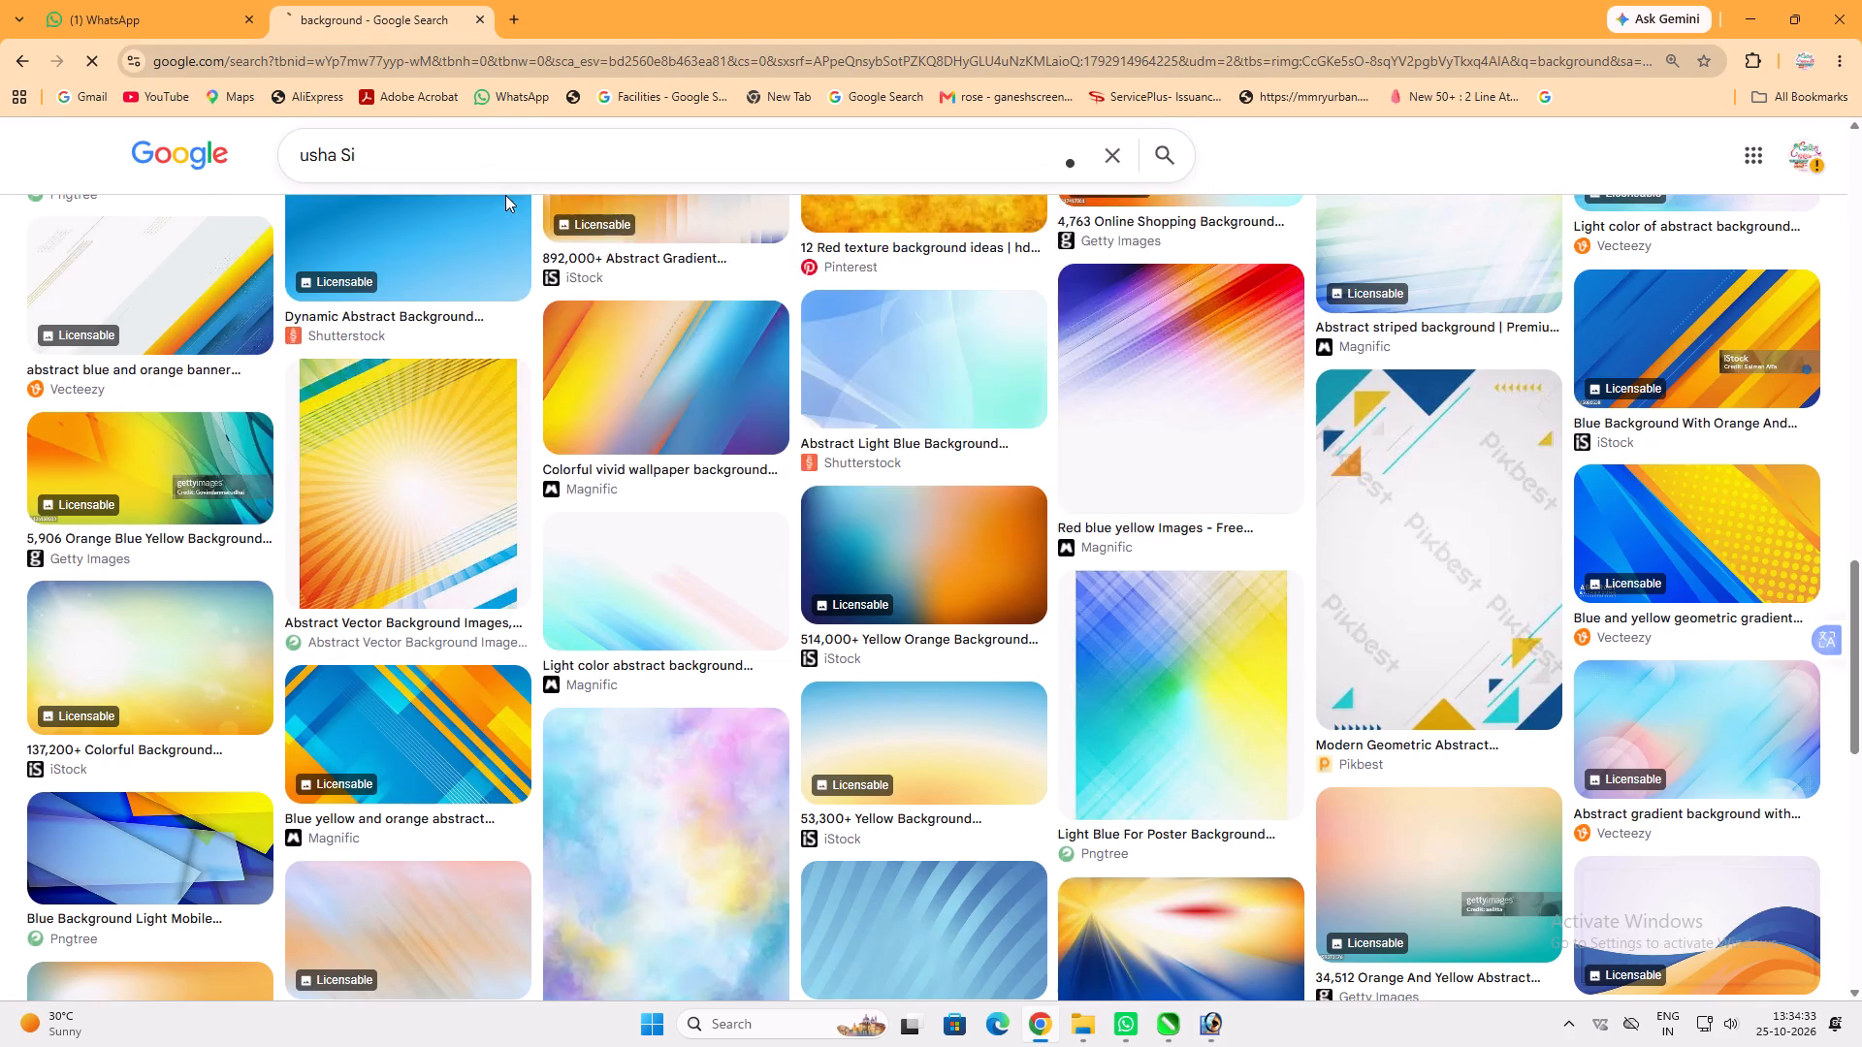
pyautogui.moveTo(508, 165); pyautogui.dragTo(443, 186)
pyautogui.press('space')
pyautogui.write('png')
pyautogui.press('space')
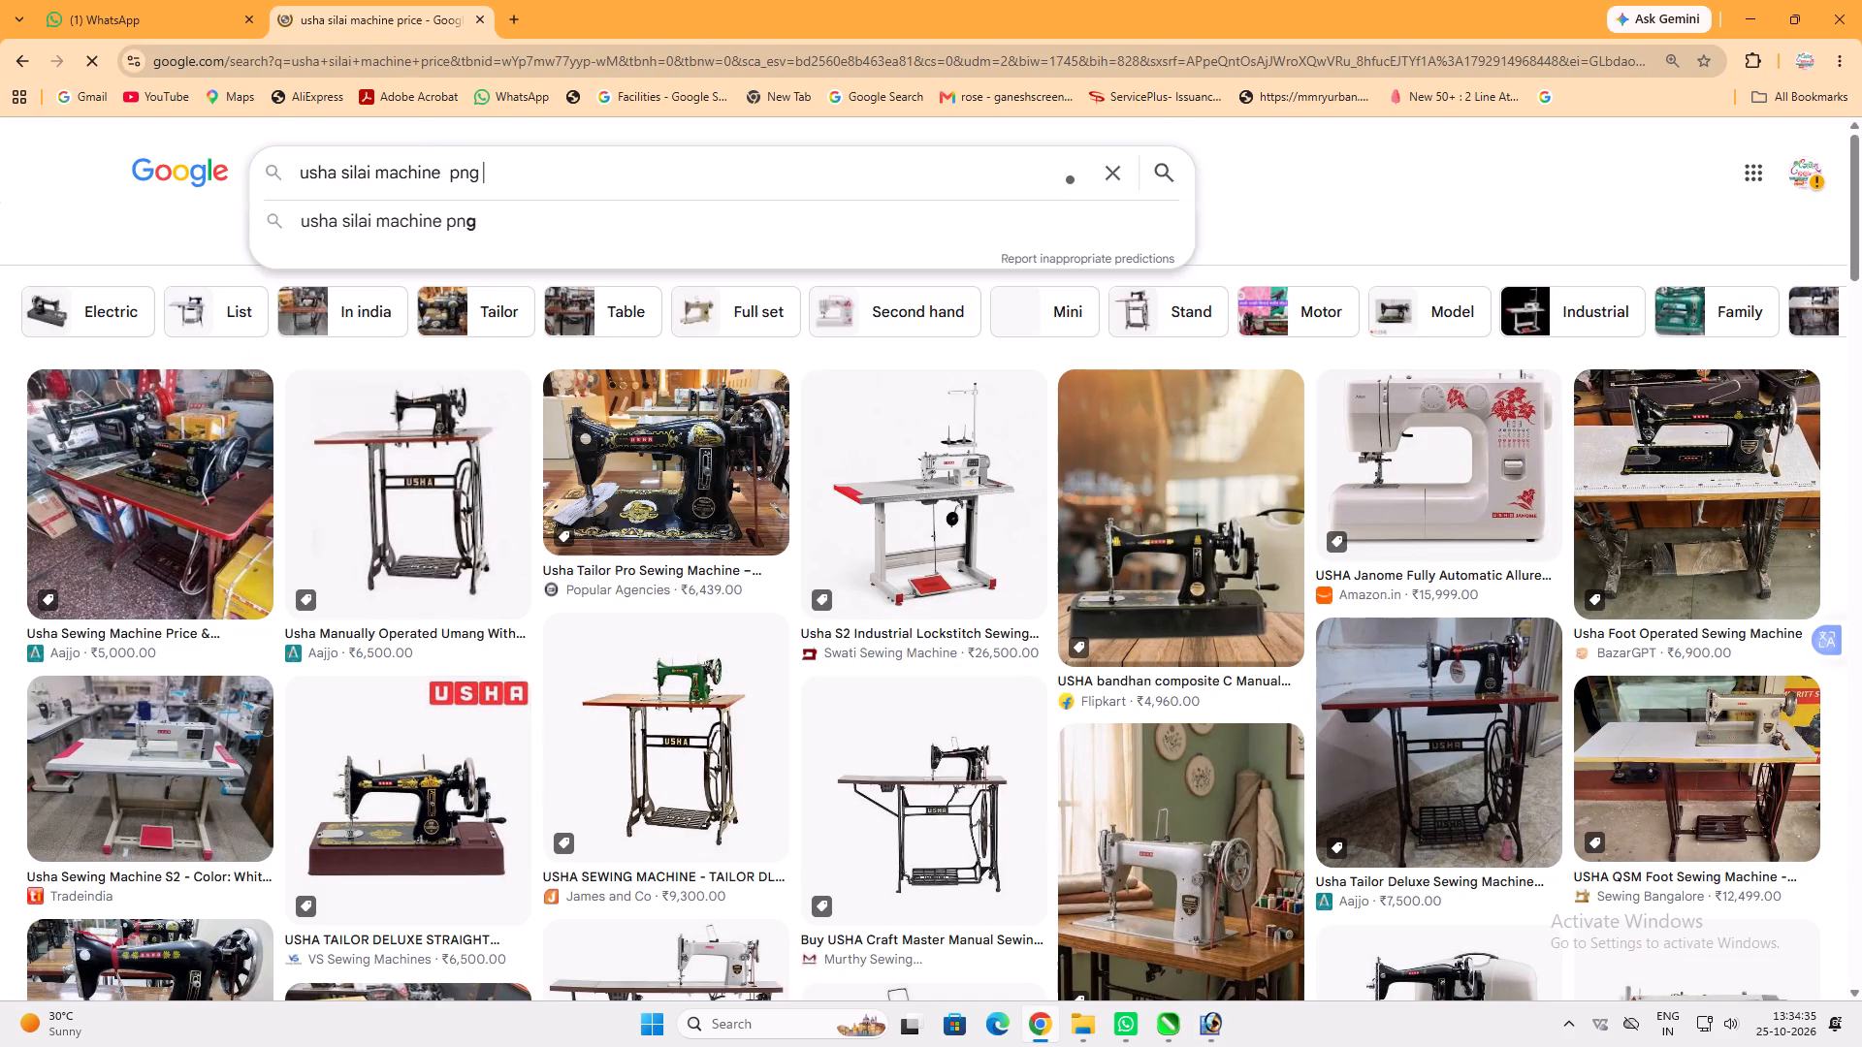
pyautogui.press('Return')
pyautogui.press('Return')
# Copy the Design Master Industrial sewing machine image and paste it into the Photoshop poster as the topmost layer.
pyautogui.click(193, 431)
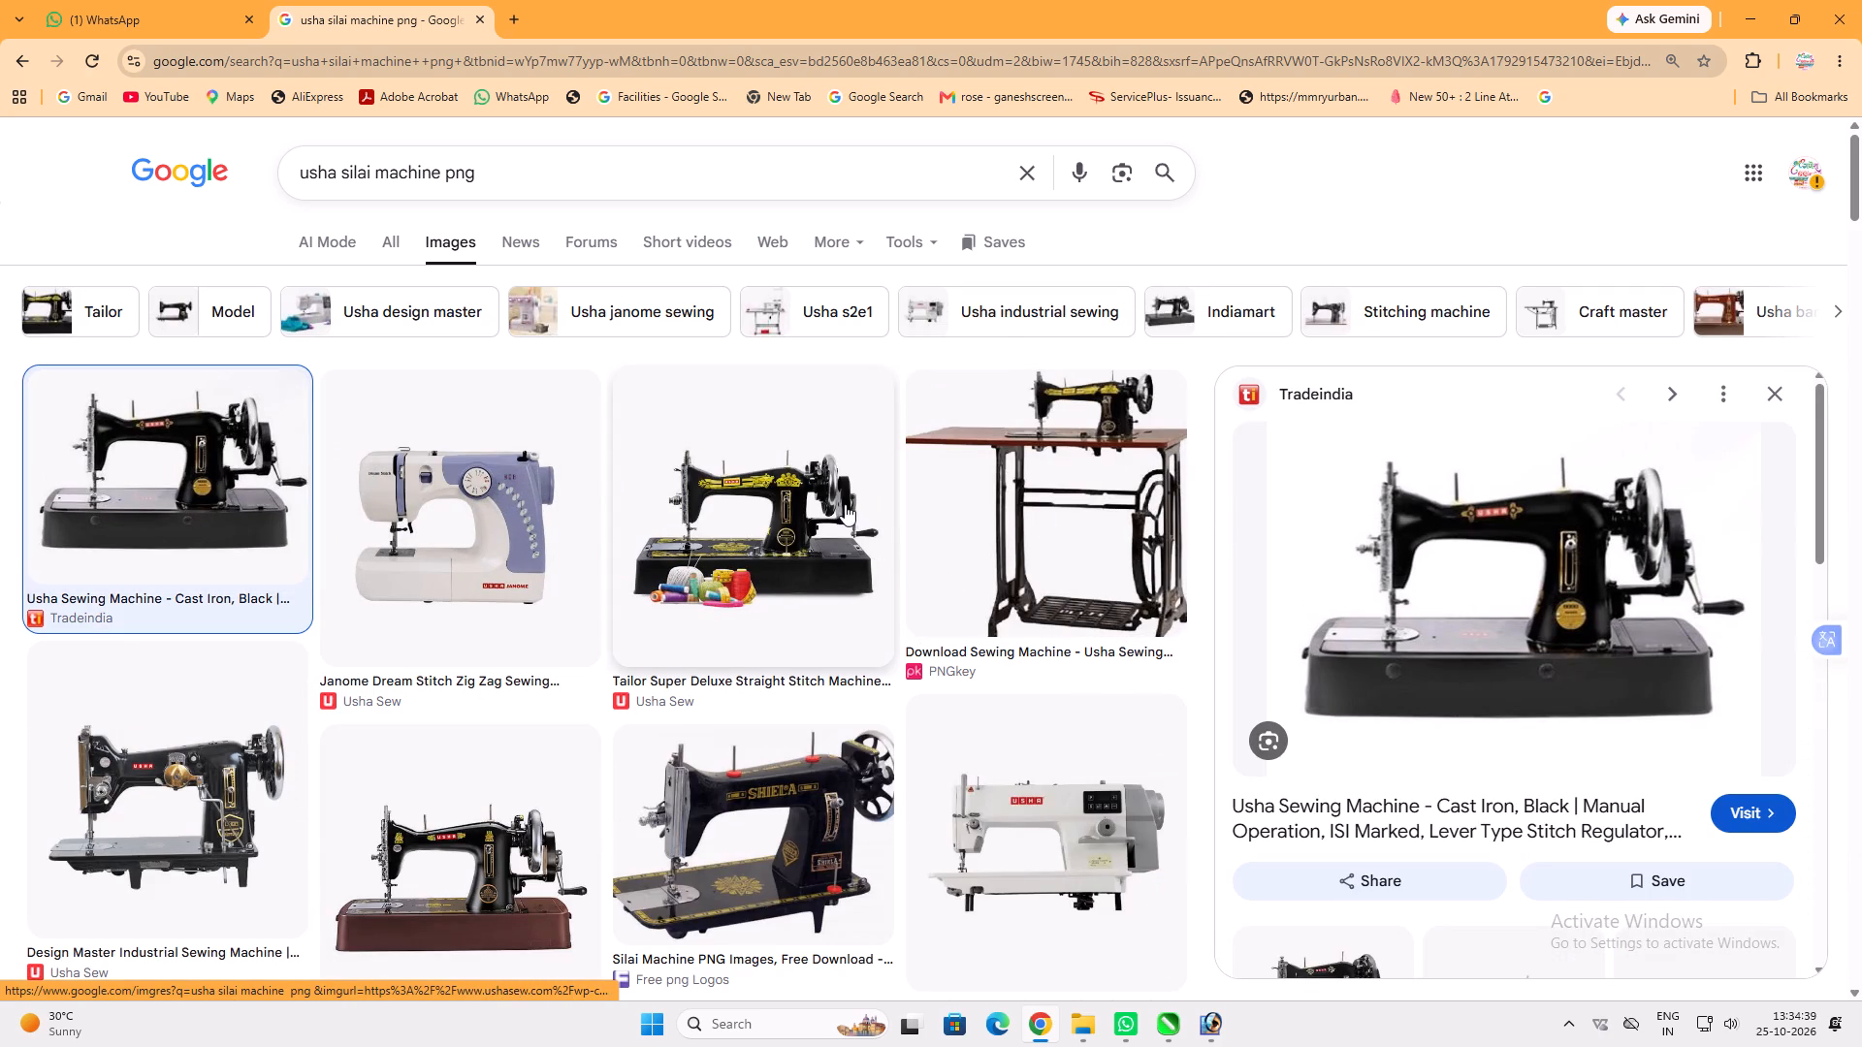
pyautogui.click(843, 503)
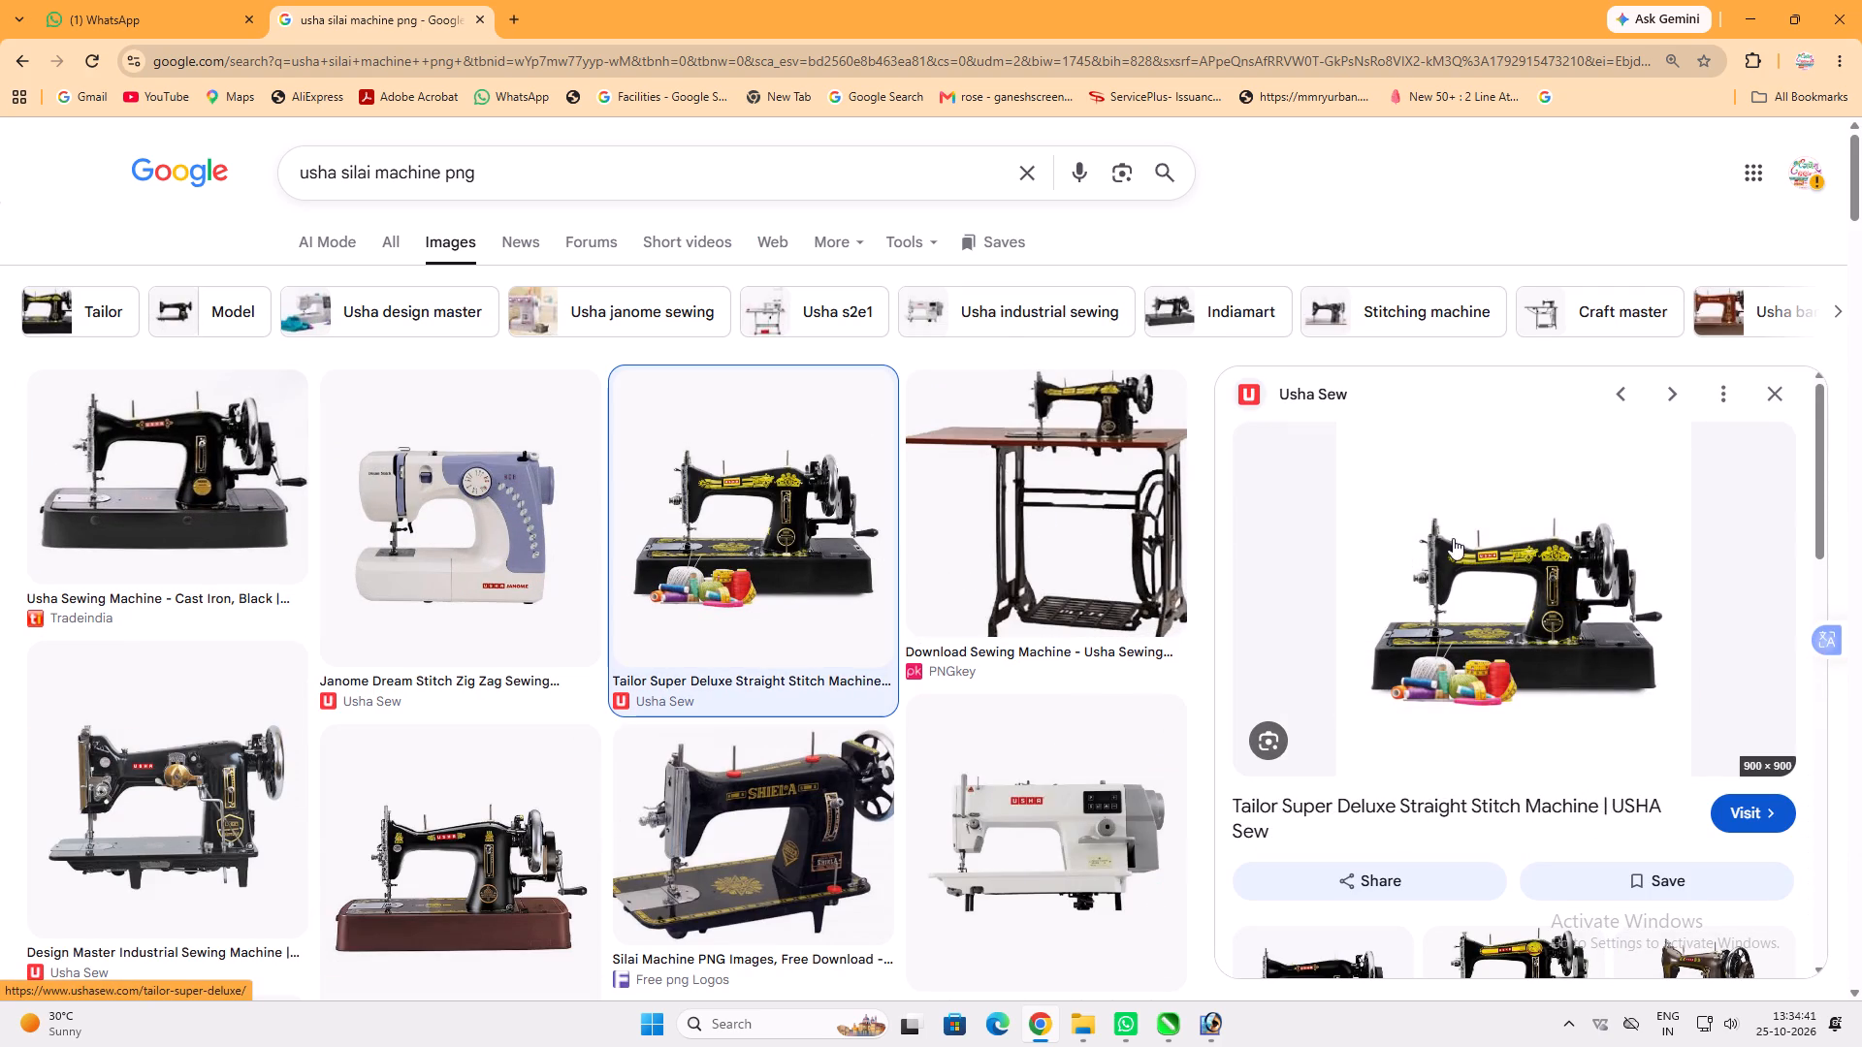
pyautogui.click(508, 512)
pyautogui.click(244, 746)
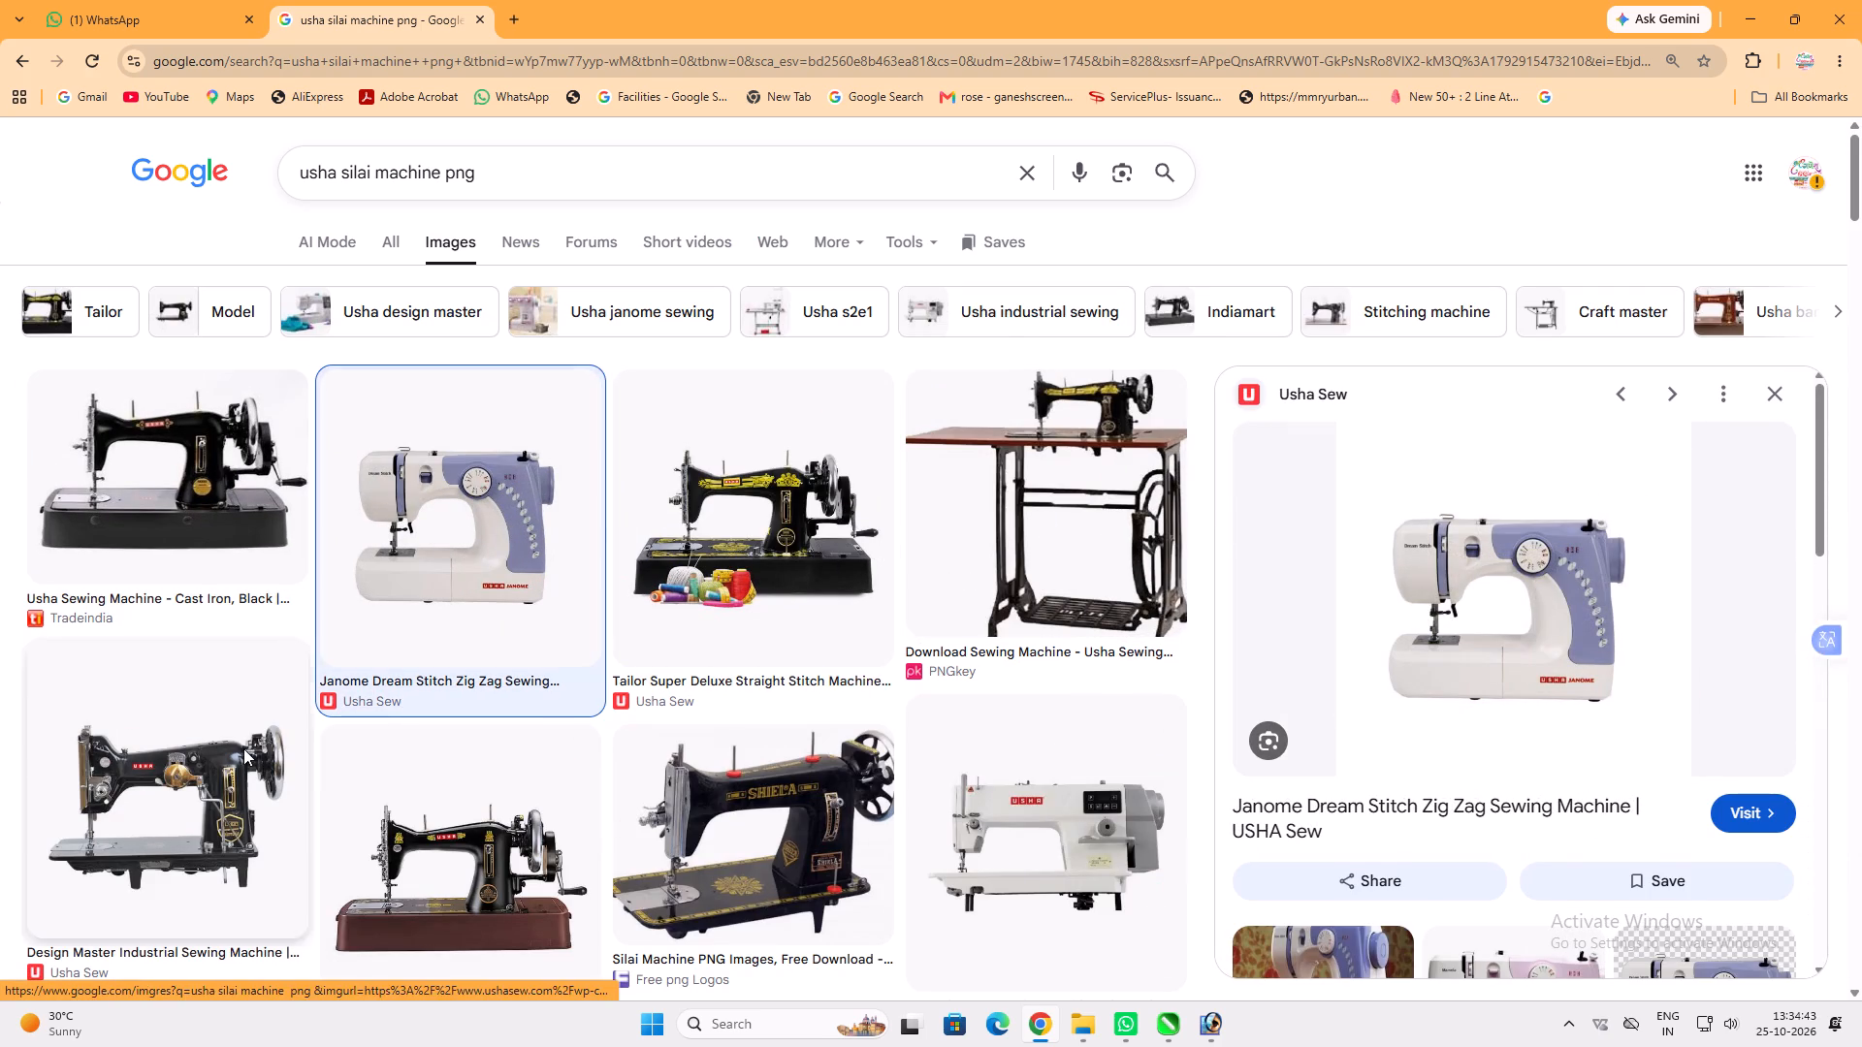
pyautogui.rightClick(1496, 550)
pyautogui.click(1584, 389)
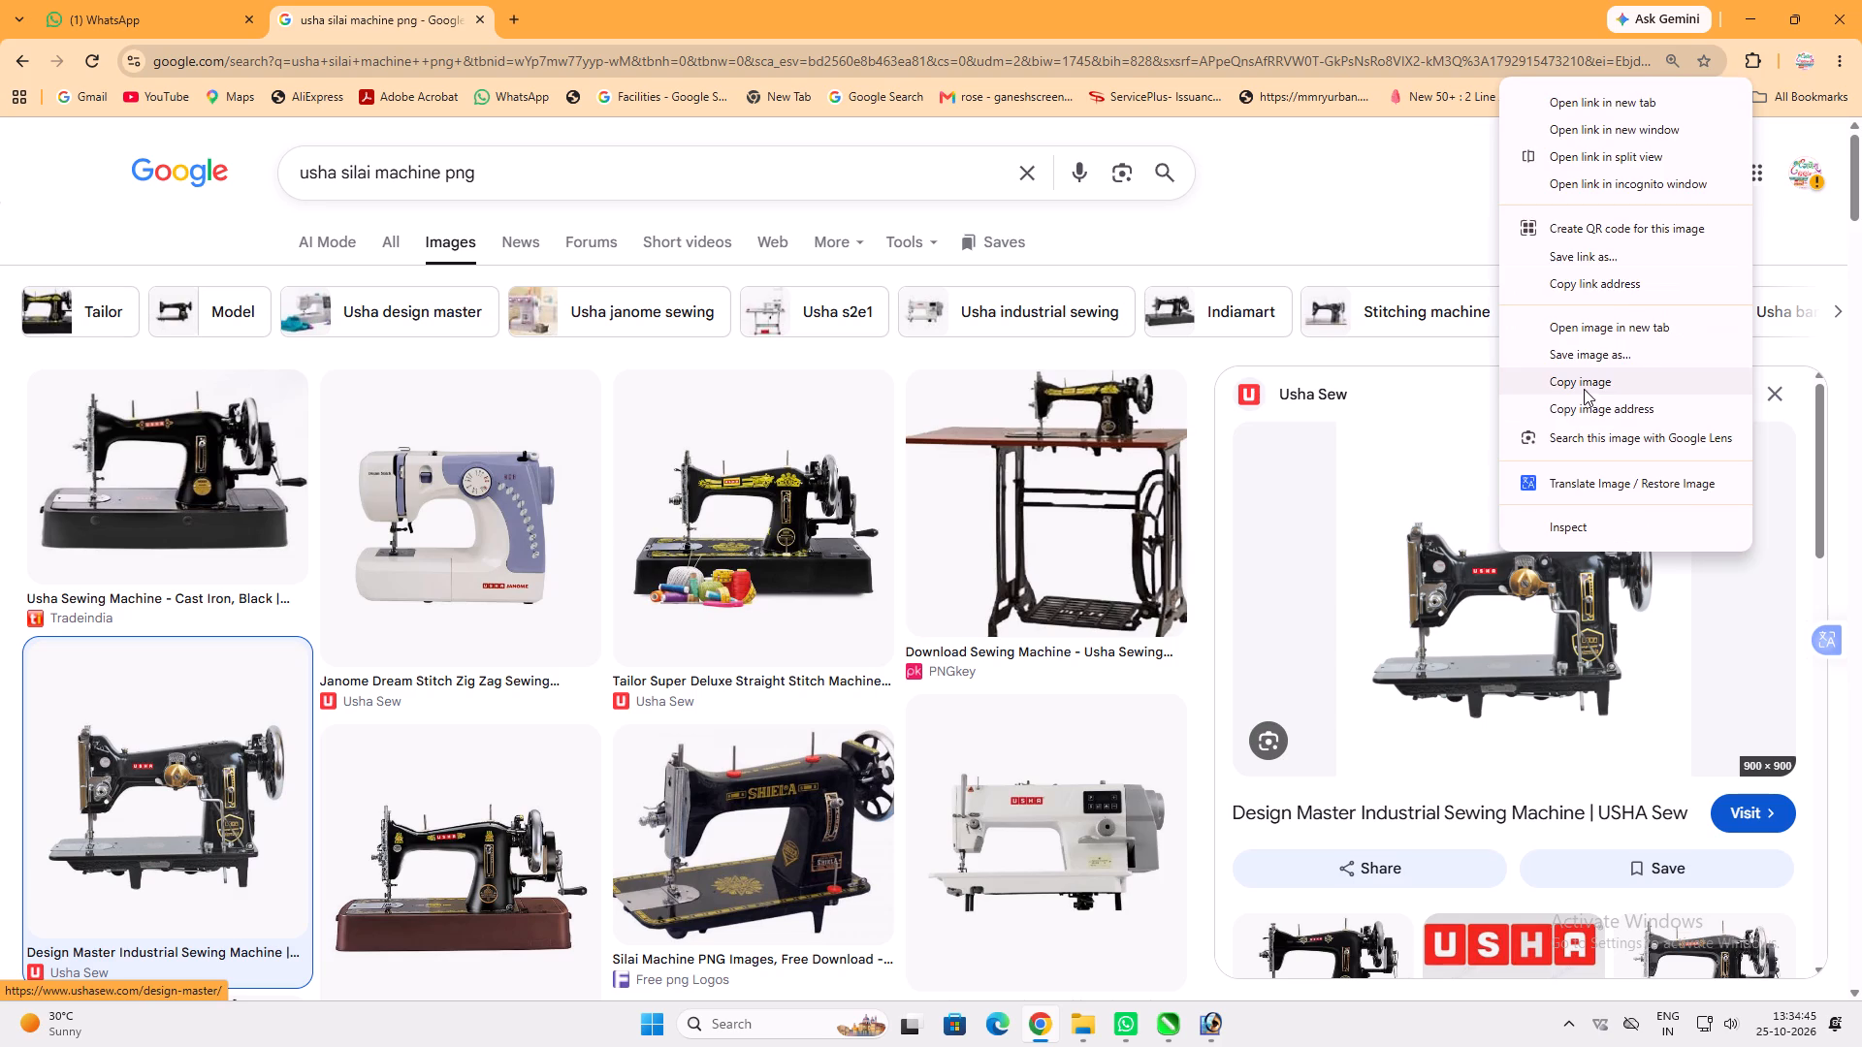
pyautogui.click(1204, 1028)
pyautogui.hotkey('ctrl', 'v')
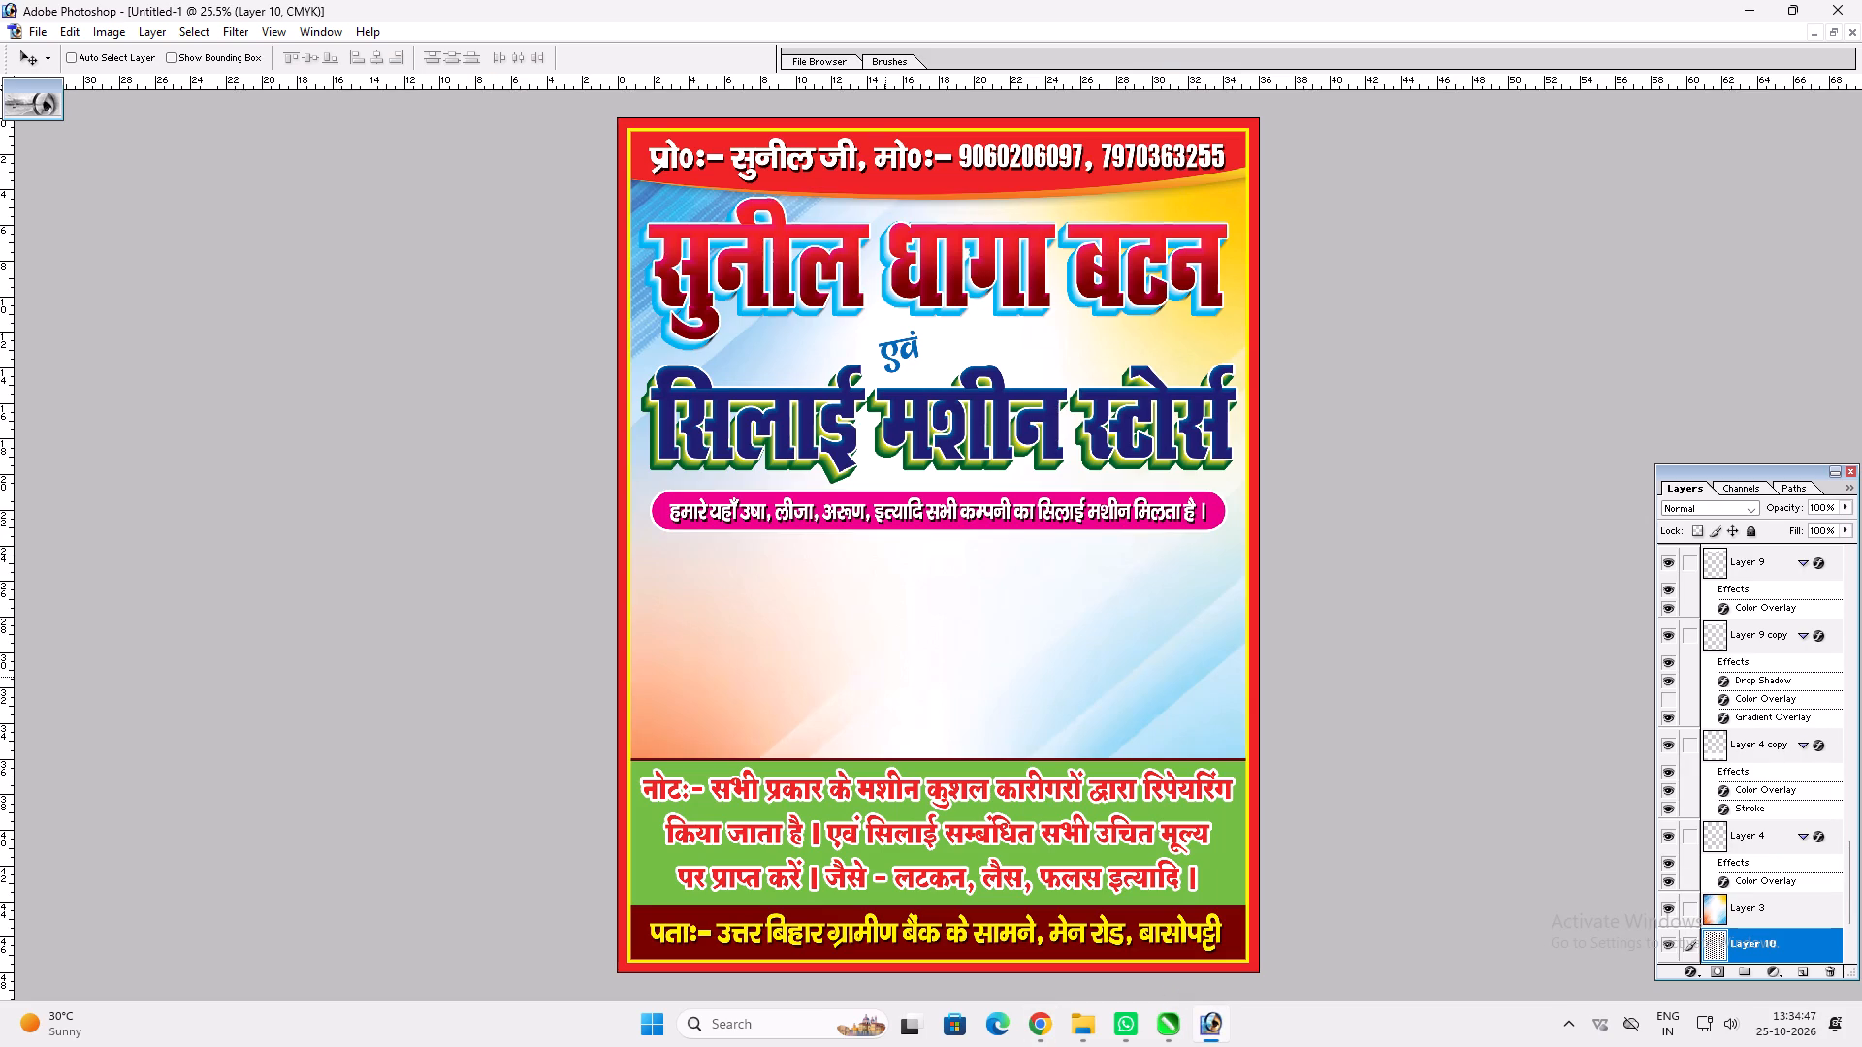
pyautogui.hotkey('ctrl', 'shift', ']')
# Delete the white background around the pasted sewing machine and inside its arm opening using the Magic Wand.
pyautogui.press('v')
pyautogui.press('w')
pyautogui.click(915, 573)
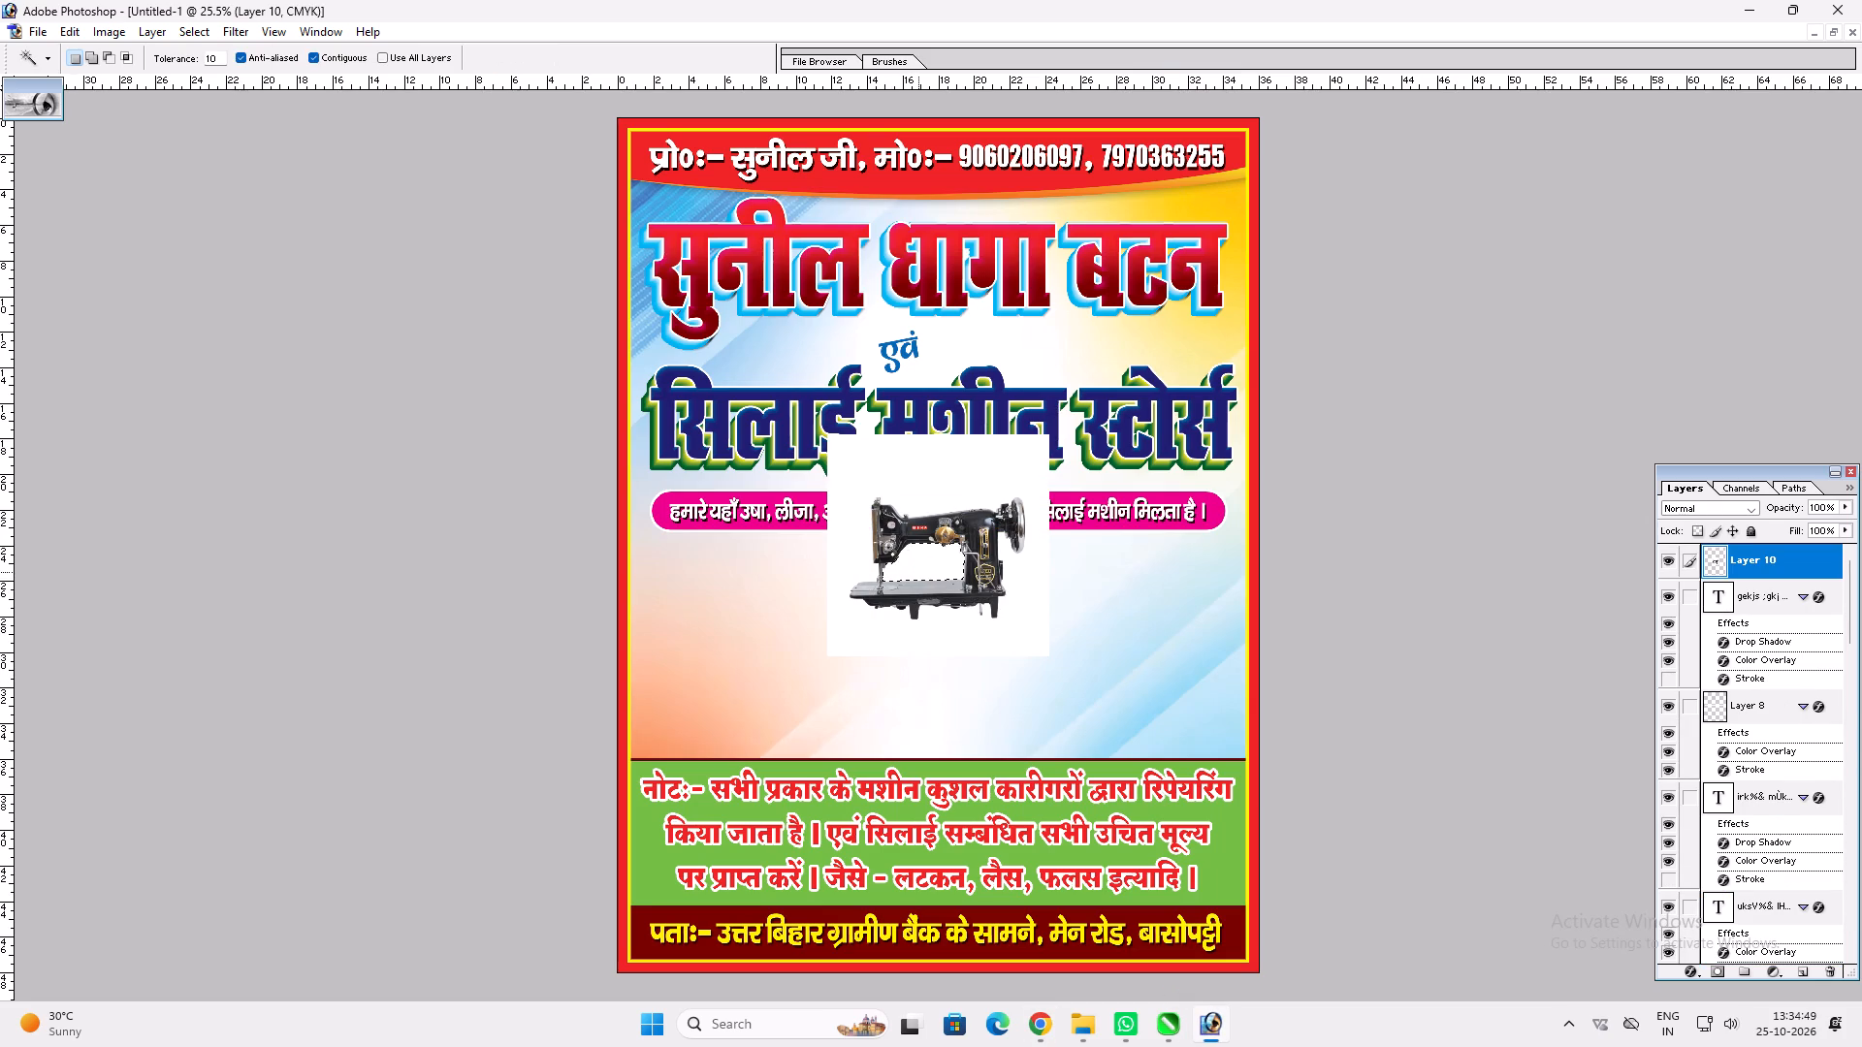
pyautogui.press('Delete')
pyautogui.click(940, 479)
pyautogui.press('Delete')
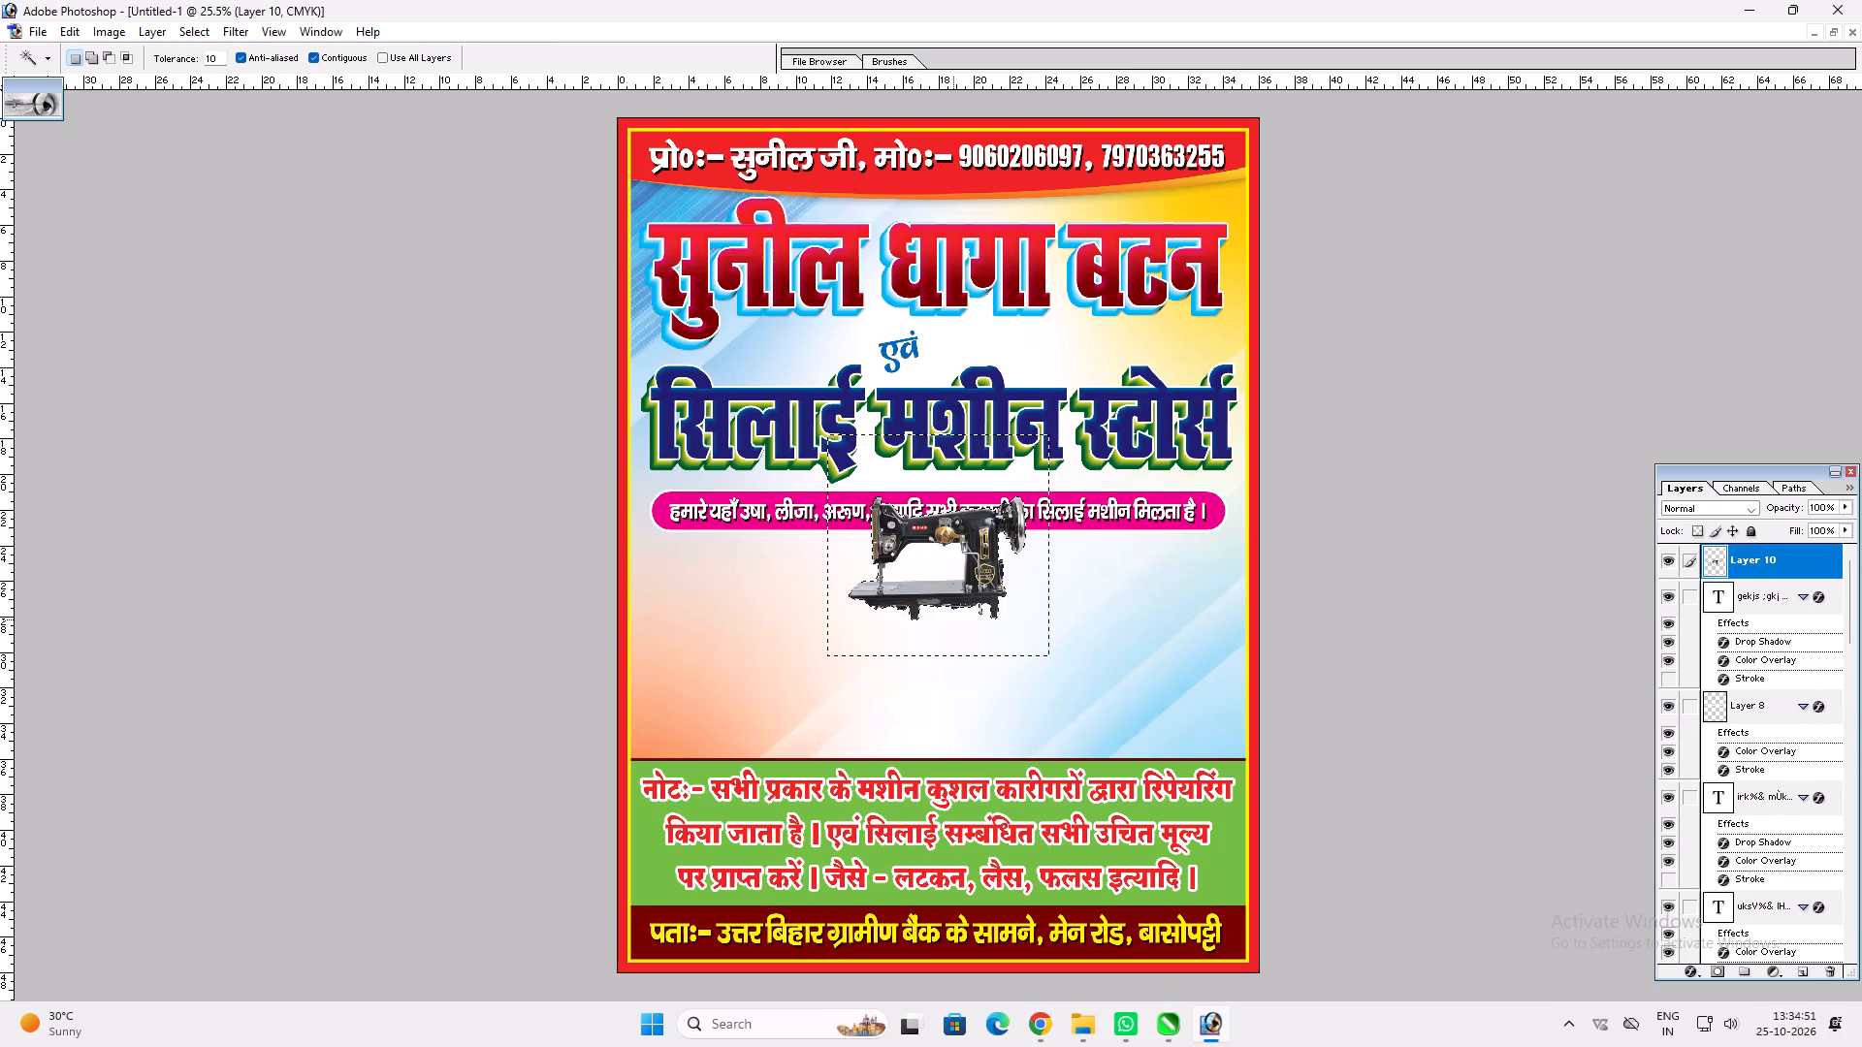
pyautogui.hotkey('ctrl', 'd')
pyautogui.click(940, 547)
pyautogui.press('Delete')
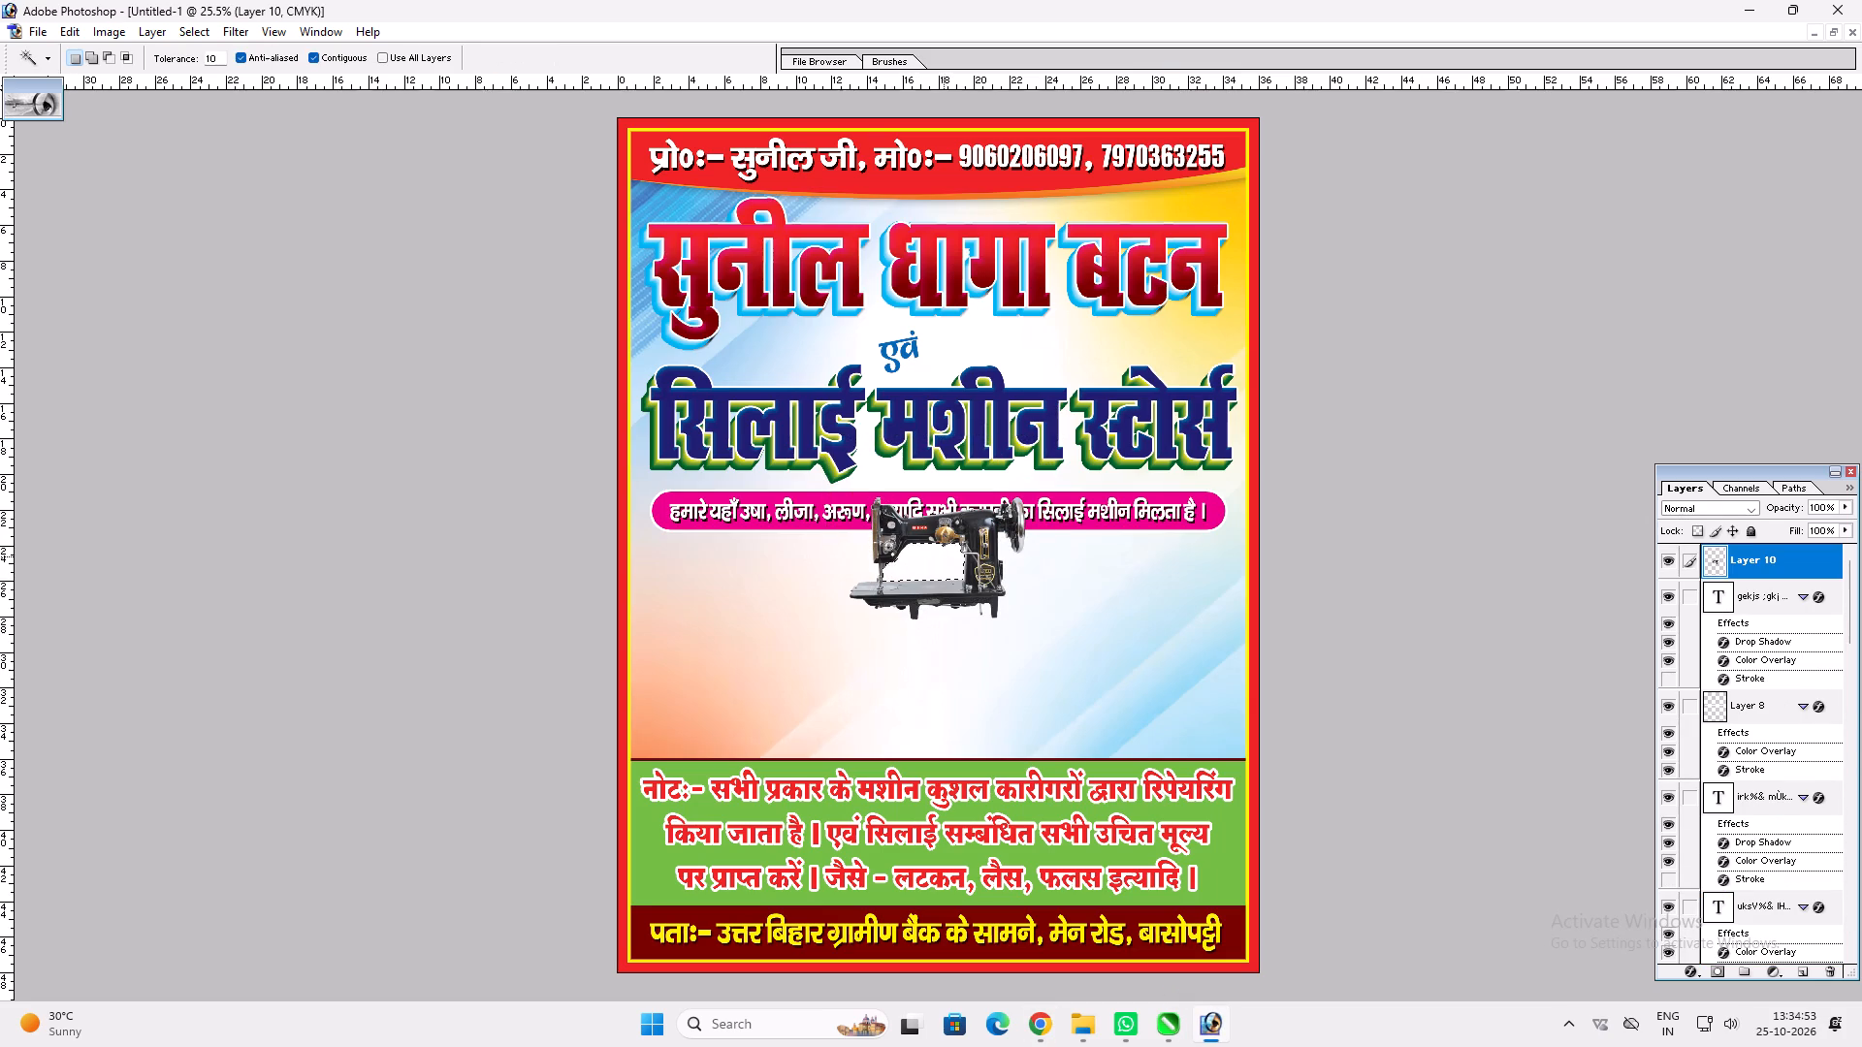
pyautogui.hotkey('ctrl', 'd')
# Move the cut-out machine to the poster's left side, just above the green note band.
pyautogui.press('v')
pyautogui.press('v')
pyautogui.moveTo(967, 587); pyautogui.dragTo(753, 726)
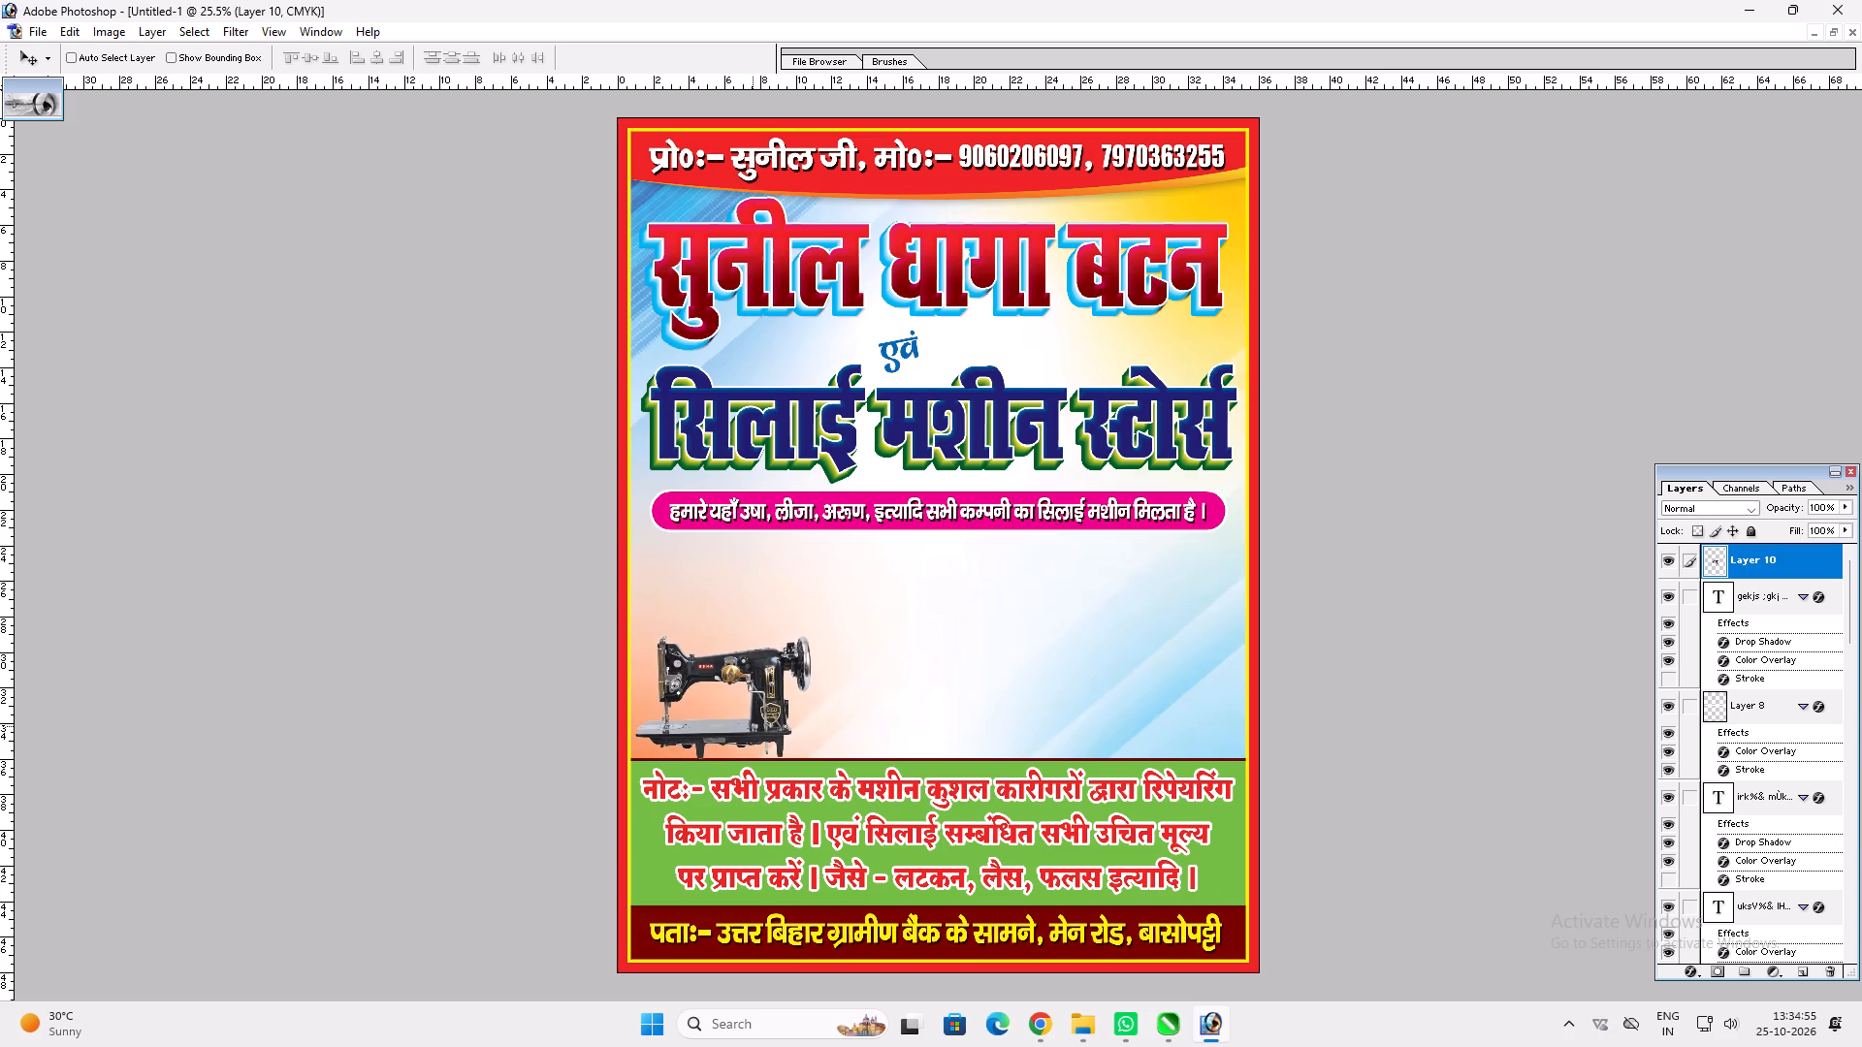
pyautogui.moveTo(753, 726); pyautogui.dragTo(754, 719)
pyautogui.press('v')
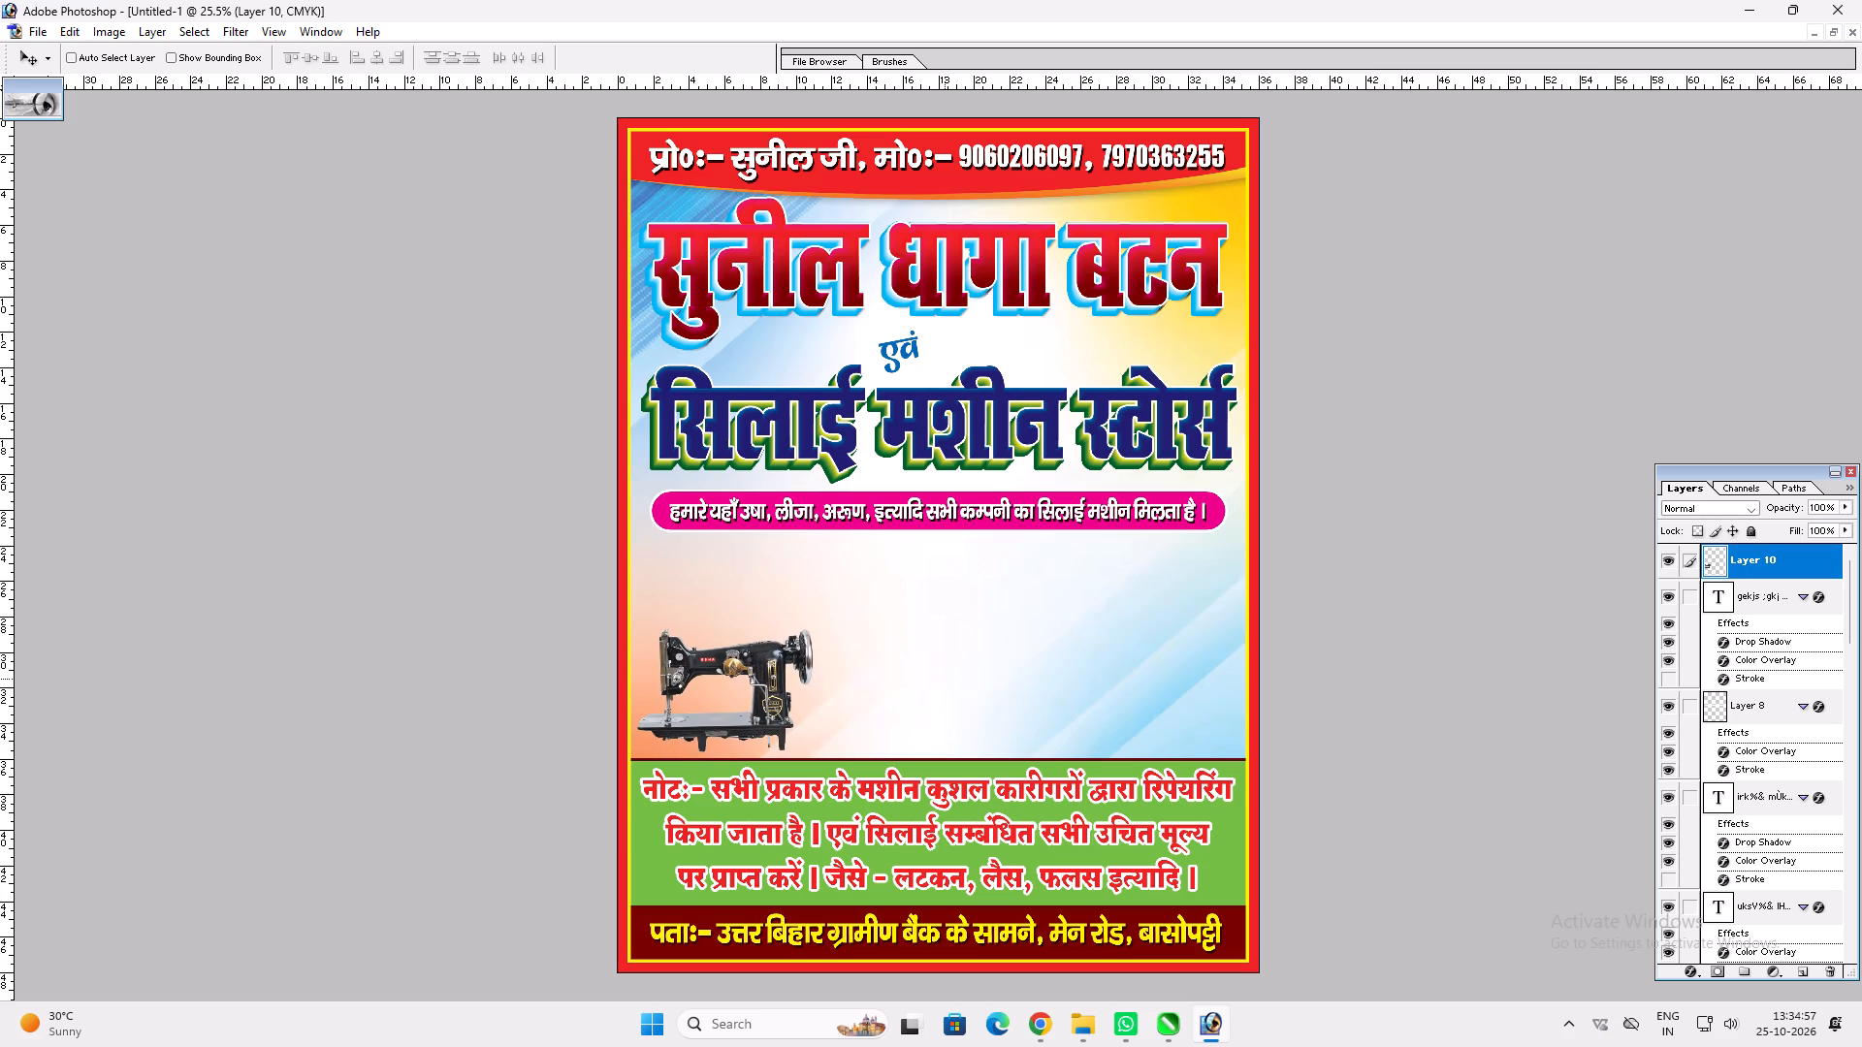
# Copy the USHA Tailor Supreme sewing machine image from the related Chrome results and paste it into the Photoshop poster.
pyautogui.click(1047, 1016)
pyautogui.scroll(-6, 1369, 544)
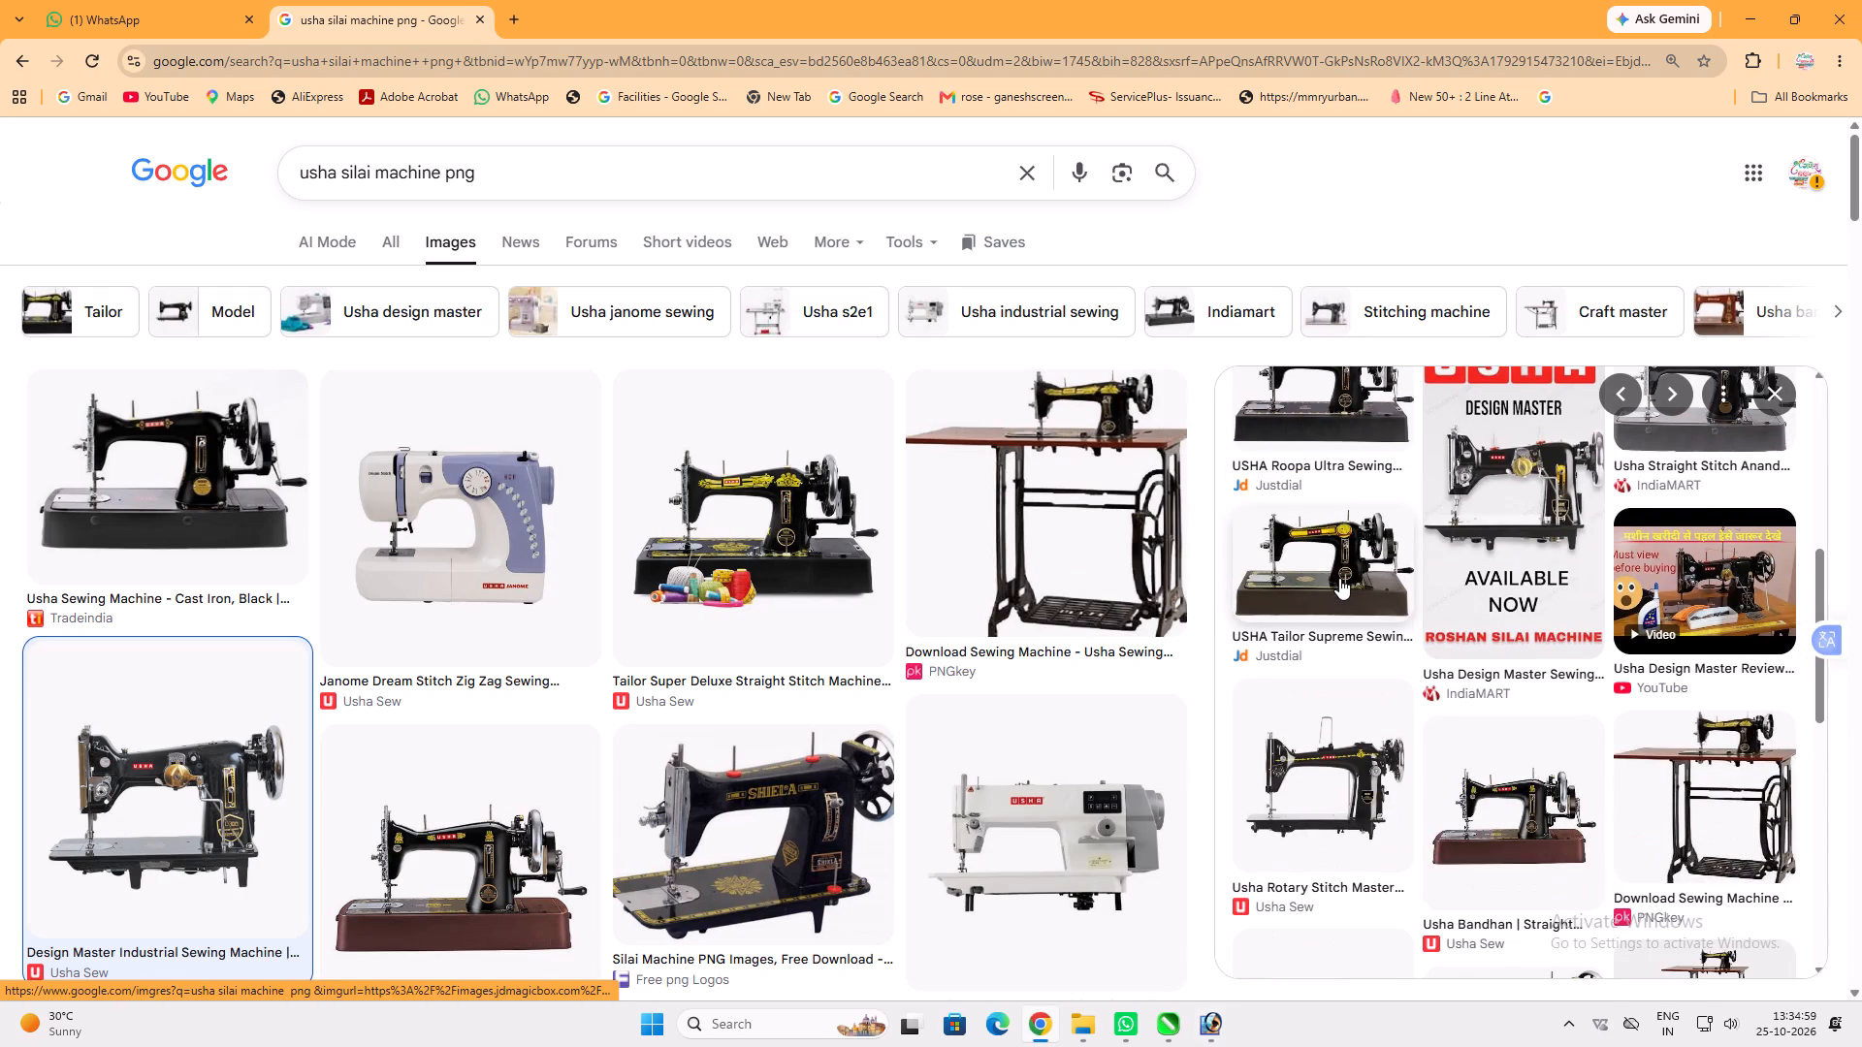
pyautogui.click(1340, 578)
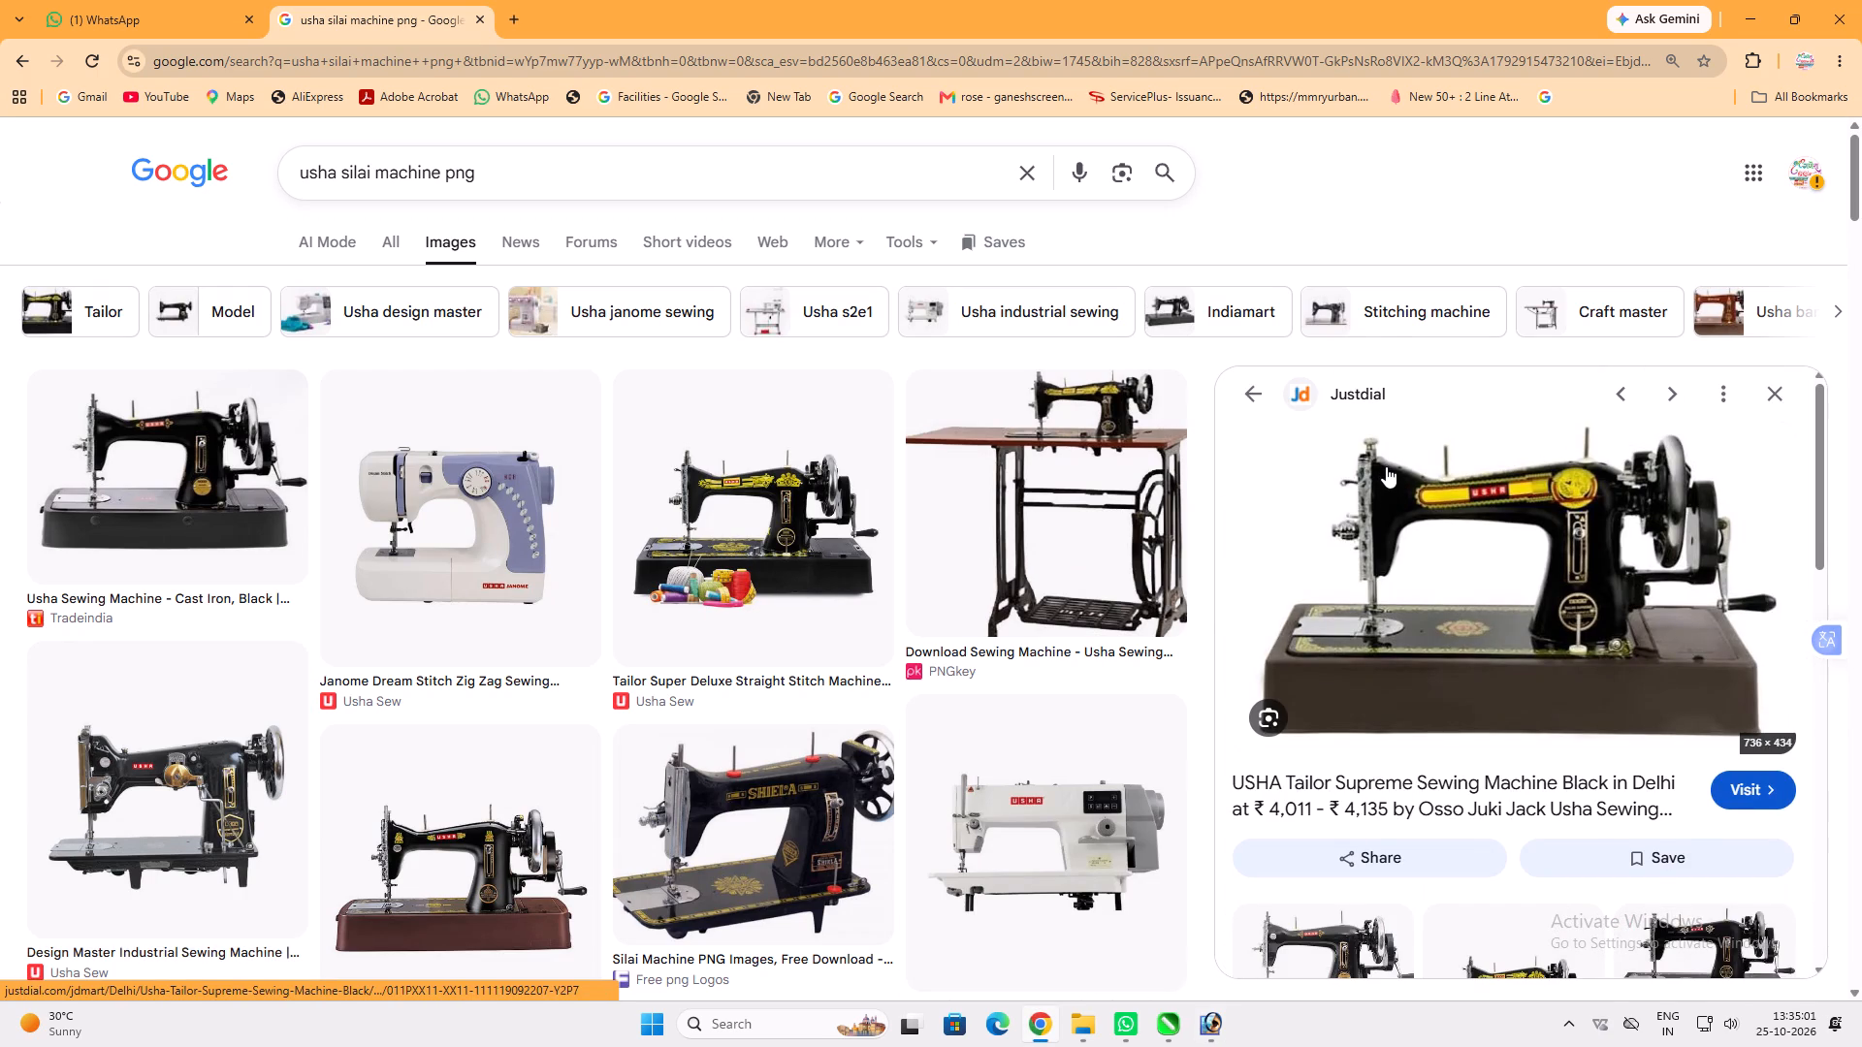
pyautogui.rightClick(1386, 466)
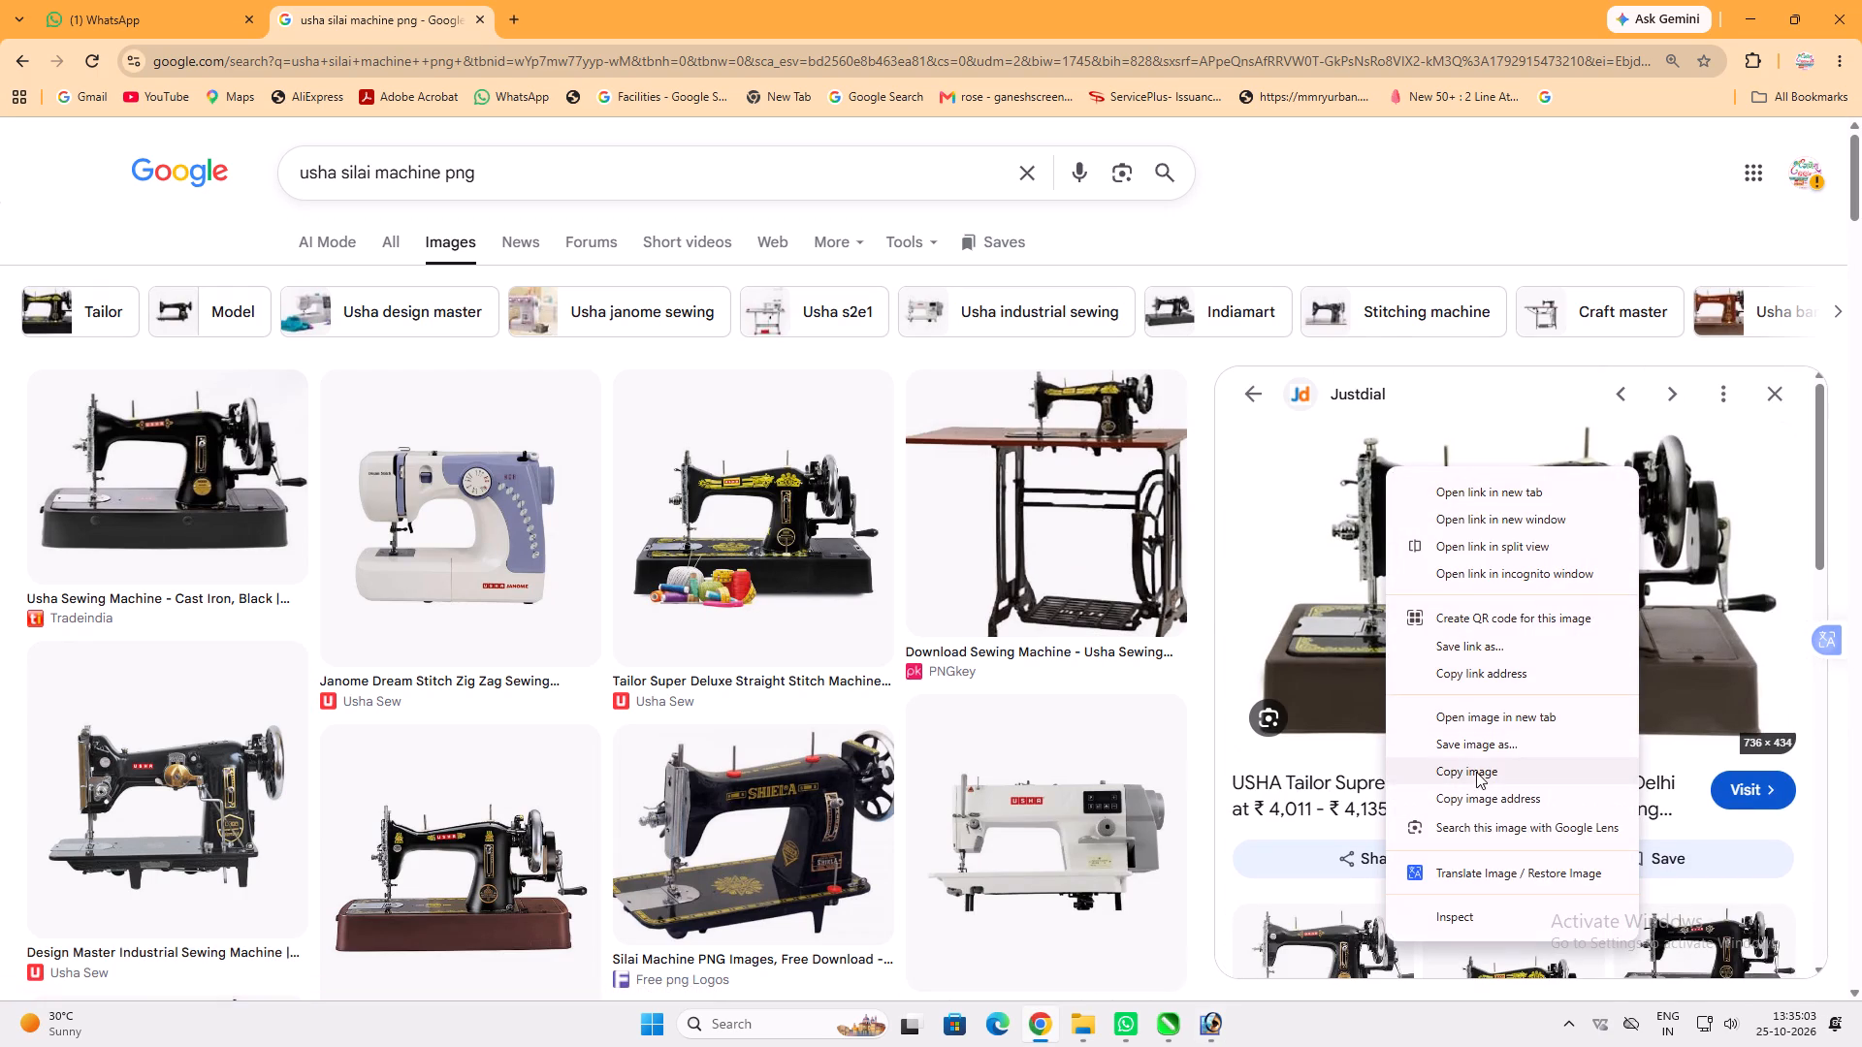
pyautogui.click(1462, 764)
pyautogui.click(1211, 1031)
pyautogui.hotkey('ctrl', 'v')
# Delete the white background around the second sewing machine and inside its arm opening using the Magic Wand.
pyautogui.press('w')
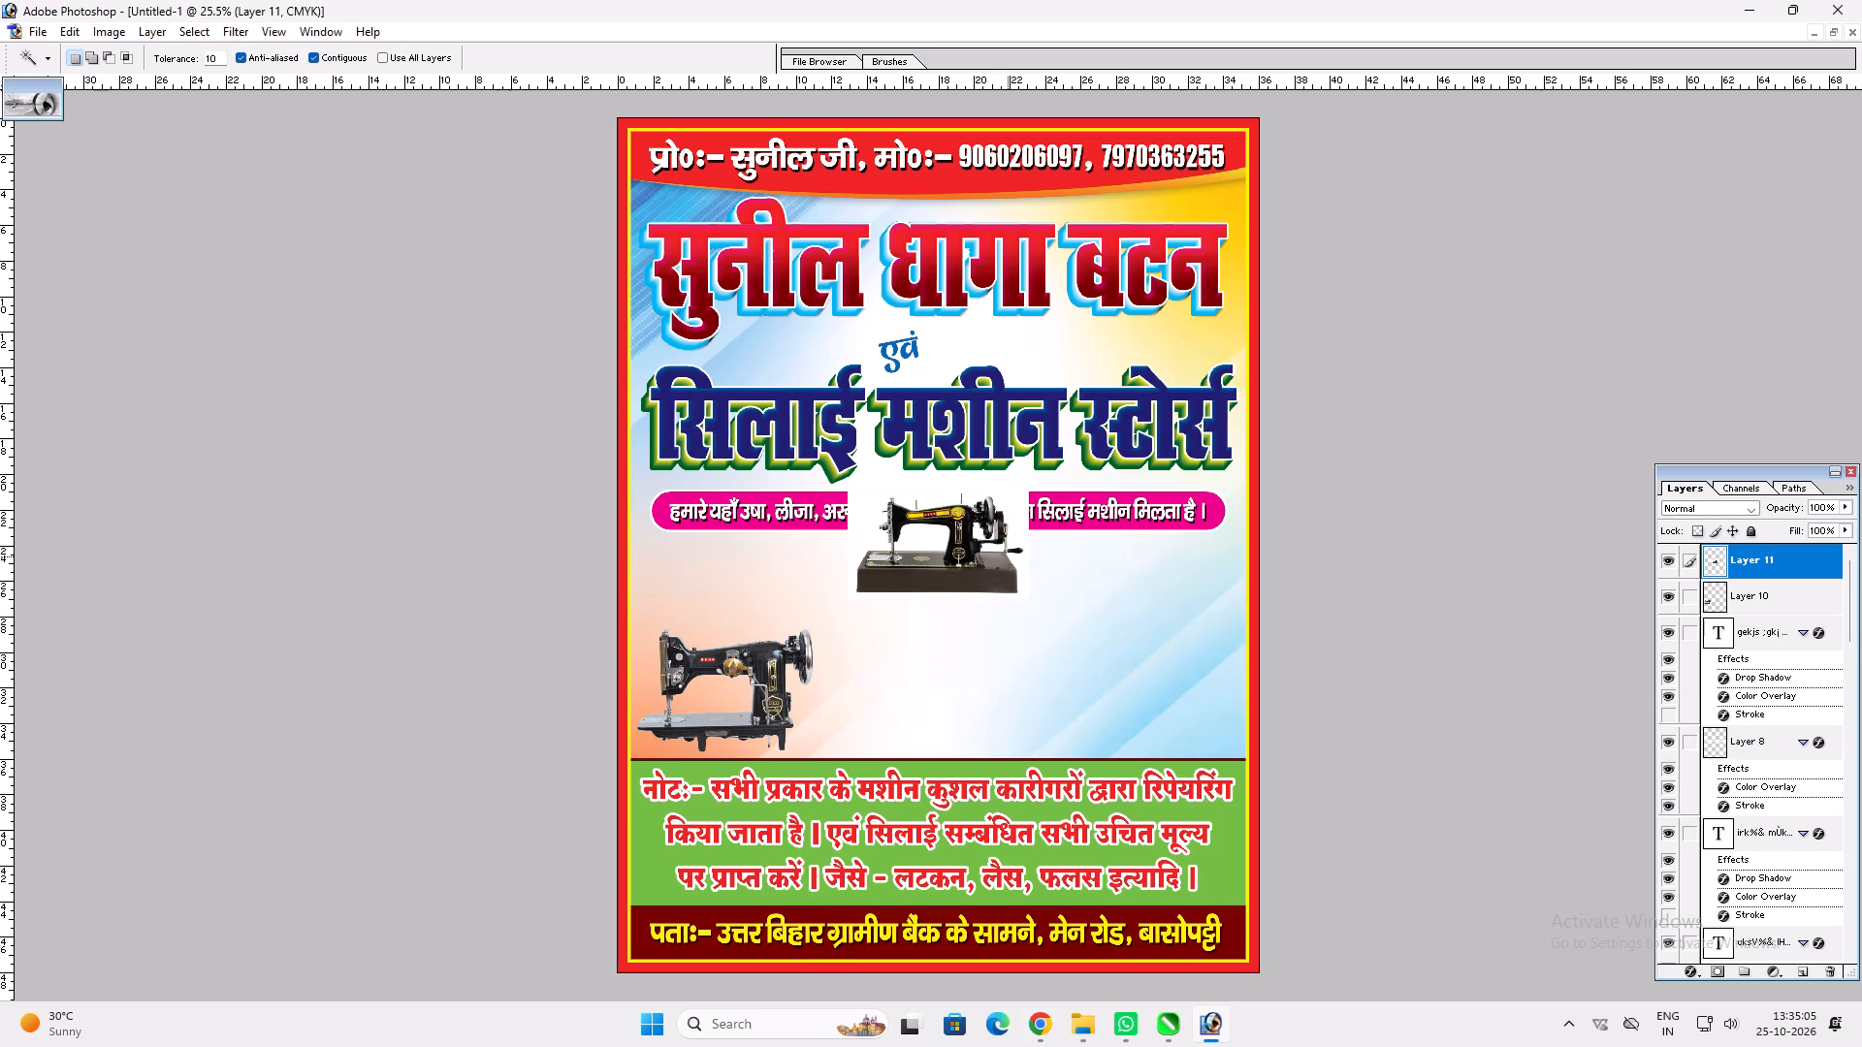
pyautogui.click(1011, 502)
pyautogui.press('Delete')
pyautogui.click(927, 537)
pyautogui.press('Delete')
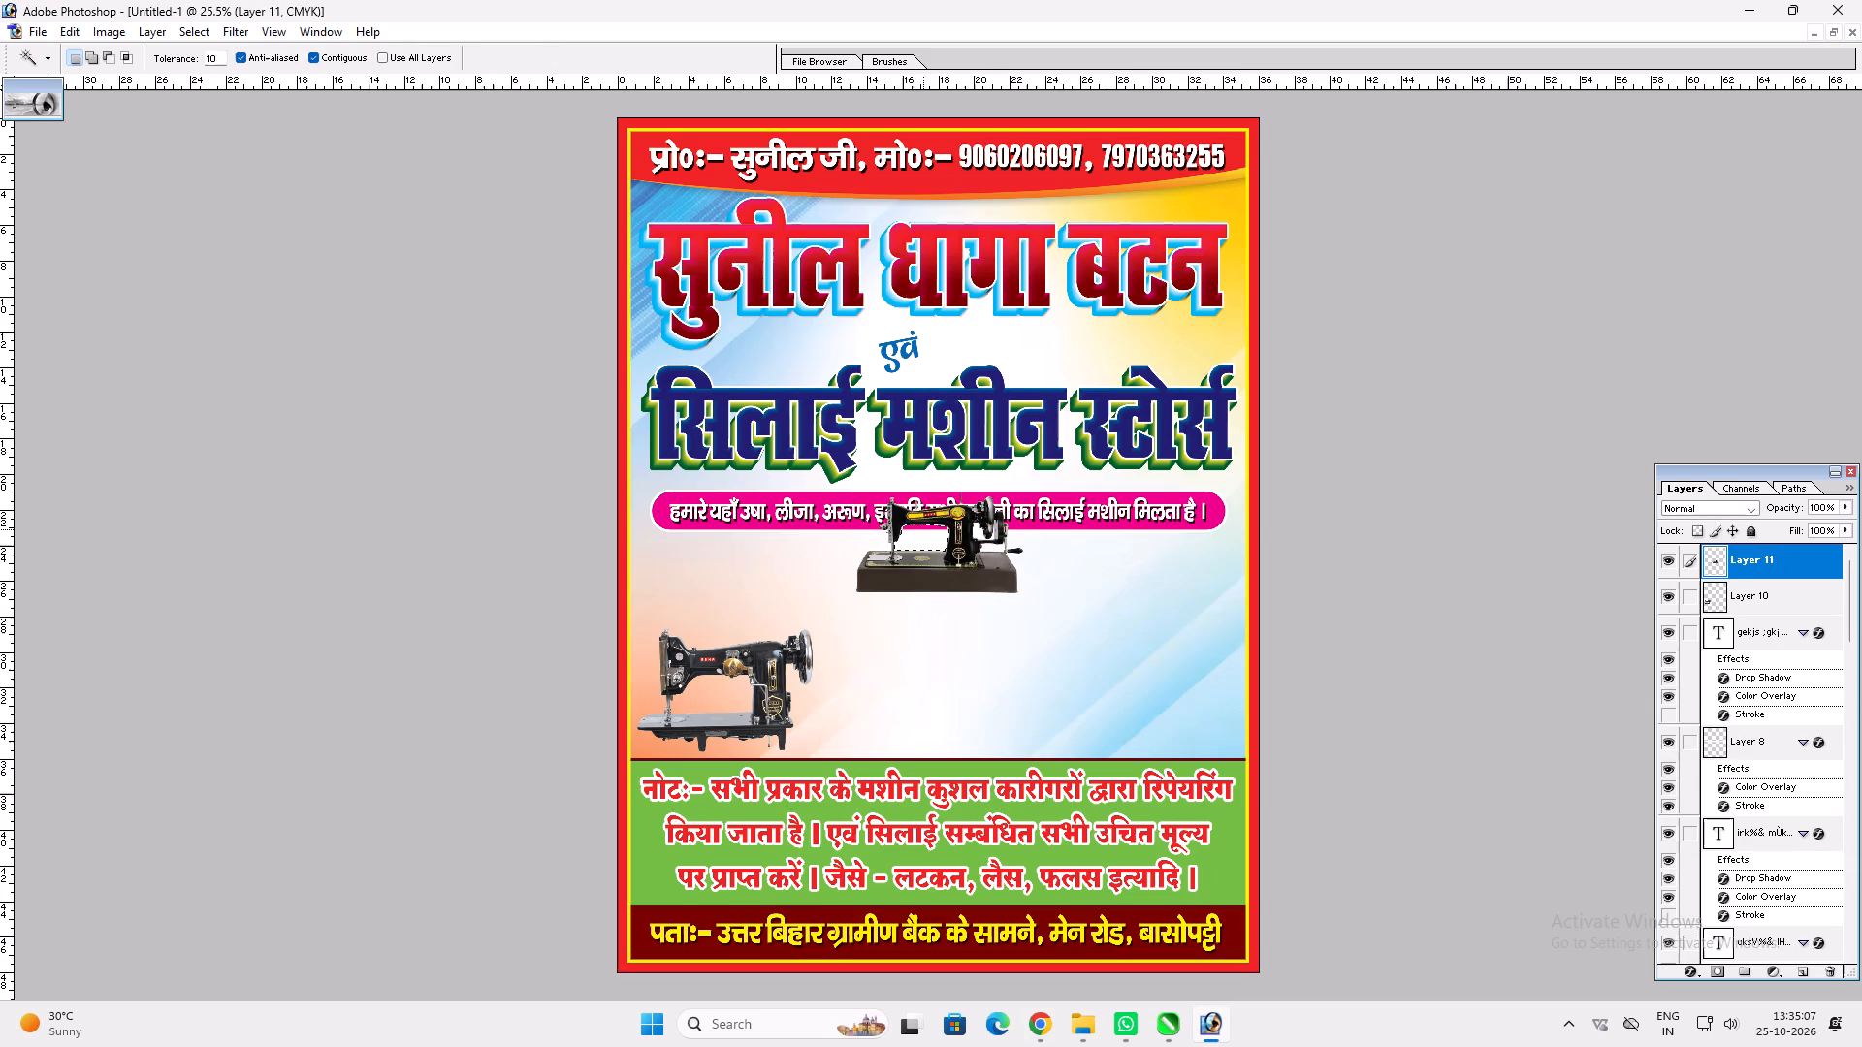
pyautogui.hotkey('ctrl', 'd')
# Place the second machine beside the first above the green note band and stretch it slightly taller to match.
pyautogui.press('v')
pyautogui.moveTo(883, 575); pyautogui.dragTo(841, 732)
pyautogui.hotkey('ctrl', 't')
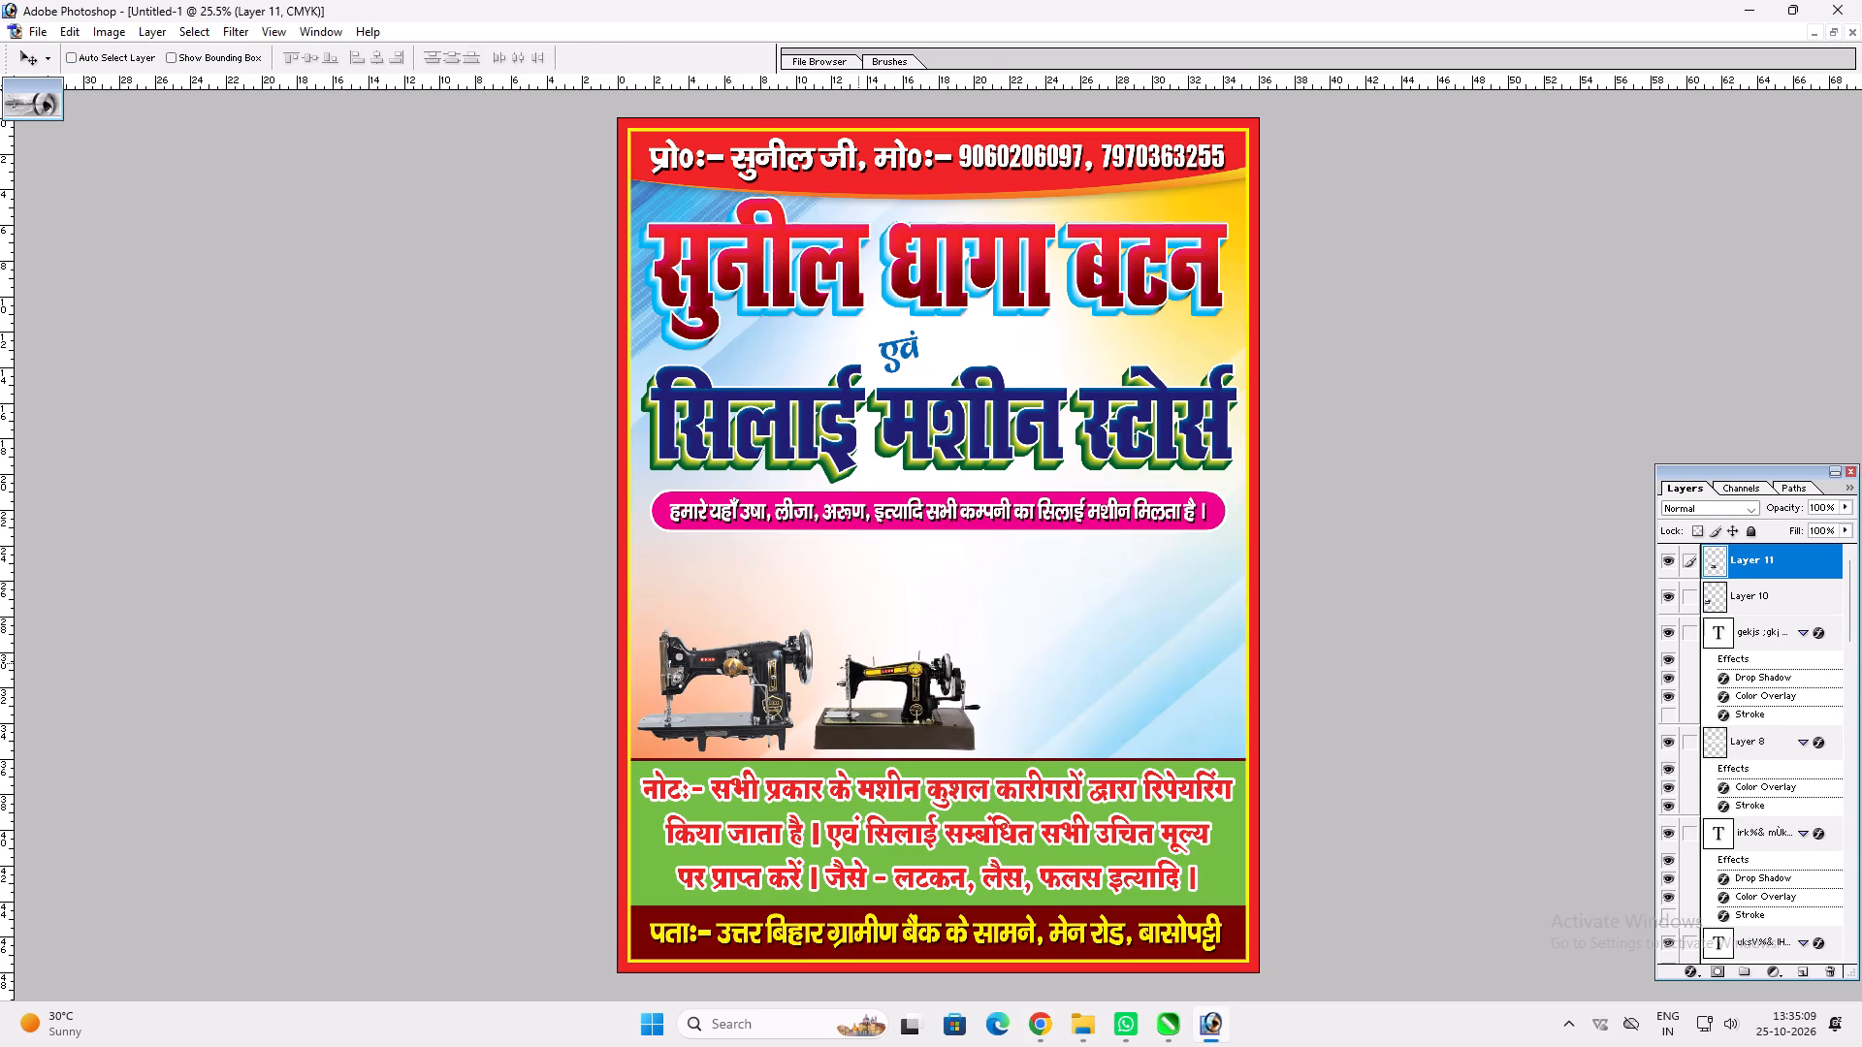
pyautogui.keyDown('shift'); pyautogui.moveTo(871, 640); pyautogui.dragTo(881, 624); pyautogui.keyUp('shift')
pyautogui.hotkey('shift', 'Return')
pyautogui.press('v')
pyautogui.press('v')
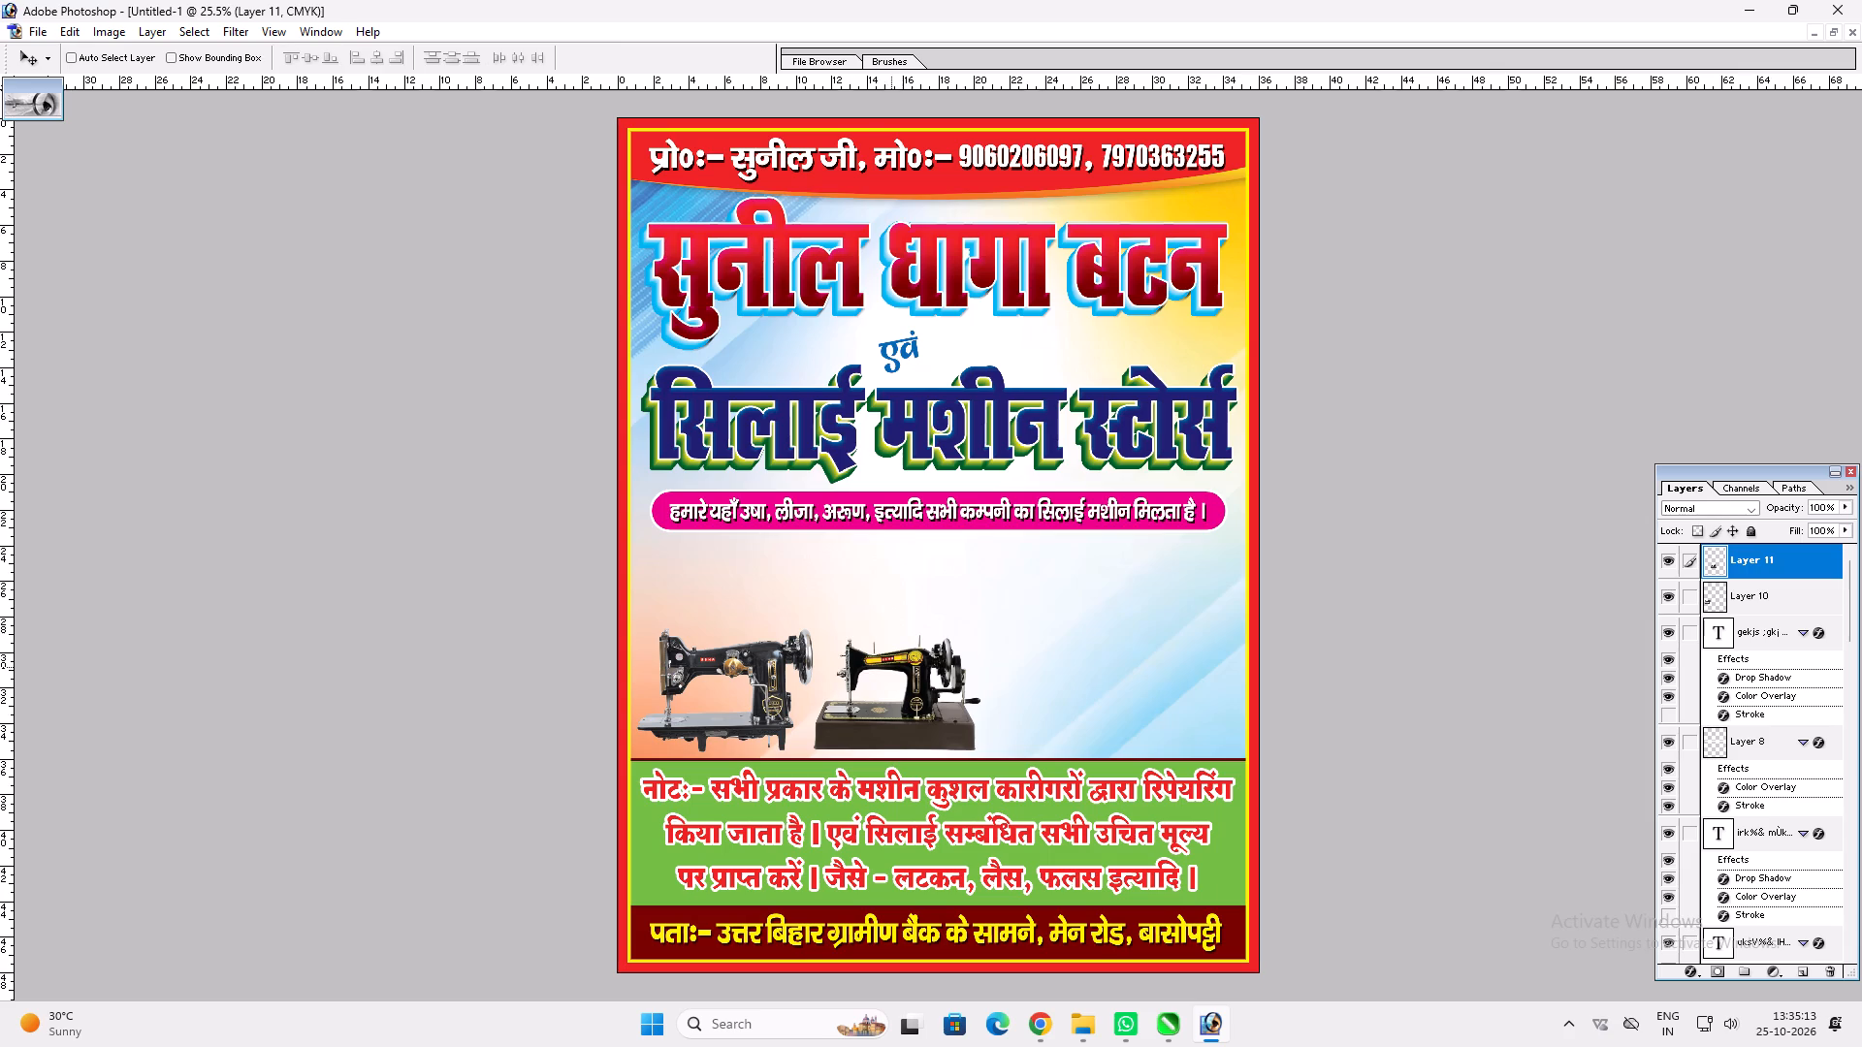
# Switch to Chrome and change the image search to "liza silai machine png".
pyautogui.click(1034, 1023)
pyautogui.click(527, 146)
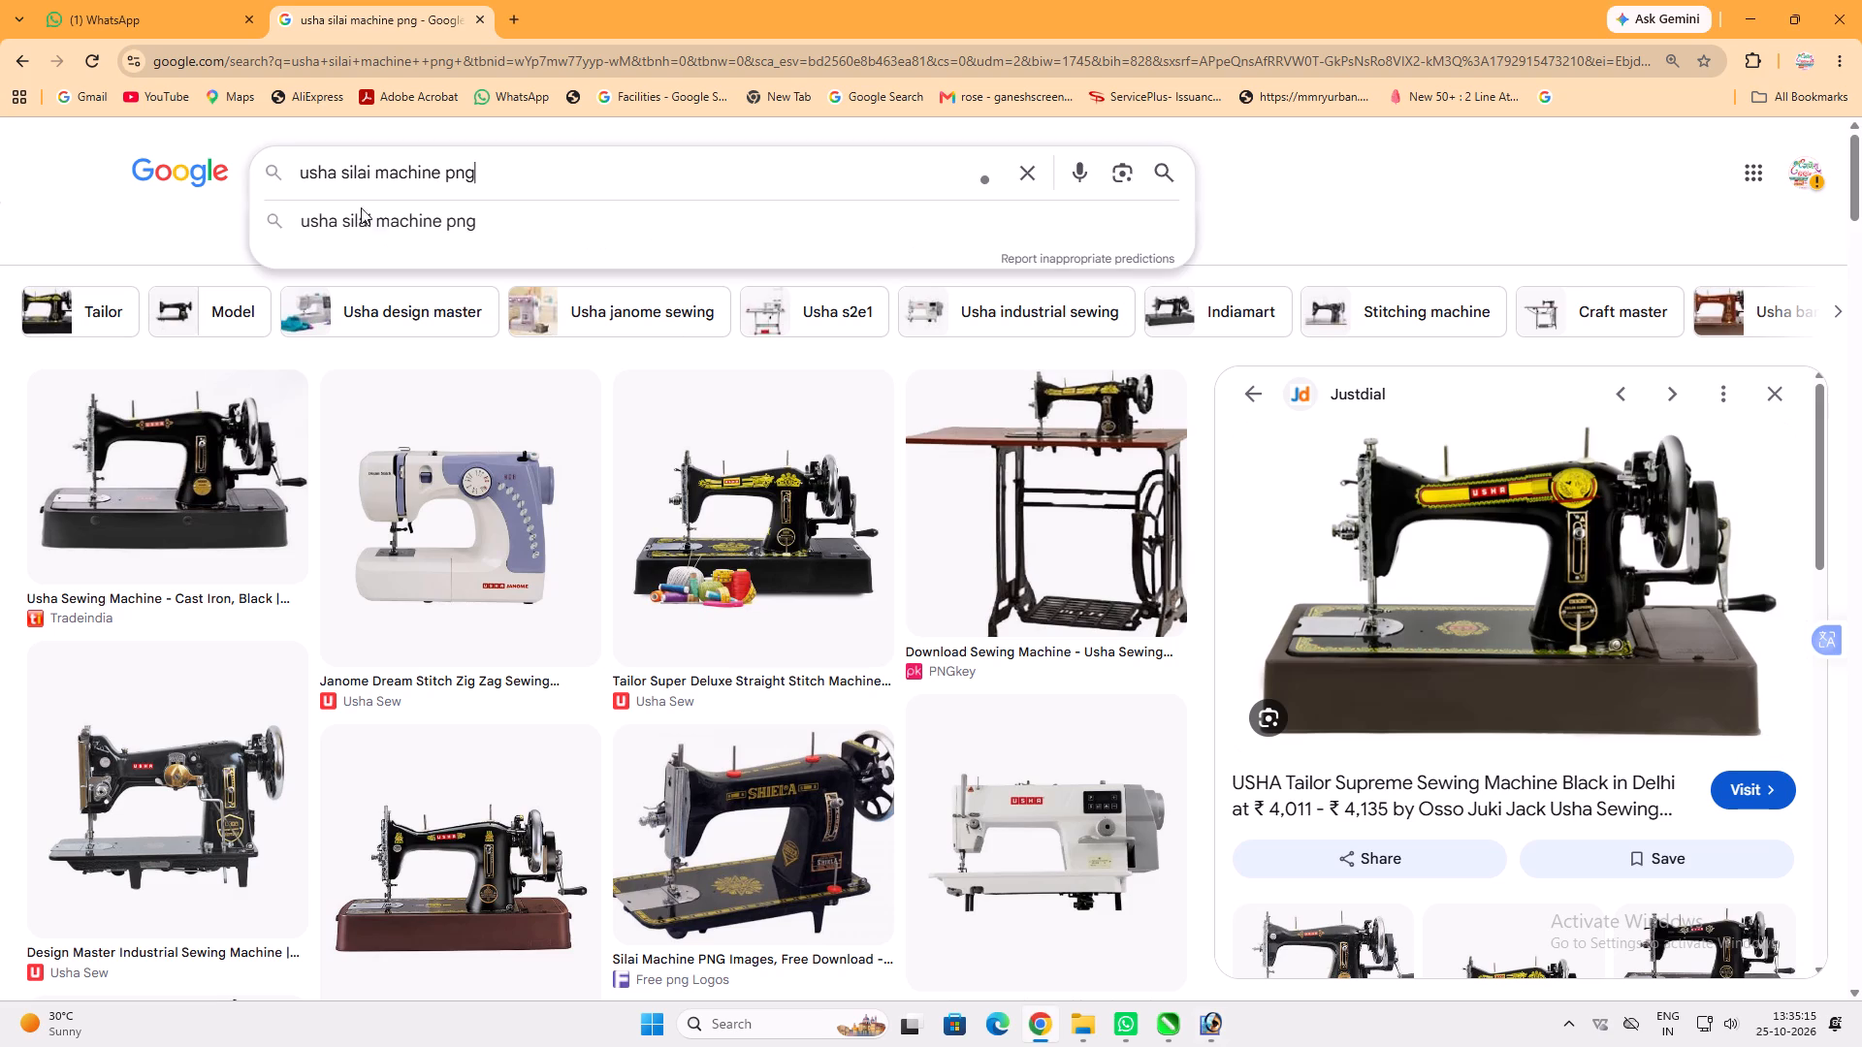
pyautogui.moveTo(334, 180); pyautogui.dragTo(0, 179)
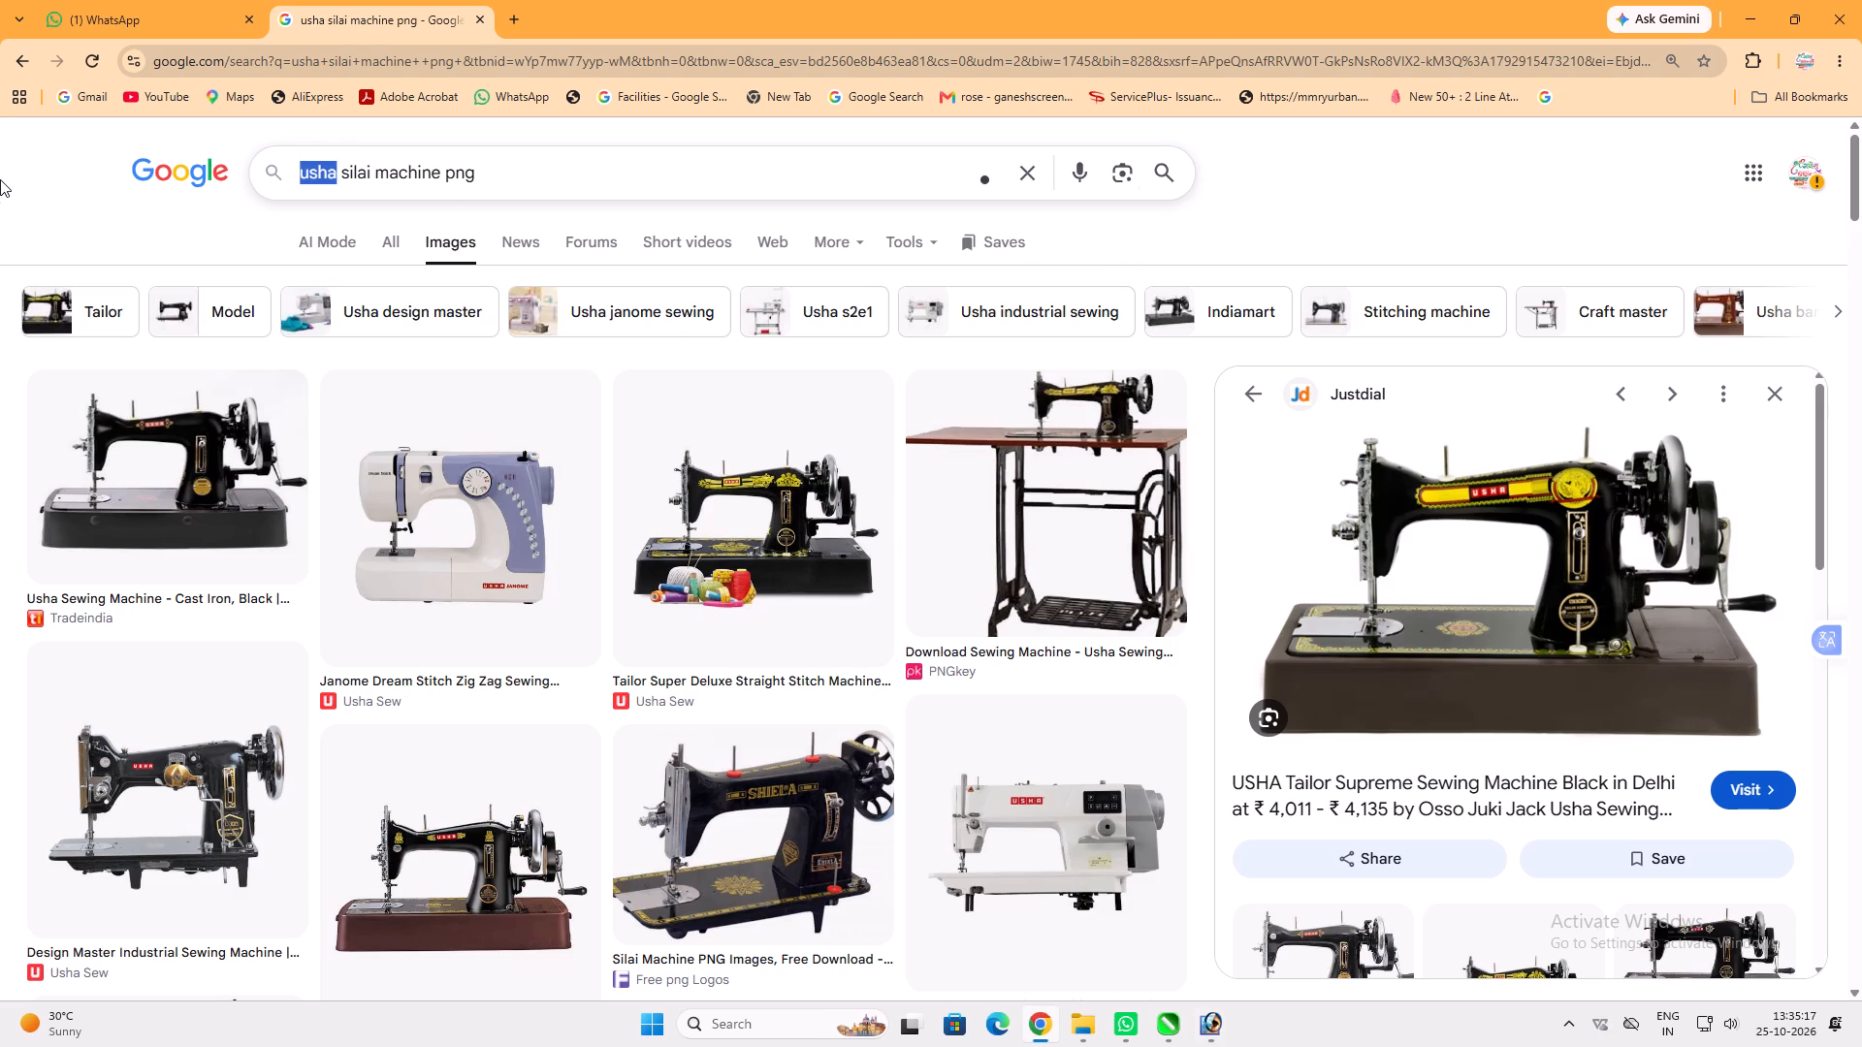
pyautogui.write('li')
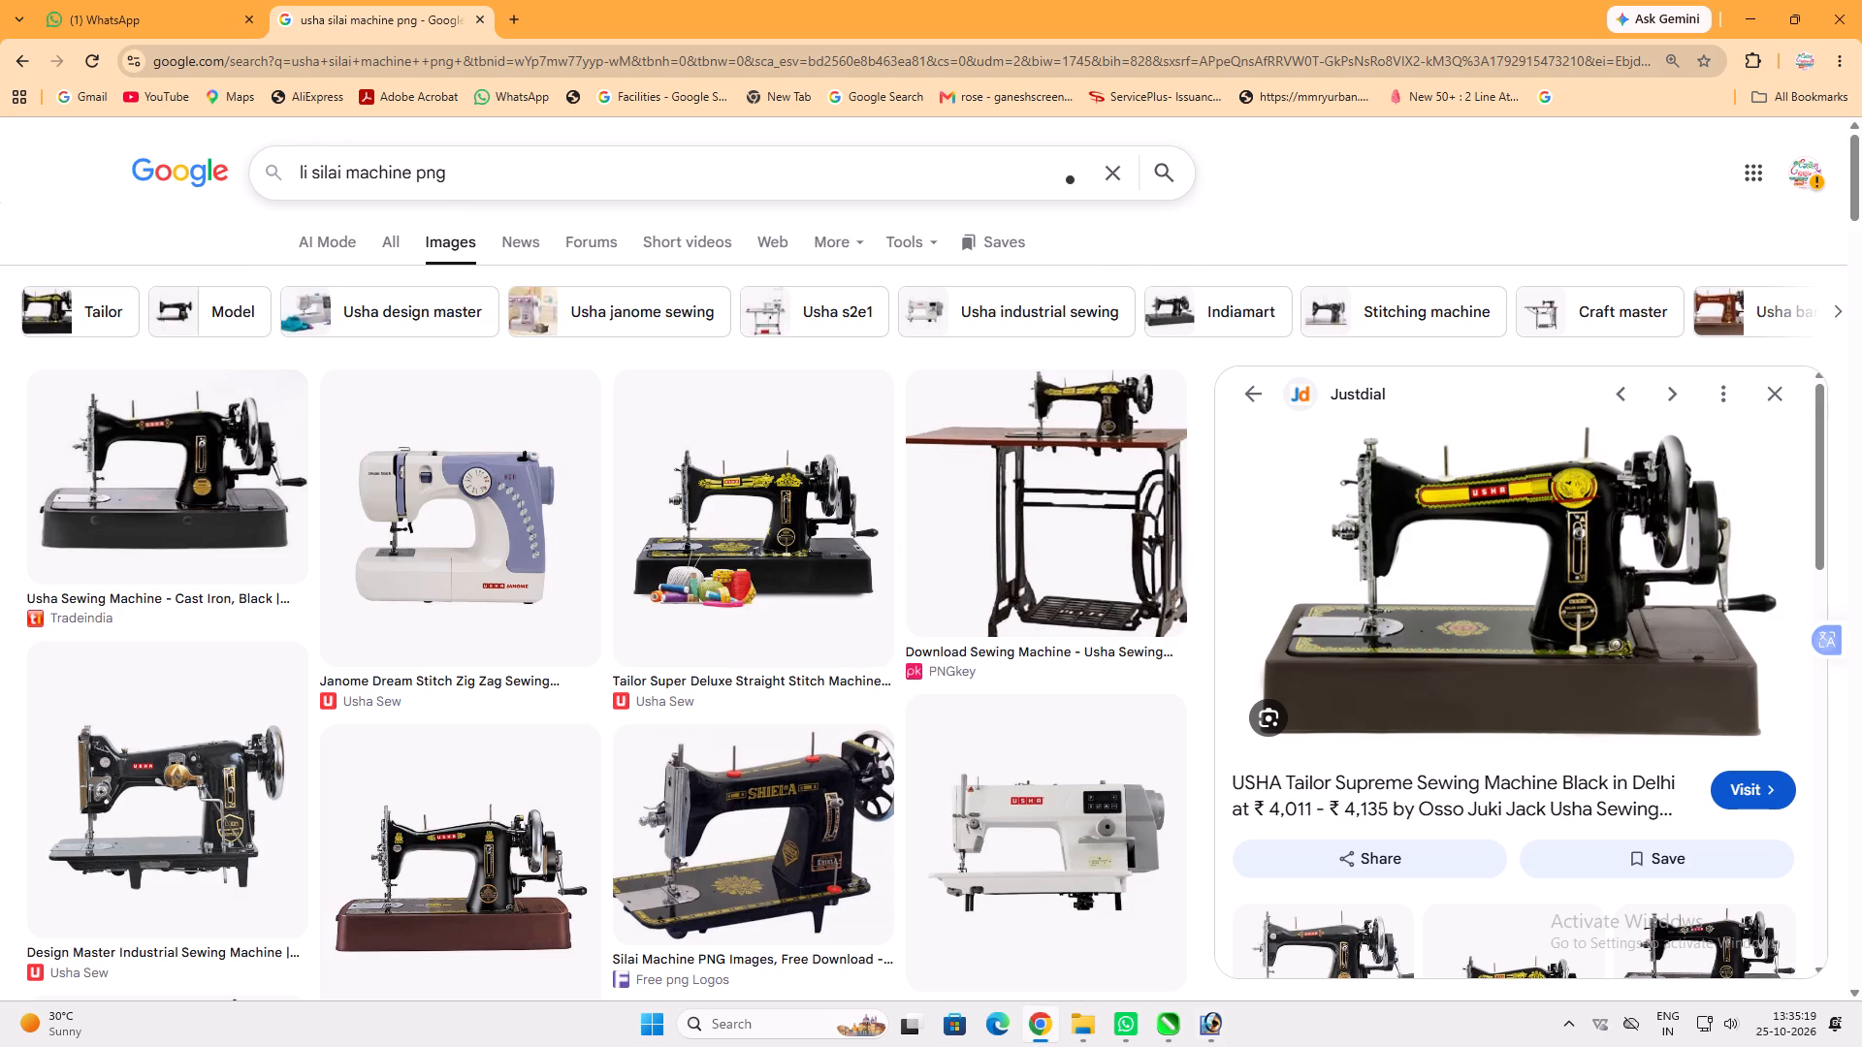
pyautogui.write('za')
pyautogui.press('space')
pyautogui.press('Return')
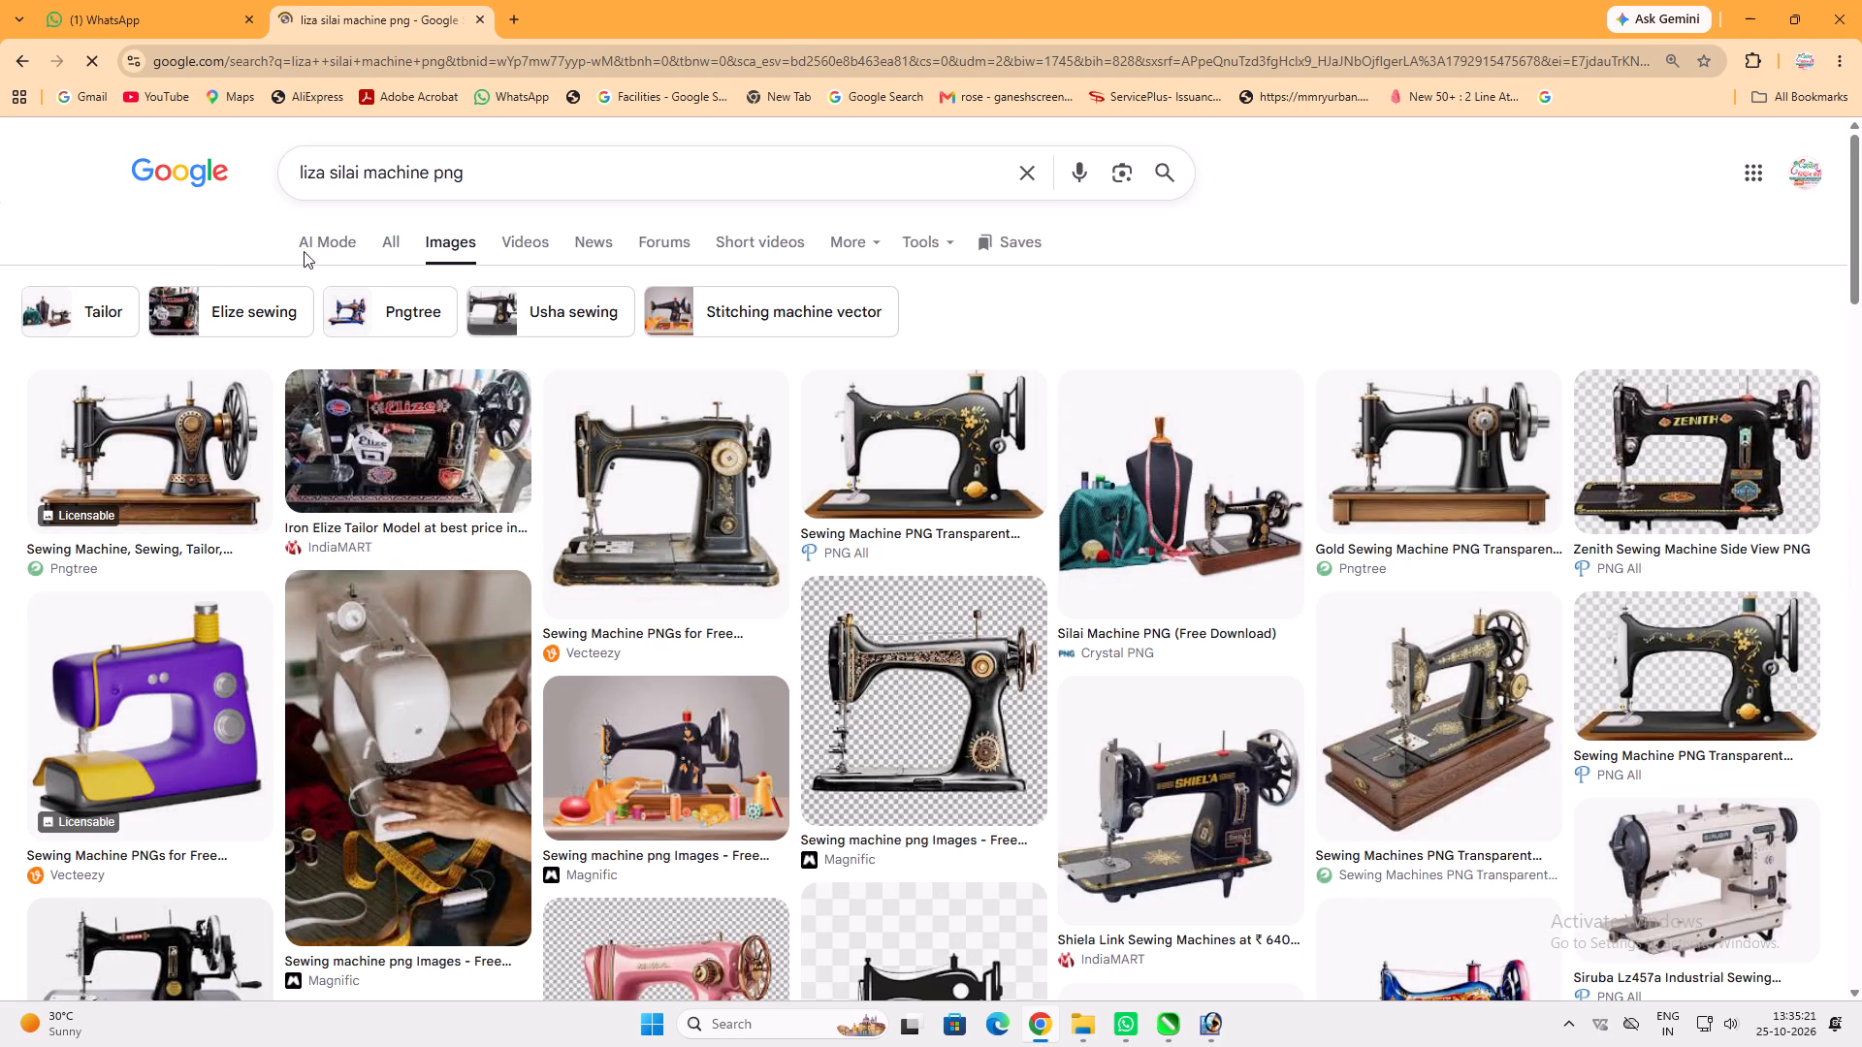
# Look through the image results for "liza silai machine png" for another sewing machine picture.
pyautogui.doubleClick(347, 236)
pyautogui.click(431, 164)
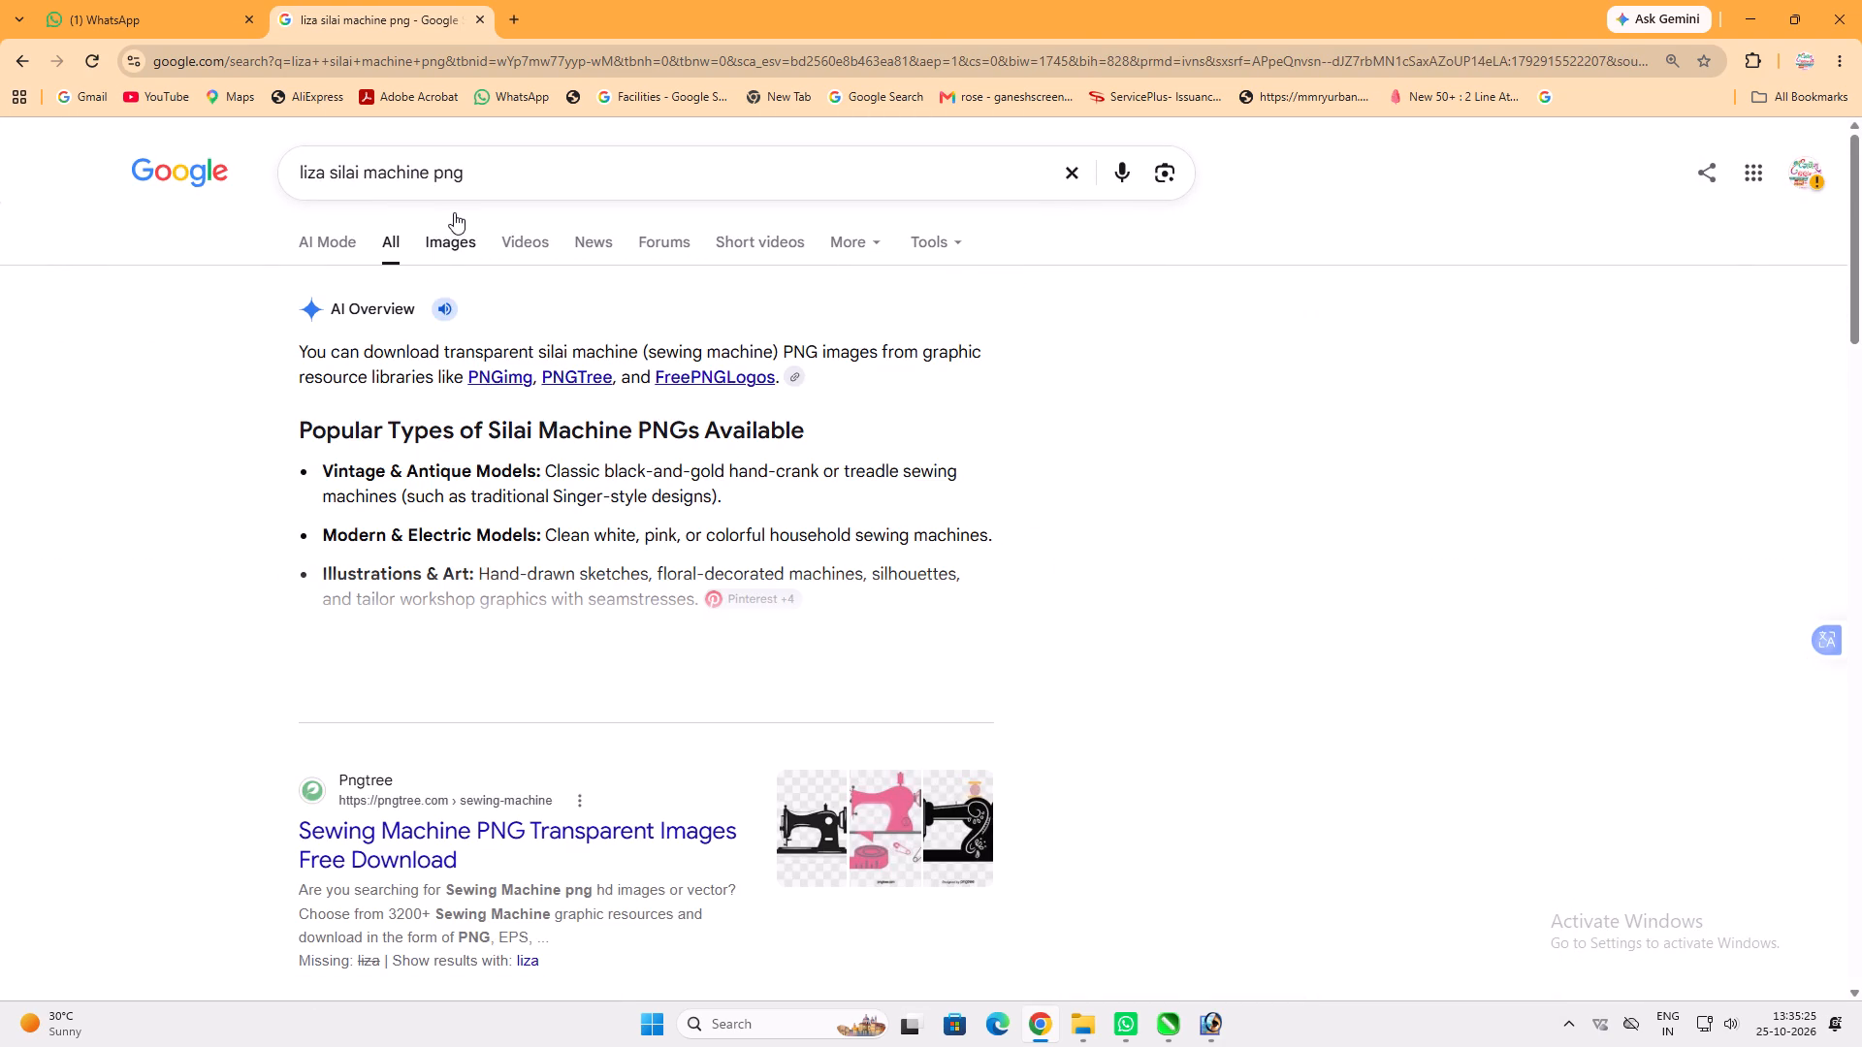
pyautogui.click(470, 176)
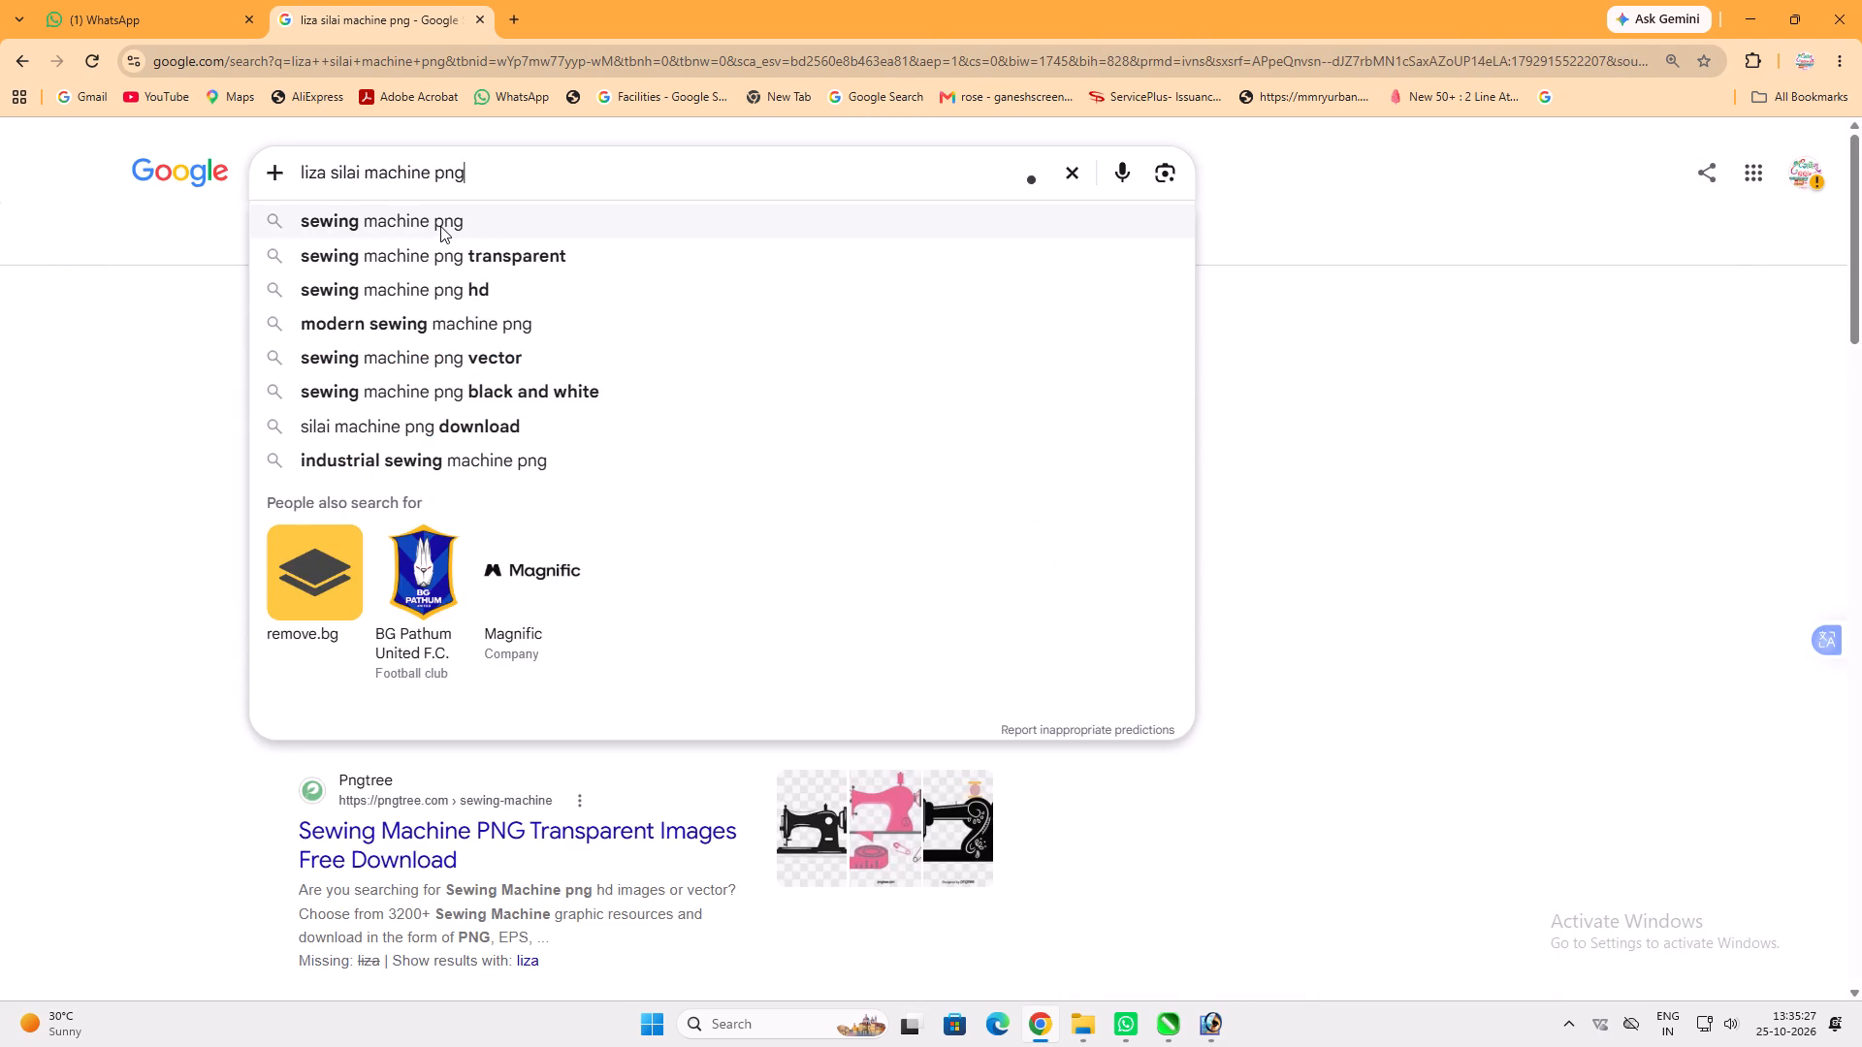
pyautogui.click(530, 161)
pyautogui.press('Return')
pyautogui.click(442, 249)
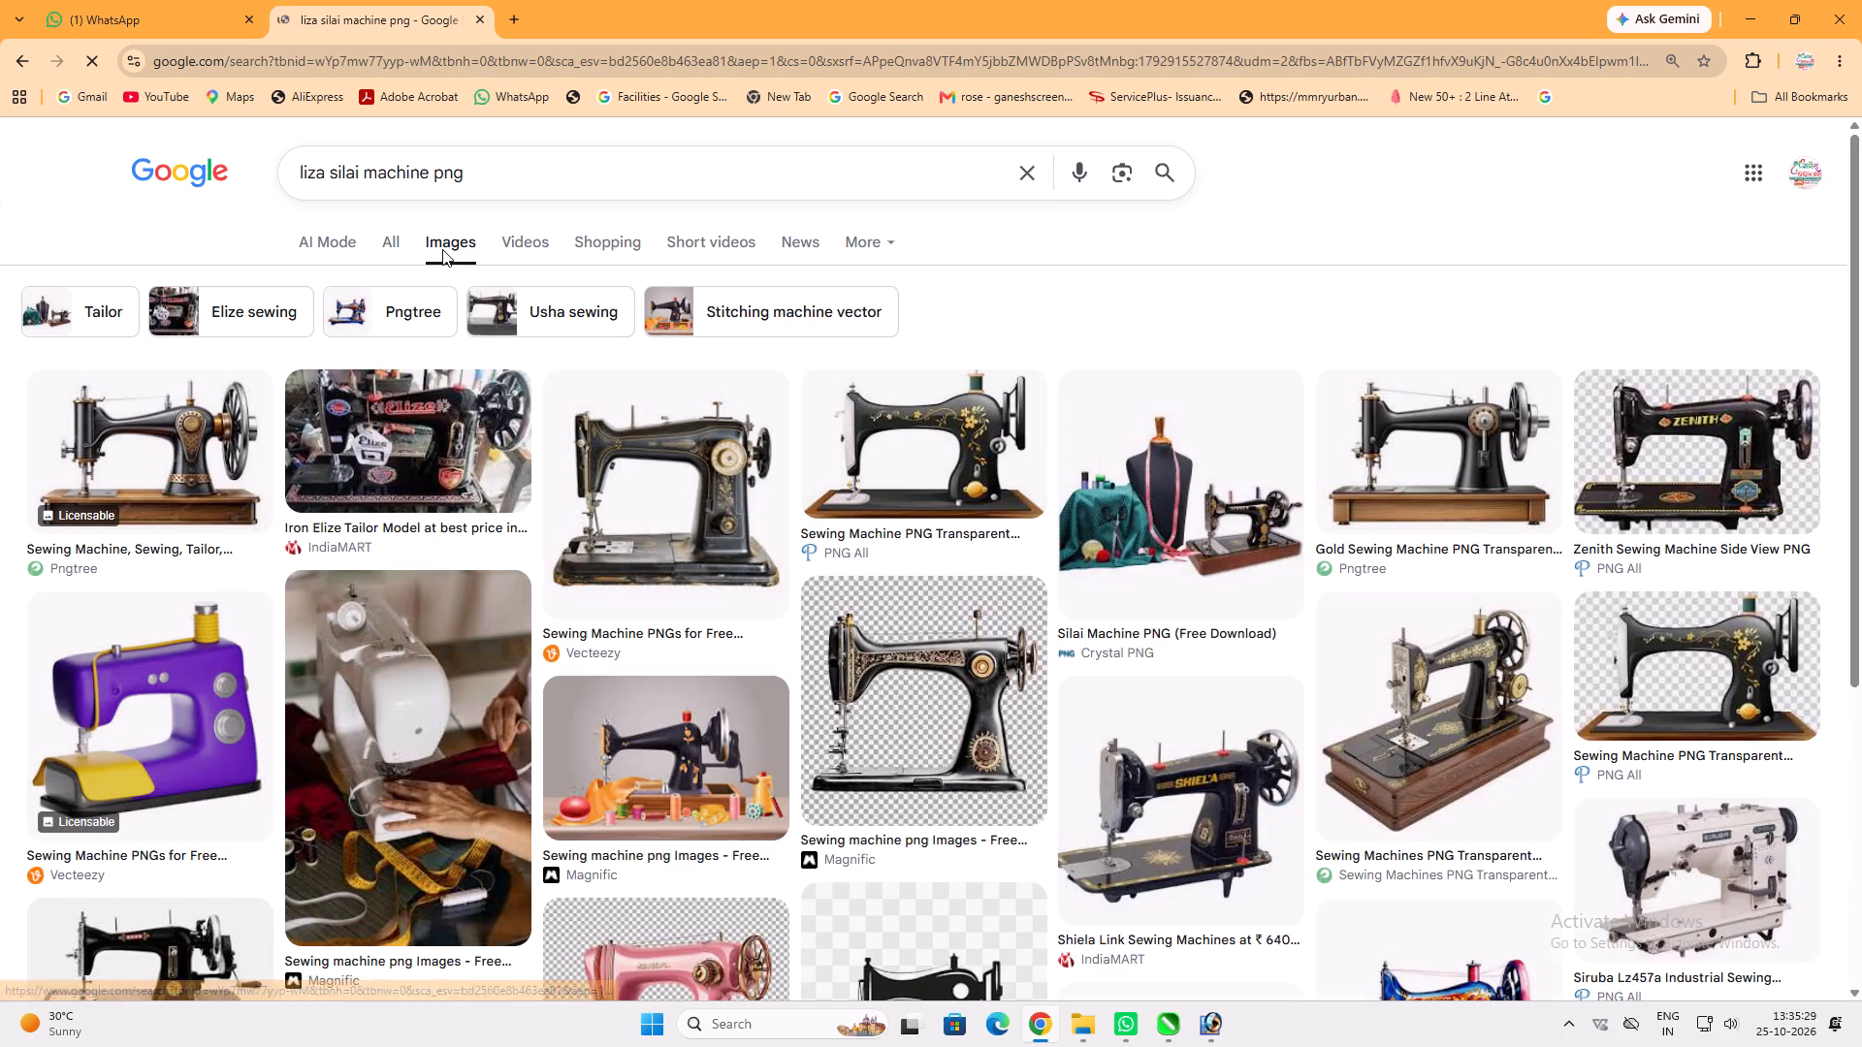
pyautogui.click(170, 466)
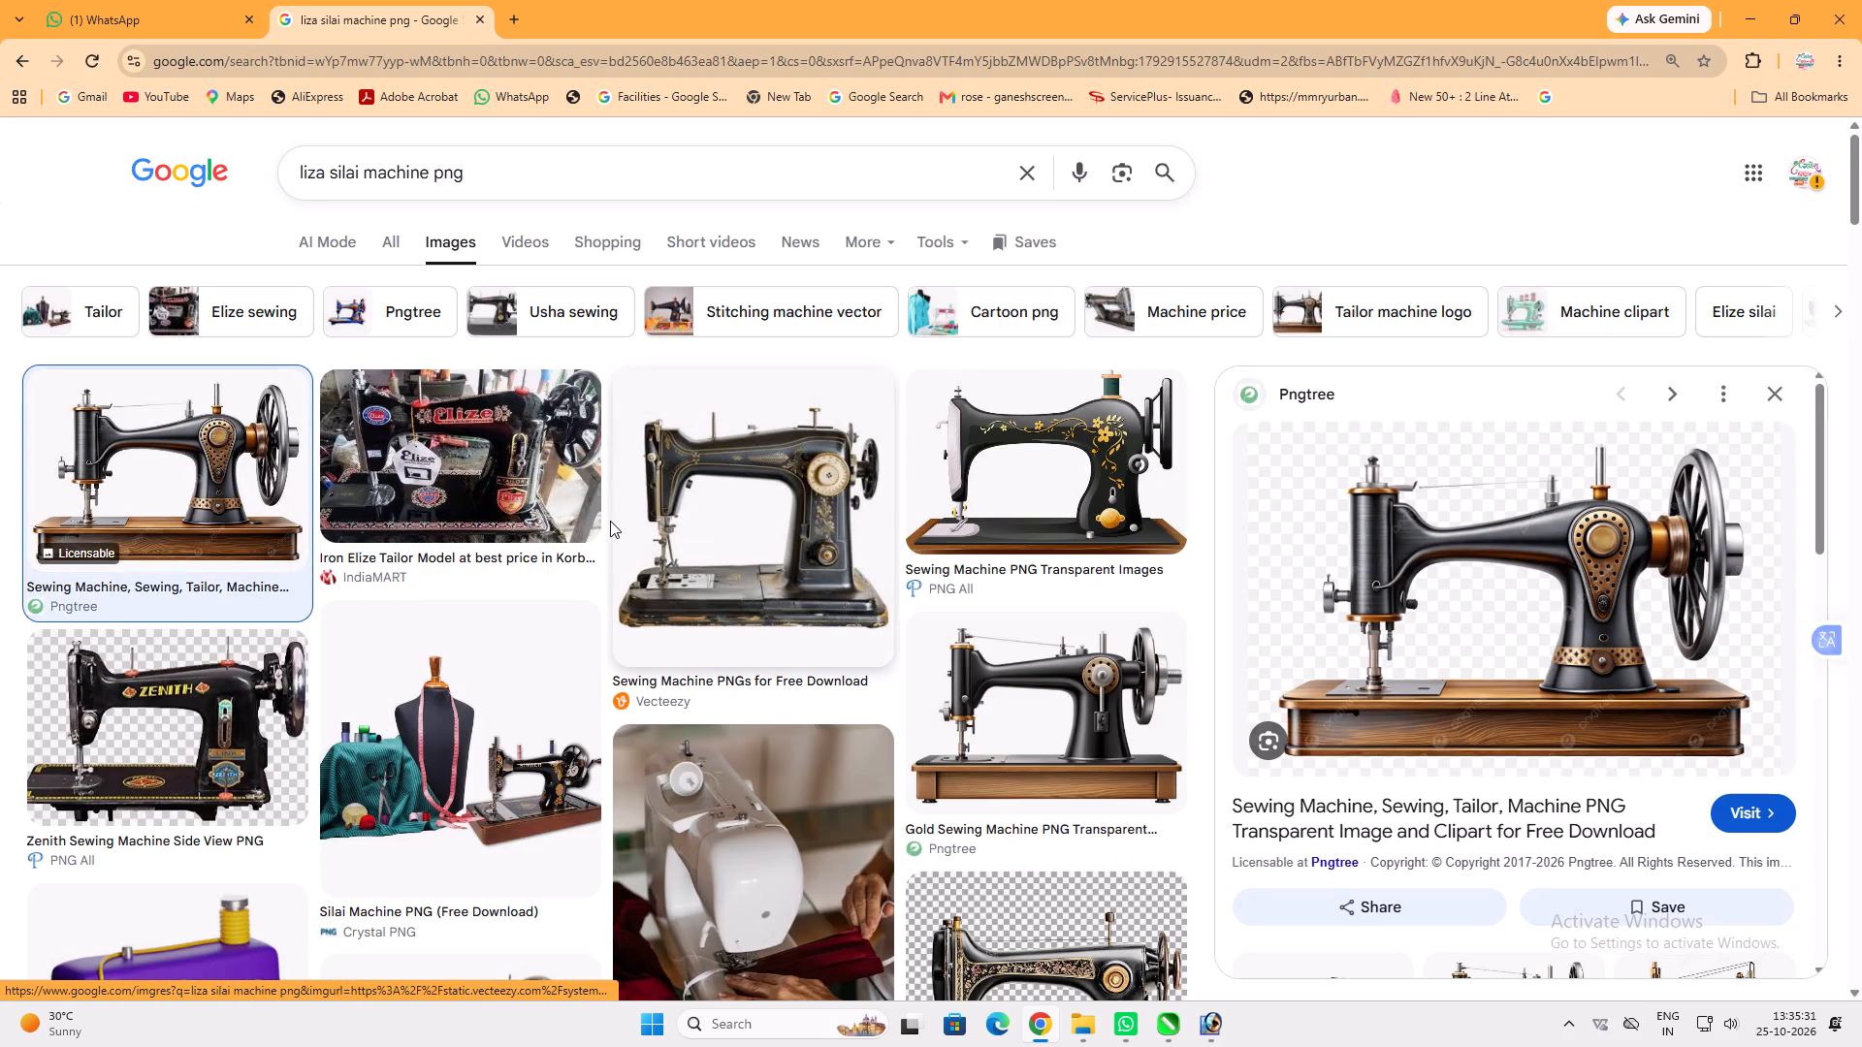
pyautogui.click(729, 460)
pyautogui.scroll(-1, 1459, 516)
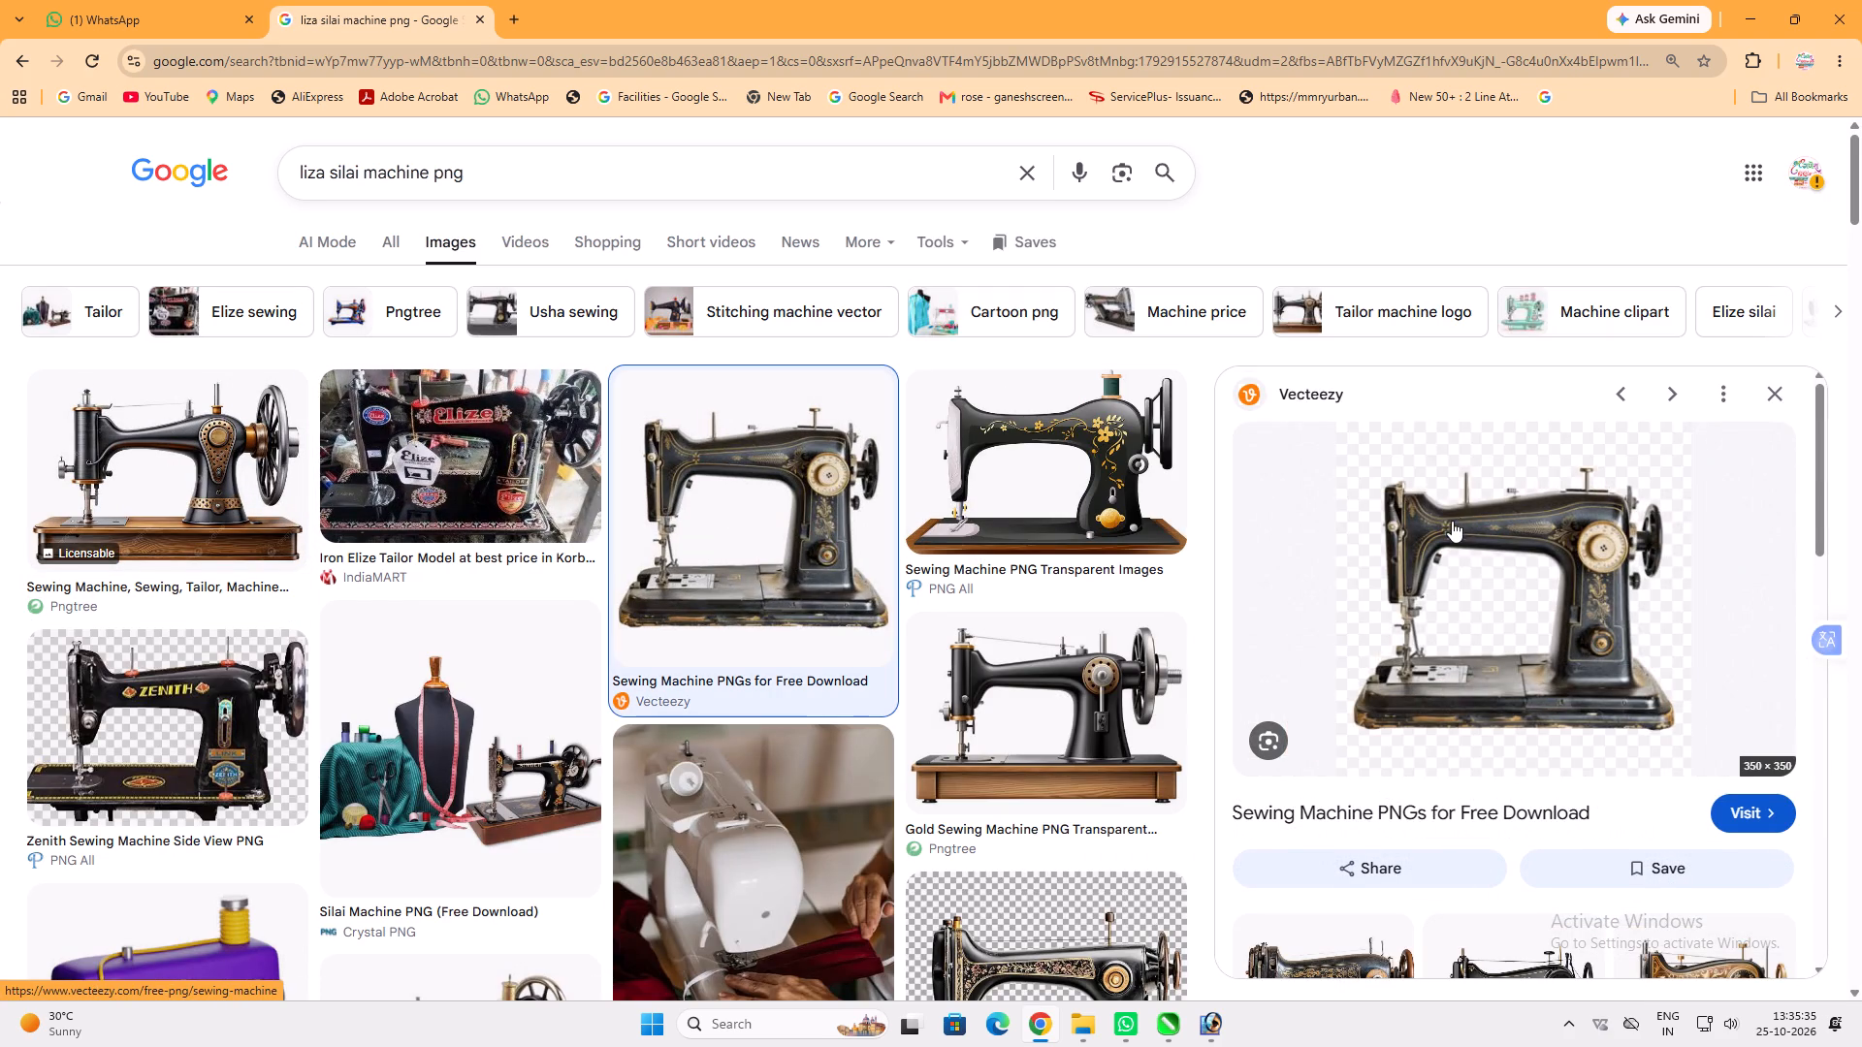
pyautogui.scroll(-3, 1452, 521)
pyautogui.scroll(-3, 579, 542)
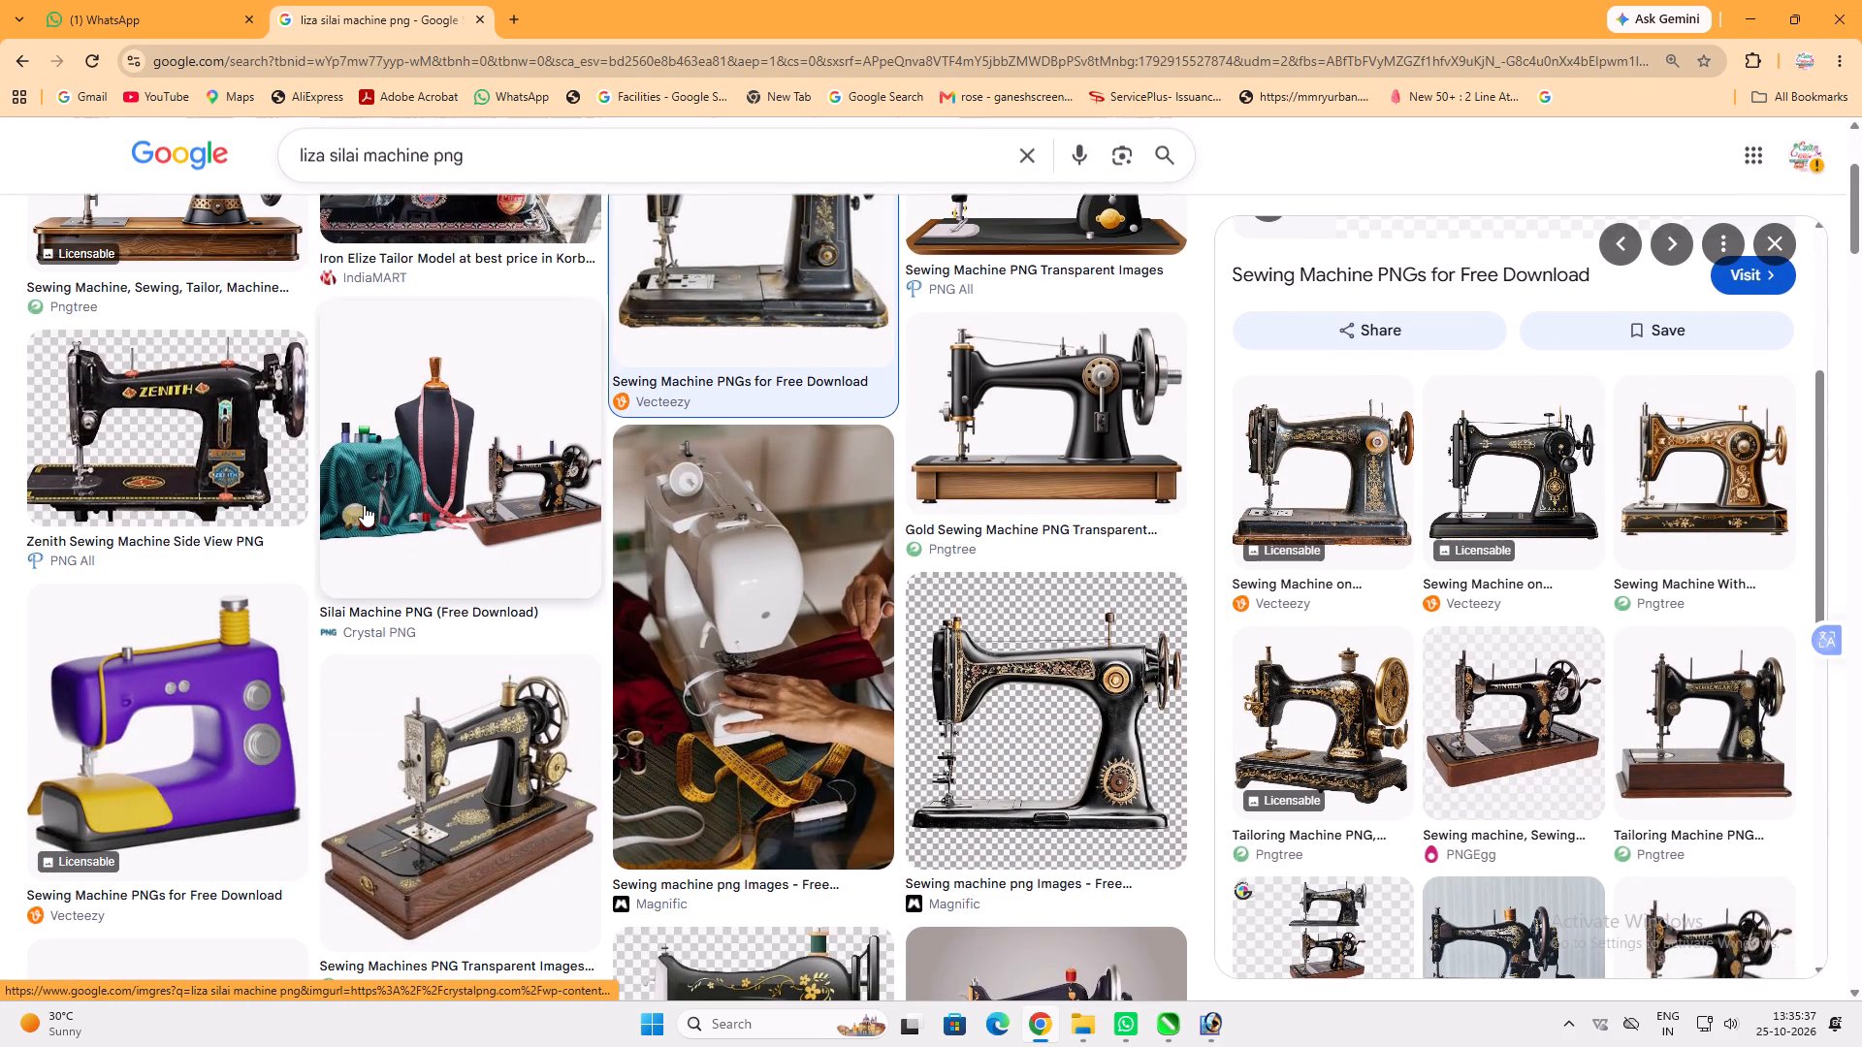
# Change the image search to "liga silai machine png".
pyautogui.click(316, 168)
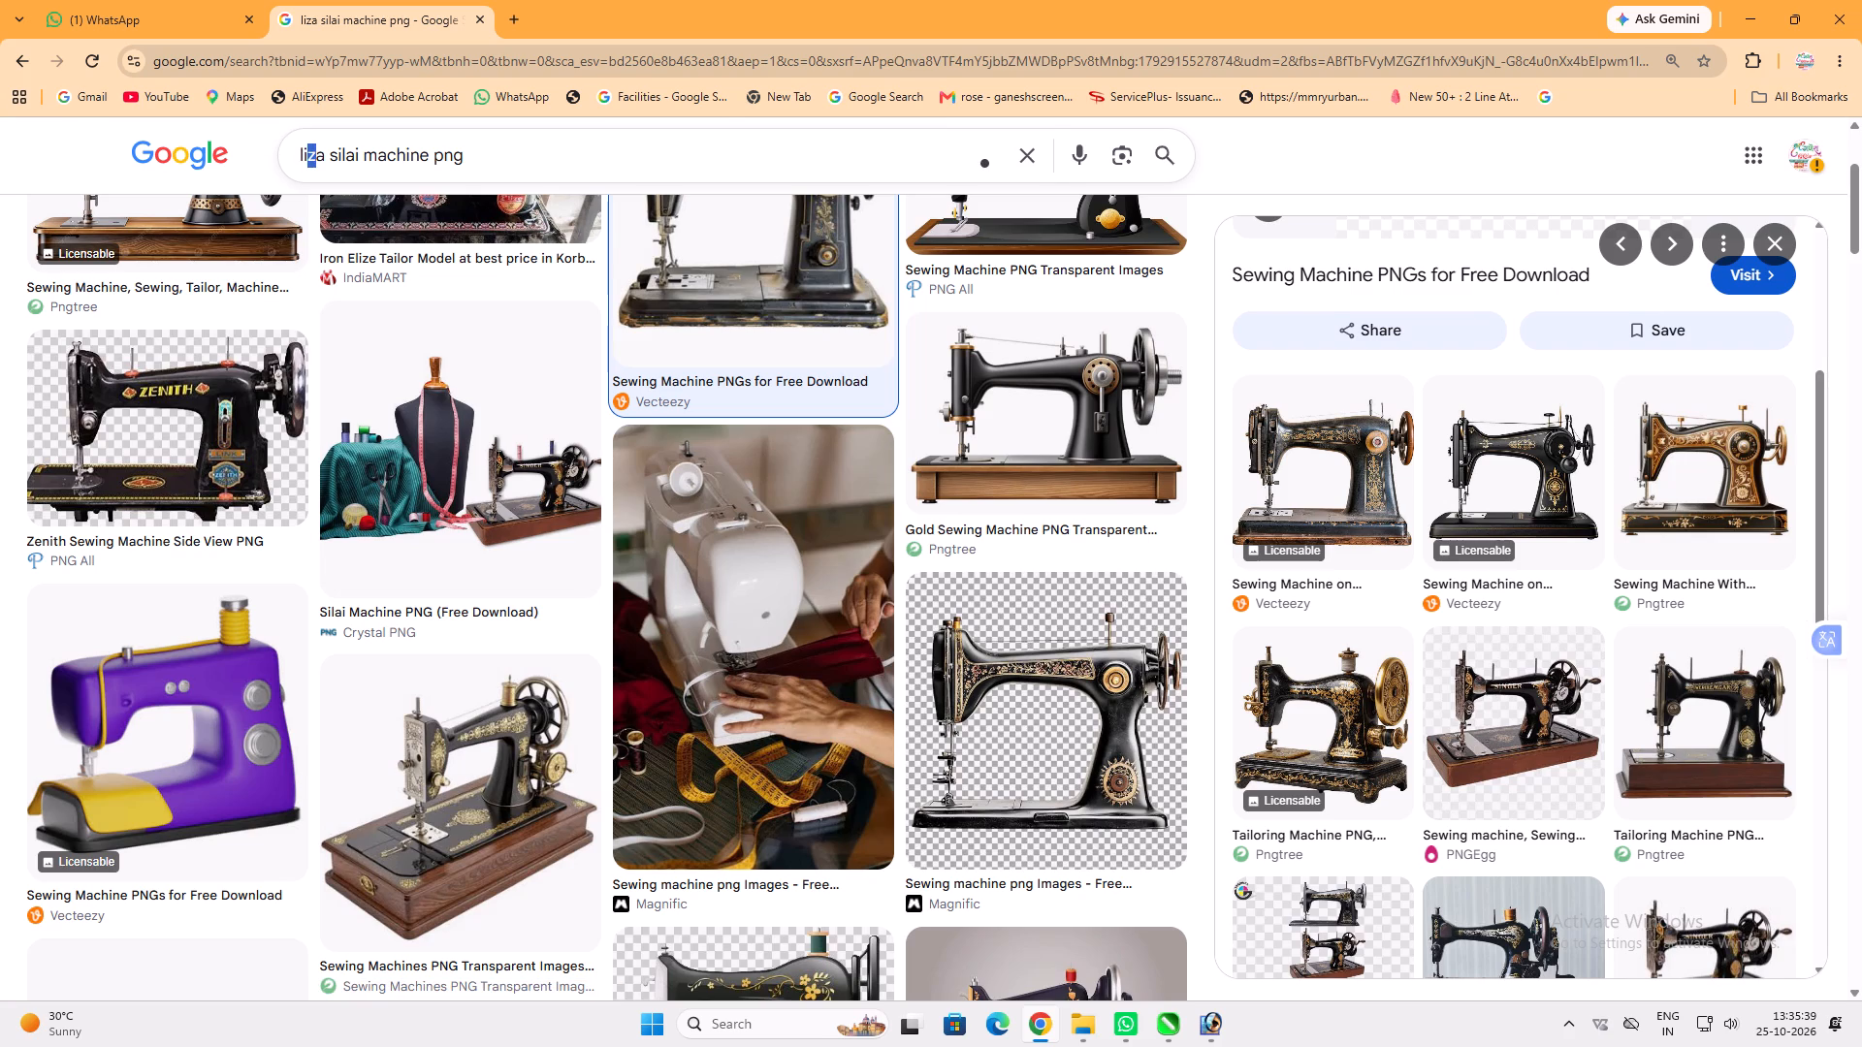
pyautogui.press('g')
pyautogui.press('Return')
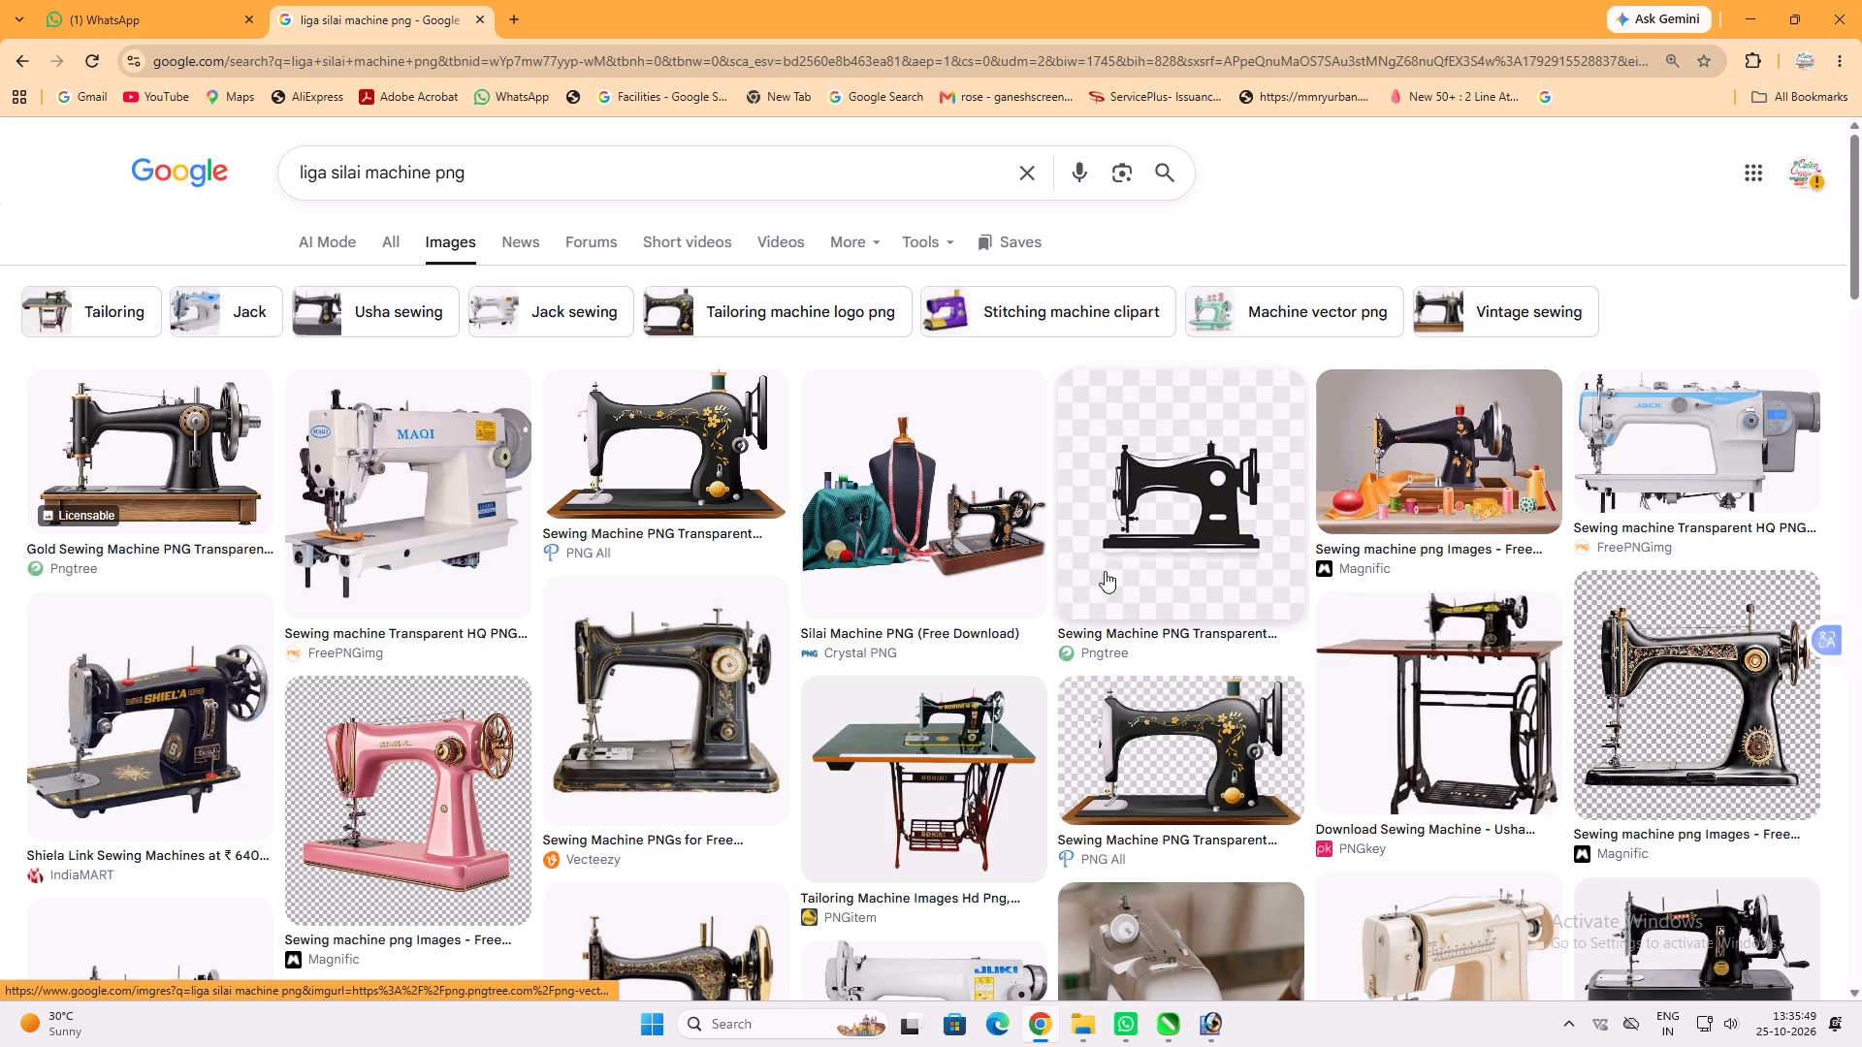
# Look through the "liga silai machine png" results, previewing black hand-operated machines as candidates for the third picture.
pyautogui.scroll(-1, 965, 726)
pyautogui.scroll(-2, 921, 653)
pyautogui.scroll(-2, 711, 593)
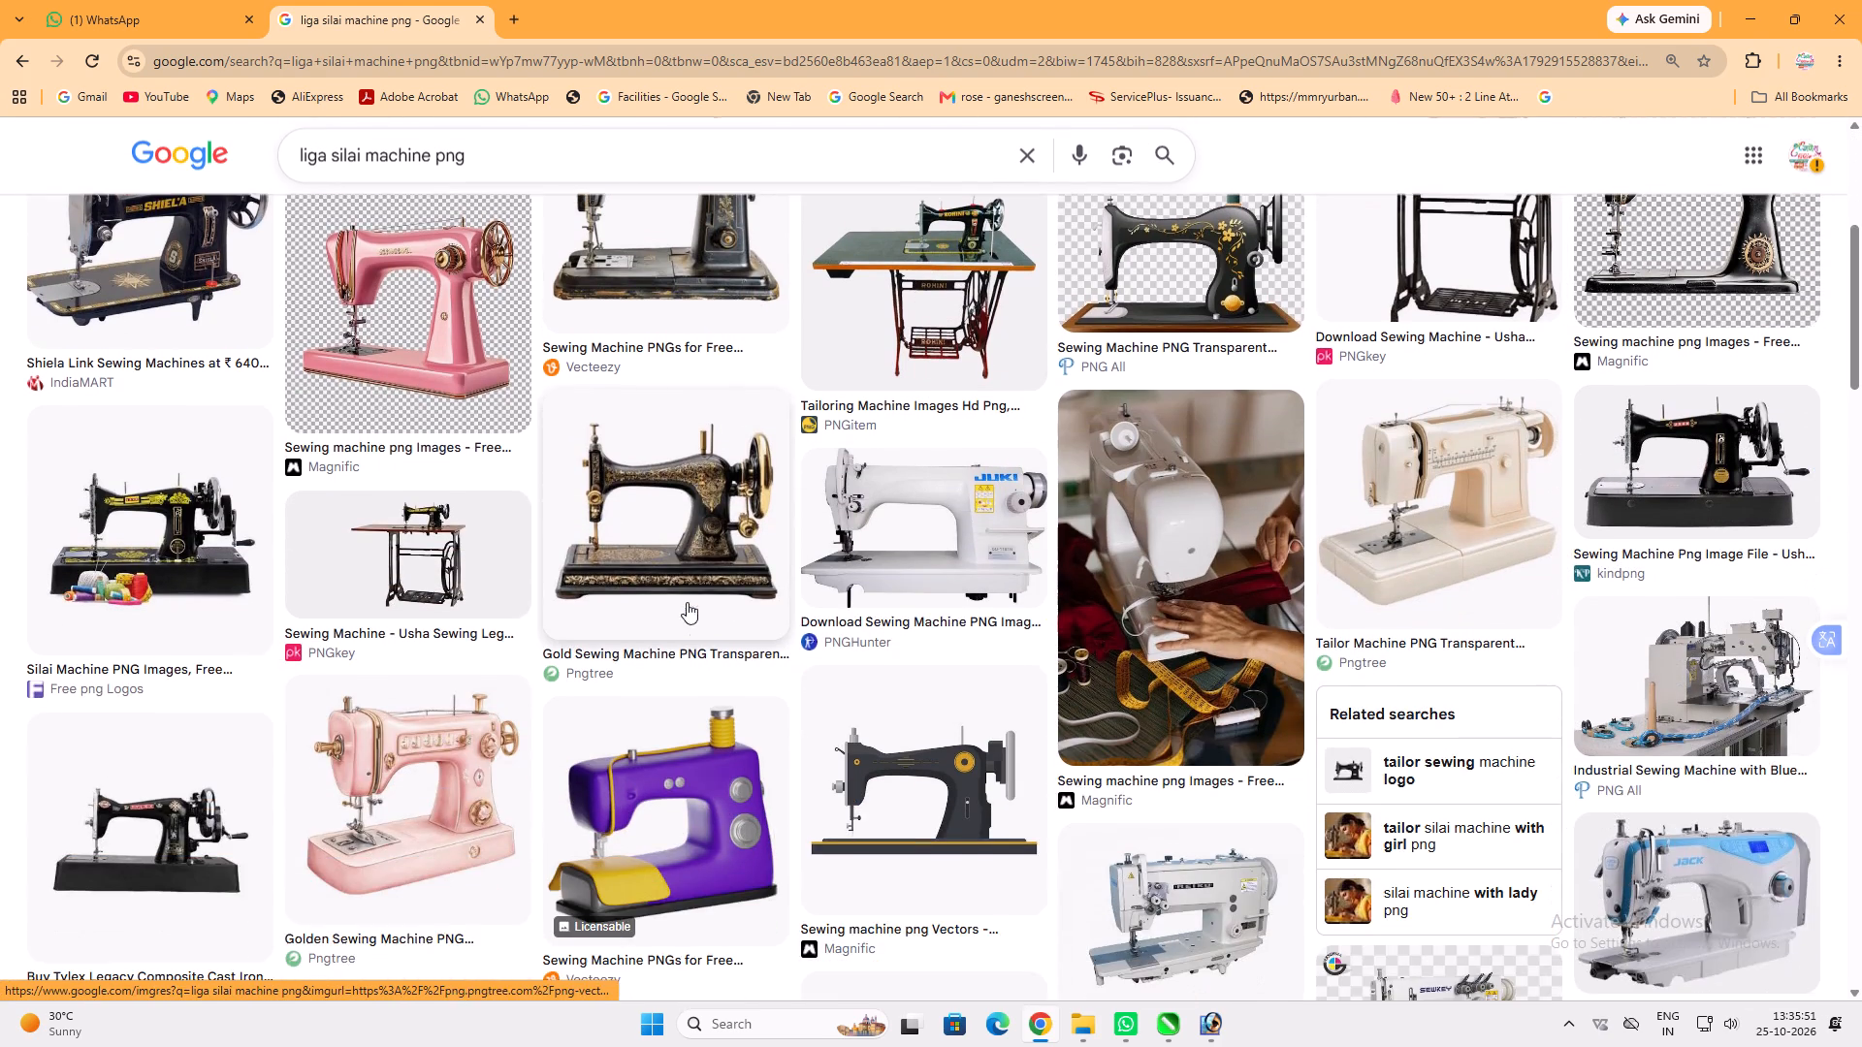
pyautogui.click(210, 524)
pyautogui.scroll(-6, 567, 523)
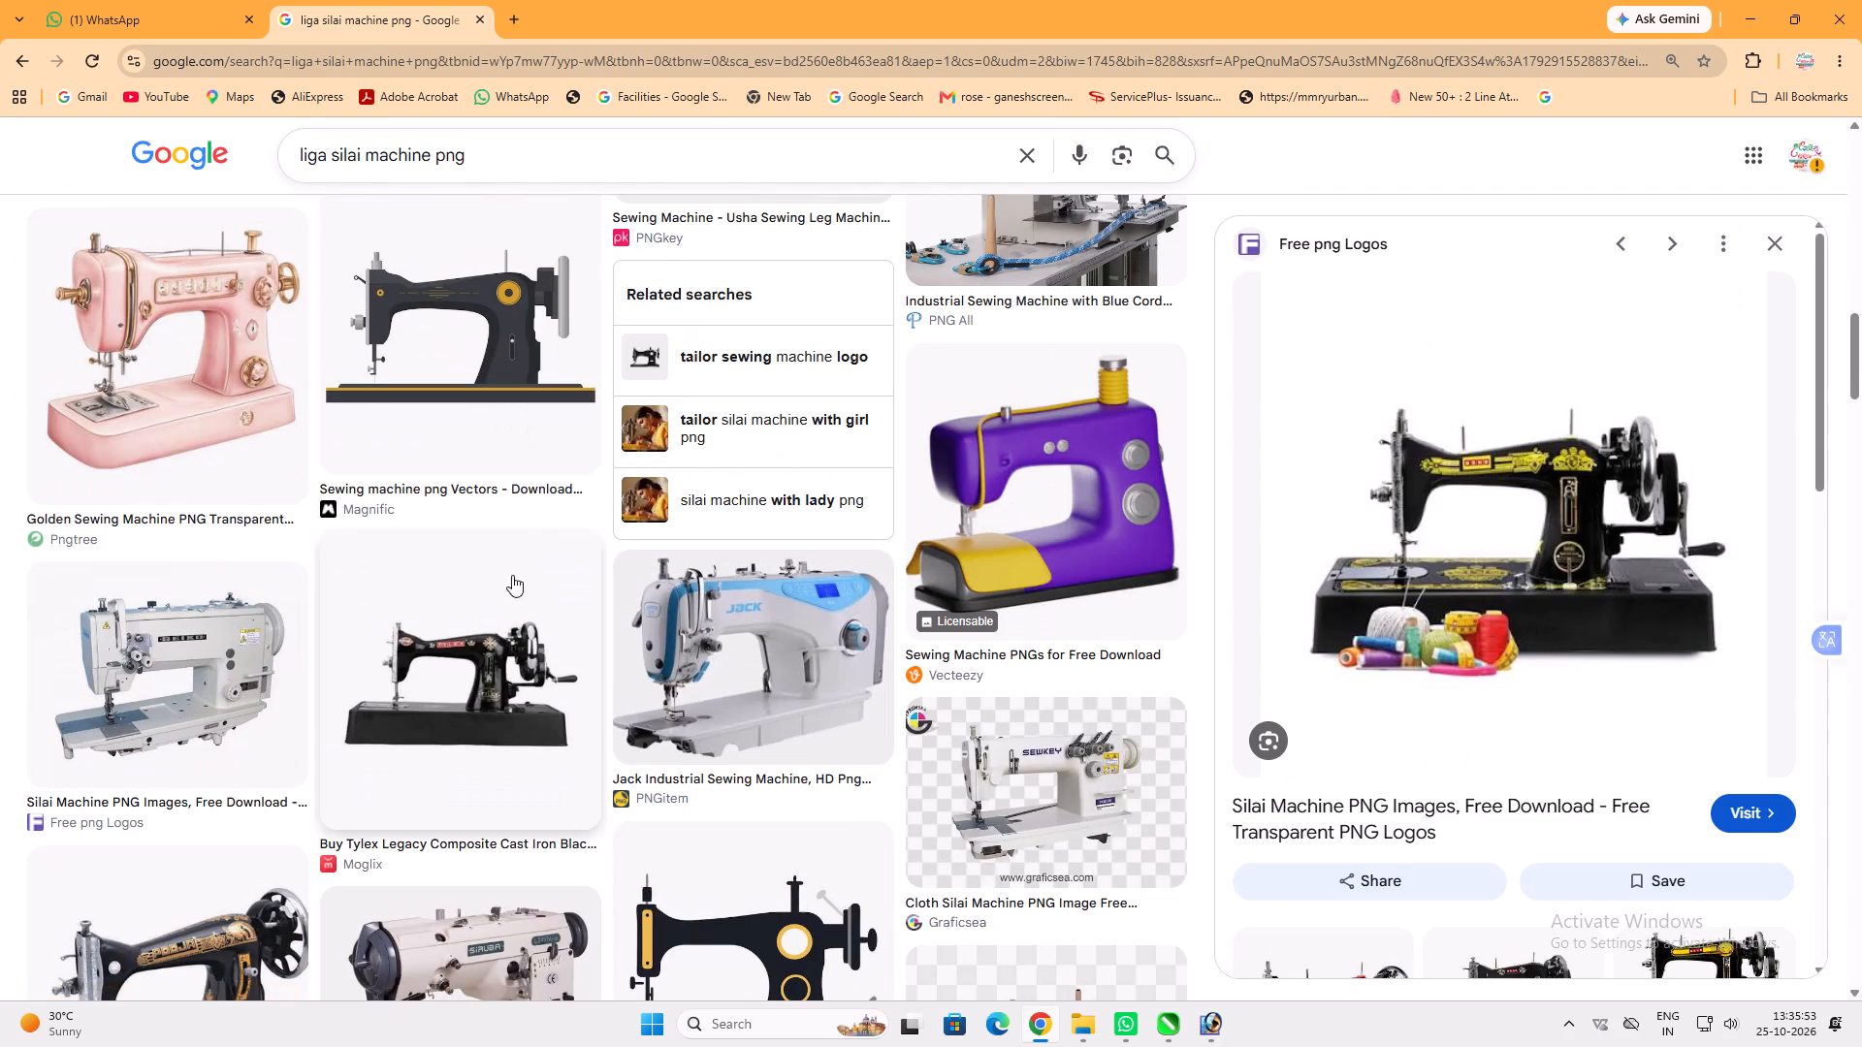
pyautogui.click(472, 640)
pyautogui.scroll(-4, 351, 651)
pyautogui.click(168, 555)
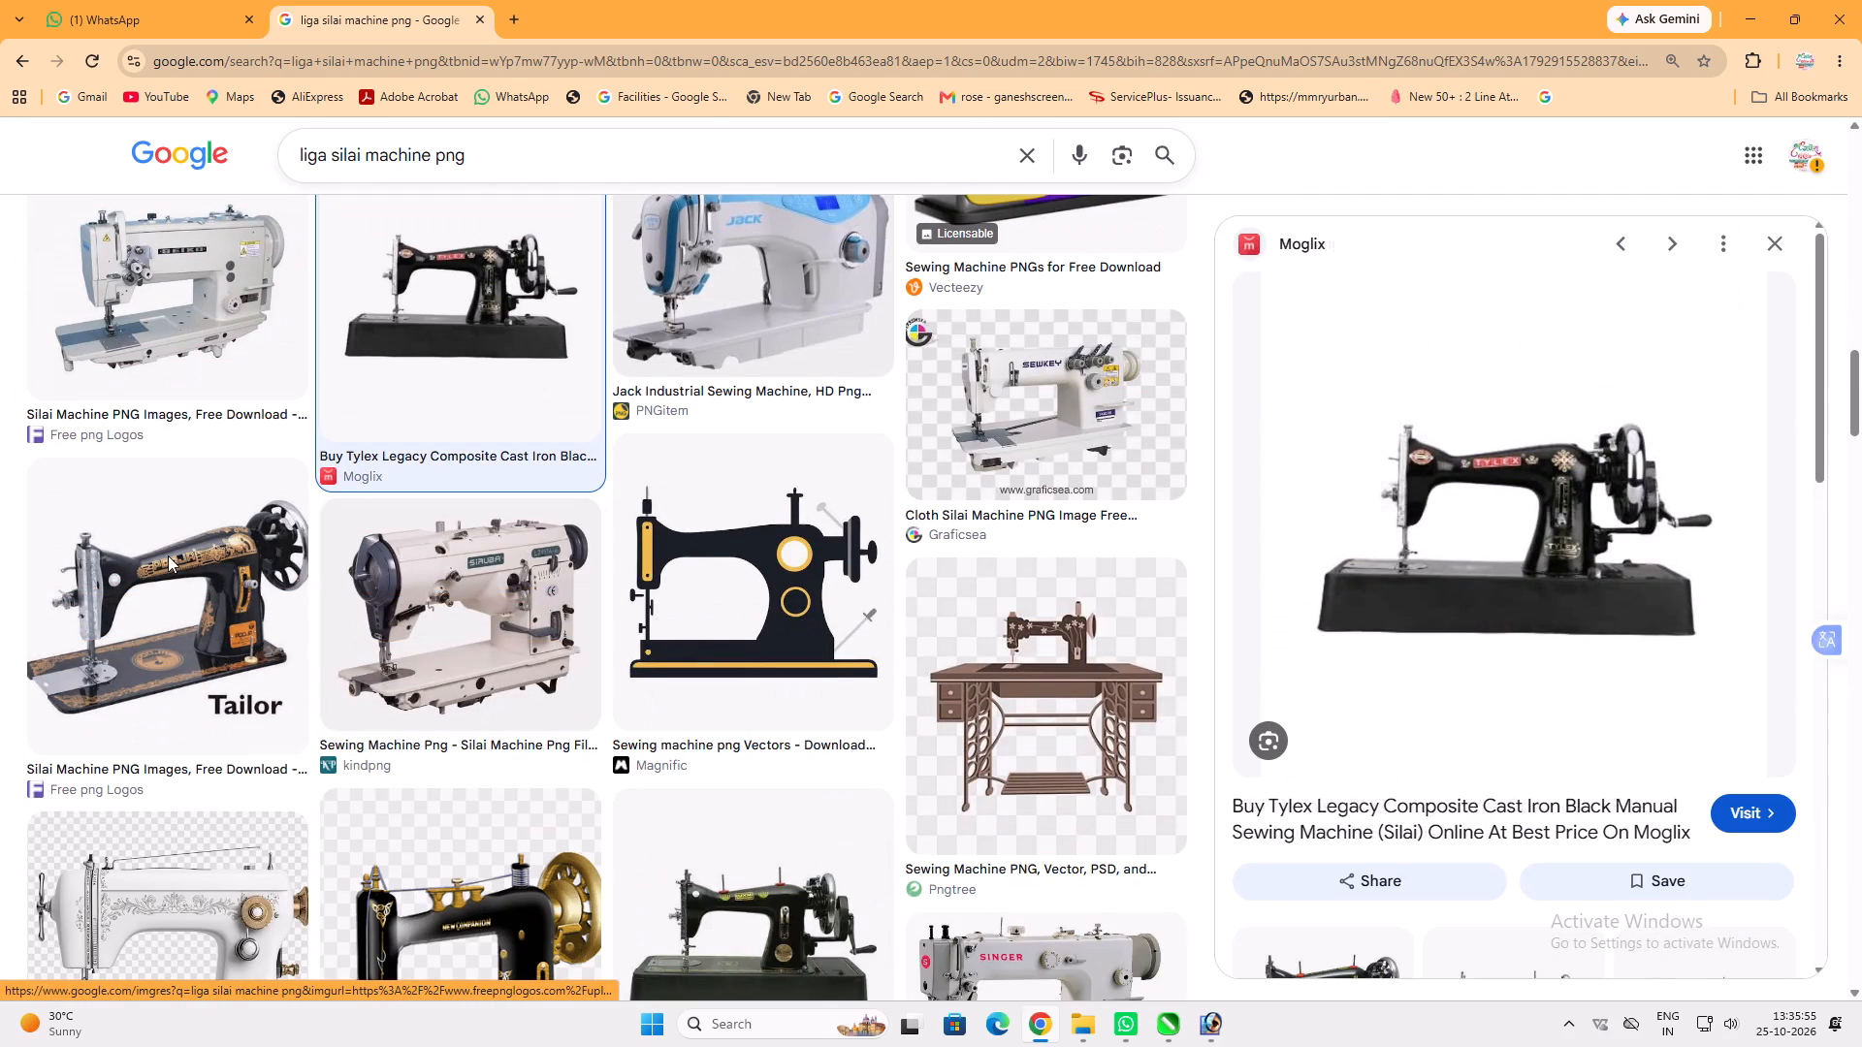
pyautogui.scroll(-2, 1346, 541)
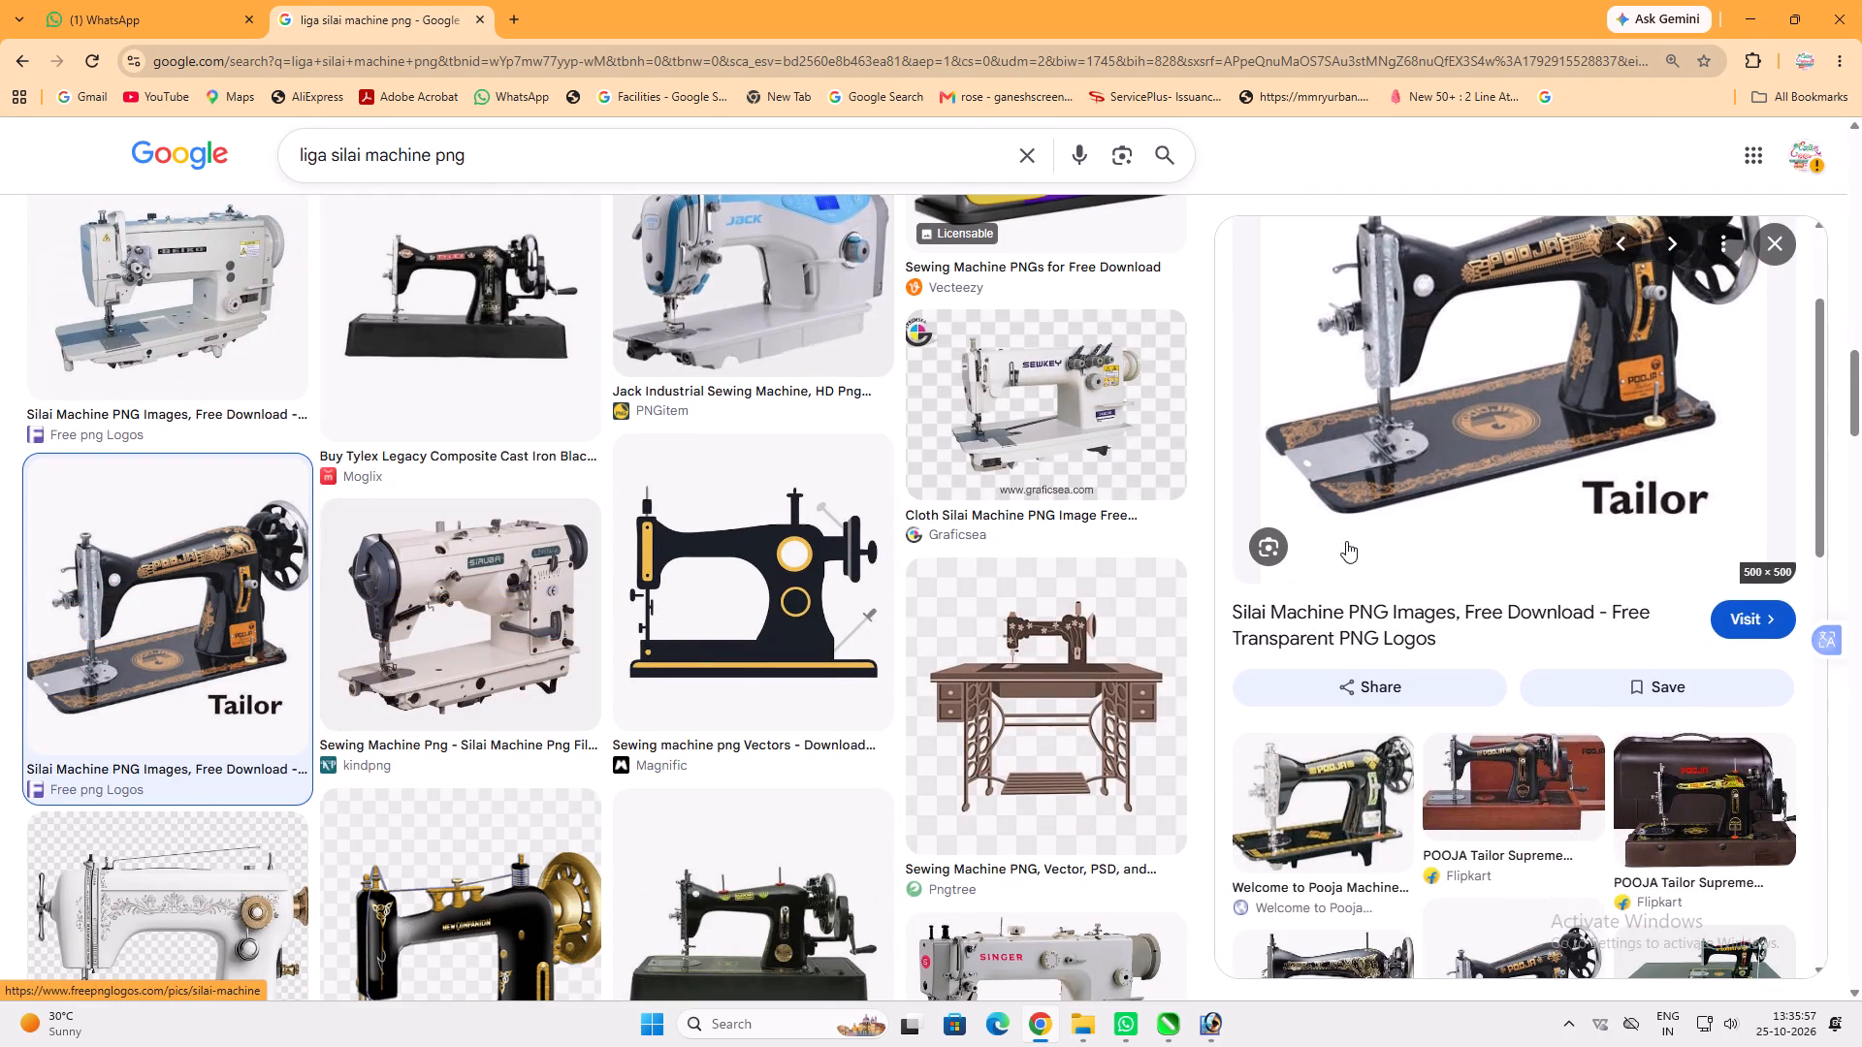
pyautogui.scroll(-1, 1348, 540)
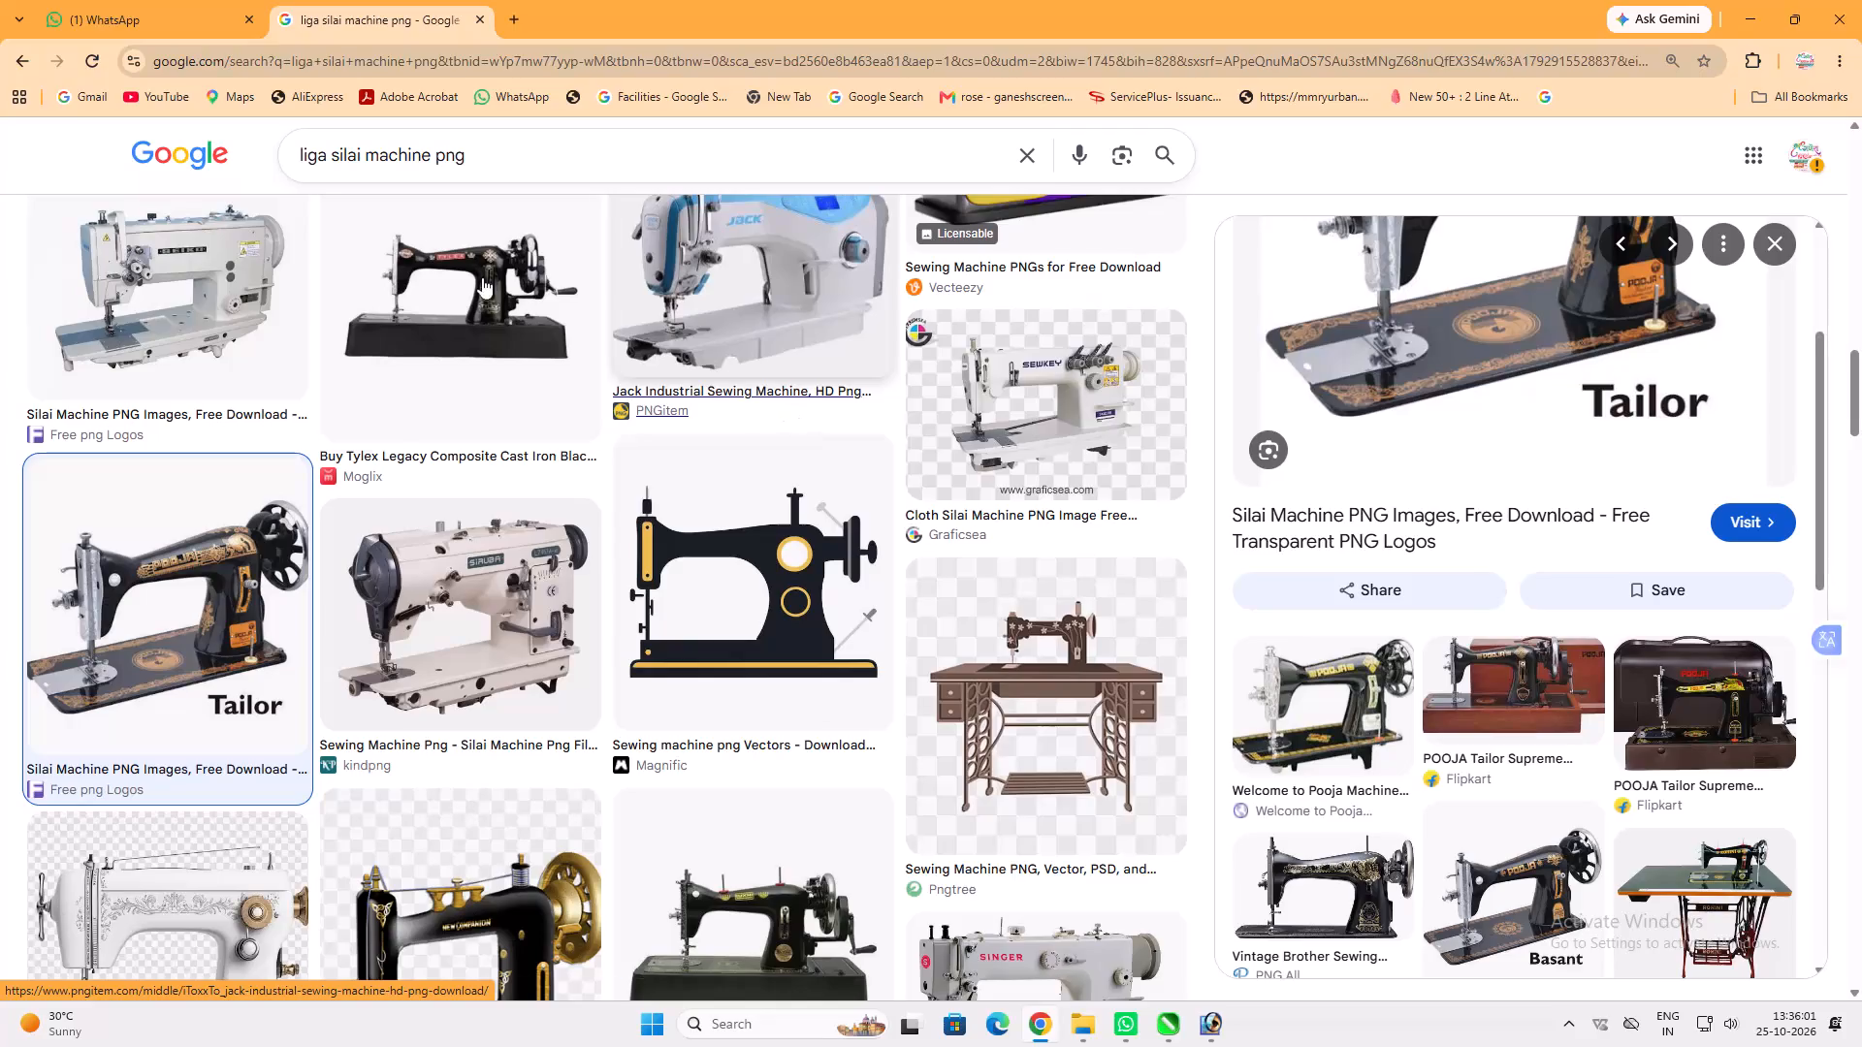
# Check the brand names on the poster in Photoshop, and change the Chrome image search to "Arun silai machine png".
pyautogui.click(318, 162)
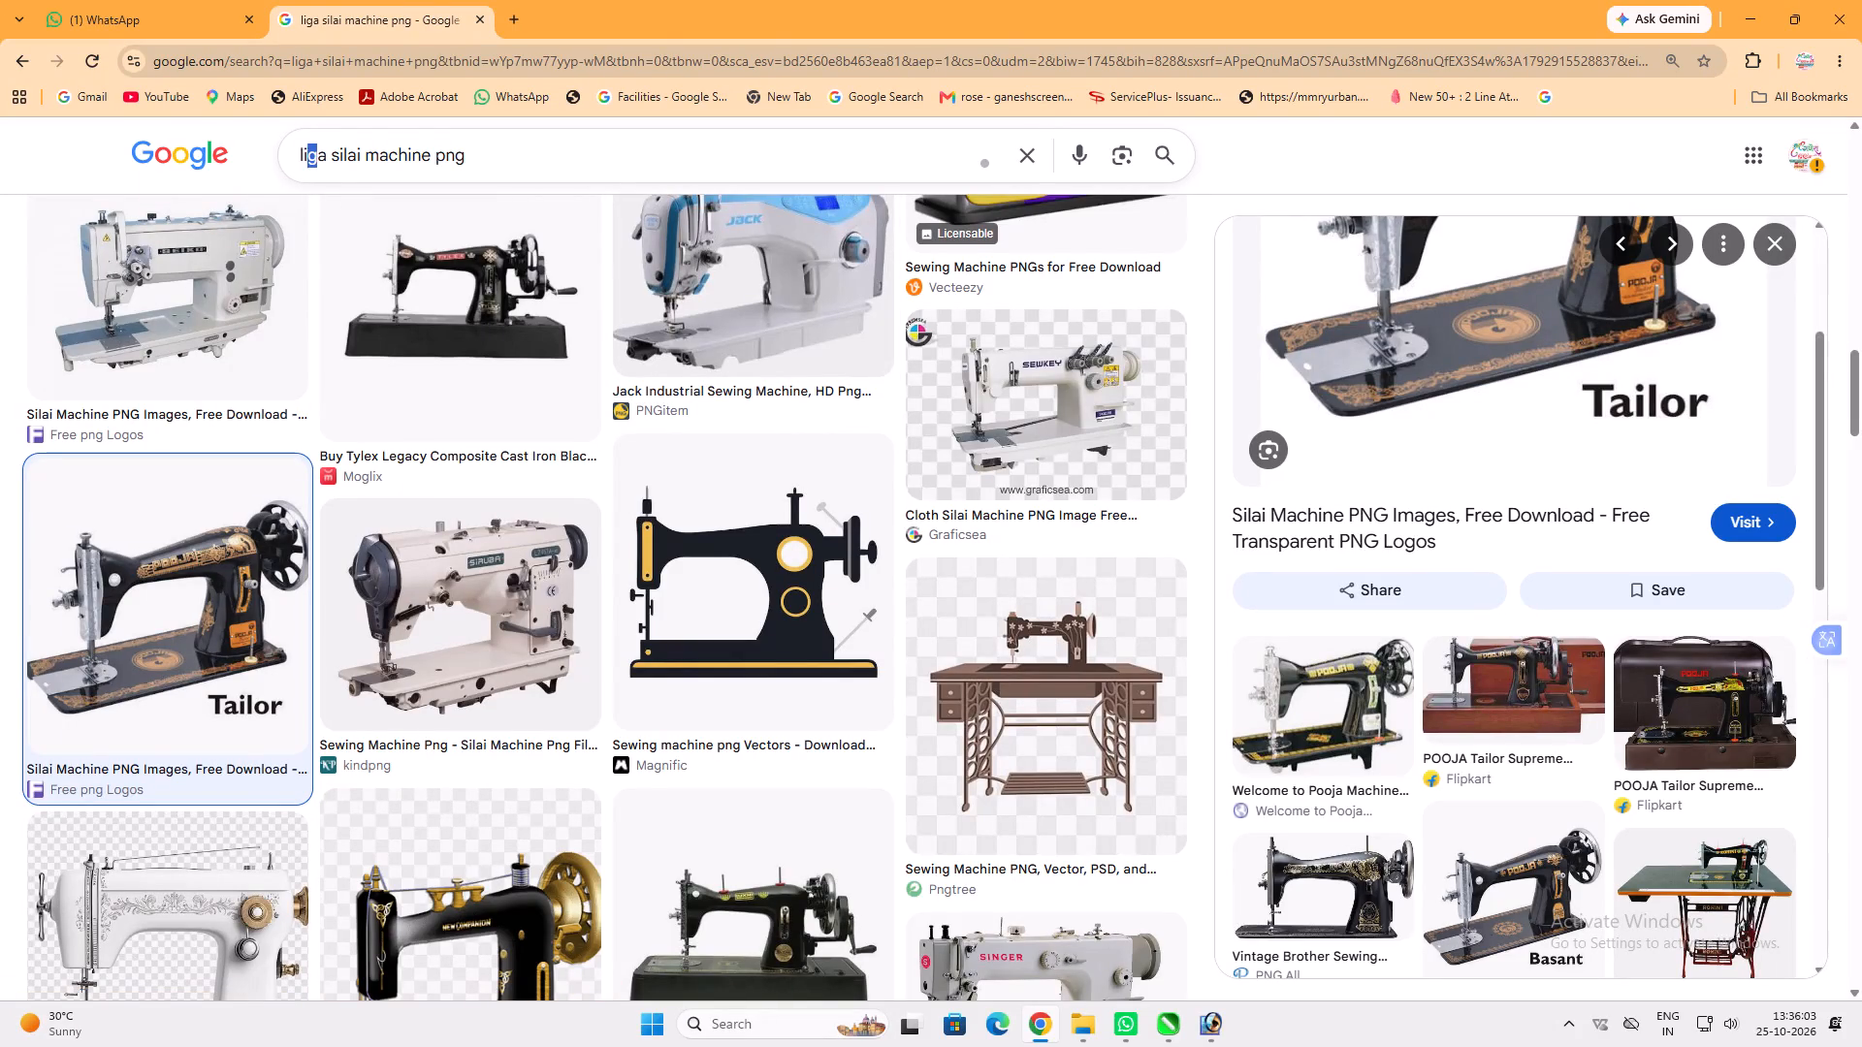
pyautogui.moveTo(318, 161); pyautogui.dragTo(309, 163)
pyautogui.click(313, 163)
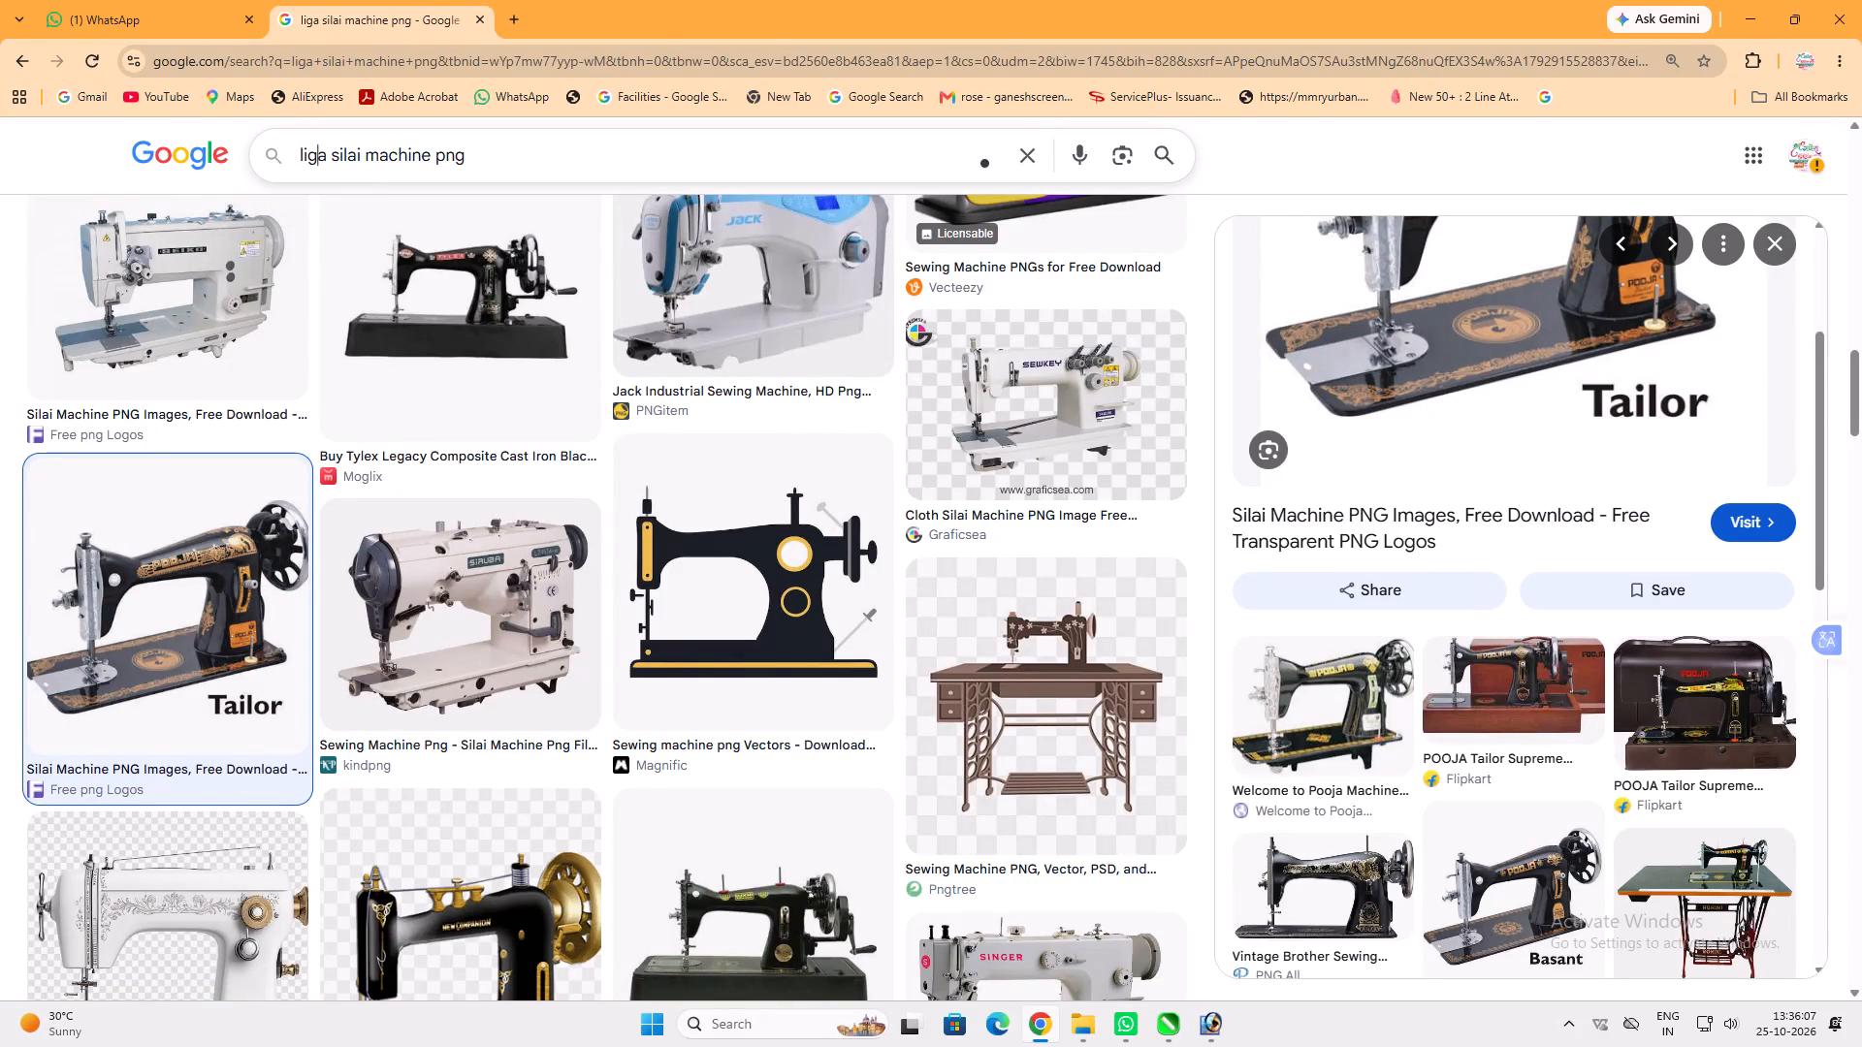
pyautogui.click(1225, 1046)
pyautogui.click(1223, 1040)
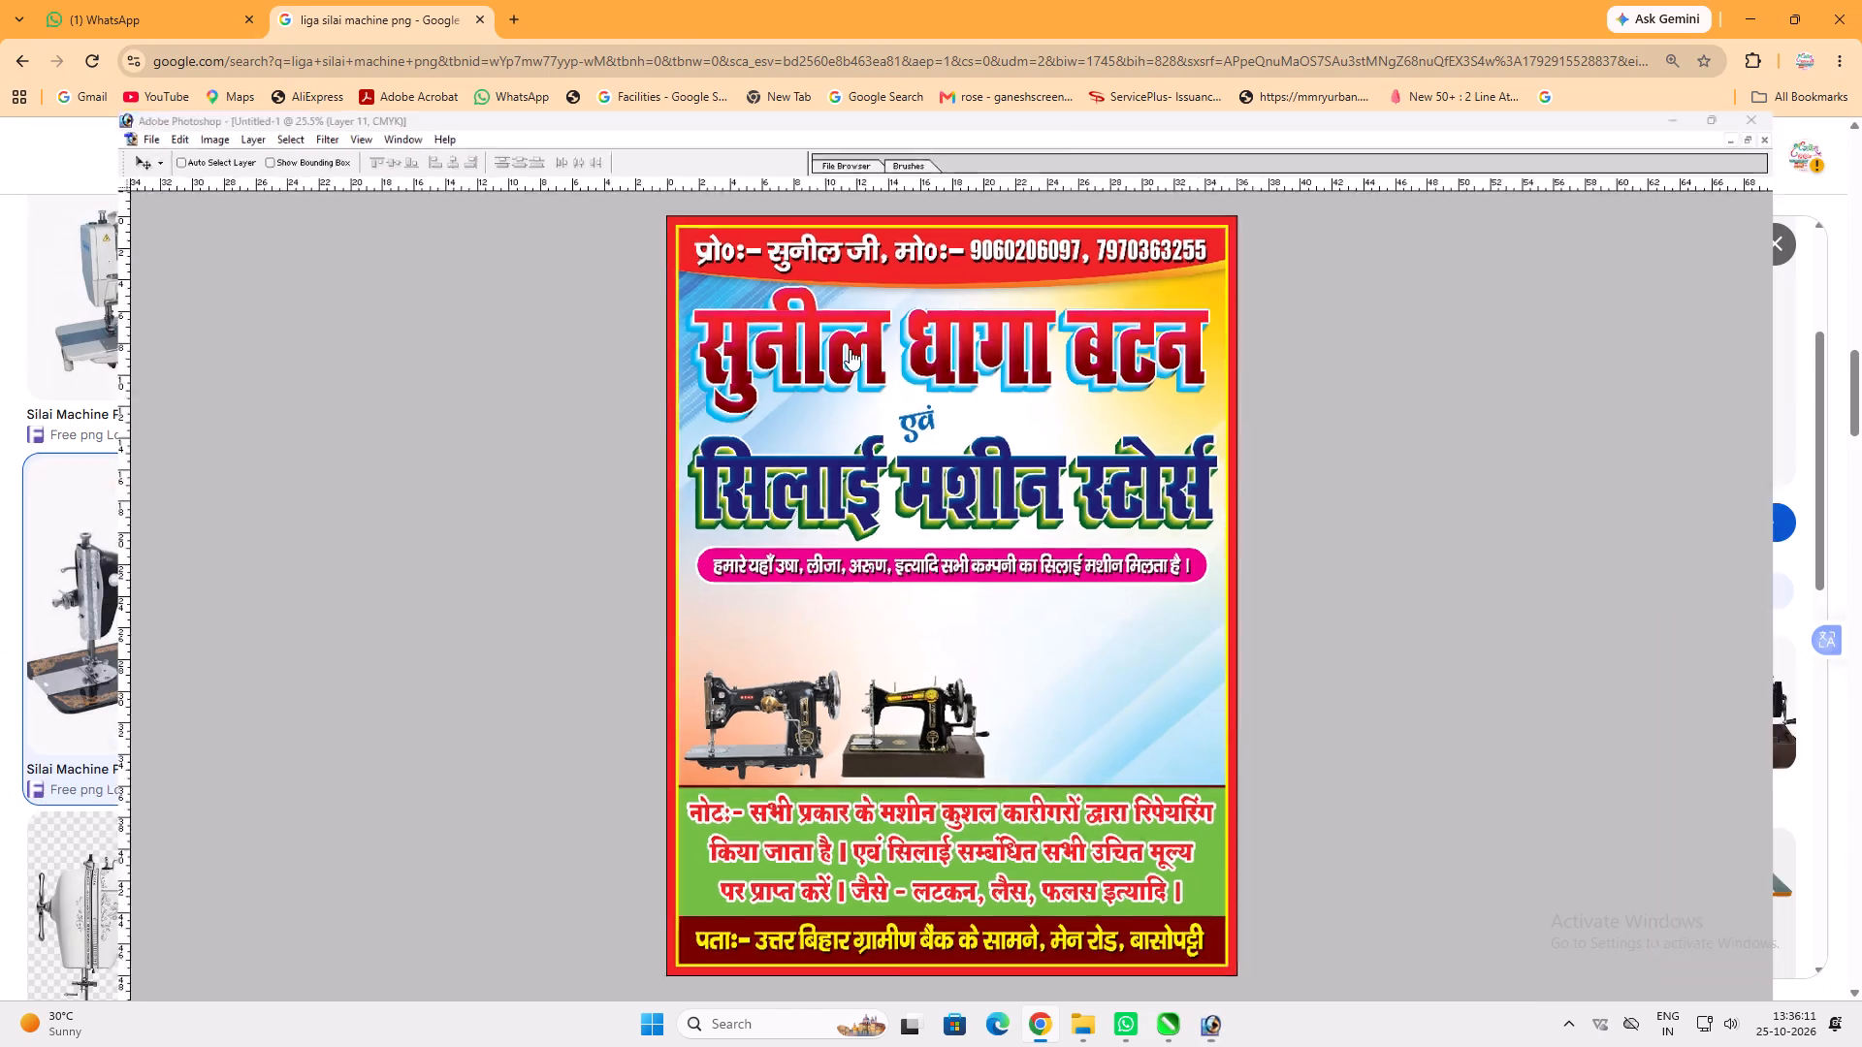
pyautogui.moveTo(329, 159); pyautogui.dragTo(164, 140)
pyautogui.write('Arun')
pyautogui.press('space')
pyautogui.press('Return')
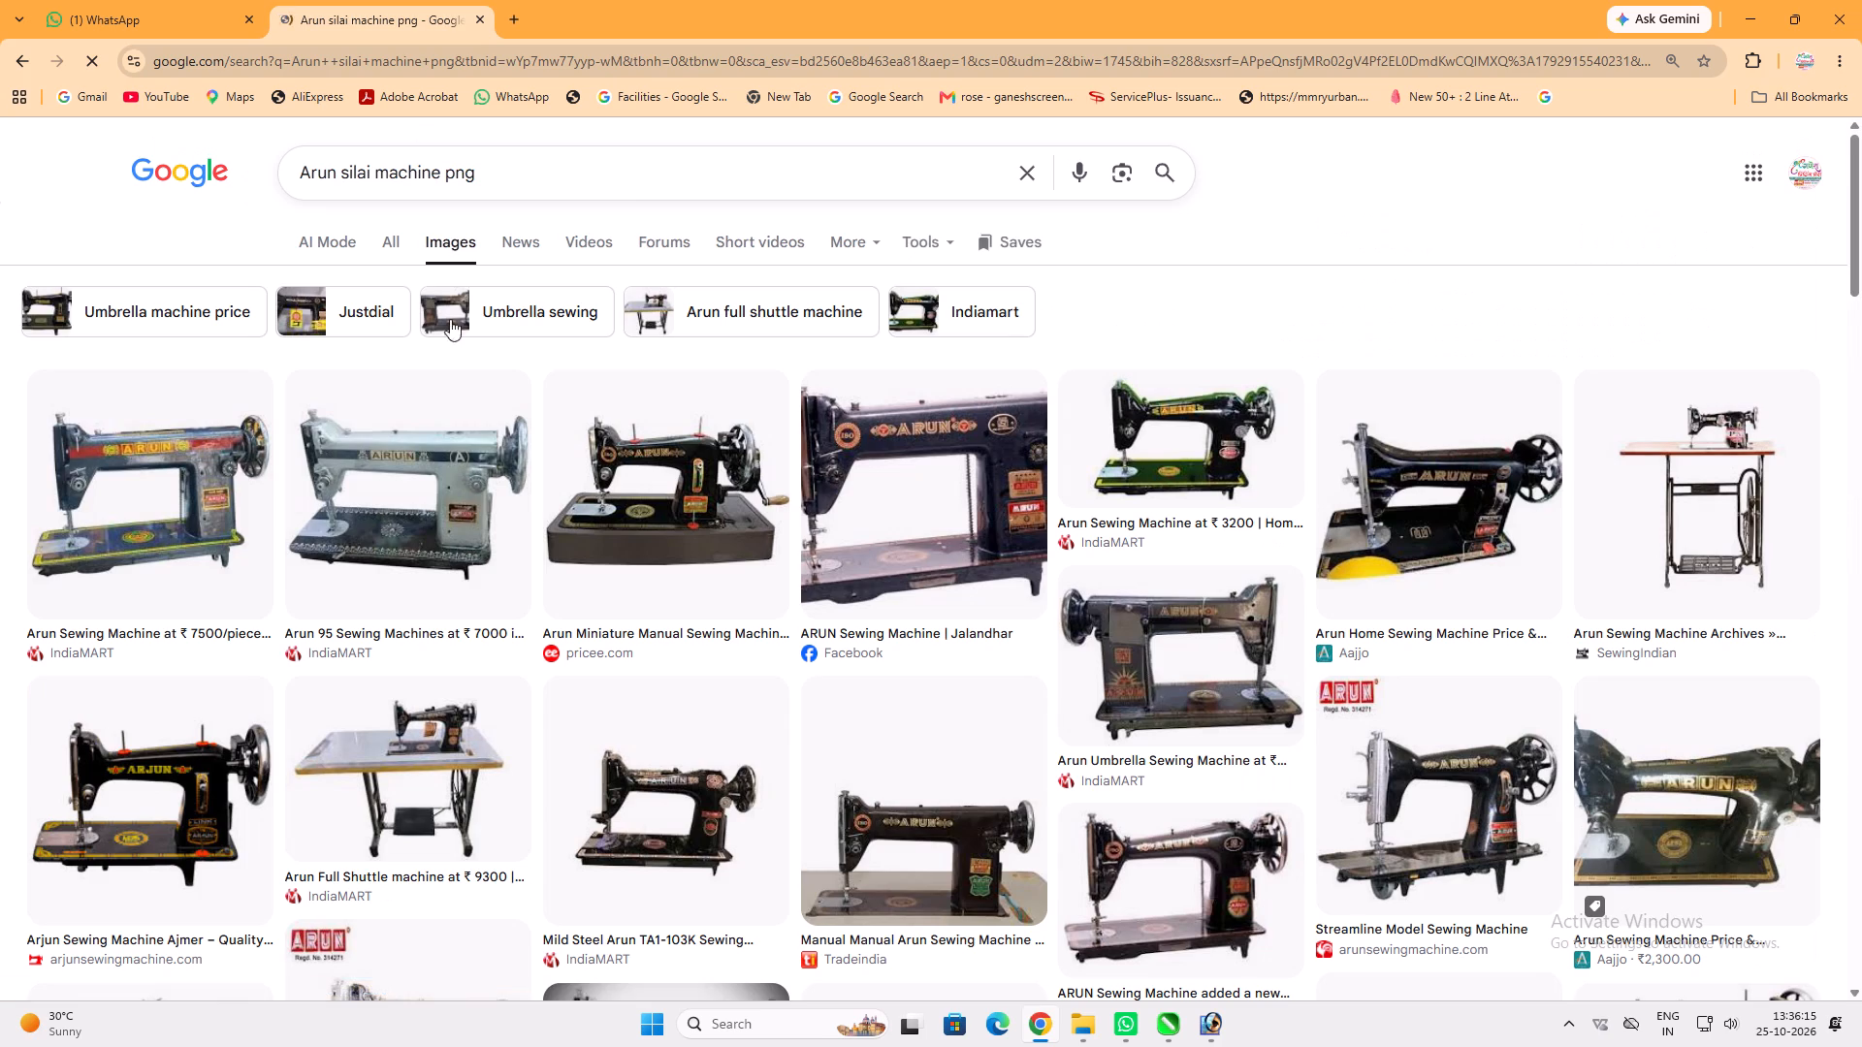
# Copy the blue Arun machine picture with the red stripe and paste it into the Photoshop poster, beside the second machine.
pyautogui.click(279, 480)
pyautogui.click(229, 458)
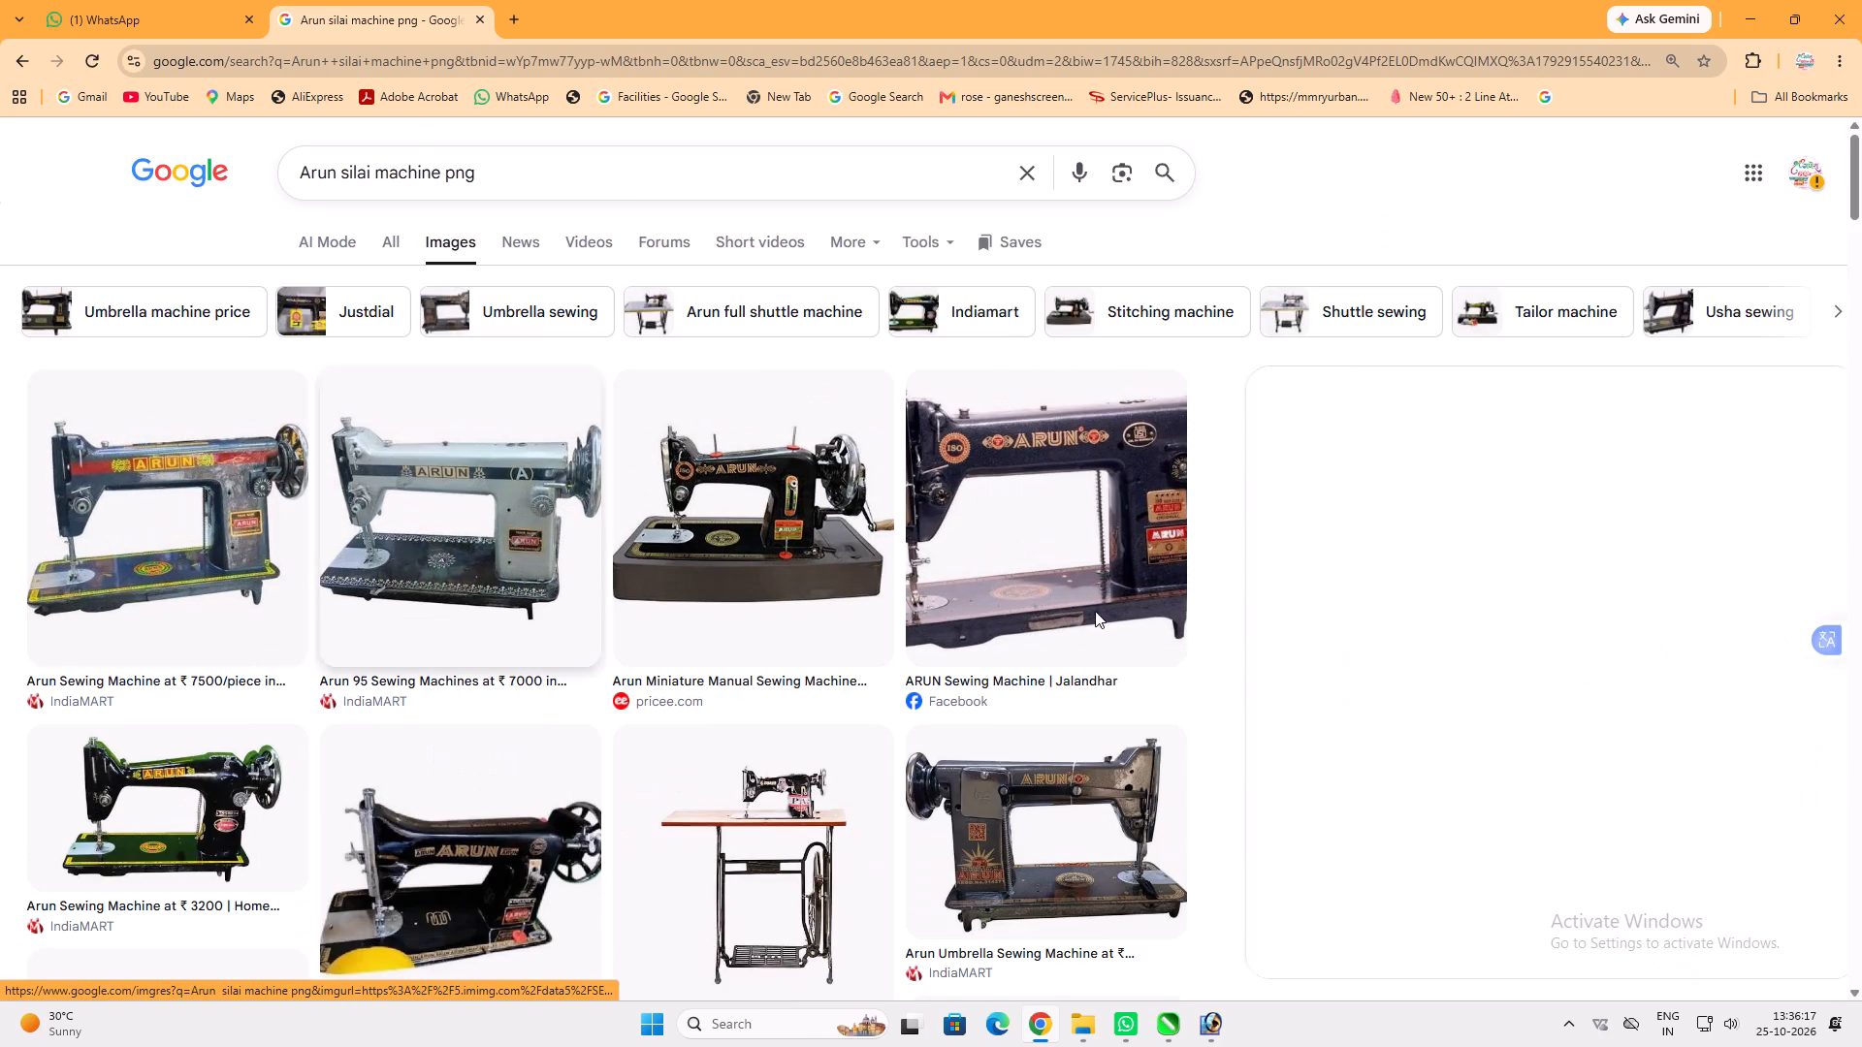
pyautogui.rightClick(1461, 562)
pyautogui.click(1536, 391)
pyautogui.click(1205, 1035)
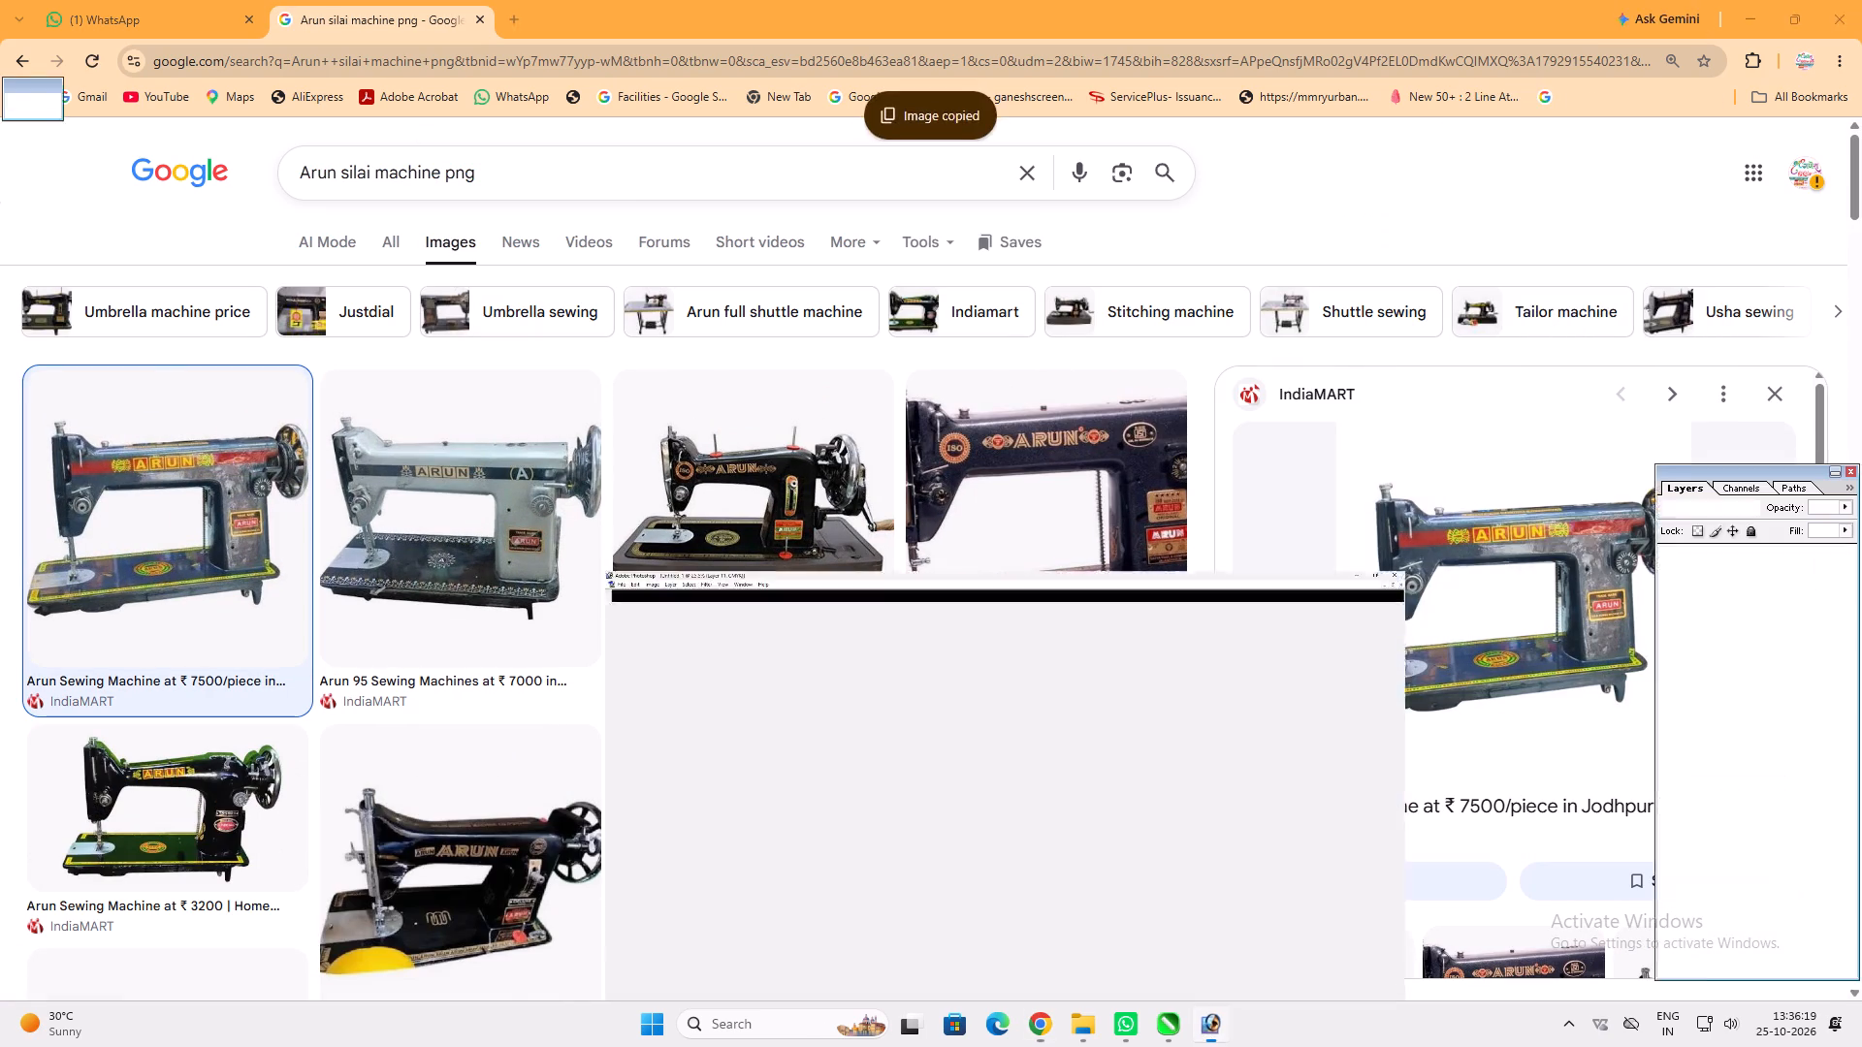
pyautogui.hotkey('ctrl', 'v')
pyautogui.moveTo(991, 597); pyautogui.dragTo(1112, 693)
# Delete the white background around the Arun machine and inside its arm opening using the Magic Wand.
pyautogui.press('w')
pyautogui.click(1061, 637)
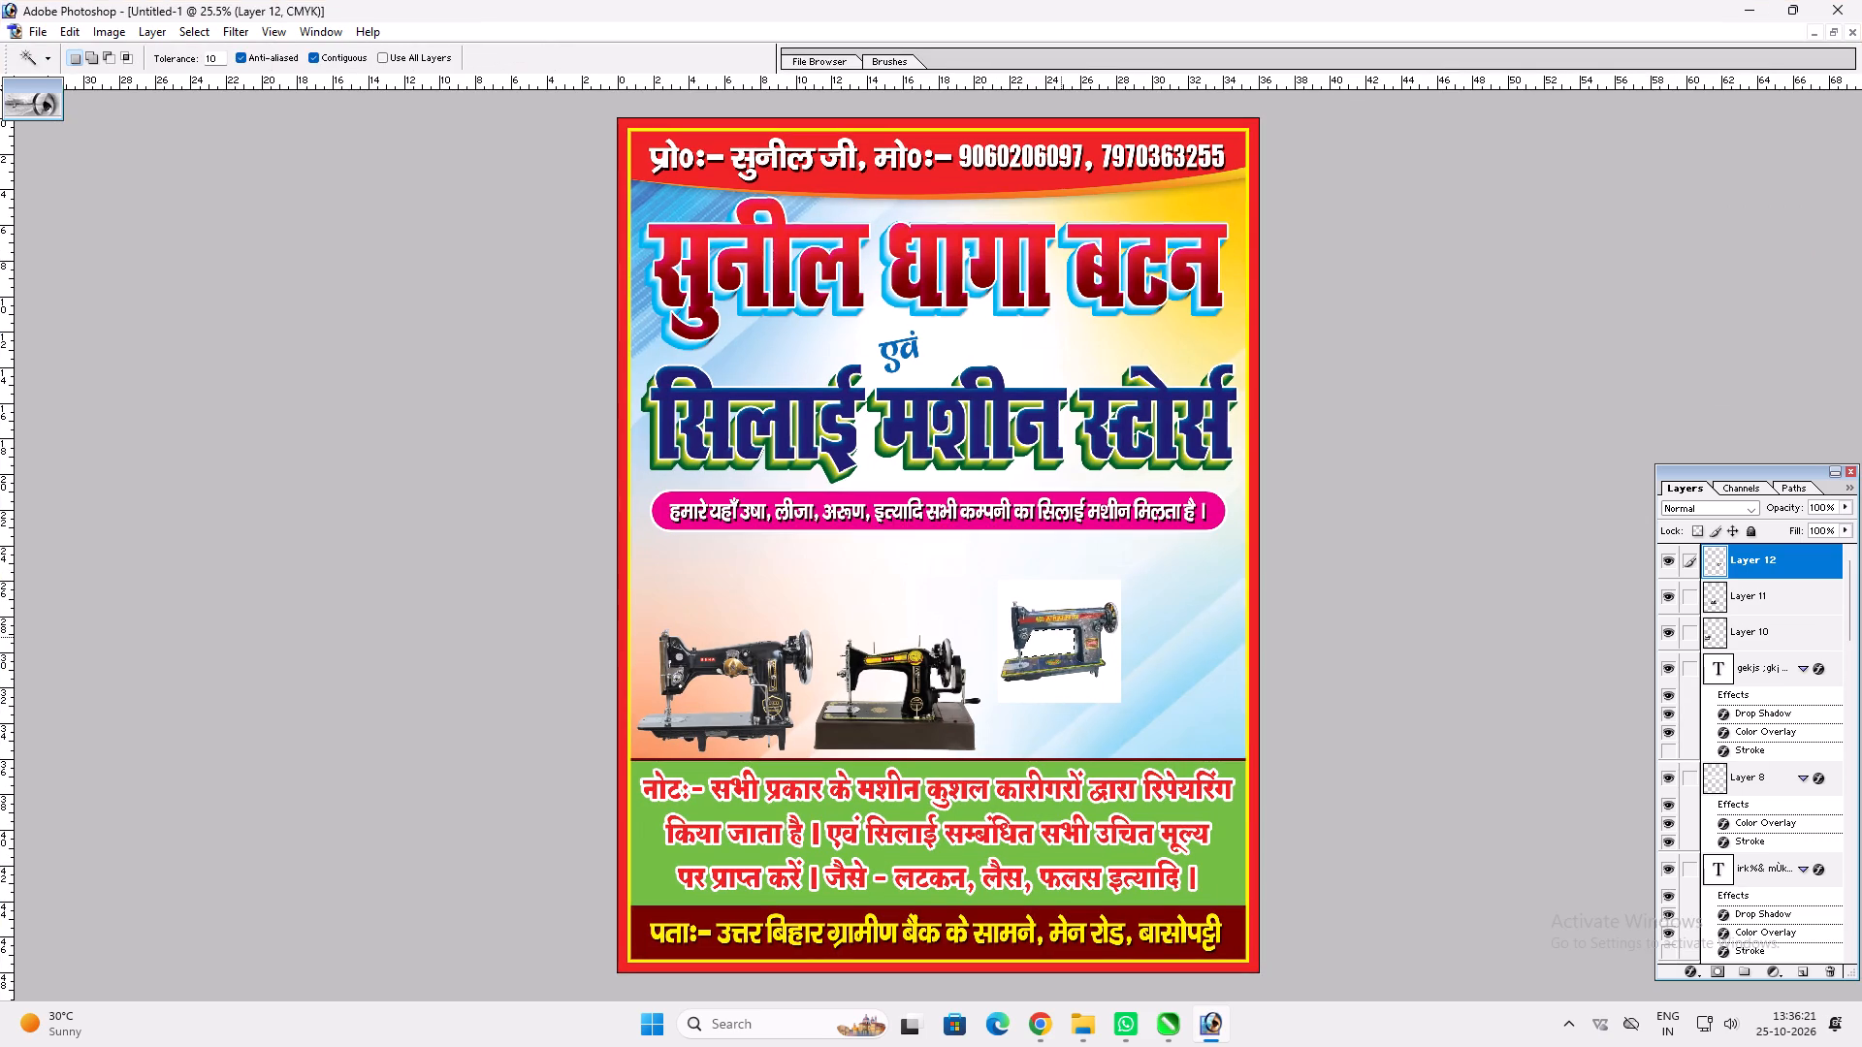
pyautogui.press('Delete')
pyautogui.click(1110, 651)
pyautogui.press('Delete')
pyautogui.hotkey('ctrl', 'd')
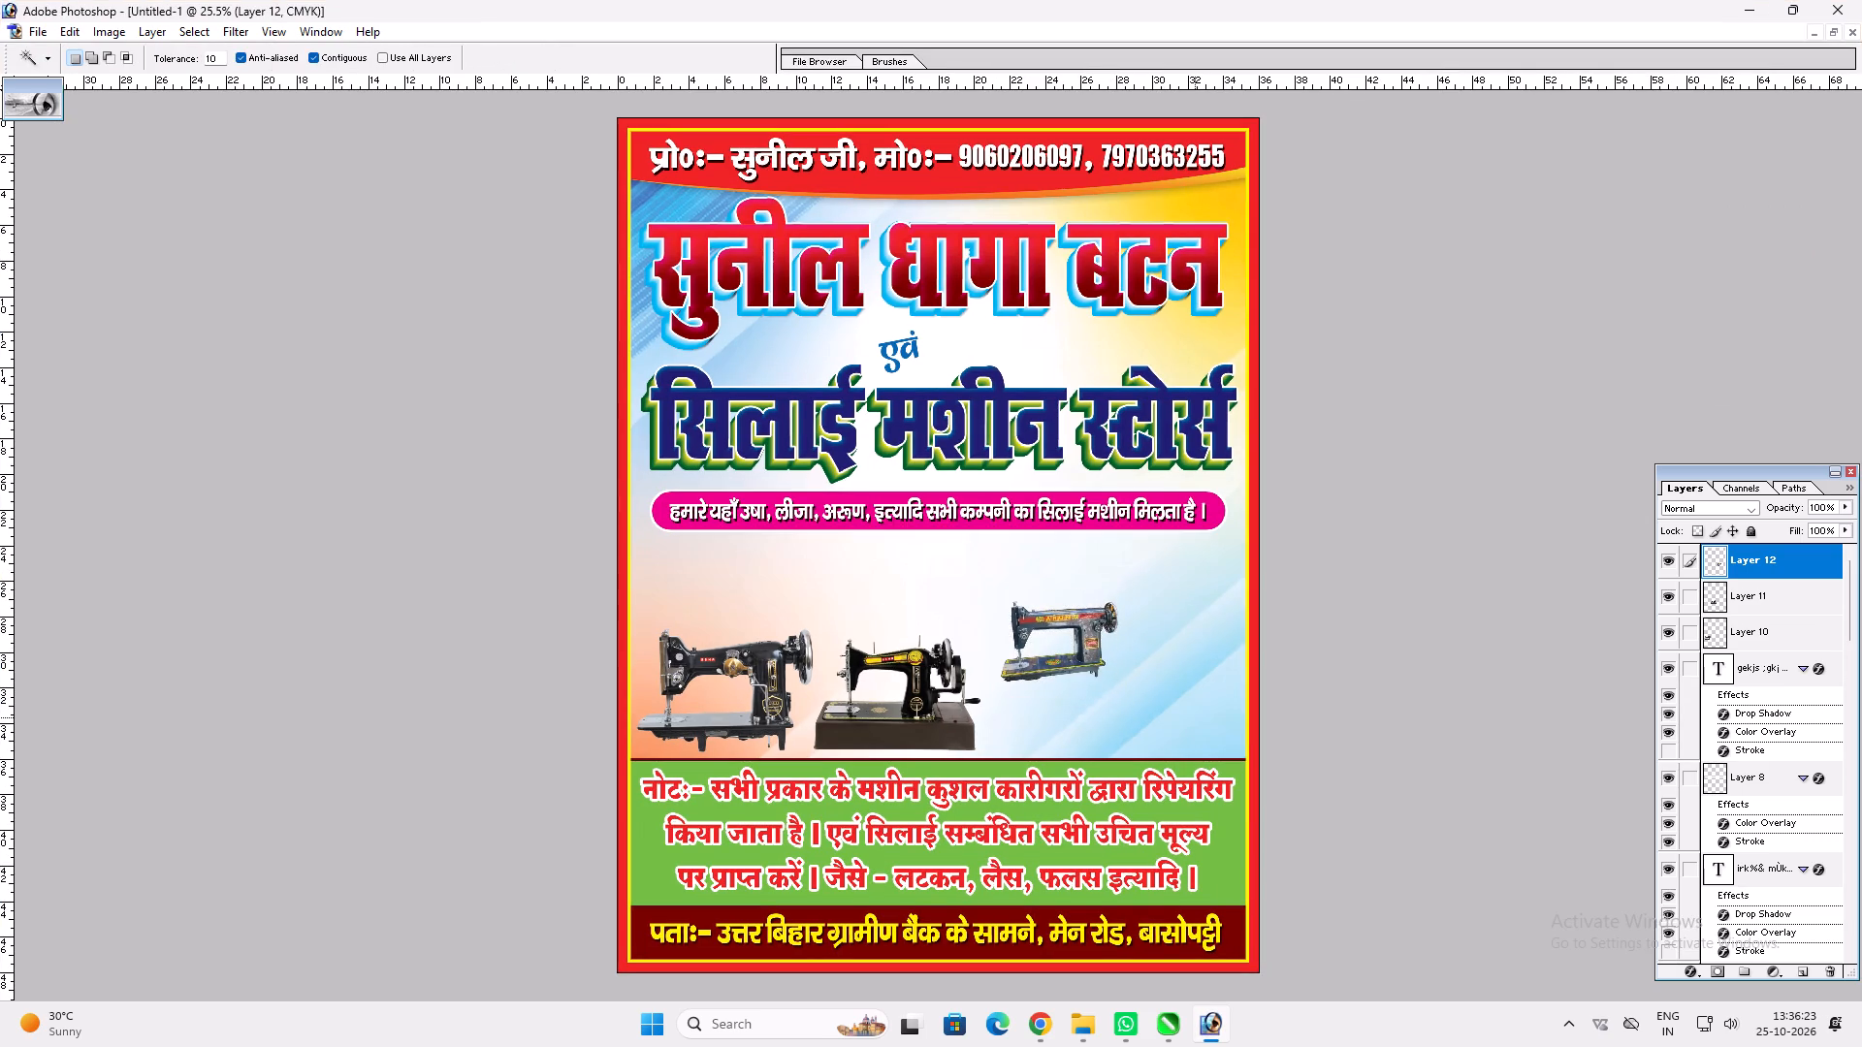
# Move the Arun machine down beside the second machine and enlarge it to match the height of the other two.
pyautogui.press('v')
pyautogui.moveTo(1100, 683); pyautogui.dragTo(1092, 715)
pyautogui.hotkey('ctrl', 't')
pyautogui.keyDown('shift'); pyautogui.moveTo(1108, 709); pyautogui.dragTo(1157, 734); pyautogui.keyUp('shift')
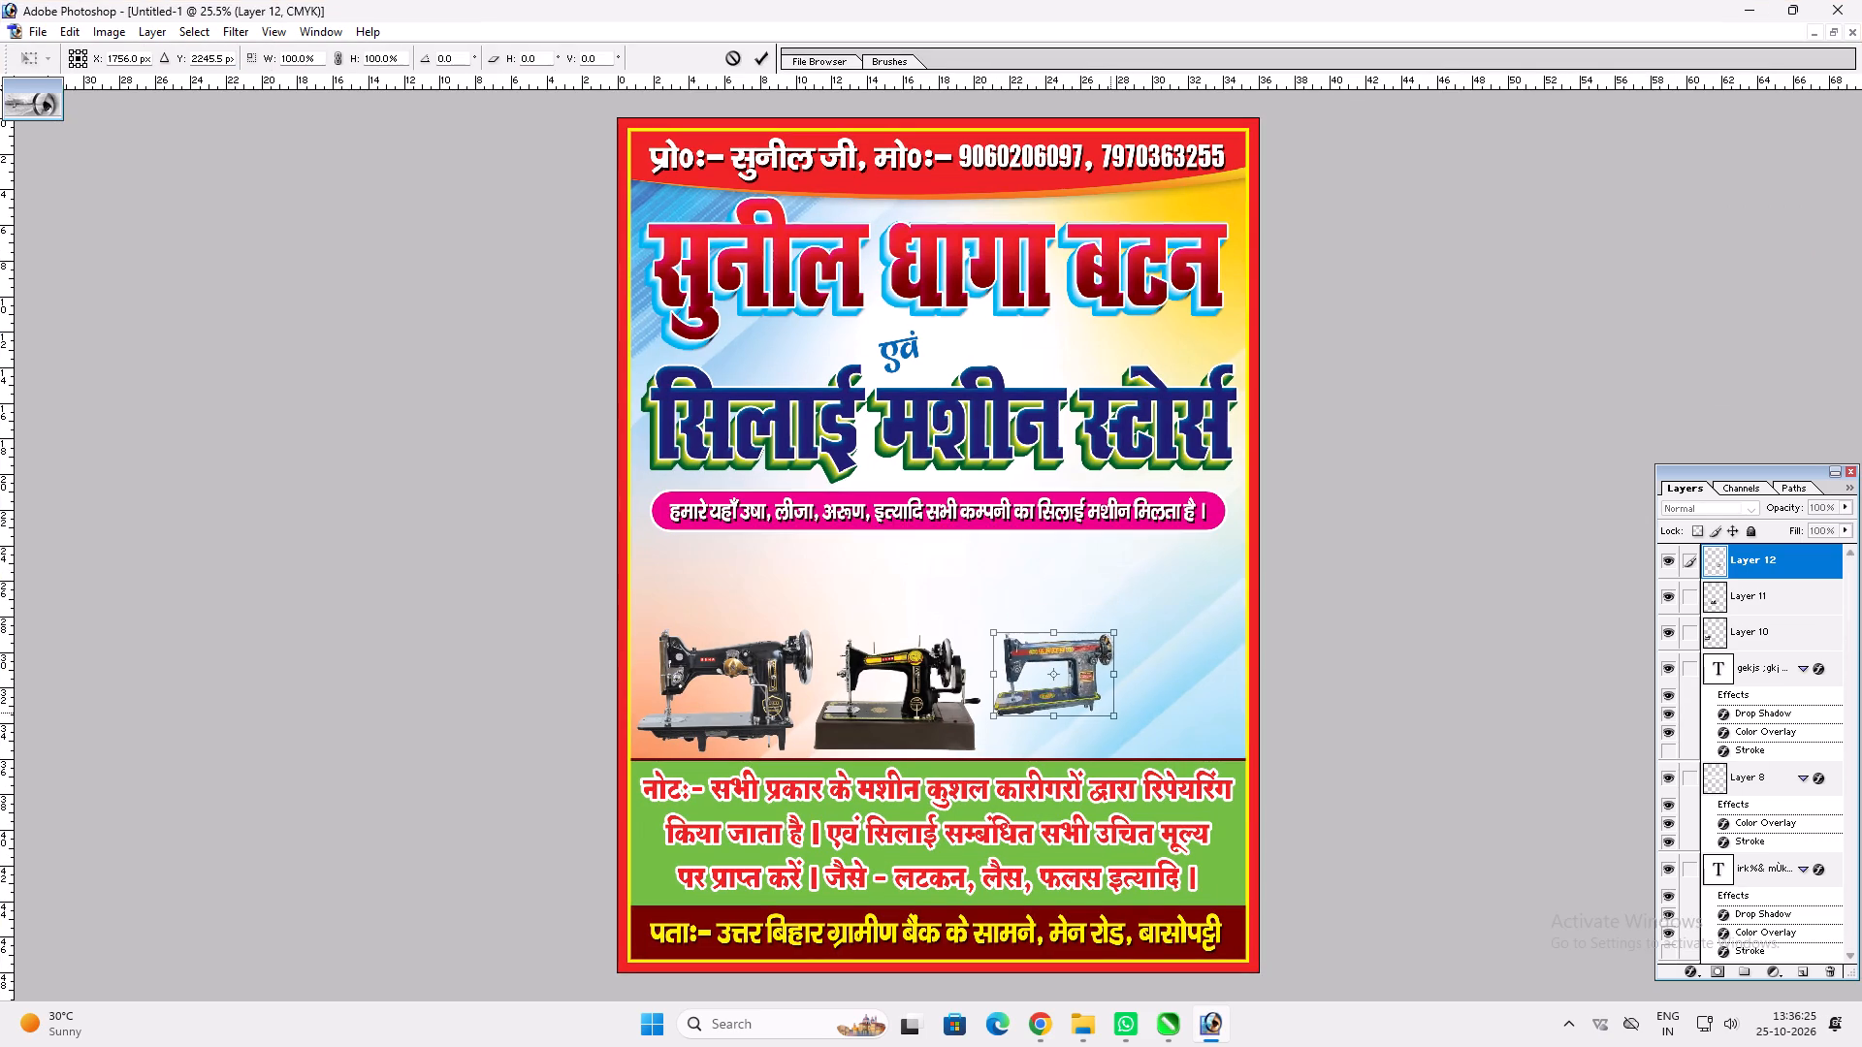
pyautogui.keyDown('shift'); pyautogui.moveTo(1157, 734); pyautogui.dragTo(1158, 734); pyautogui.keyUp('shift')
pyautogui.hotkey('shift', 'Return')
pyautogui.press('v')
# Link the three machine layers, stretch the row wider across the poster above the green note band, and nudge it right.
pyautogui.click(1142, 734)
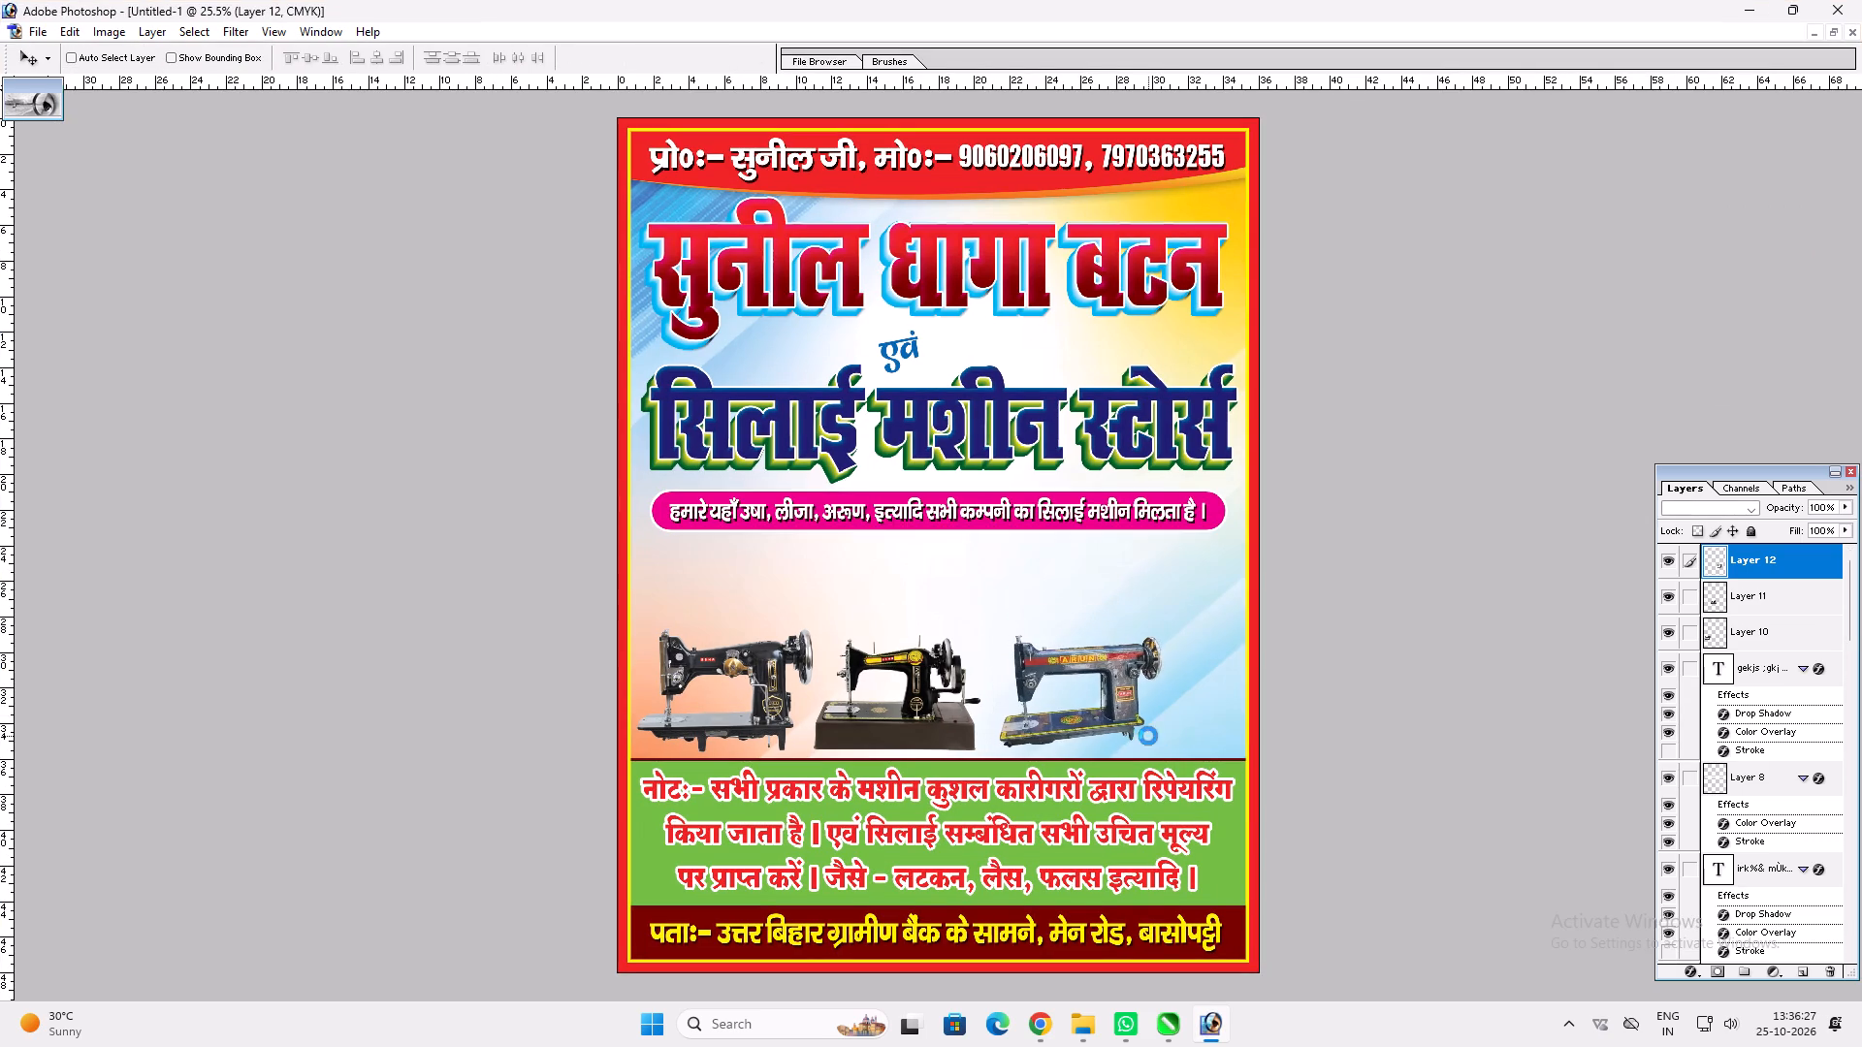
pyautogui.keyDown('ctrl'); pyautogui.keyDown('shift'); pyautogui.click(928, 732); pyautogui.keyUp('shift'); pyautogui.keyUp('ctrl')
pyautogui.keyDown('ctrl'); pyautogui.keyDown('shift'); pyautogui.click(772, 652); pyautogui.keyUp('shift'); pyautogui.keyUp('ctrl')
pyautogui.hotkey('ctrl', 't')
pyautogui.keyDown('shift'); pyautogui.moveTo(1160, 657); pyautogui.dragTo(1172, 653); pyautogui.keyUp('shift')
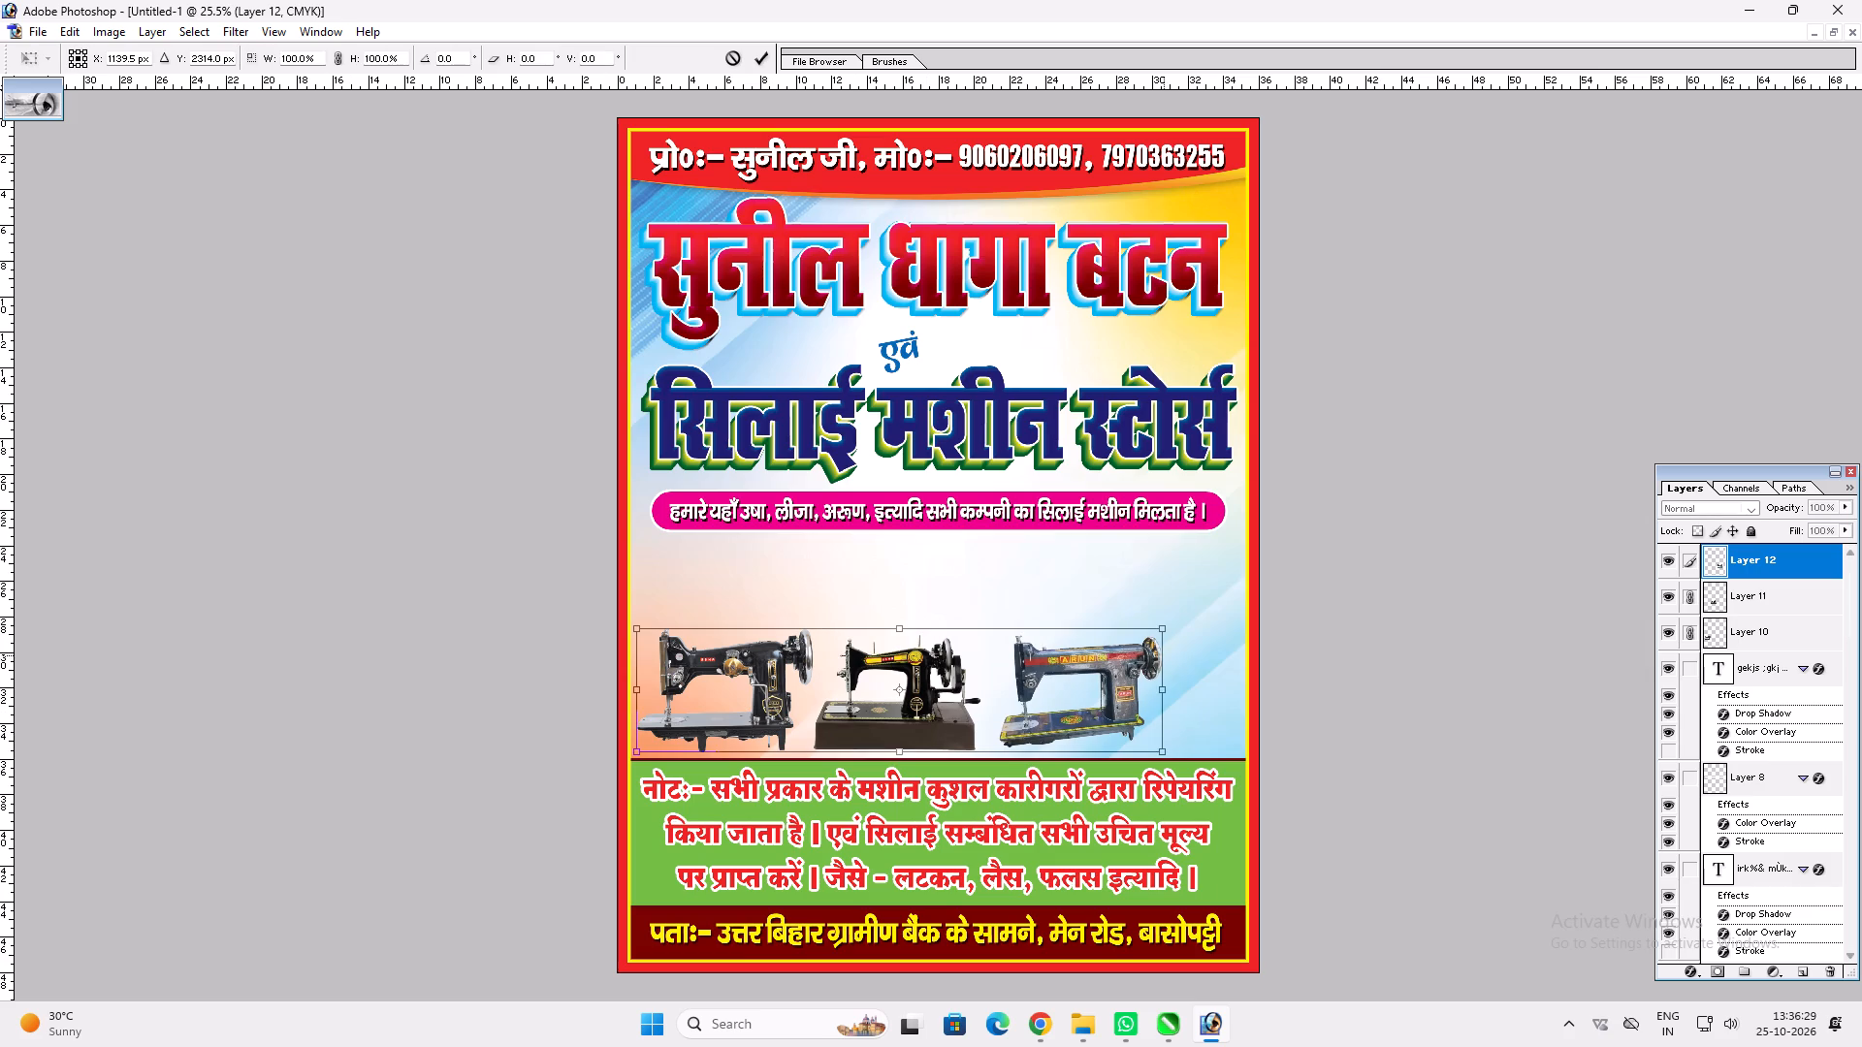
pyautogui.keyDown('shift'); pyautogui.moveTo(1172, 653); pyautogui.dragTo(1225, 655); pyautogui.keyUp('shift')
pyautogui.hotkey('shift', 'Return')
pyautogui.press('v')
pyautogui.press('Right')
pyautogui.press('Right')
pyautogui.press('Right')
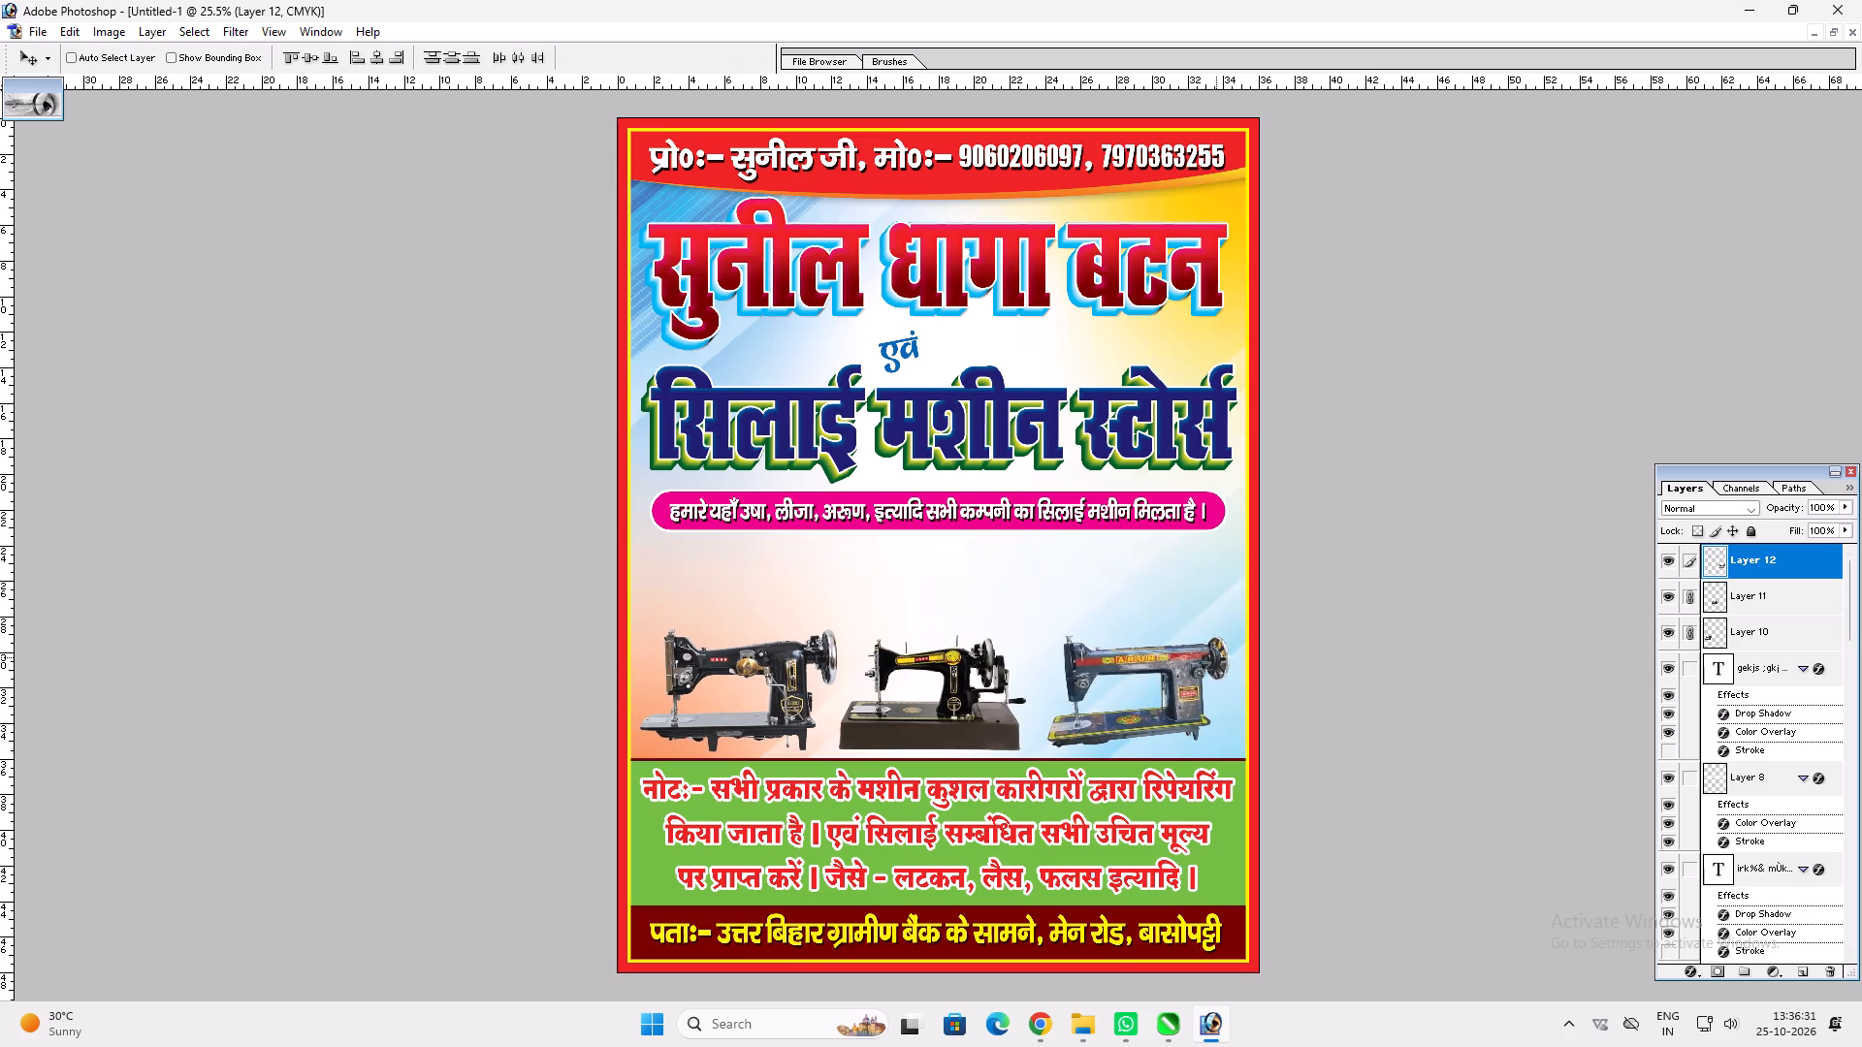
pyautogui.press('v')
# Switch to Chrome and search images for "latkan png".
pyautogui.click(1049, 1013)
pyautogui.click(658, 192)
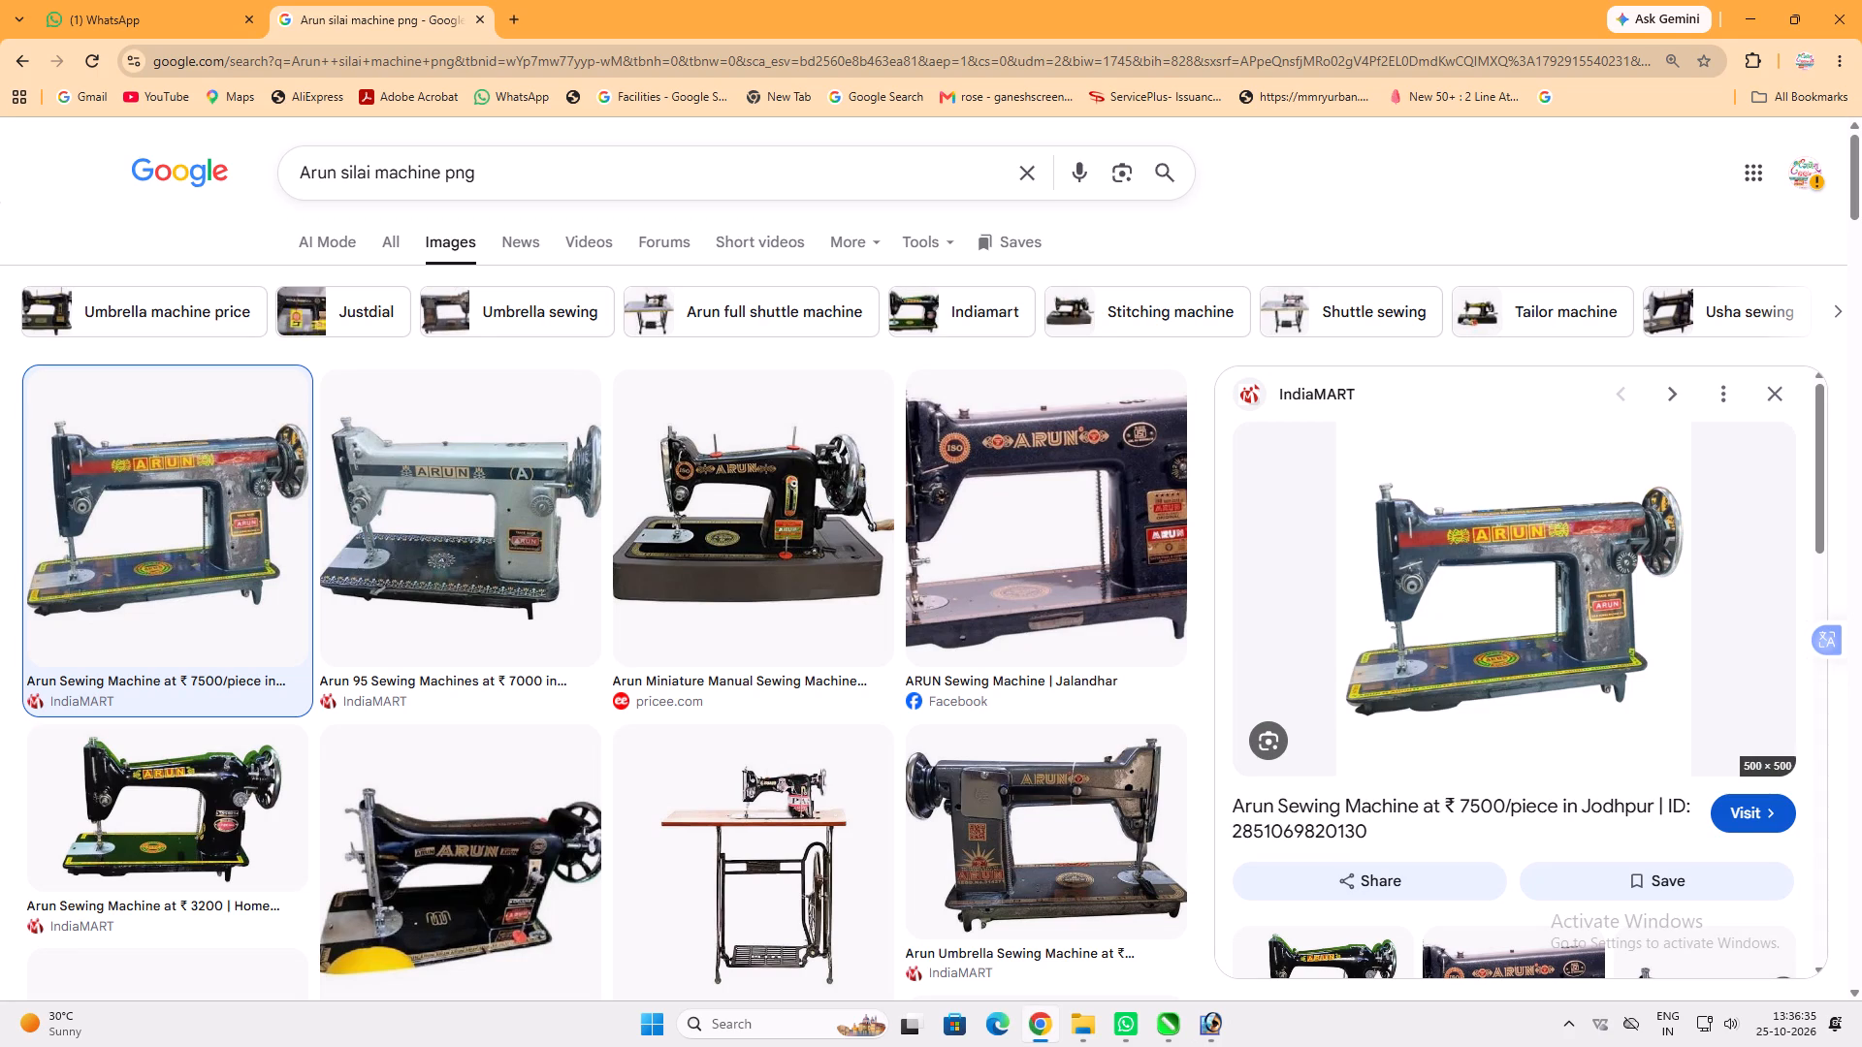
pyautogui.hotkey('ctrl', 'a')
pyautogui.write('latka')
pyautogui.write('n')
pyautogui.press('space')
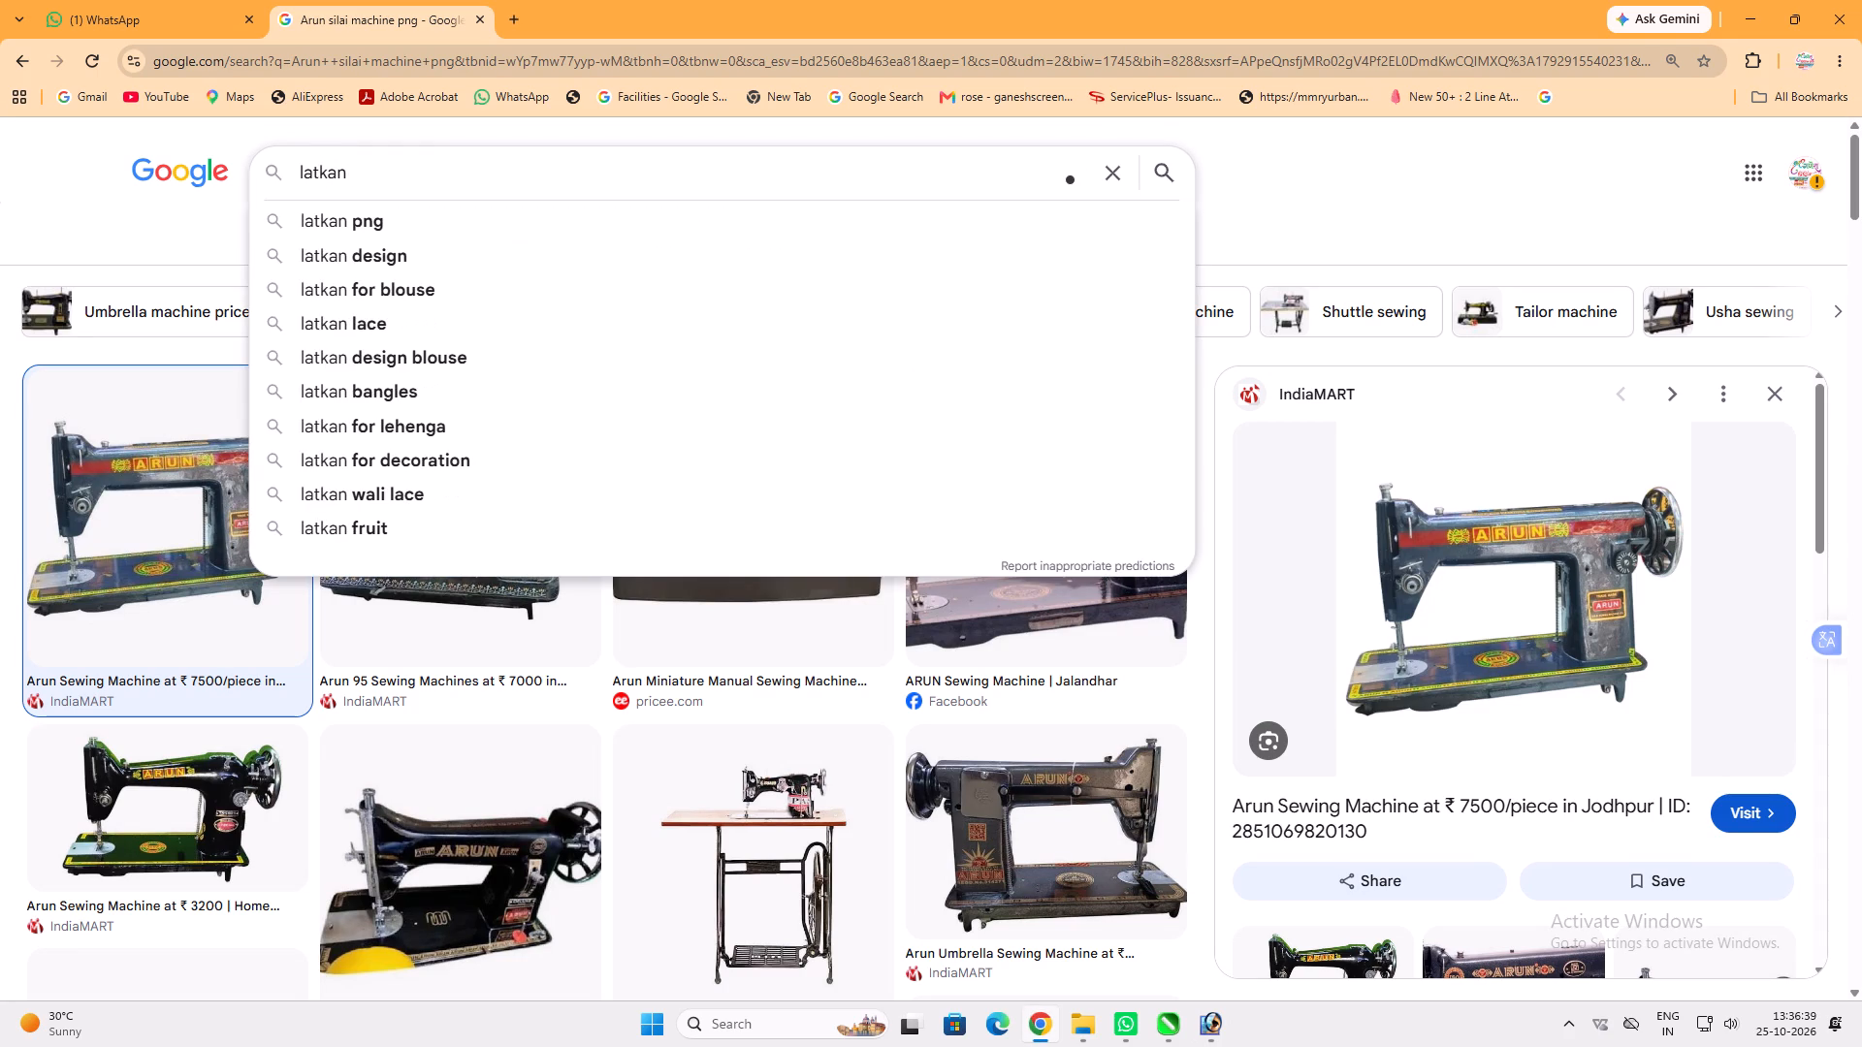
pyautogui.click(518, 217)
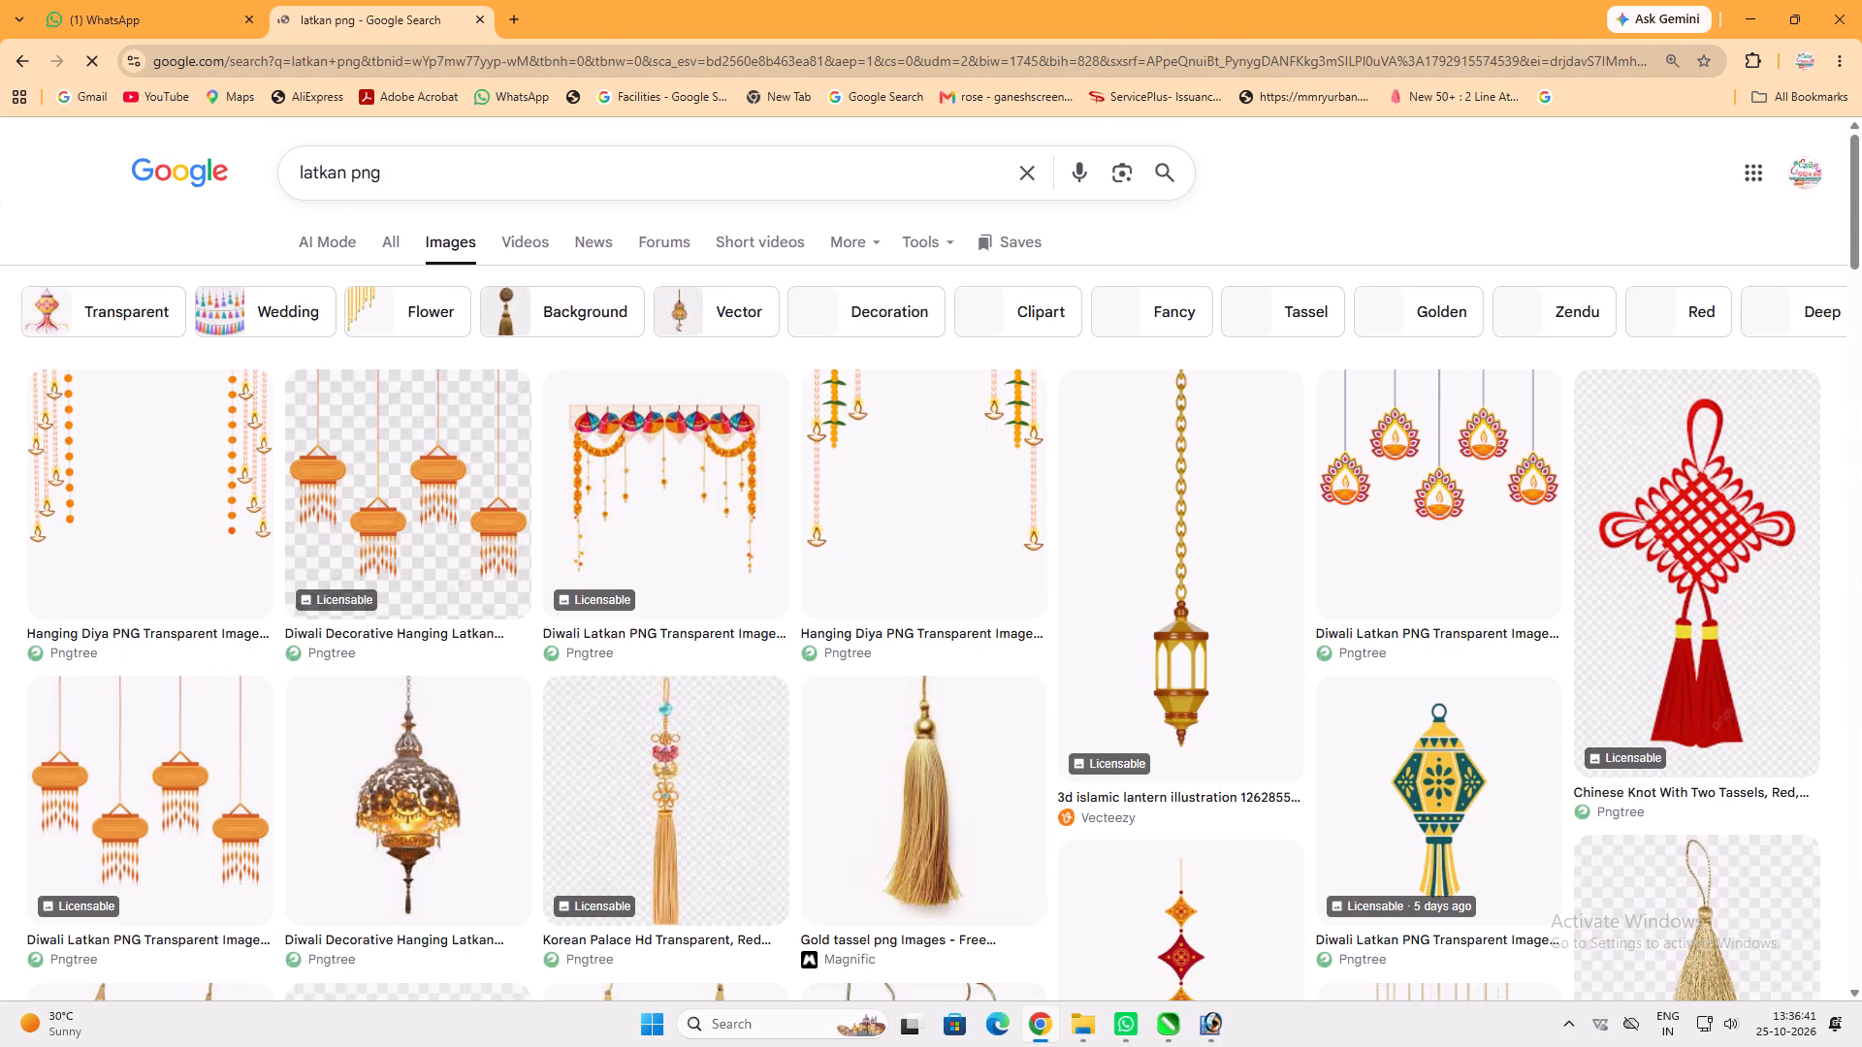
# Change the image search to "silai latkan png".
pyautogui.click(295, 173)
pyautogui.press('s')
pyautogui.write('ilai')
pyautogui.press('space')
pyautogui.press('Return')
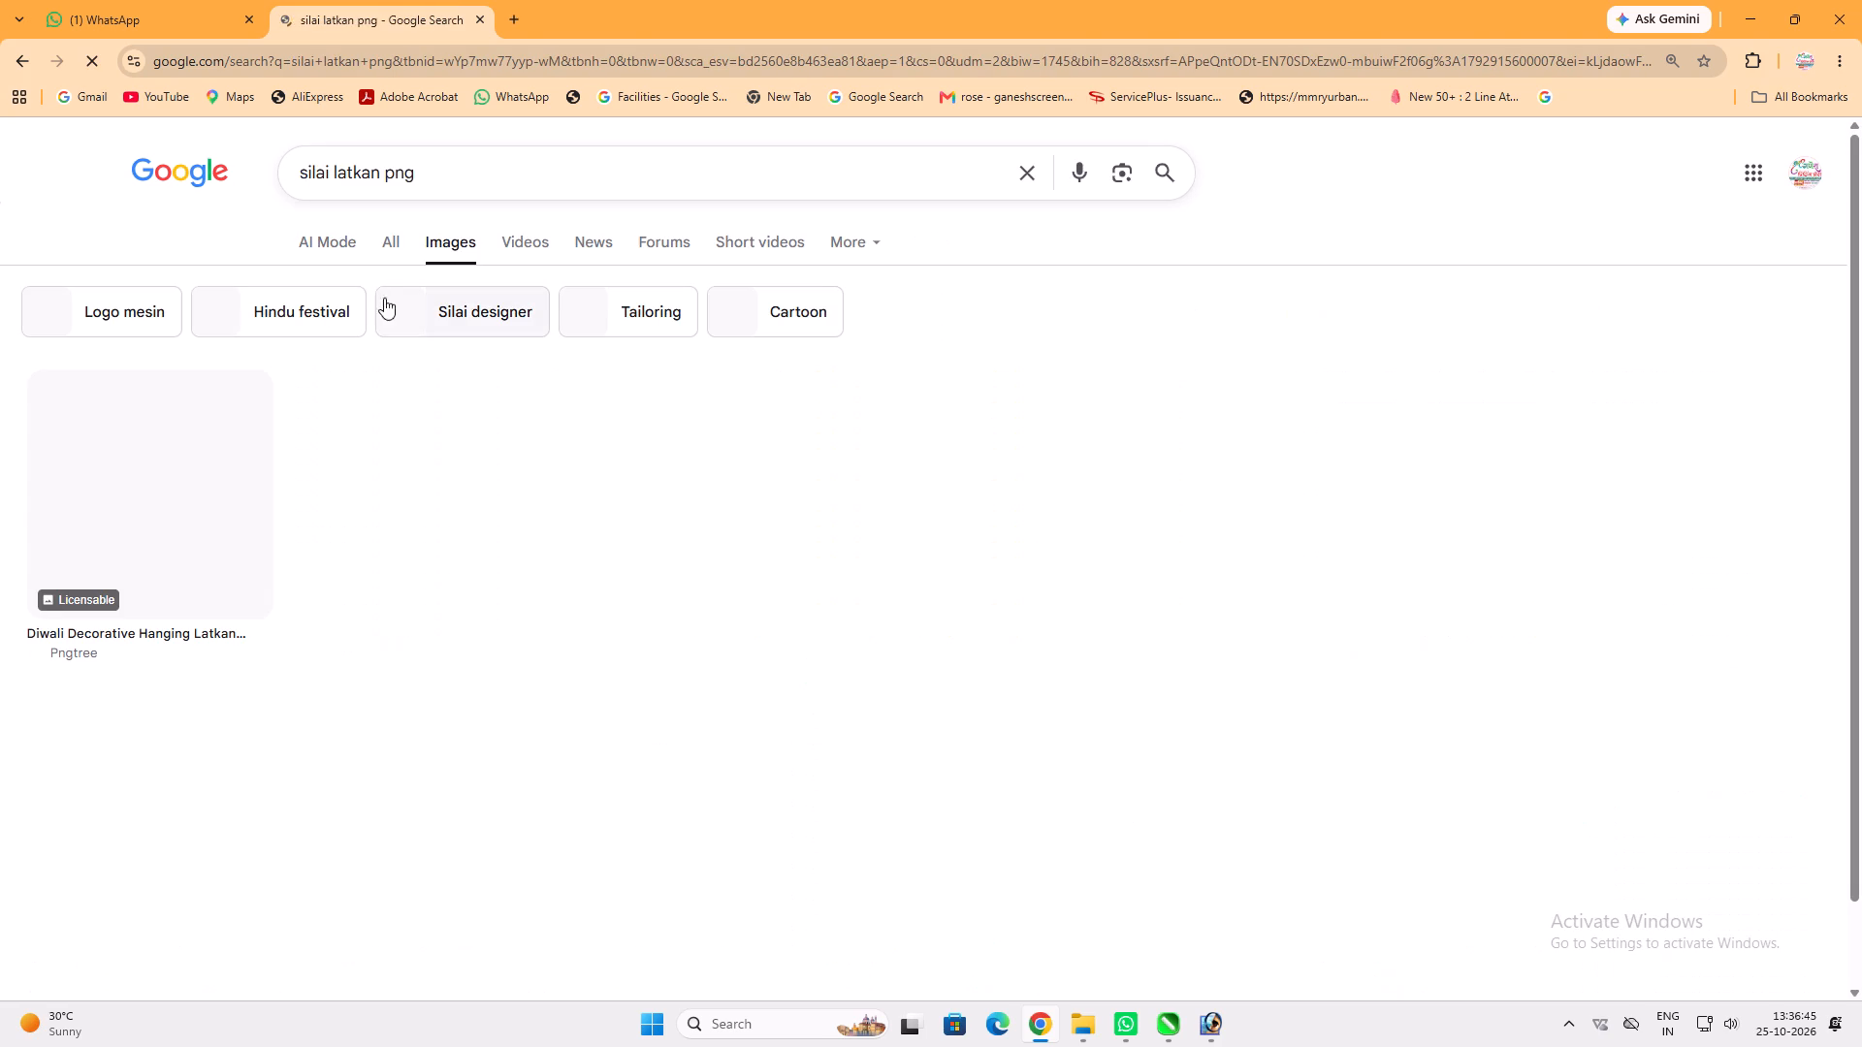
# Search images for "silai machine latkan png", look through the results, and check the poster's note text in Photoshop.
pyautogui.click(333, 176)
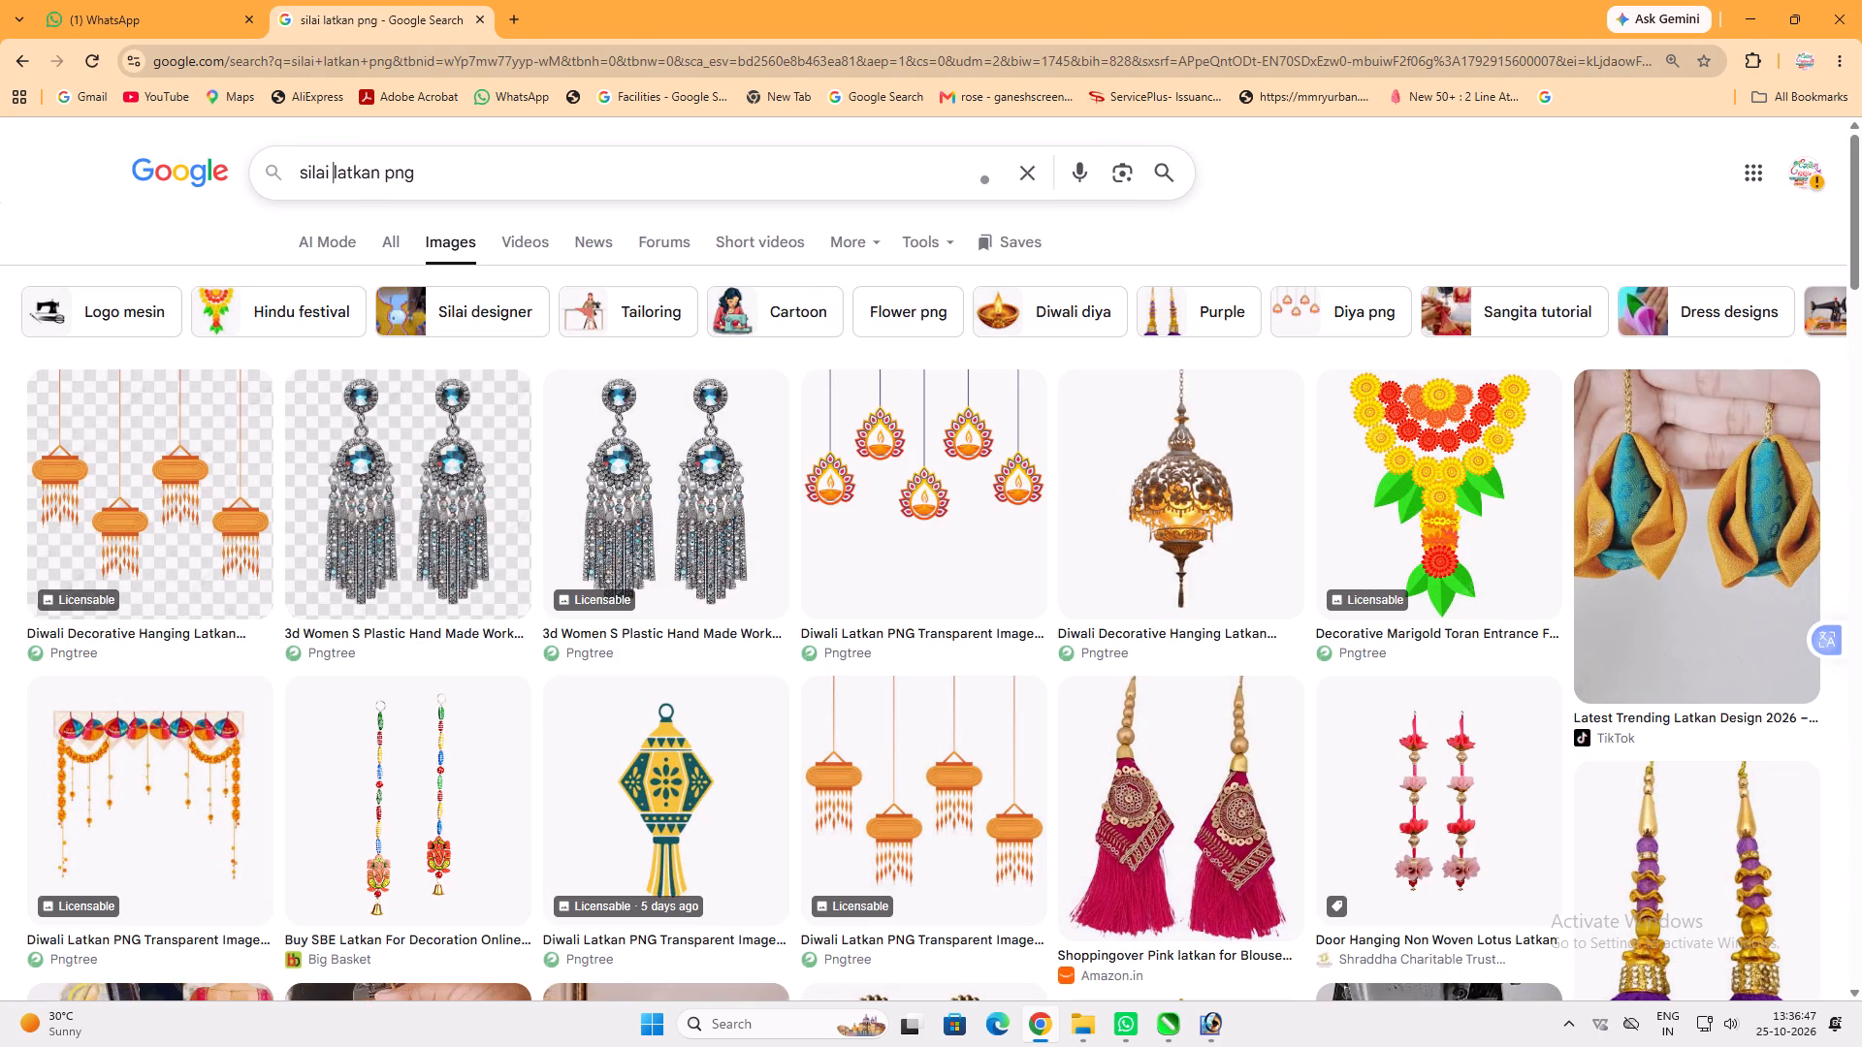
pyautogui.write('machine')
pyautogui.press('space')
pyautogui.press('Return')
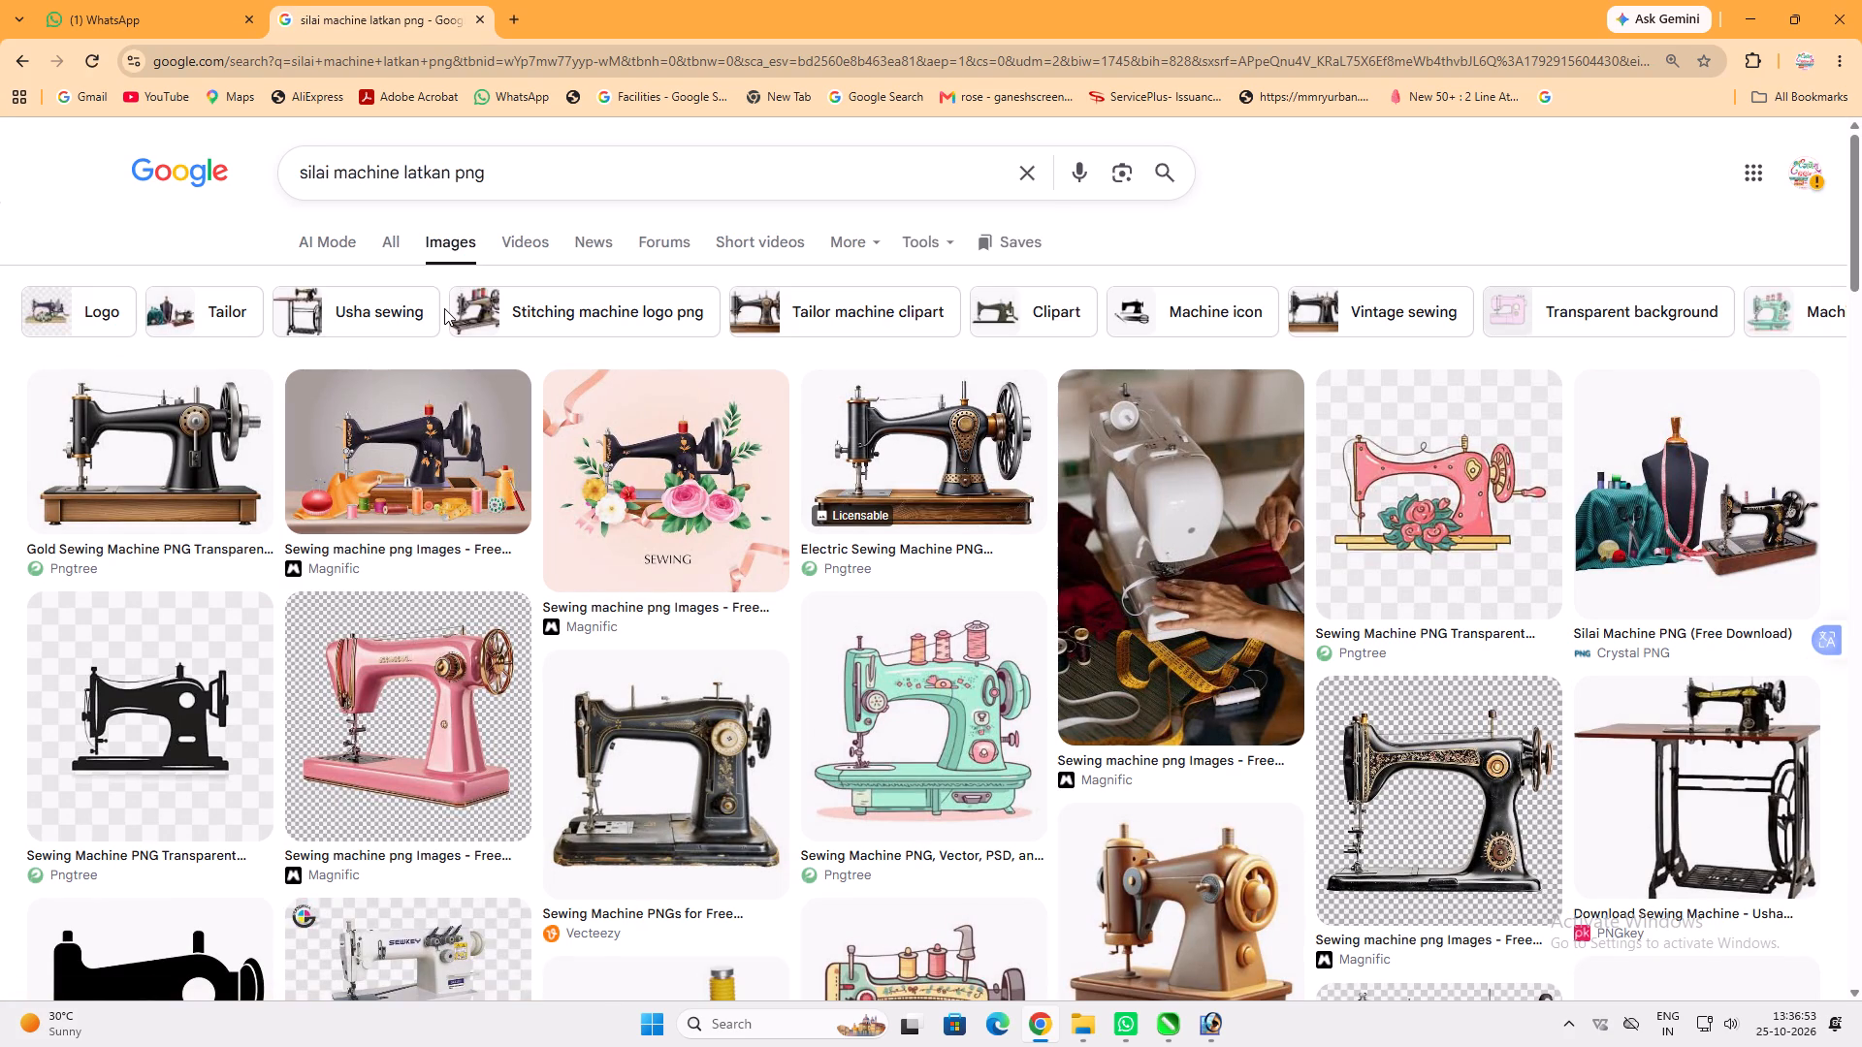
pyautogui.scroll(-7, 389, 472)
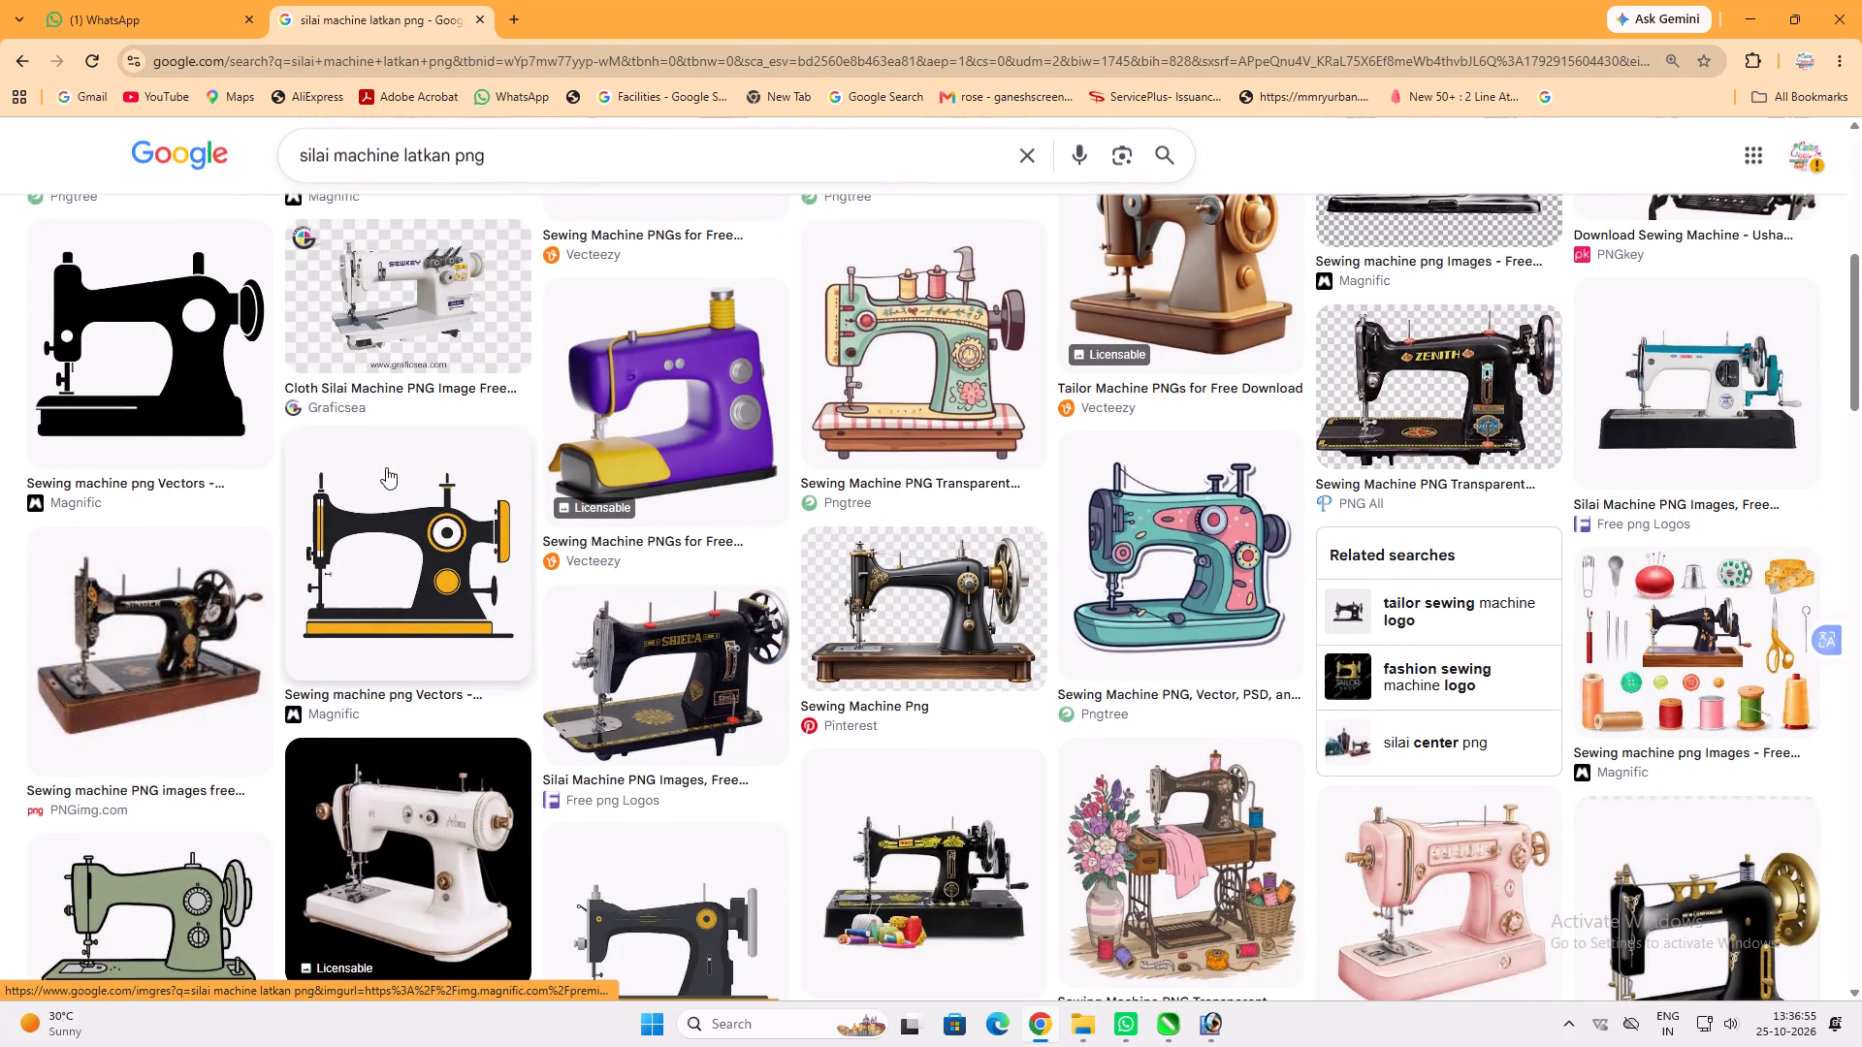
pyautogui.click(1202, 1010)
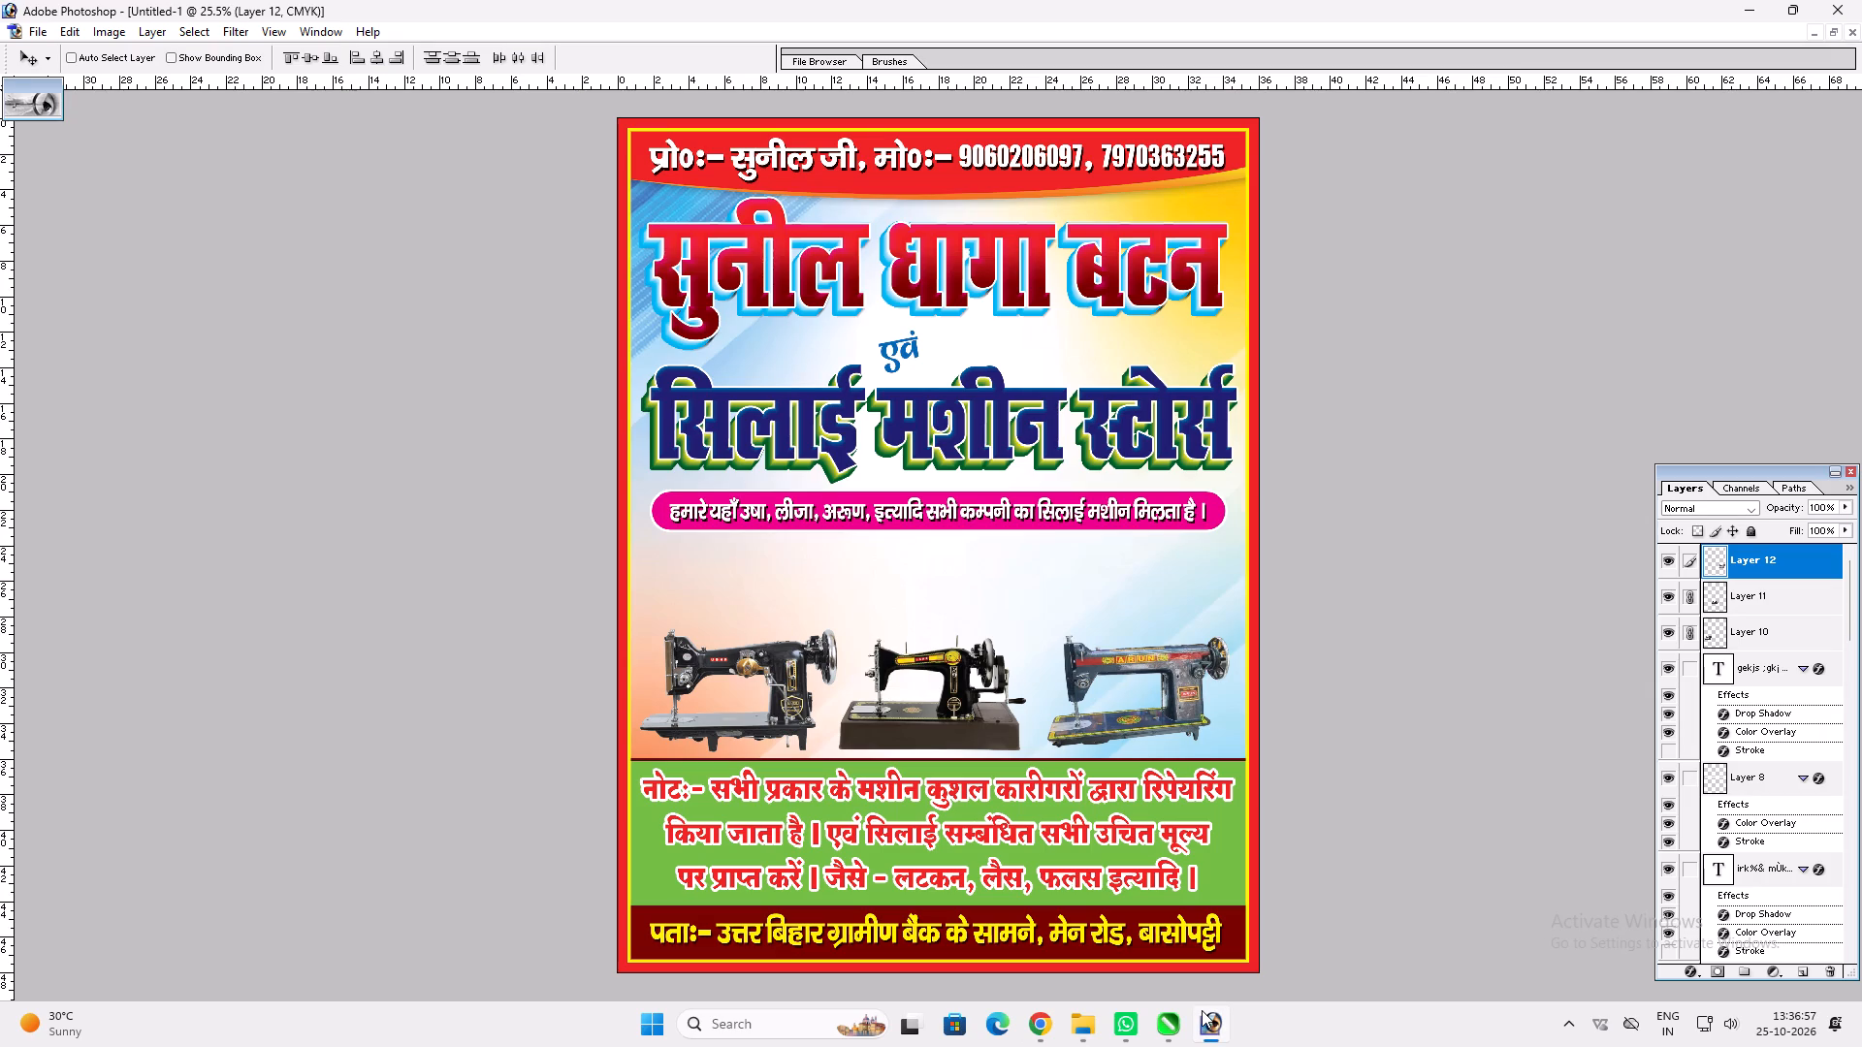
pyautogui.click(1201, 1009)
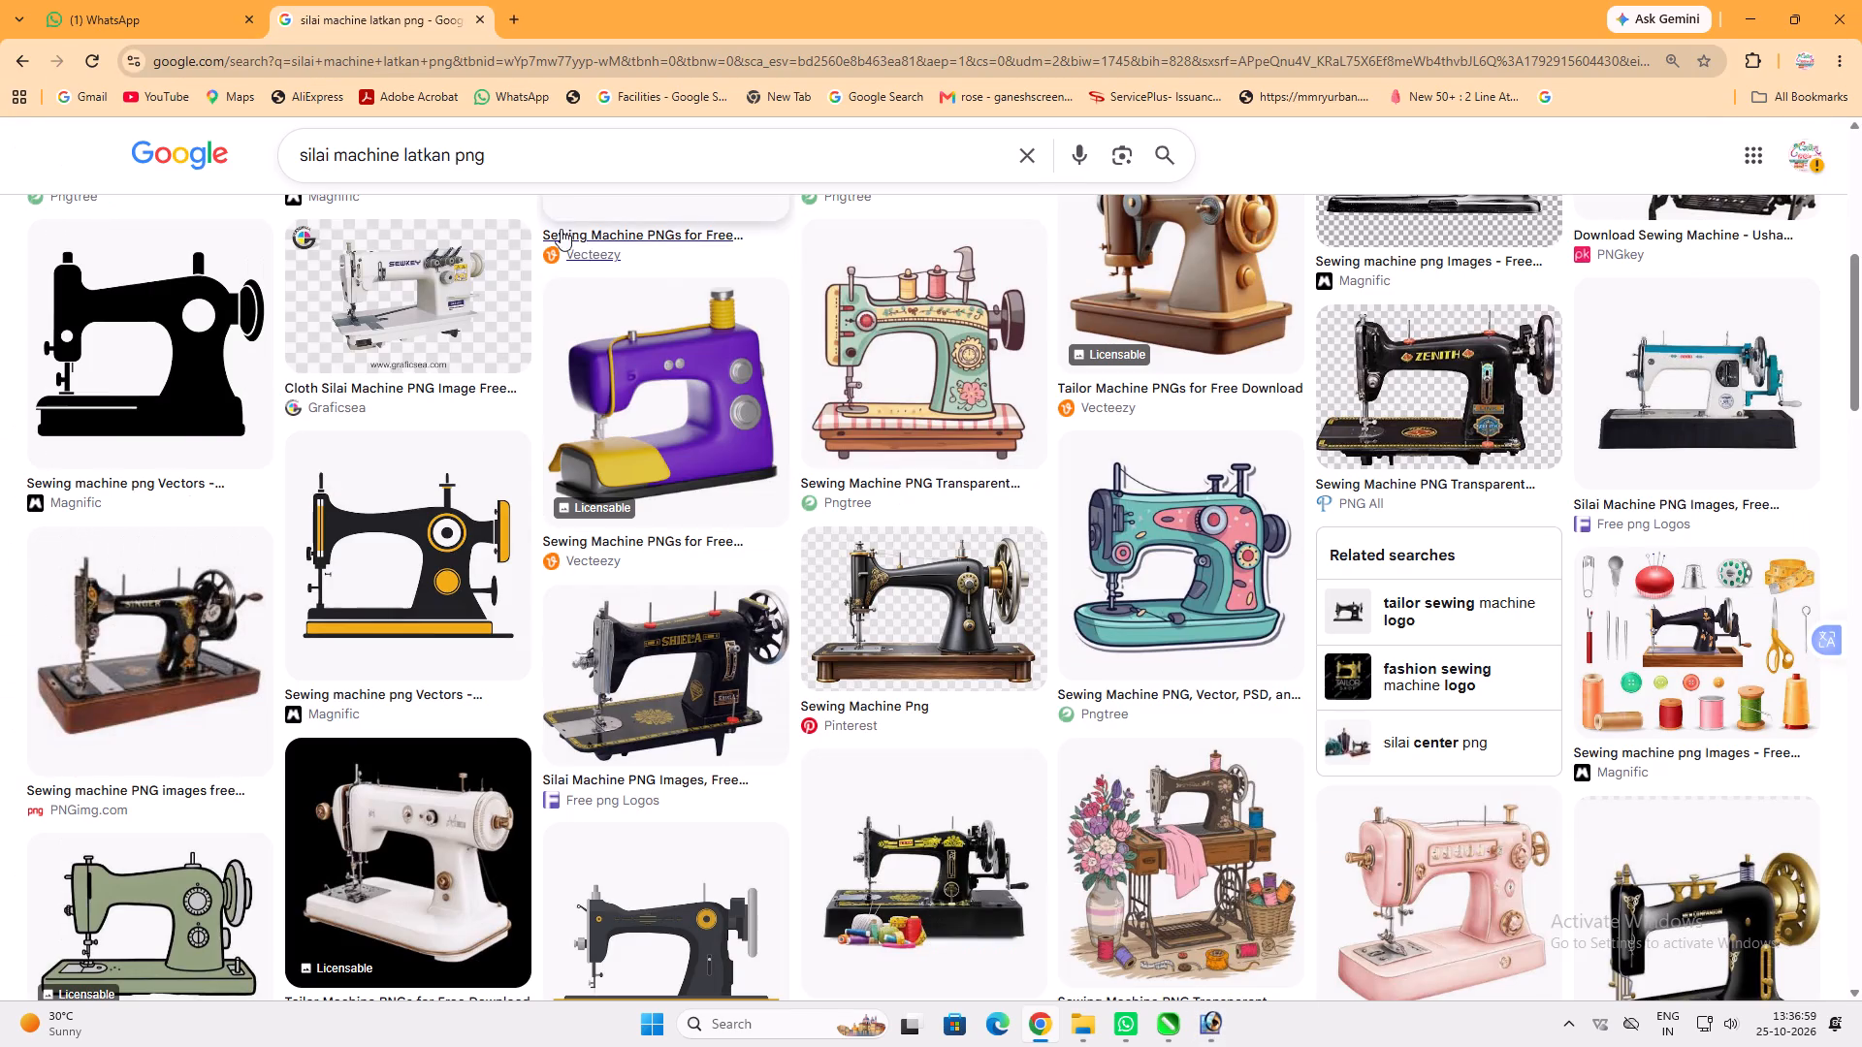
# Change the image search in Chrome to "less png" and look through the results.
pyautogui.click(498, 150)
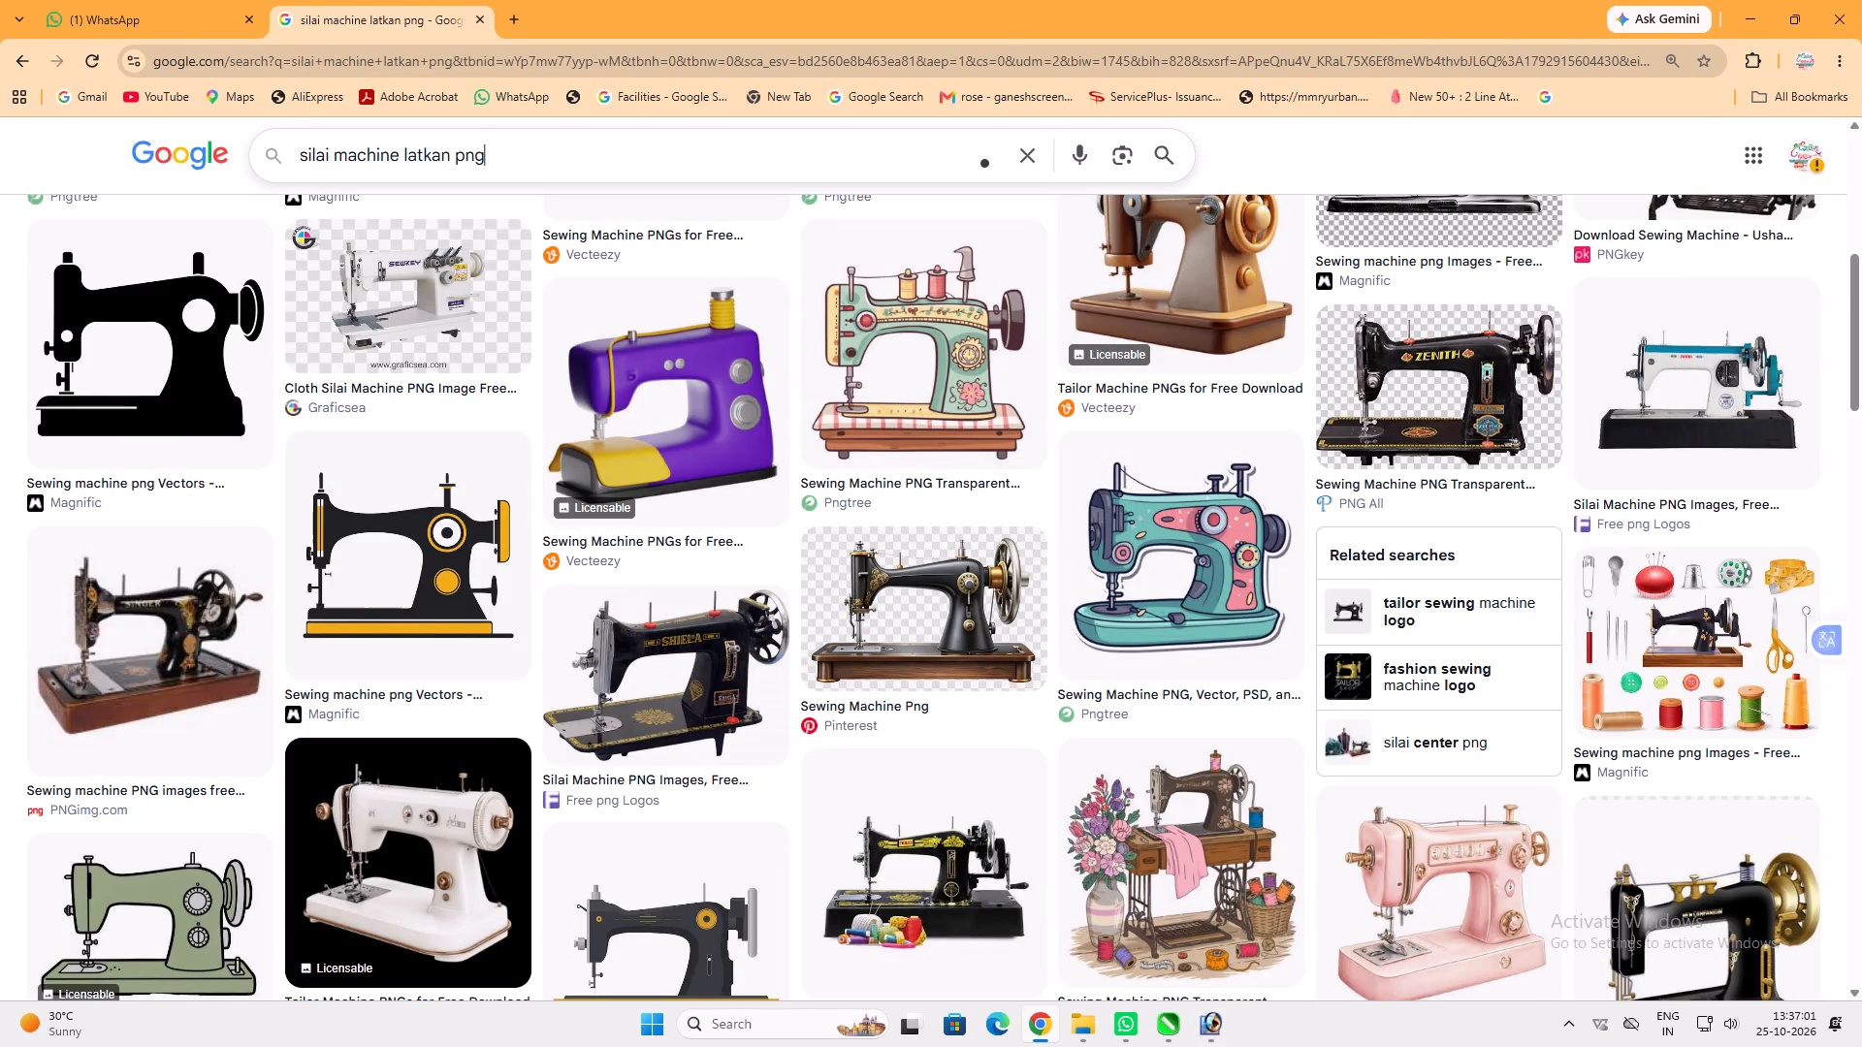
pyautogui.click(400, 161)
pyautogui.moveTo(400, 161); pyautogui.dragTo(74, 132)
pyautogui.press('BackSpace')
pyautogui.moveTo(346, 159); pyautogui.dragTo(224, 160)
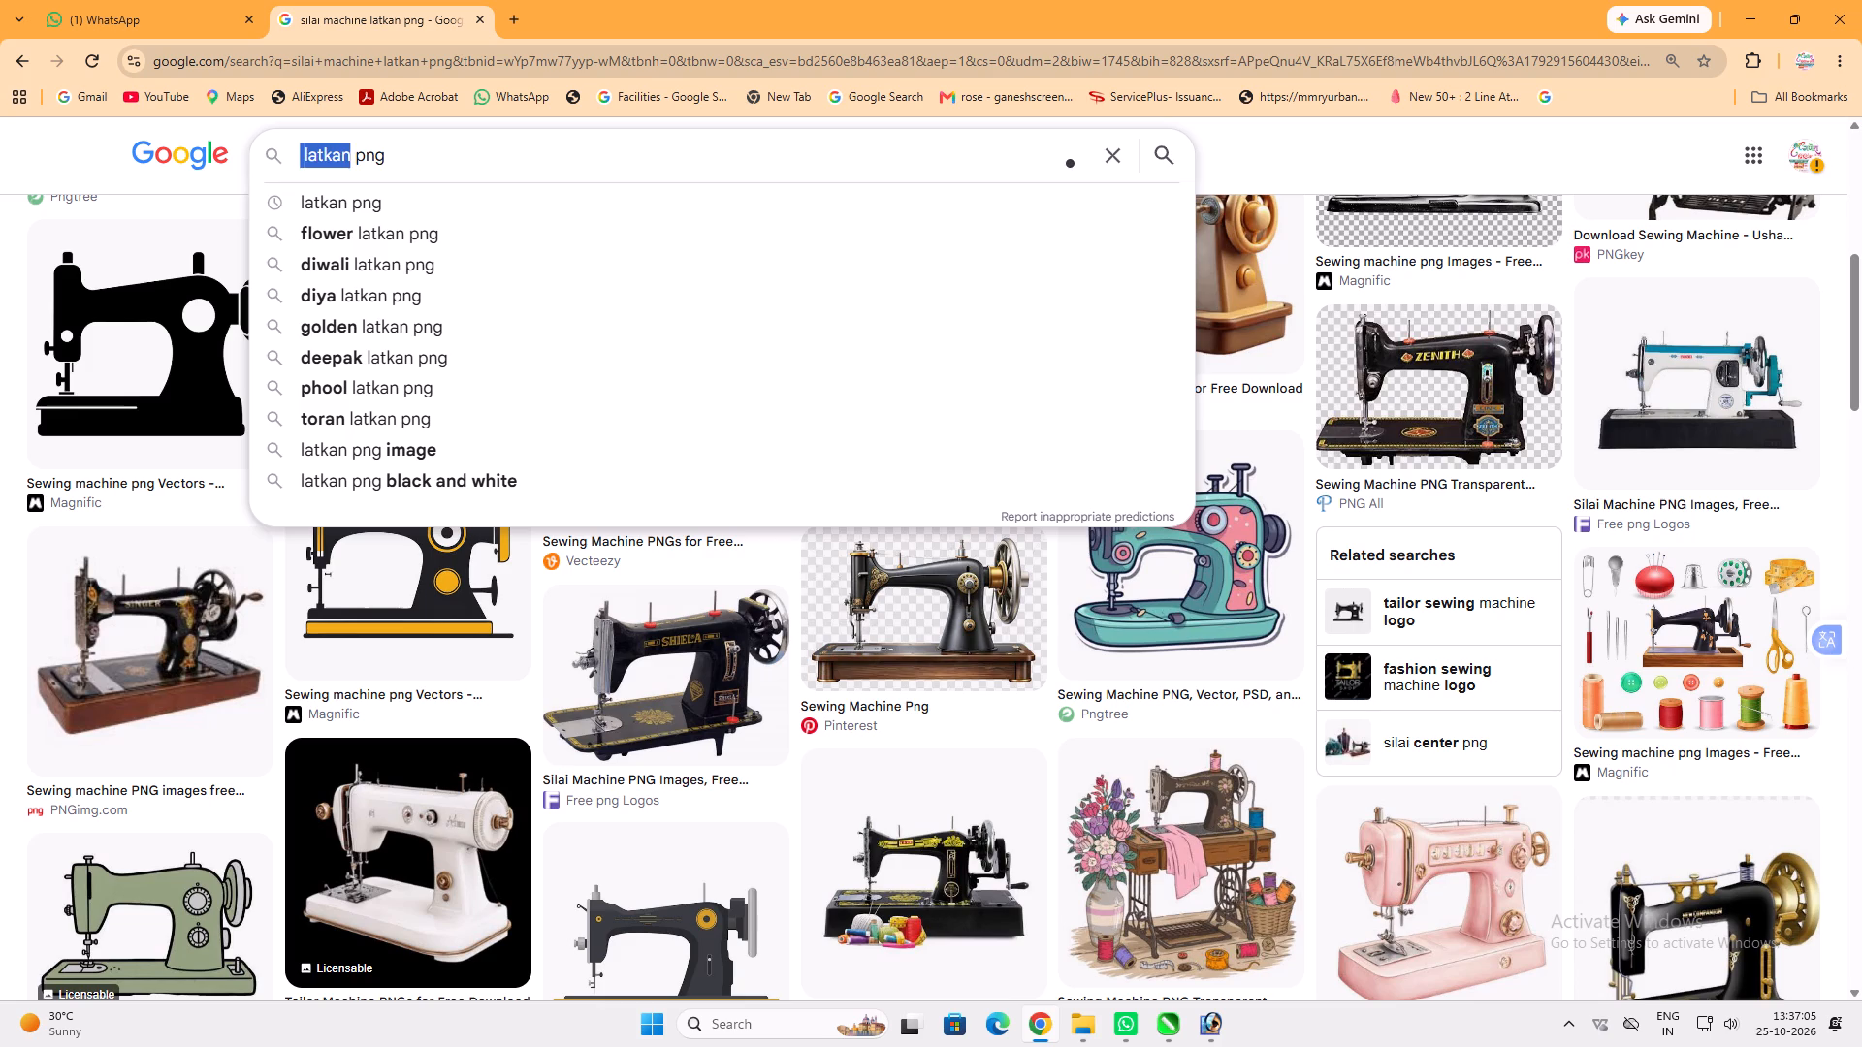
pyautogui.moveTo(224, 160); pyautogui.dragTo(221, 160)
pyautogui.write('less')
pyautogui.press('Return')
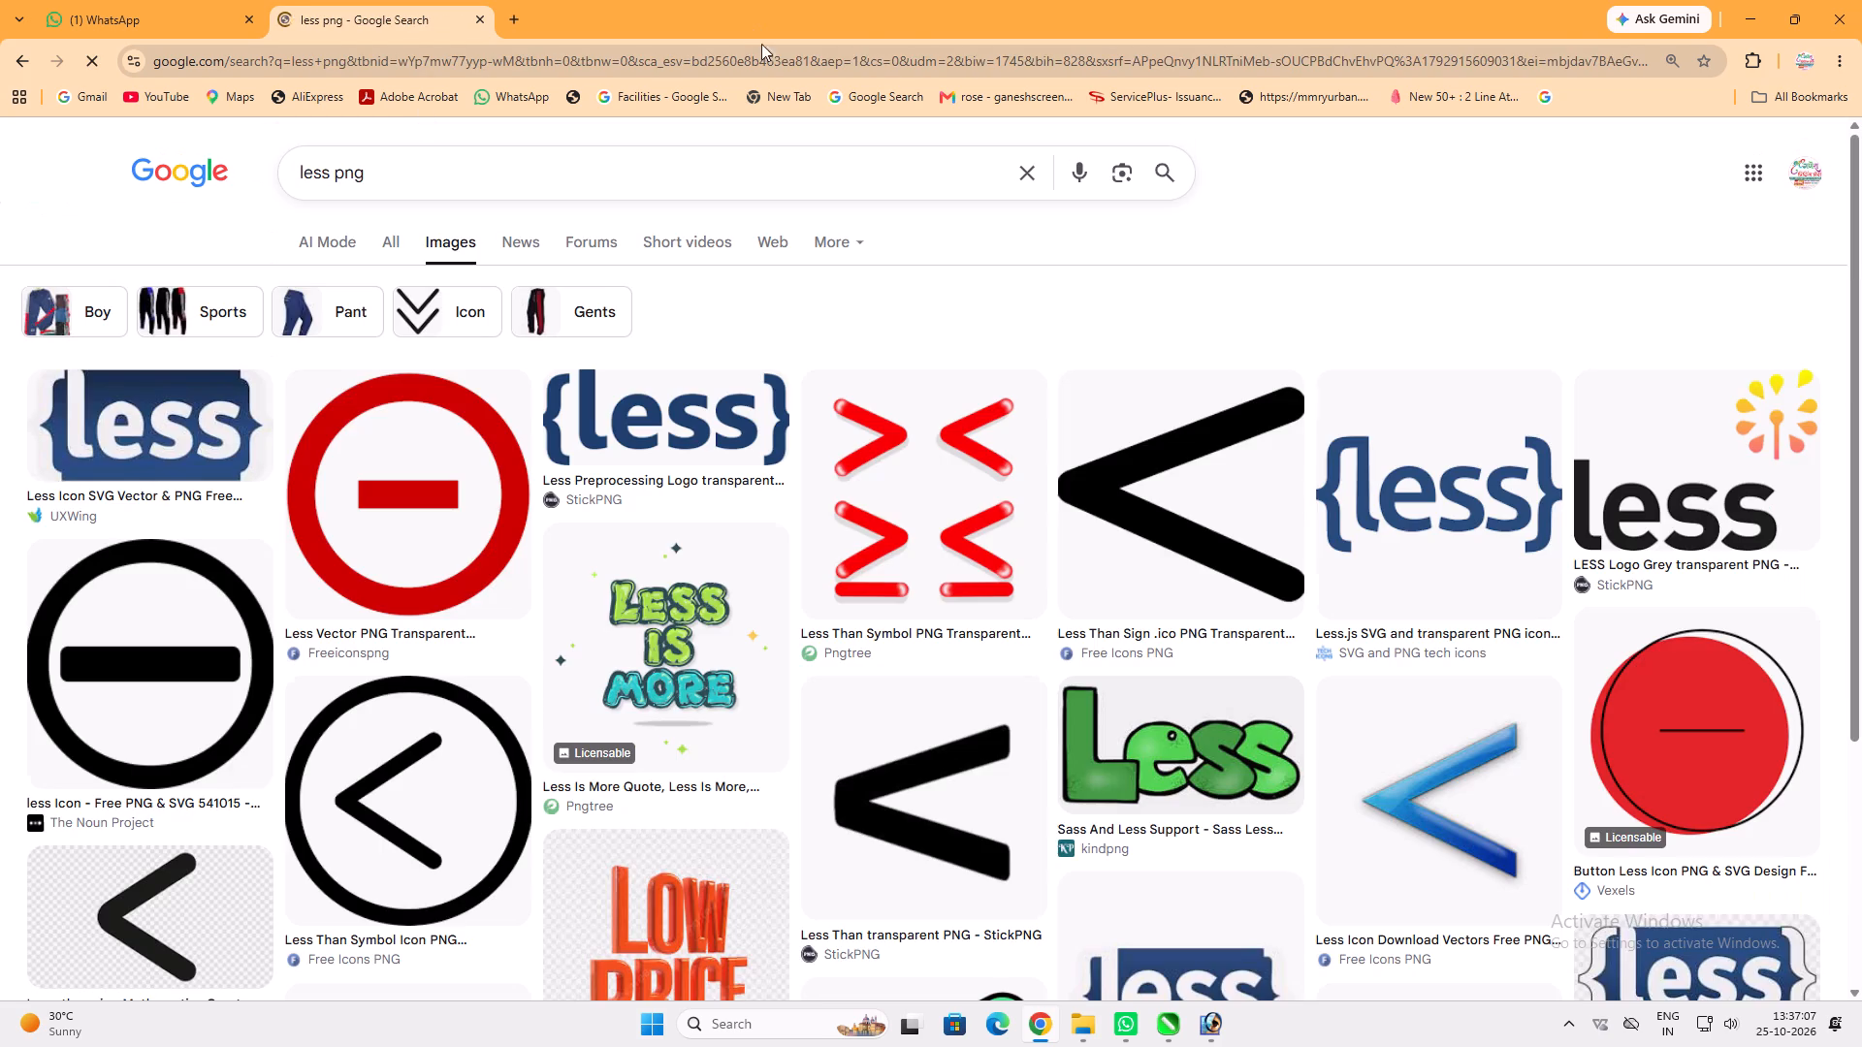
pyautogui.scroll(-5, 1169, 847)
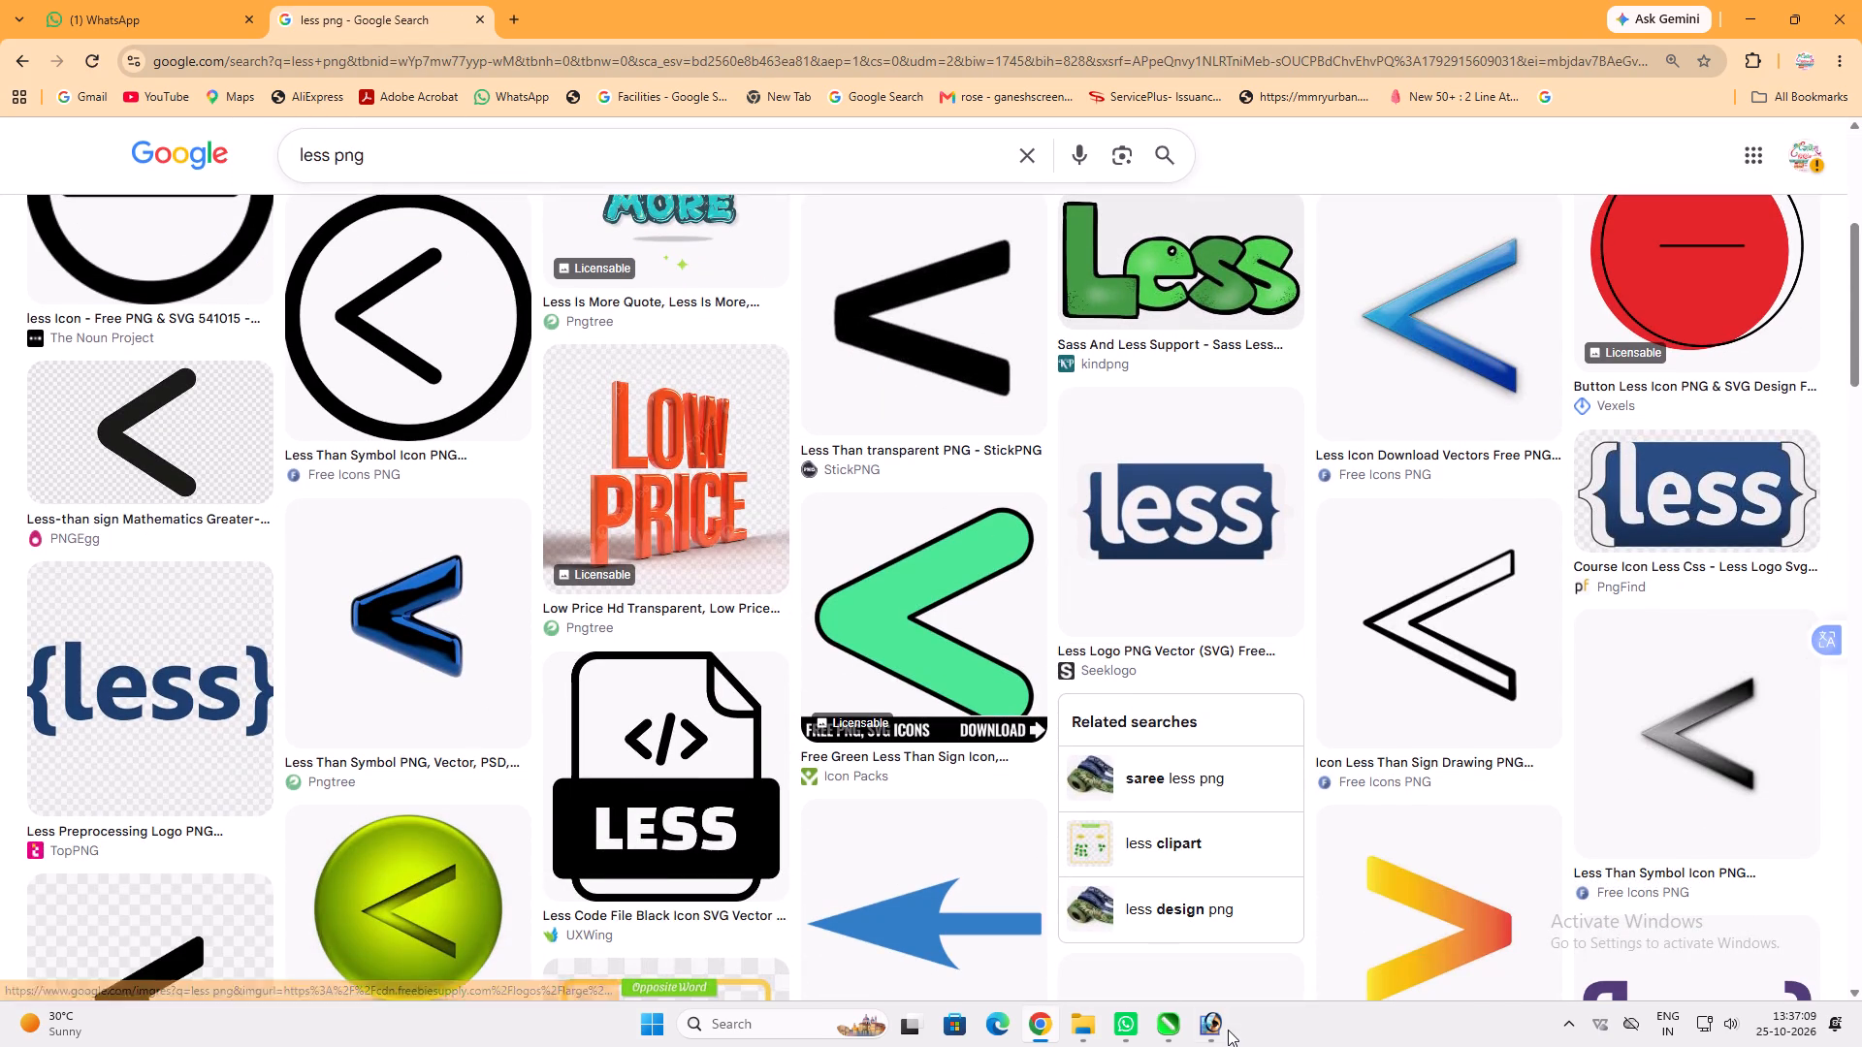
# Switch to Photoshop and bring the reference business card photo to the front of the poster to examine its machine pictures.
pyautogui.click(1228, 1030)
pyautogui.rightClick(1075, 621)
pyautogui.click(1140, 671)
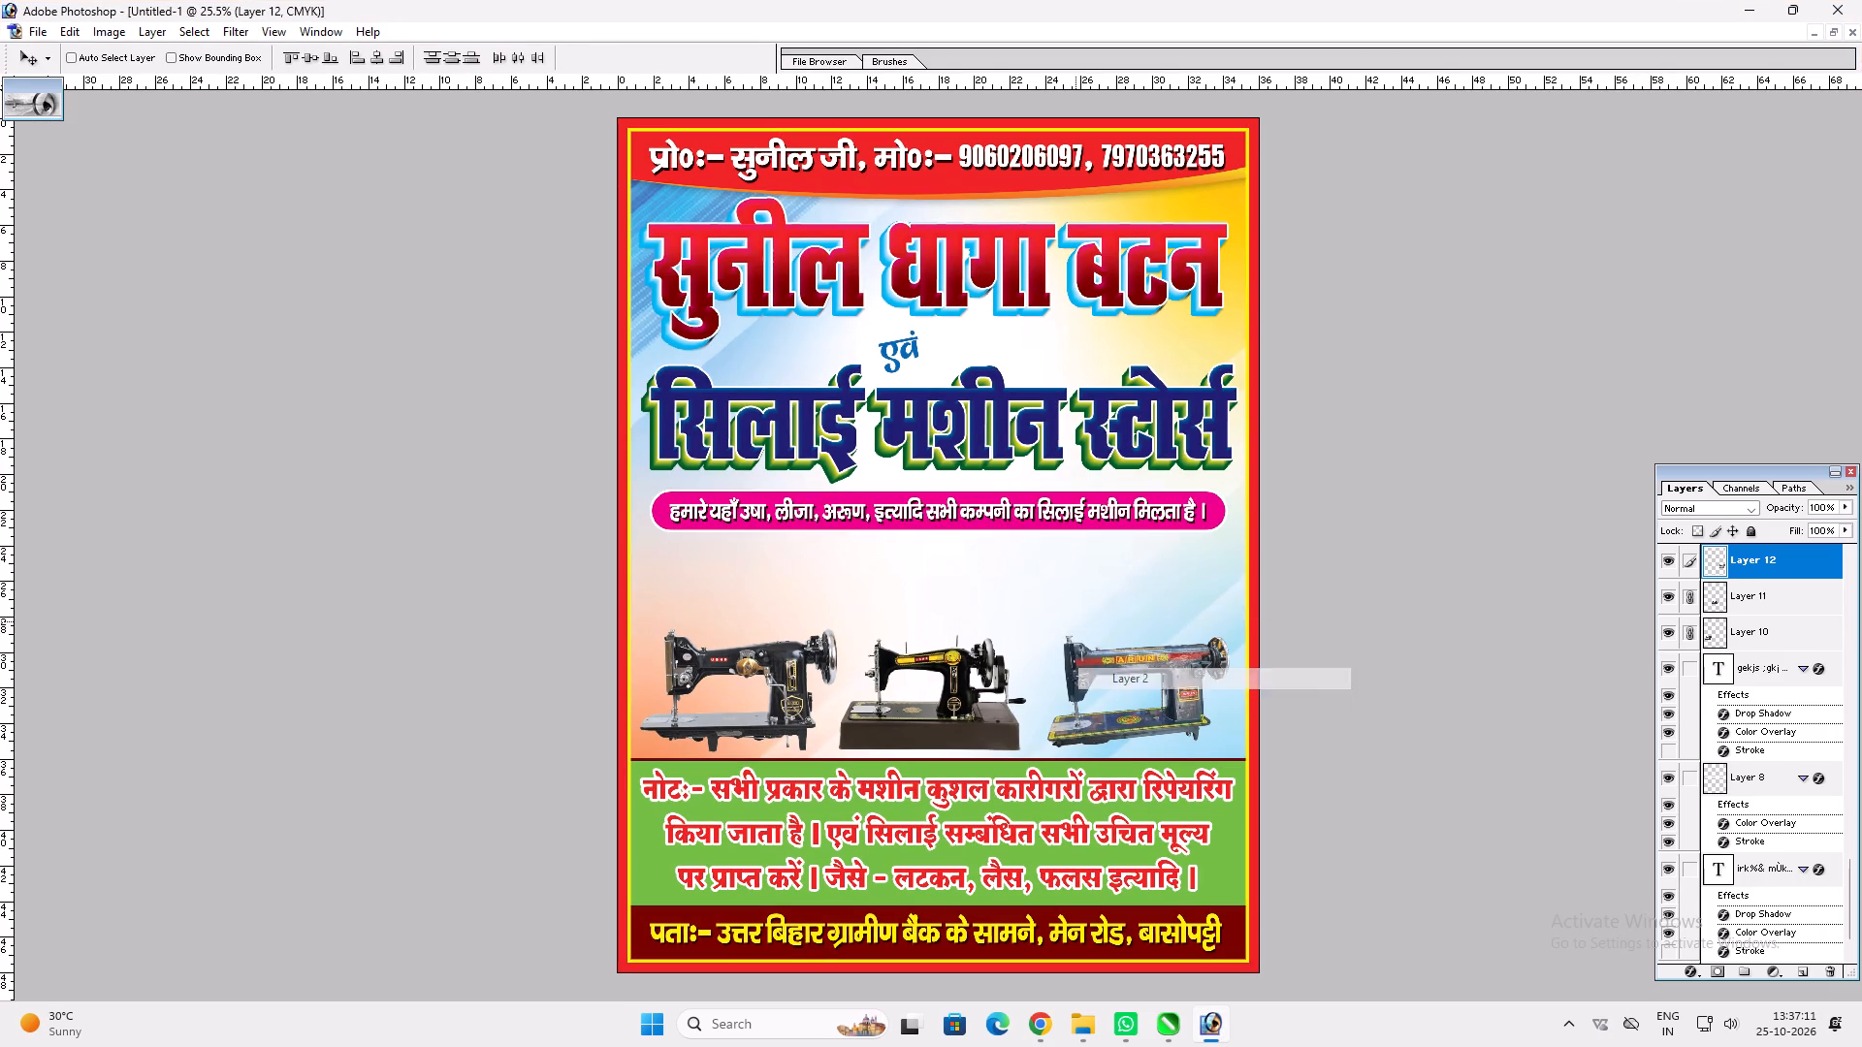
pyautogui.hotkey('ctrl', 'shift', ']')
pyautogui.hotkey('ctrl', '+')
pyautogui.press('space')
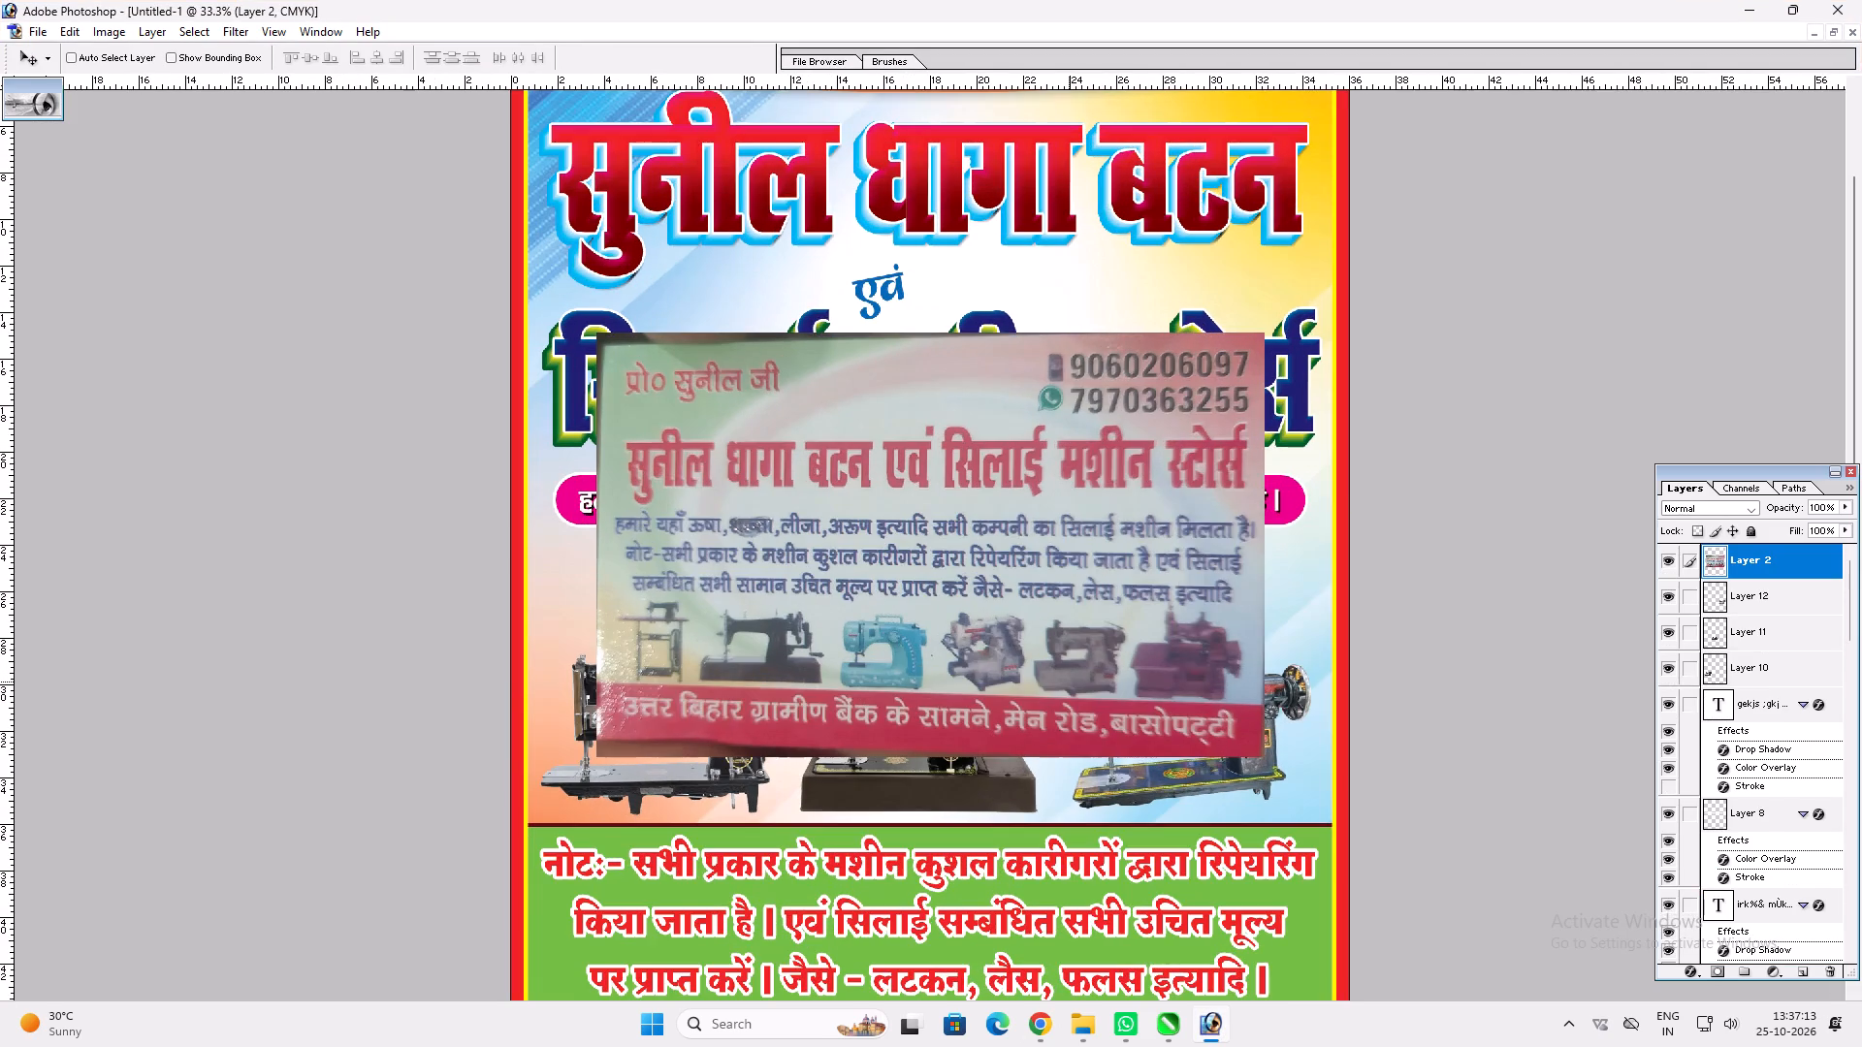
pyautogui.hotkey('ctrl', '+')
pyautogui.press('space')
pyautogui.press('space')
pyautogui.press('space')
pyautogui.press('space')
pyautogui.press('space')
pyautogui.press('space')
pyautogui.press('space')
pyautogui.moveTo(1006, 669); pyautogui.dragTo(982, 561)
pyautogui.press('Print')
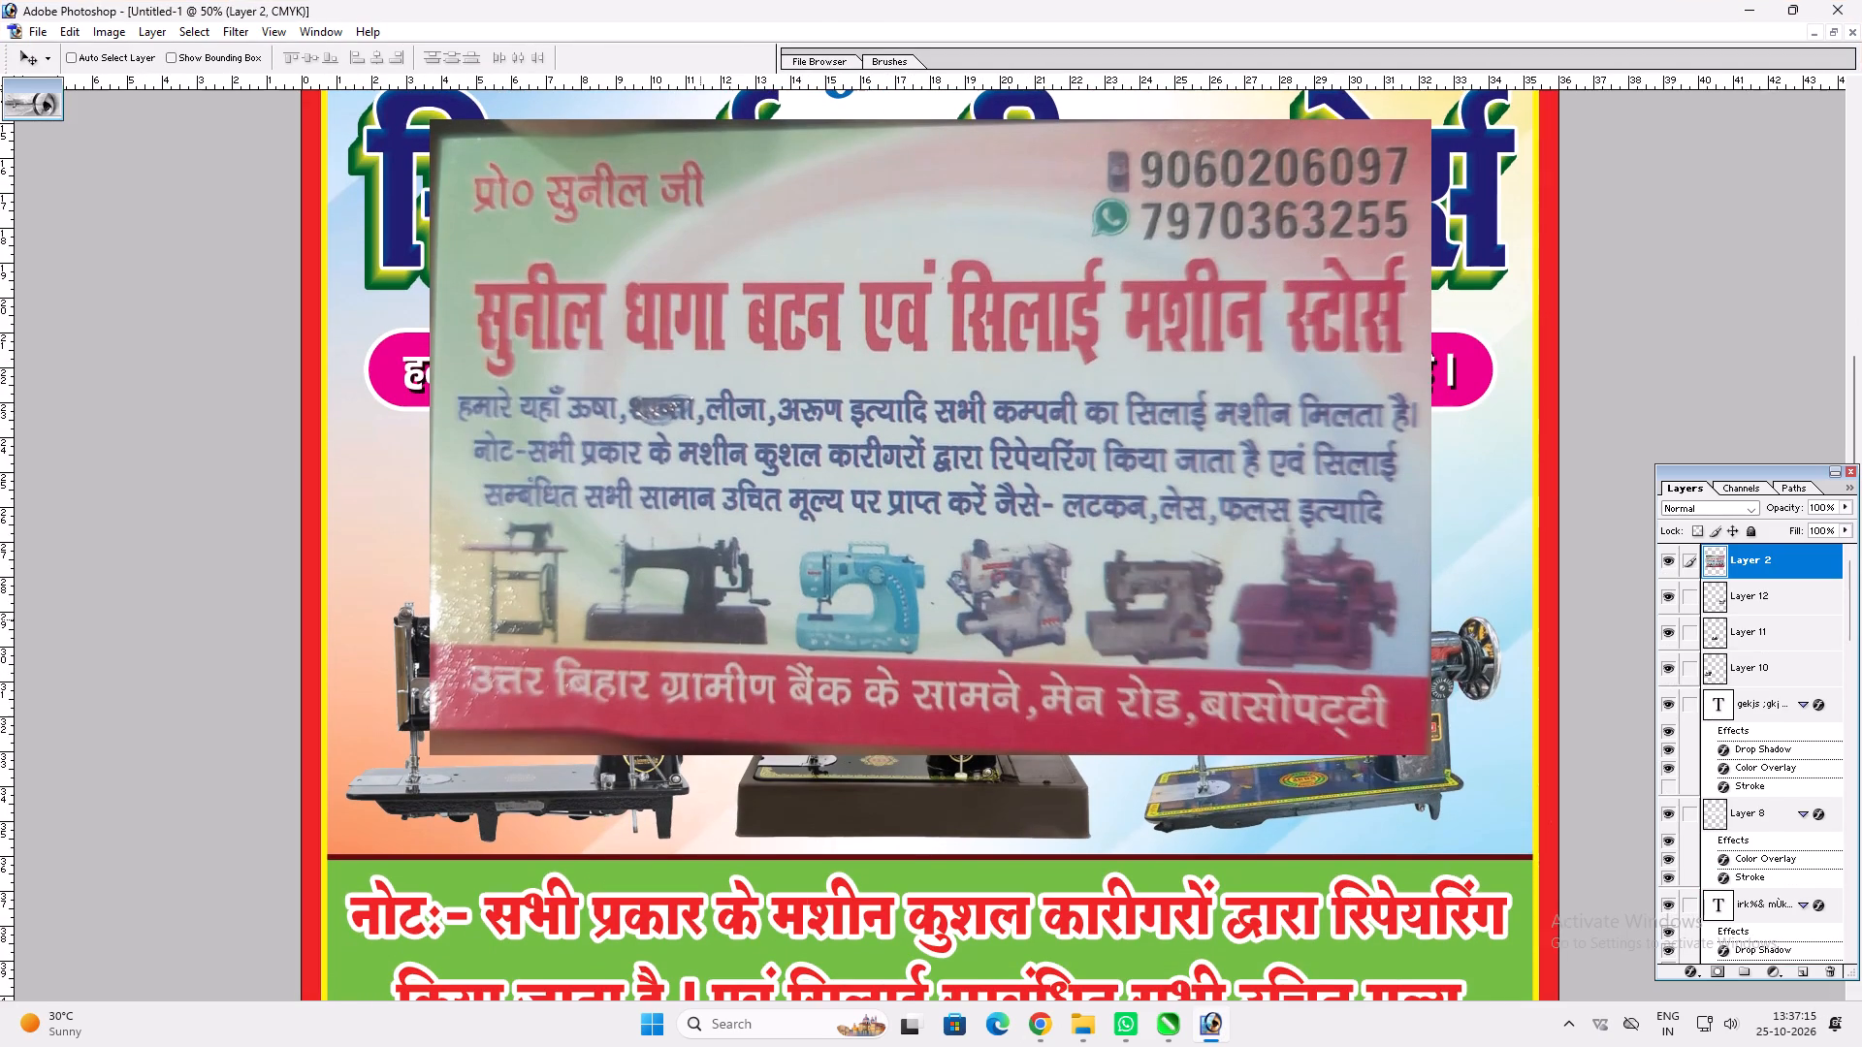
pyautogui.click(1052, 36)
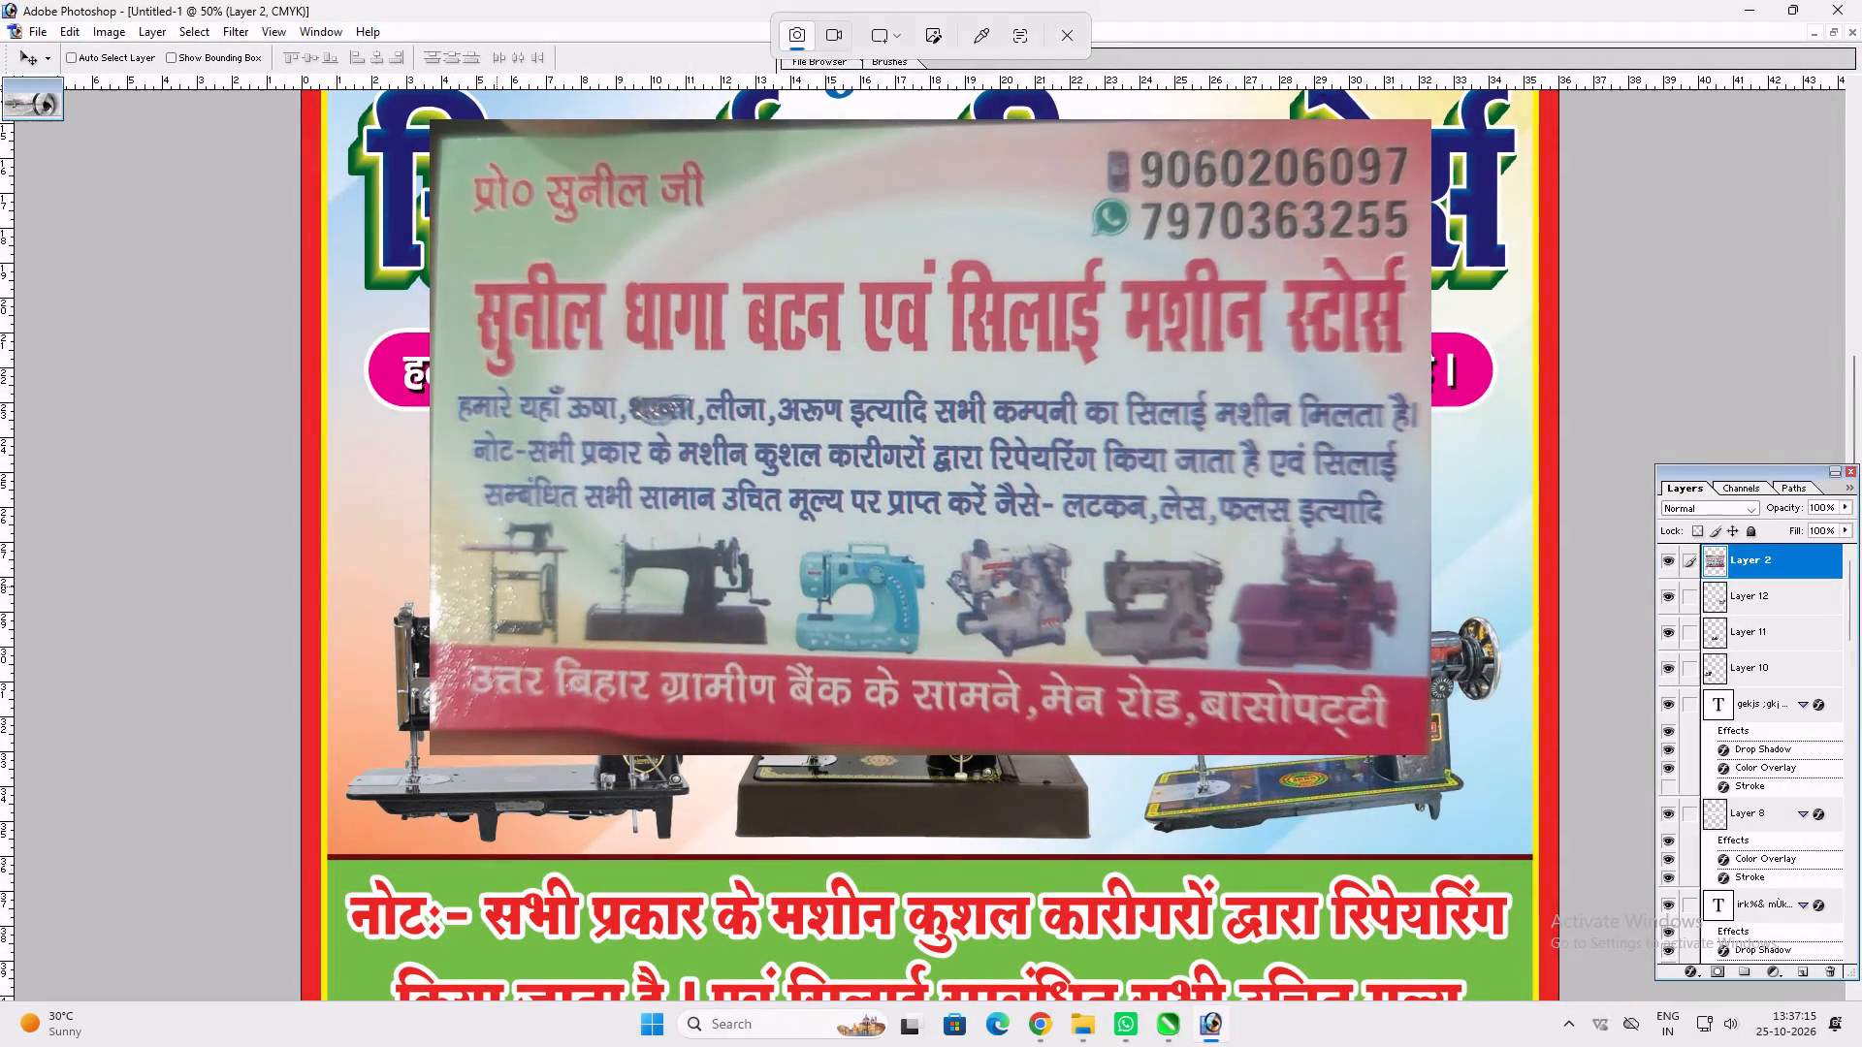
pyautogui.press('v')
pyautogui.press('v')
# Search images in Chrome for "usha silai machine png" and save the PNGkey picture of the treadle sewing machine.
pyautogui.click(1047, 1019)
pyautogui.click(513, 135)
pyautogui.hotkey('ctrl', 'a')
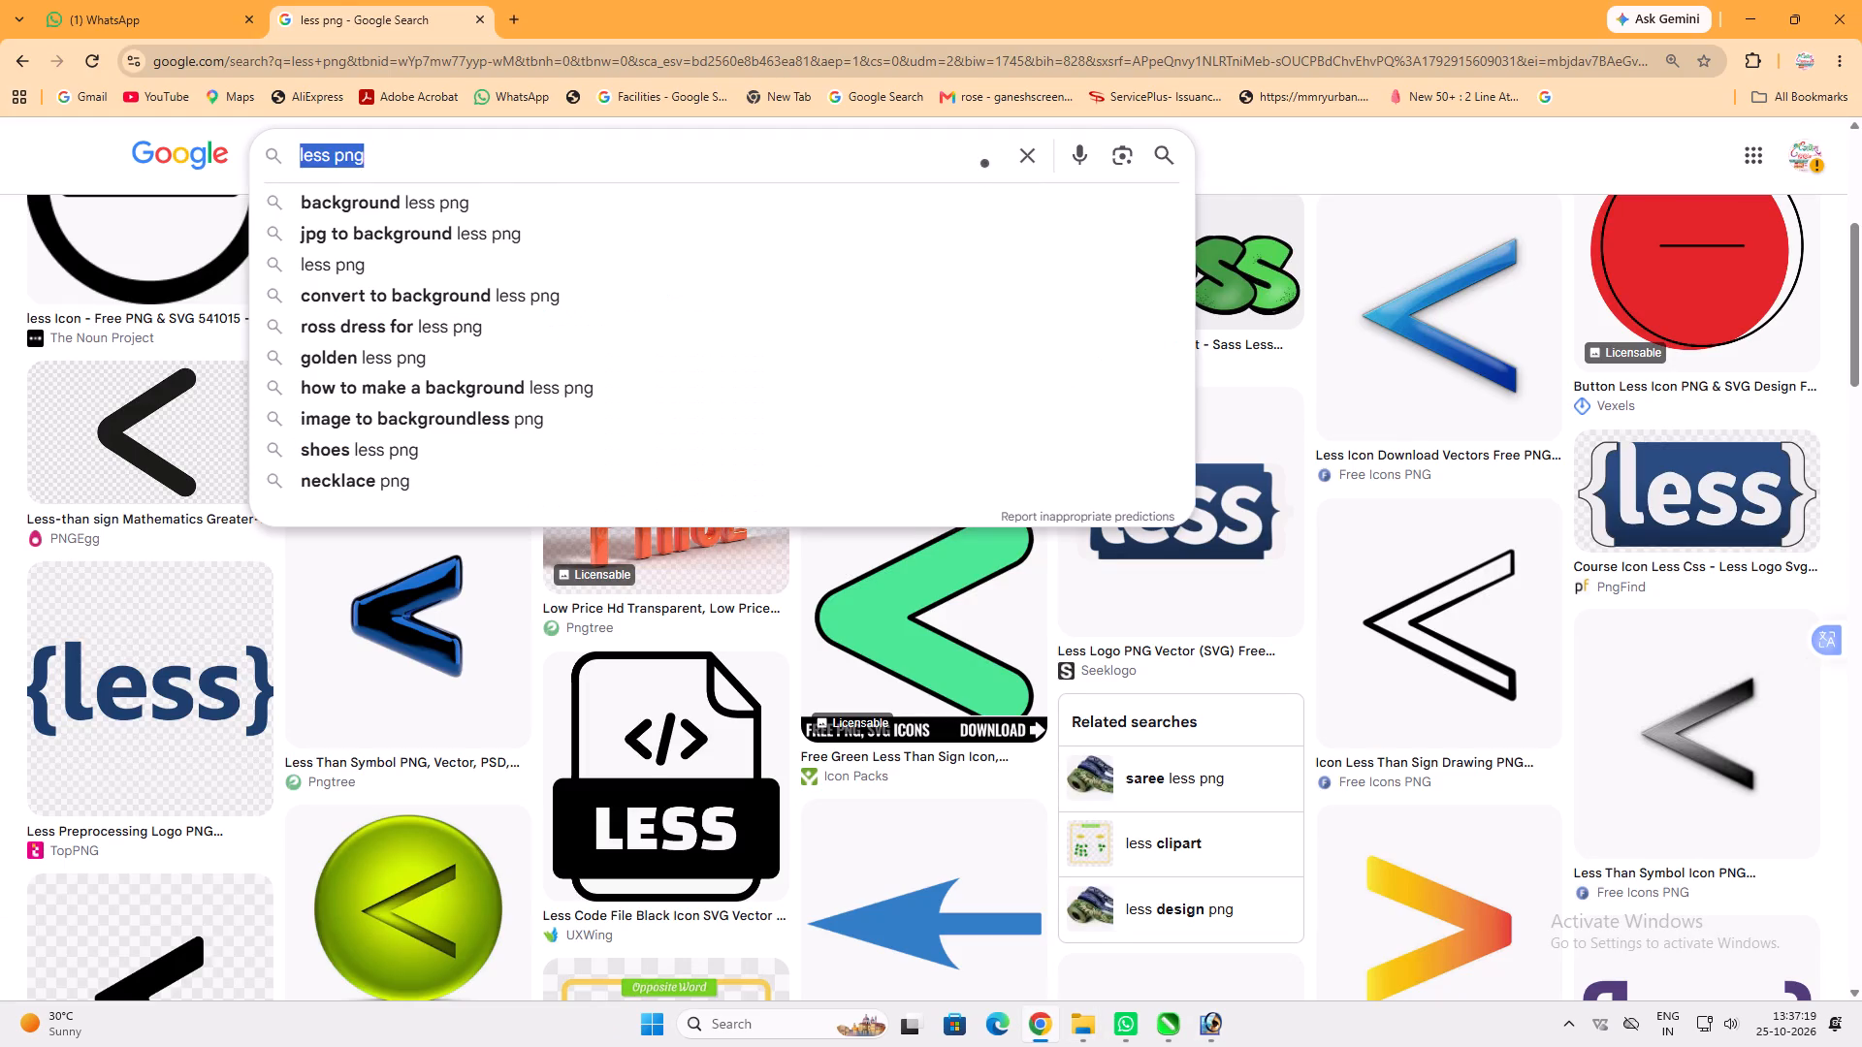
pyautogui.write('usha')
pyautogui.press('space')
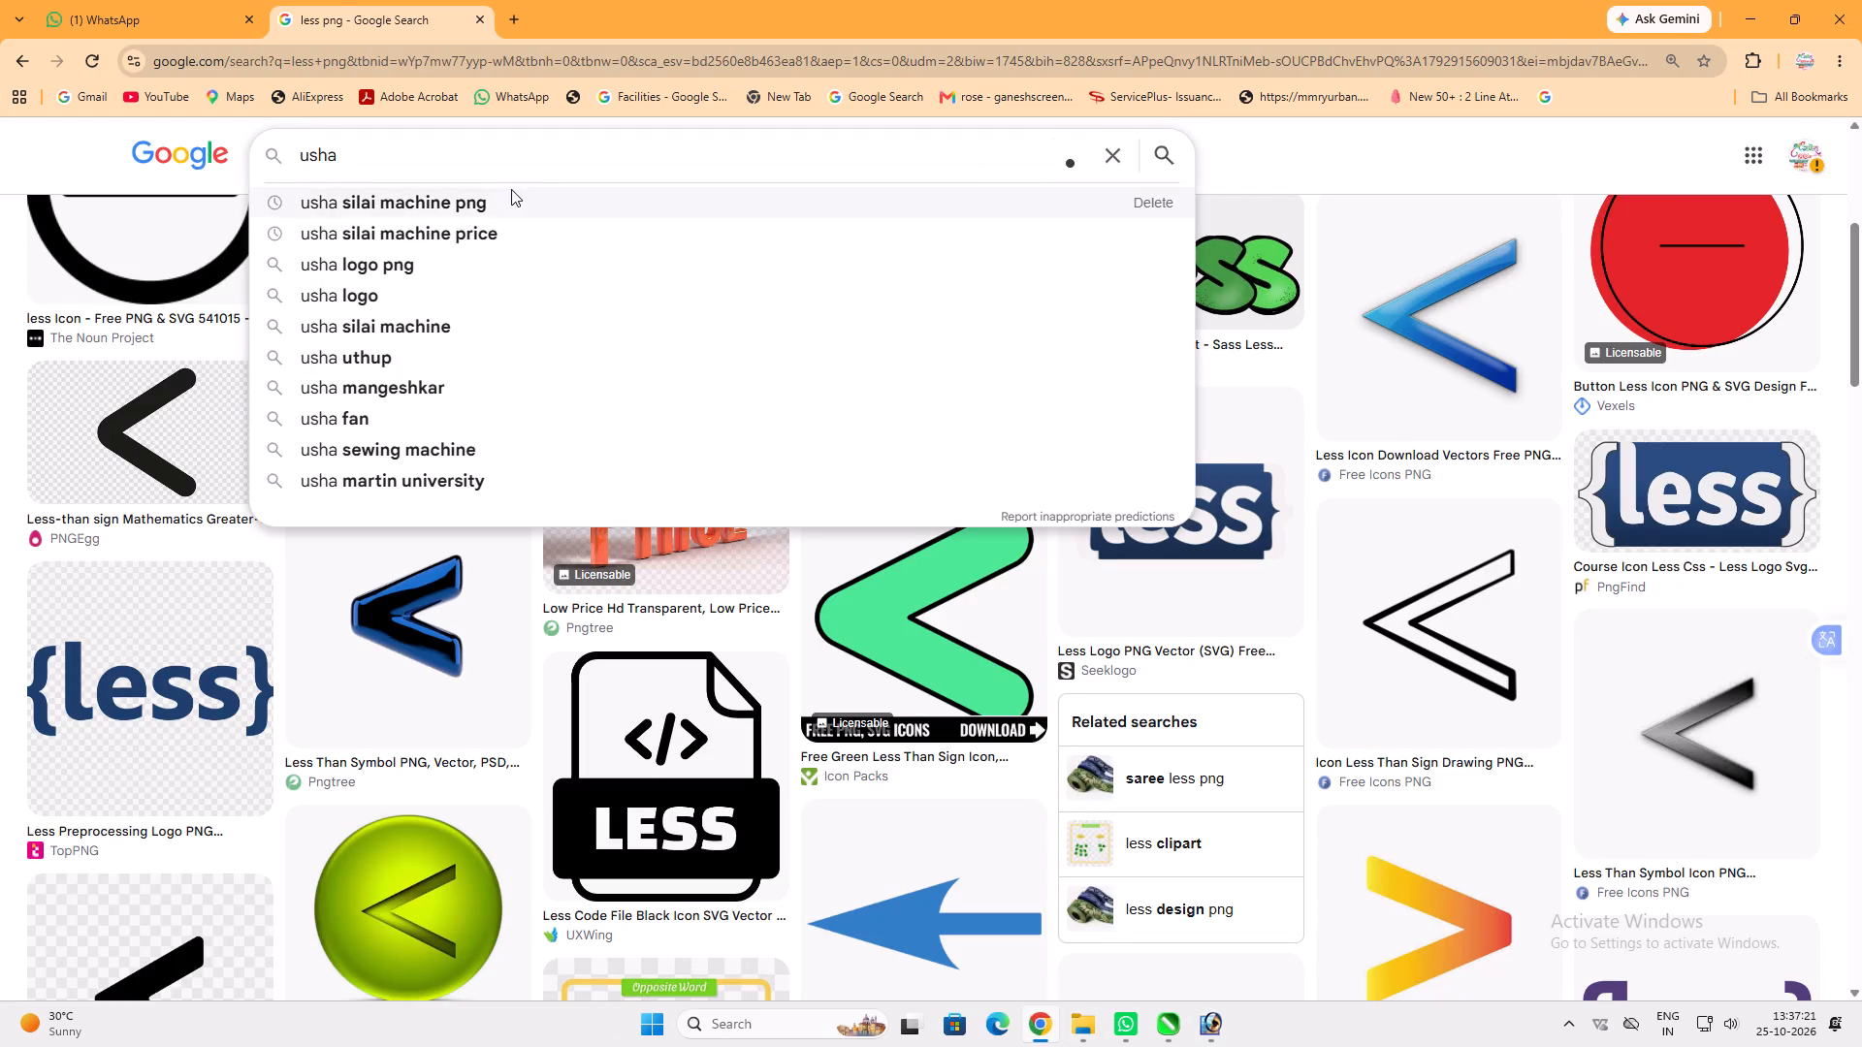
pyautogui.click(510, 189)
pyautogui.click(1030, 467)
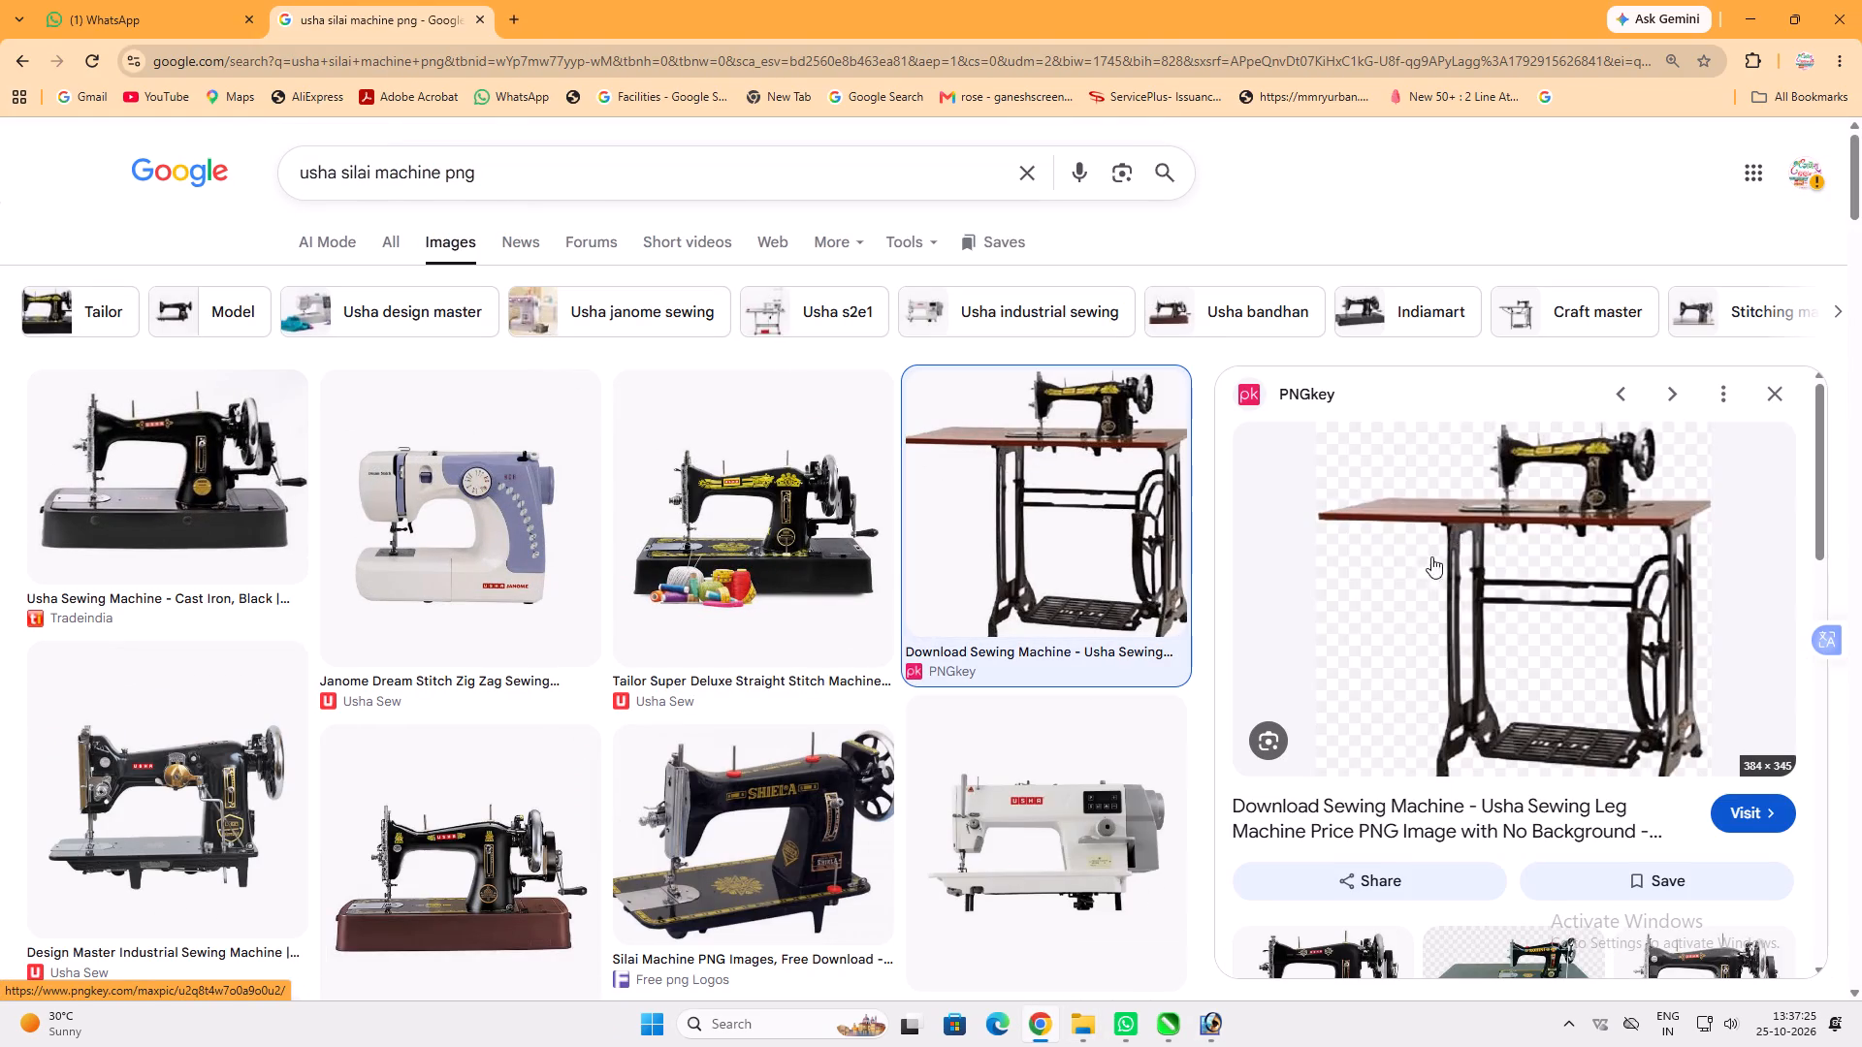
pyautogui.scroll(-3, 1427, 556)
pyautogui.scroll(2, 1485, 558)
pyautogui.rightClick(1485, 514)
pyautogui.click(1595, 792)
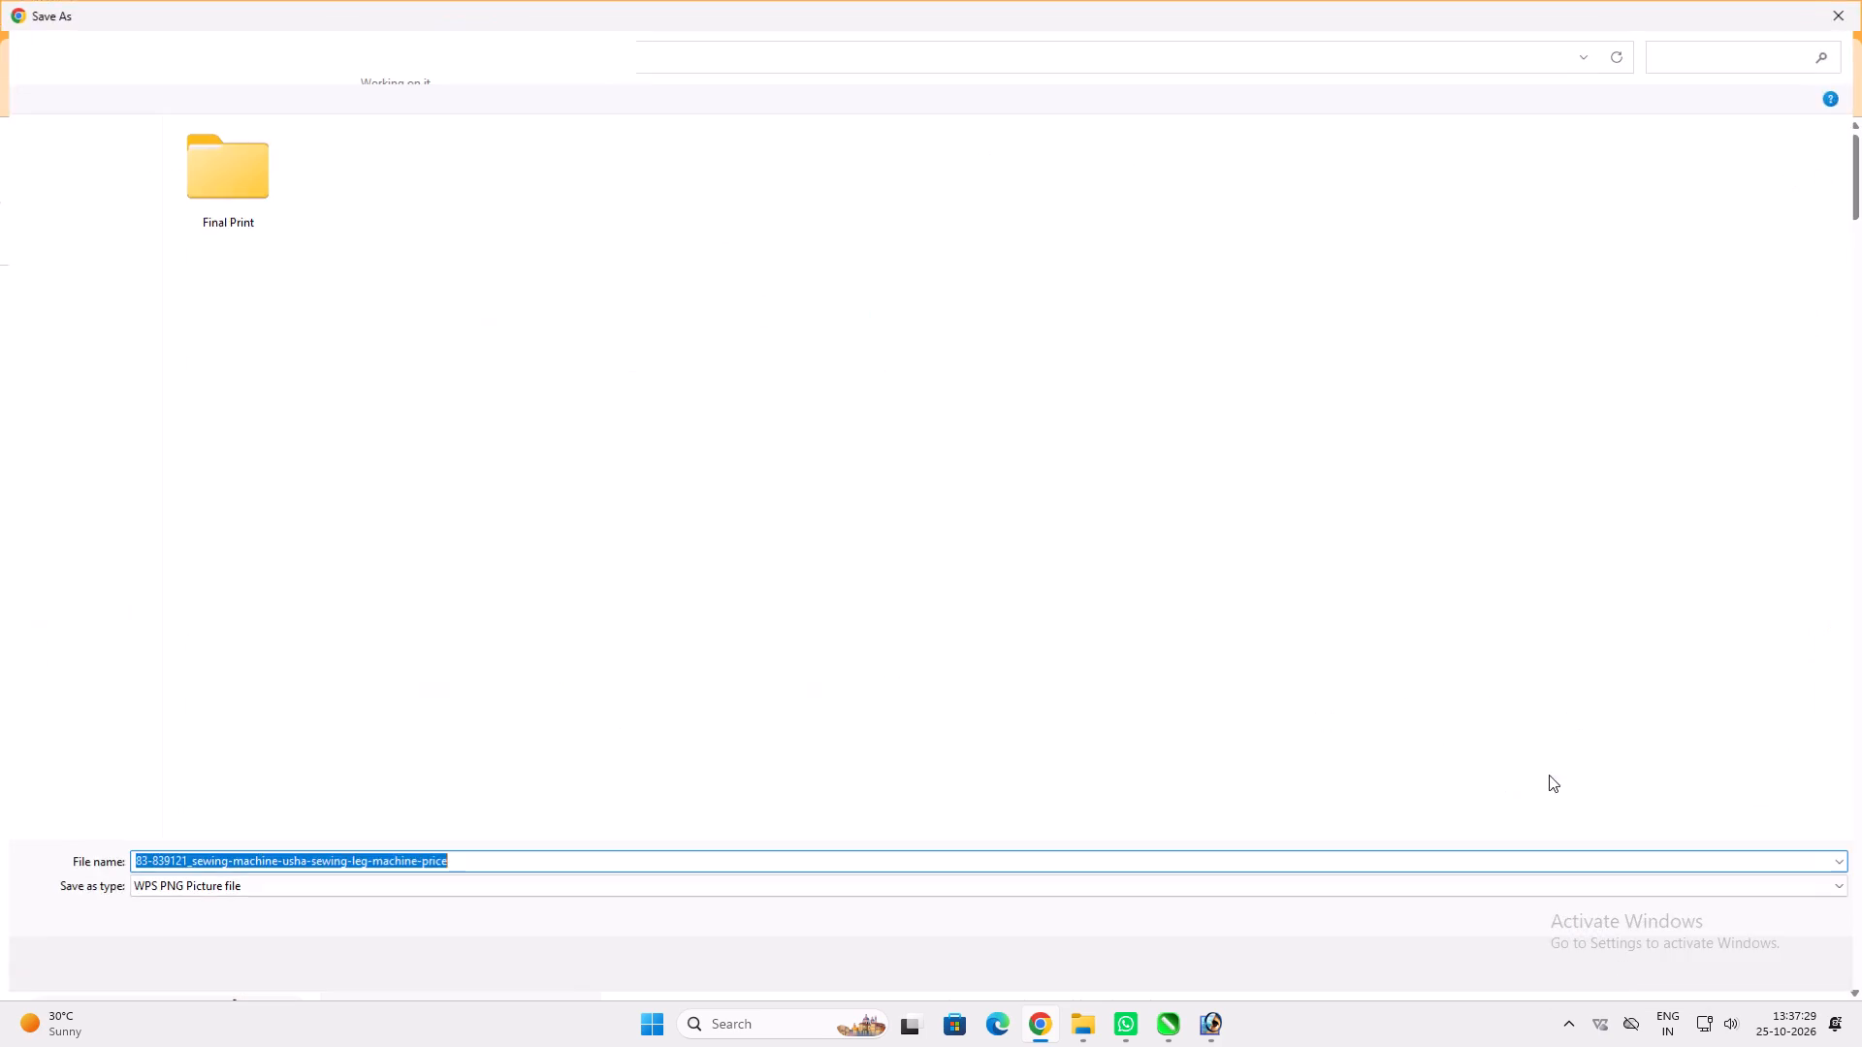
pyautogui.press('Return')
# Bring the downloaded treadle machine image into the Photoshop poster and place it over the black machine beside the card's lower corner.
pyautogui.moveTo(1577, 119); pyautogui.dragTo(1215, 1016)
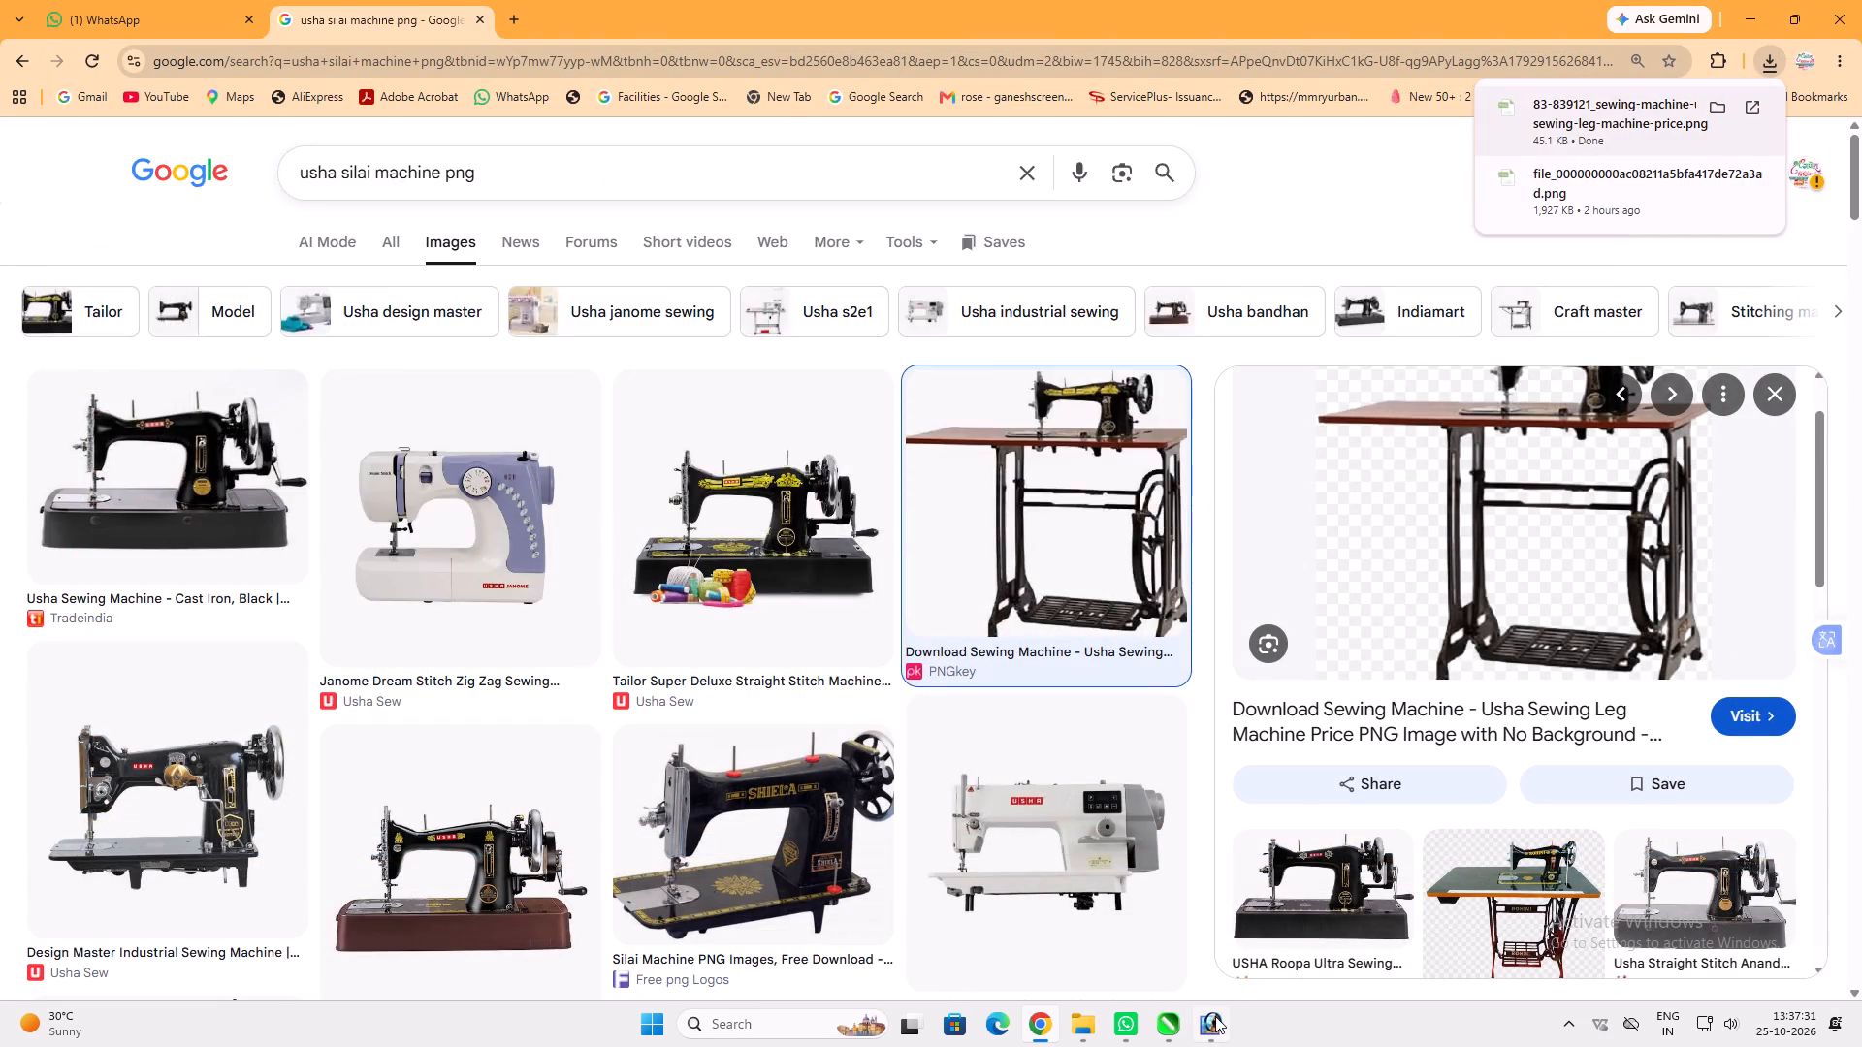
pyautogui.moveTo(1215, 1016); pyautogui.dragTo(1121, 670)
pyautogui.press('v')
pyautogui.moveTo(395, 343); pyautogui.dragTo(515, 538)
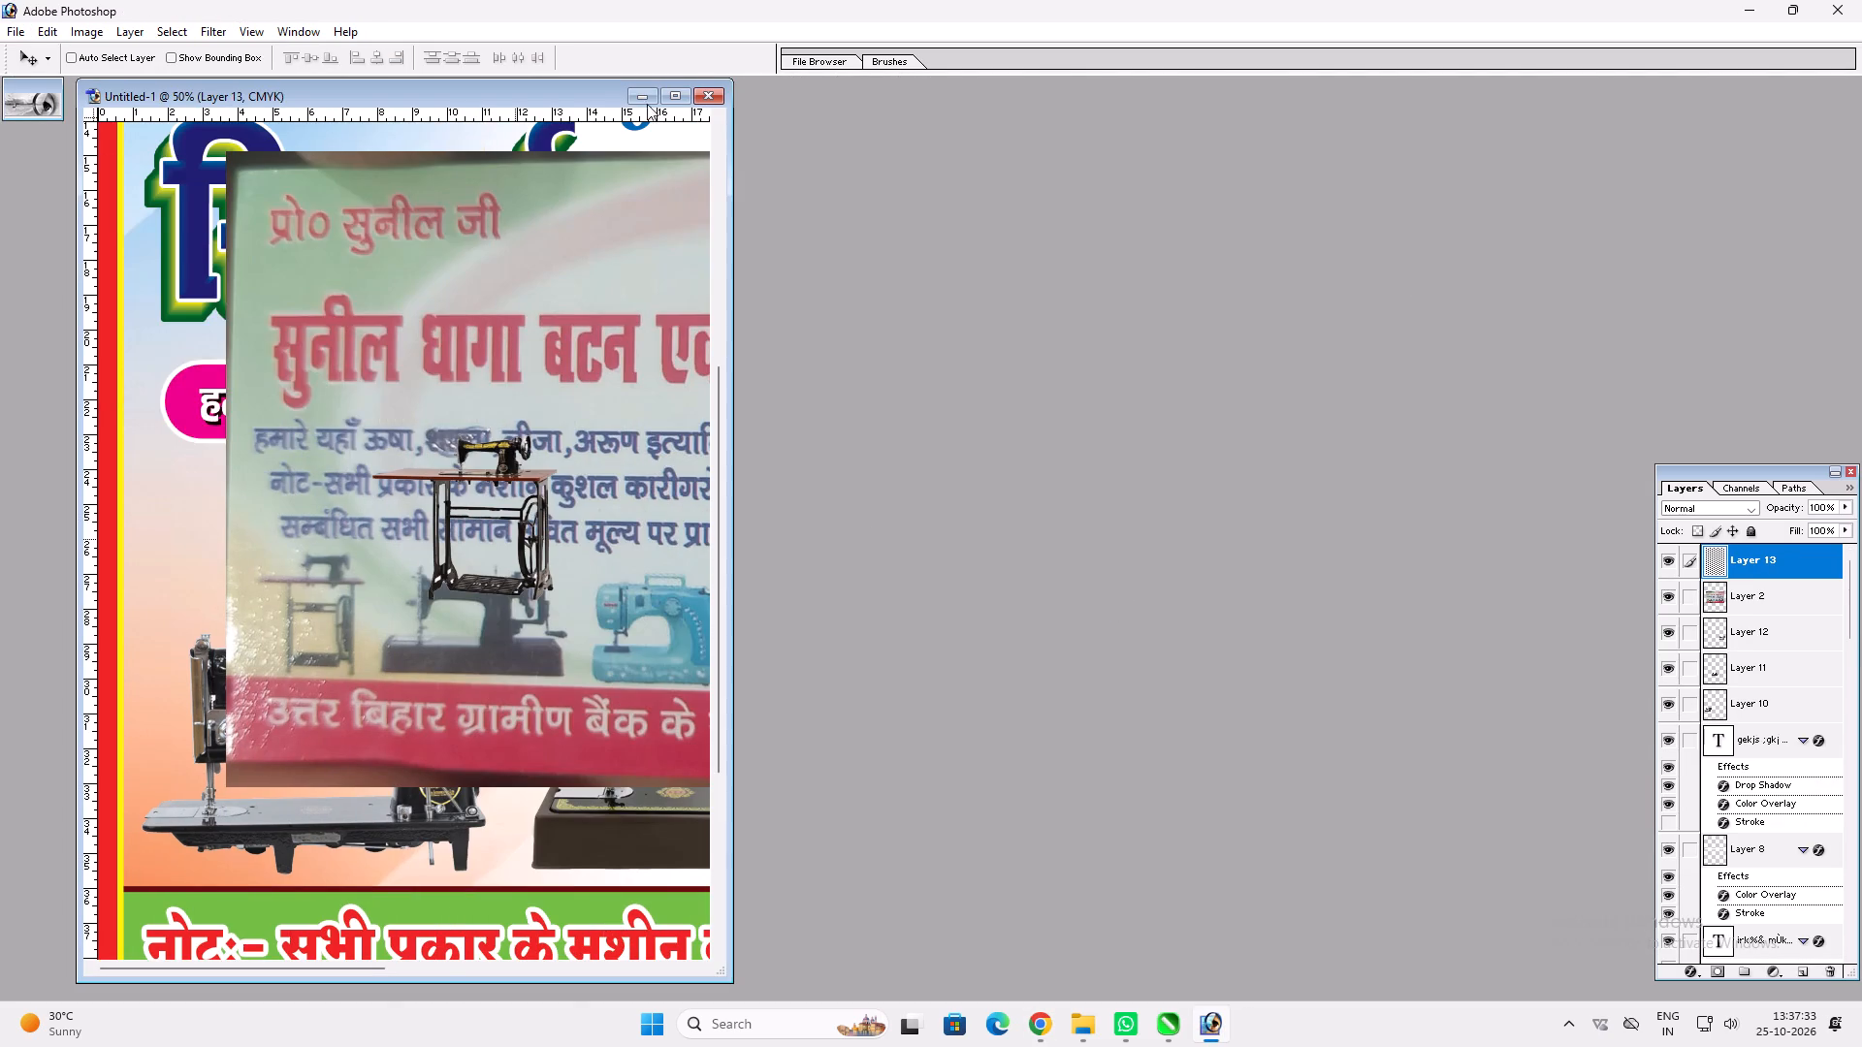
pyautogui.click(662, 104)
pyautogui.press('v')
pyautogui.moveTo(829, 451); pyautogui.dragTo(662, 656)
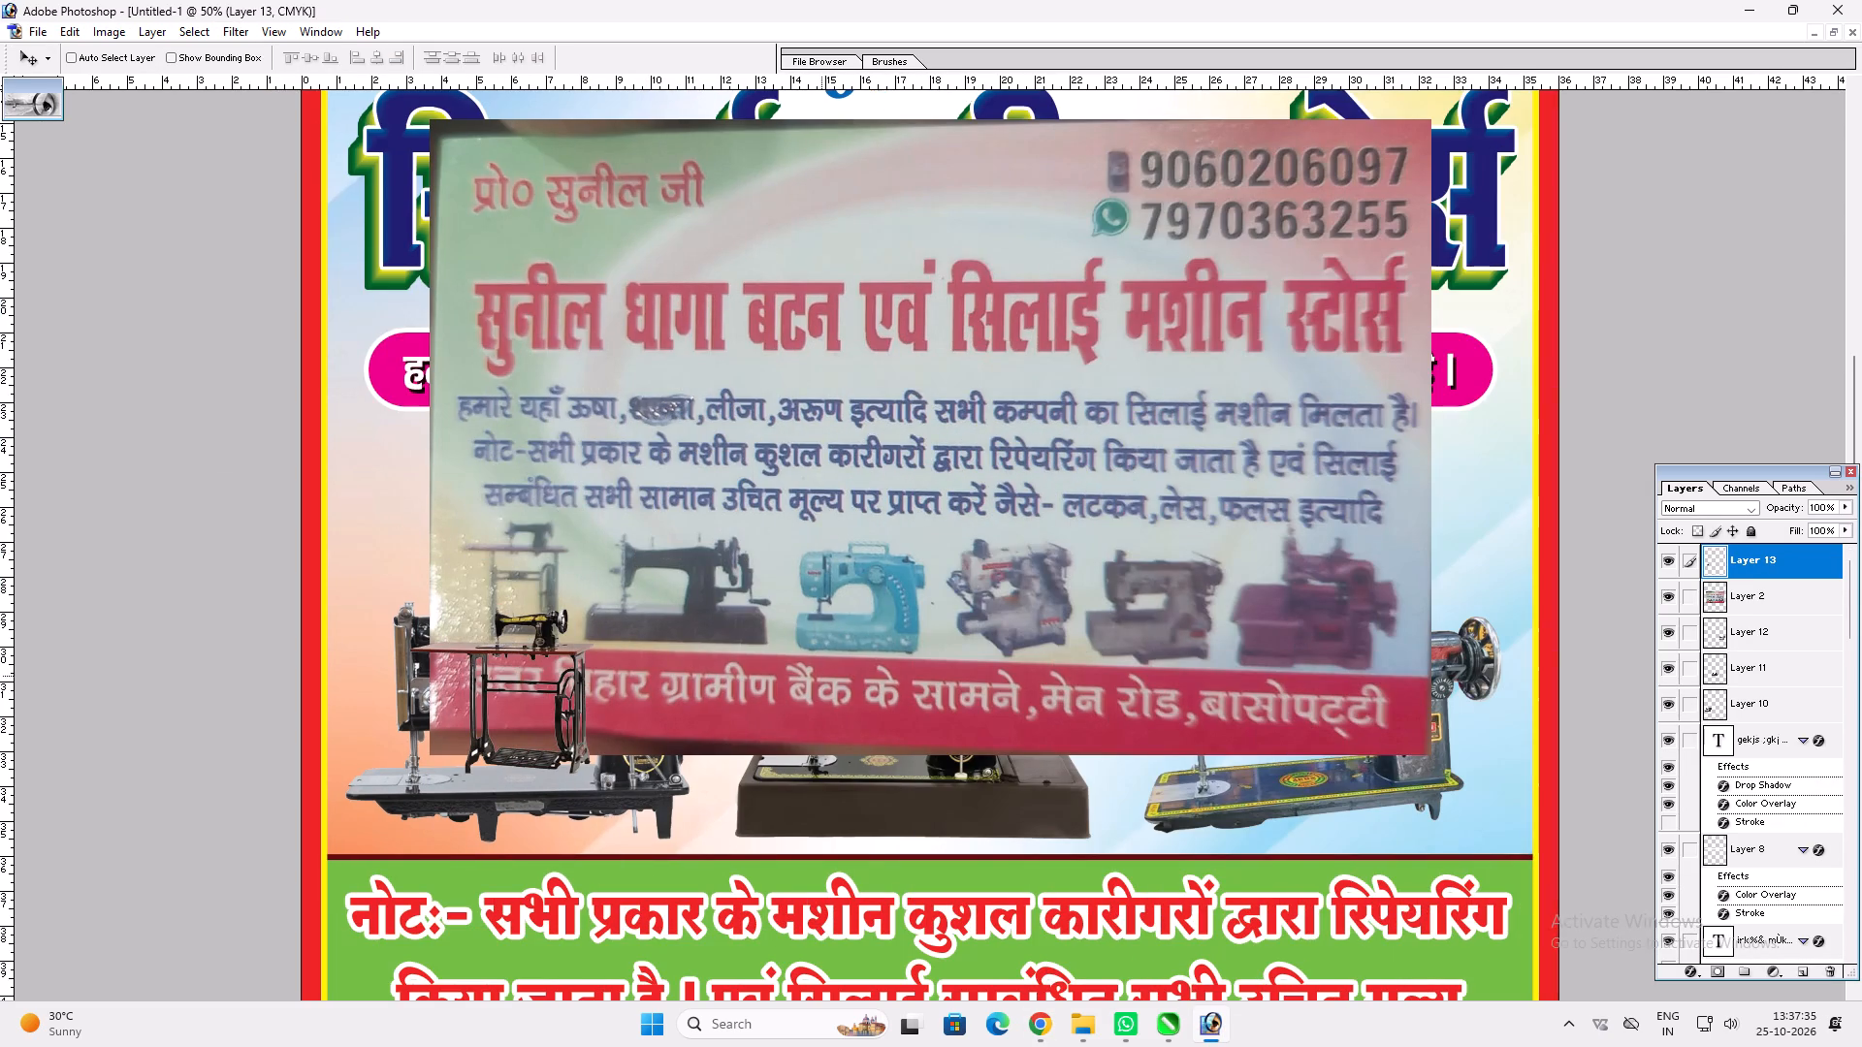
# Snip the blue sewing machine from the reference card and look up its visual matches with Google Lens in Chrome.
pyautogui.press('Print')
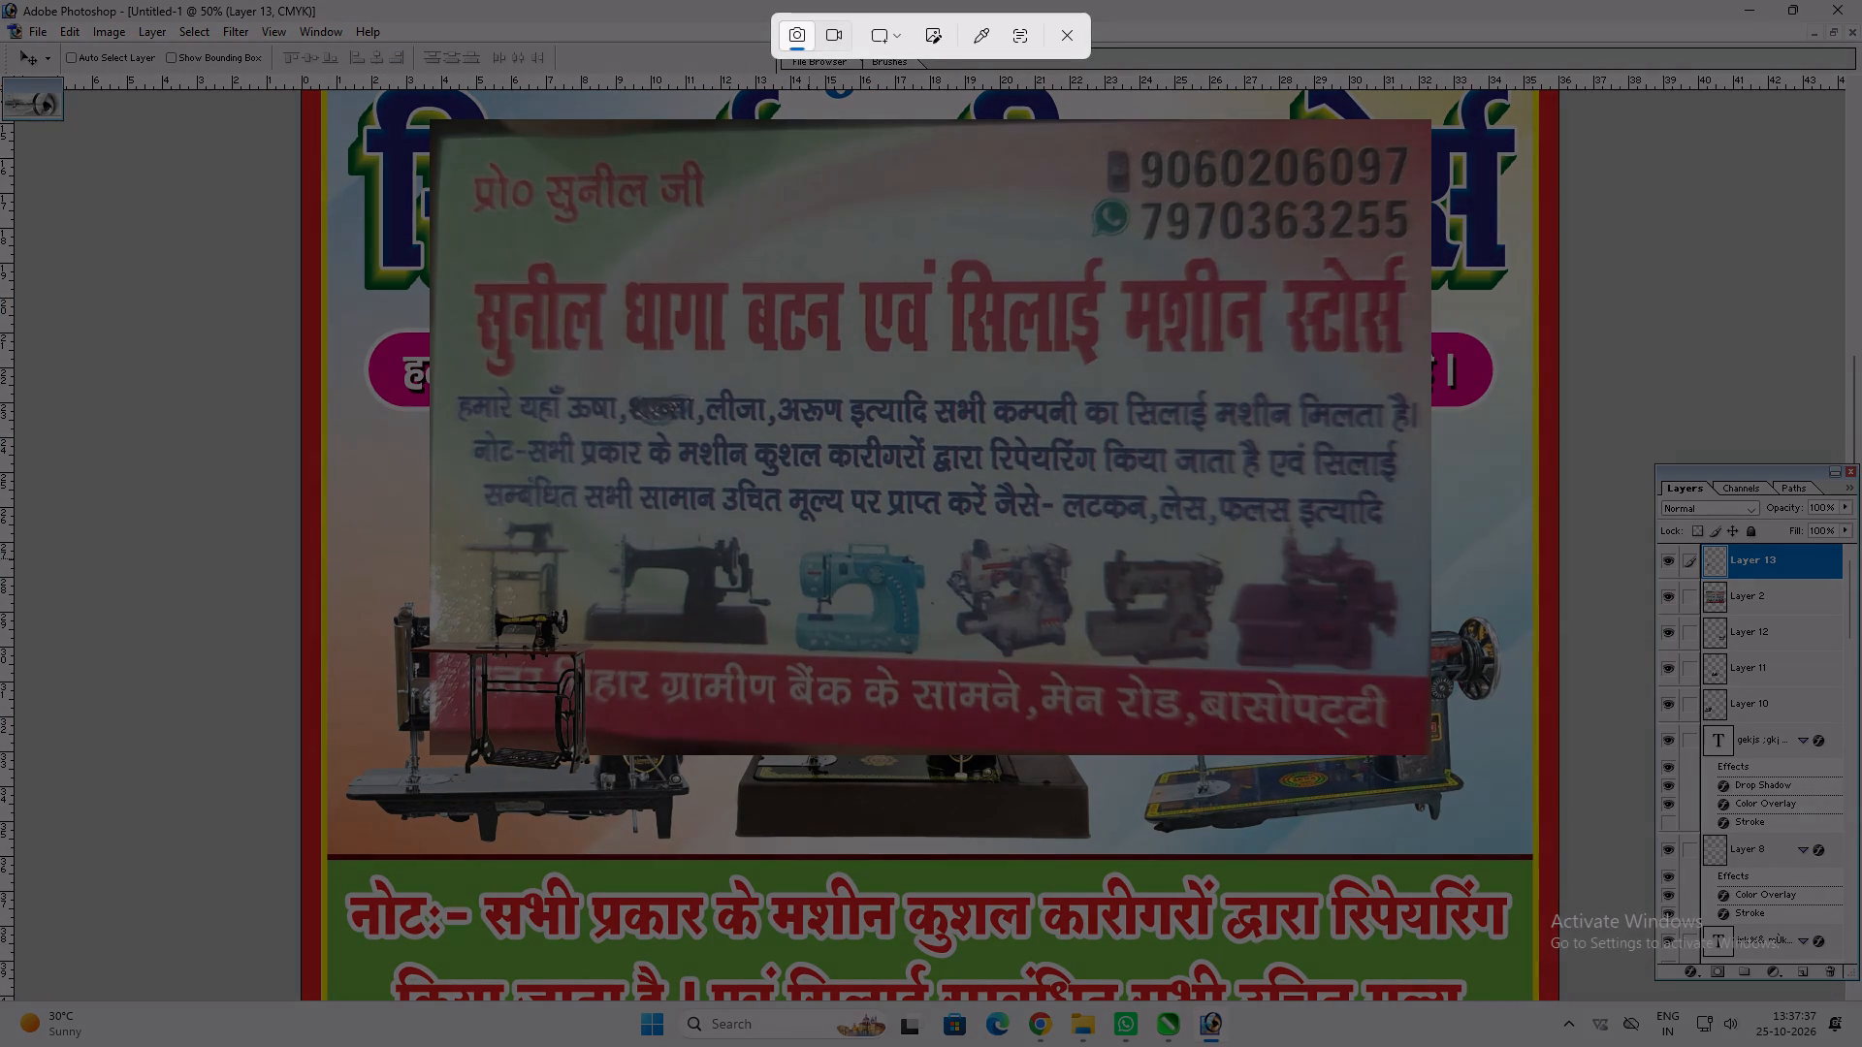
pyautogui.moveTo(784, 523); pyautogui.dragTo(938, 663)
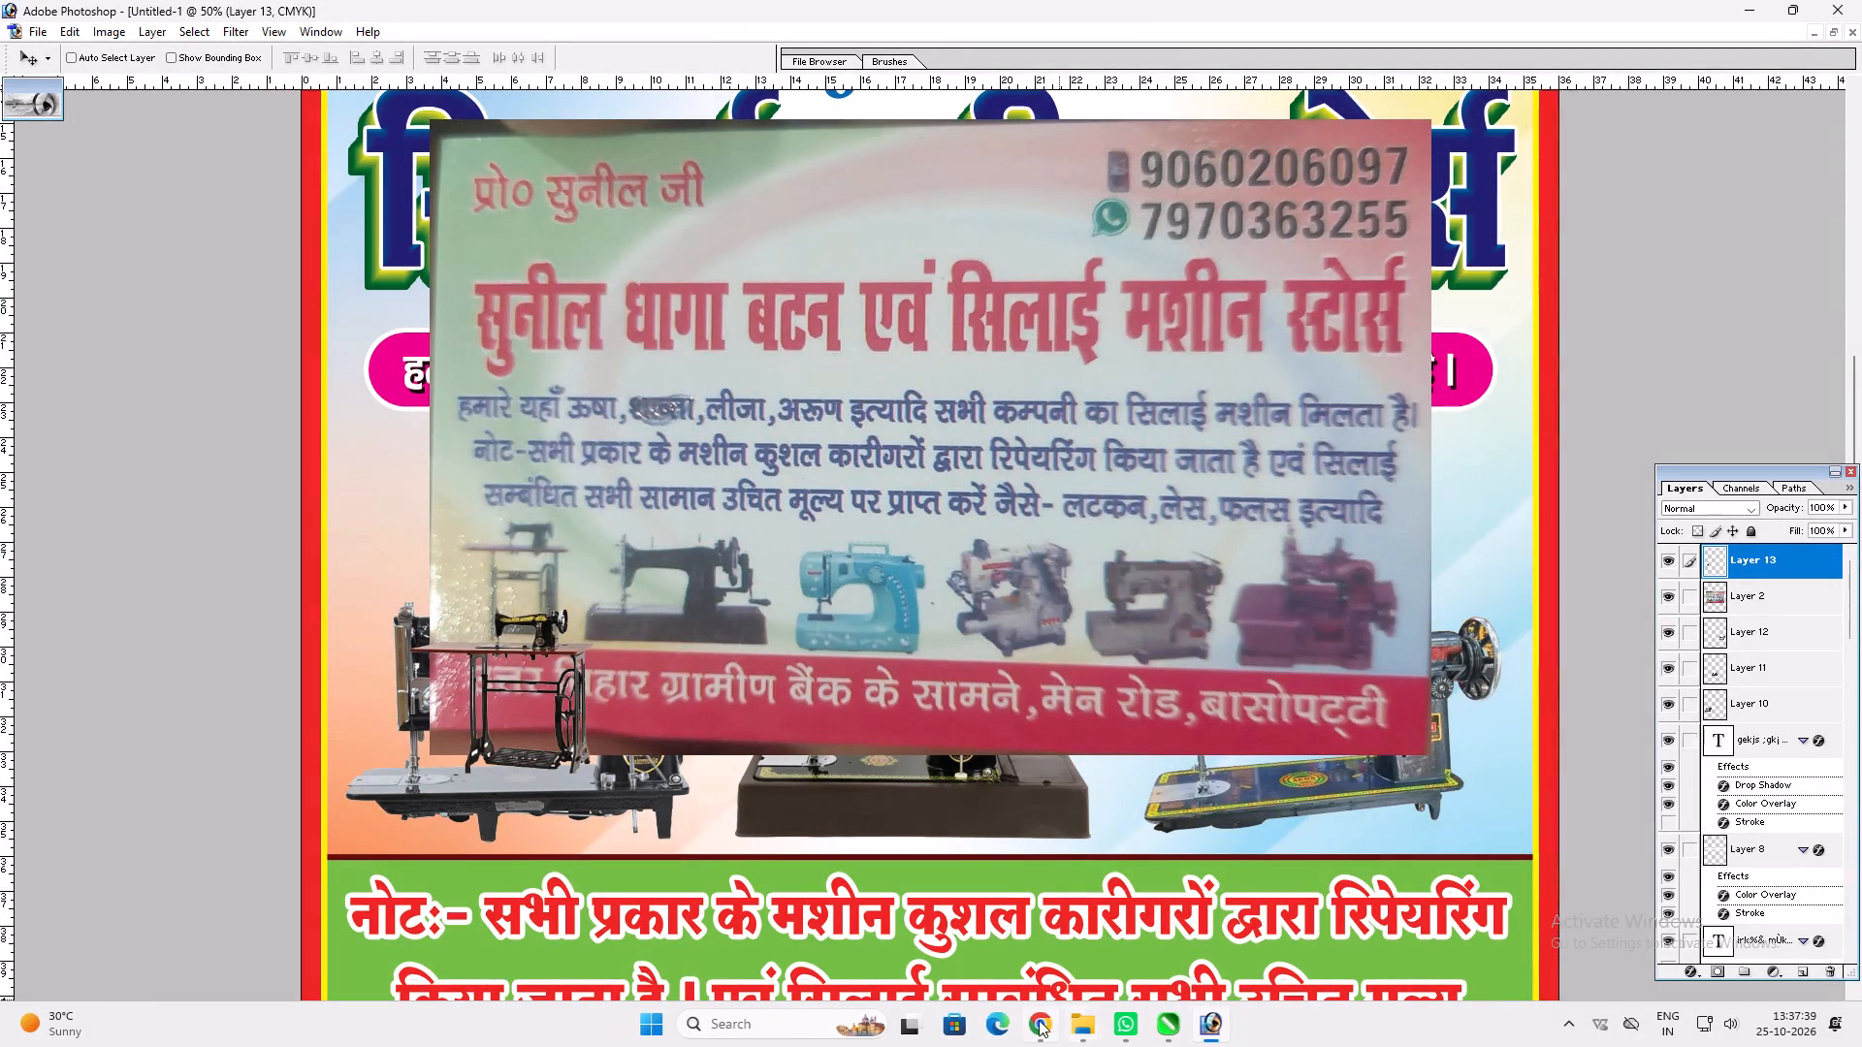
pyautogui.click(1034, 1020)
pyautogui.click(1123, 170)
pyautogui.click(783, 449)
pyautogui.hotkey('ctrl', 'v')
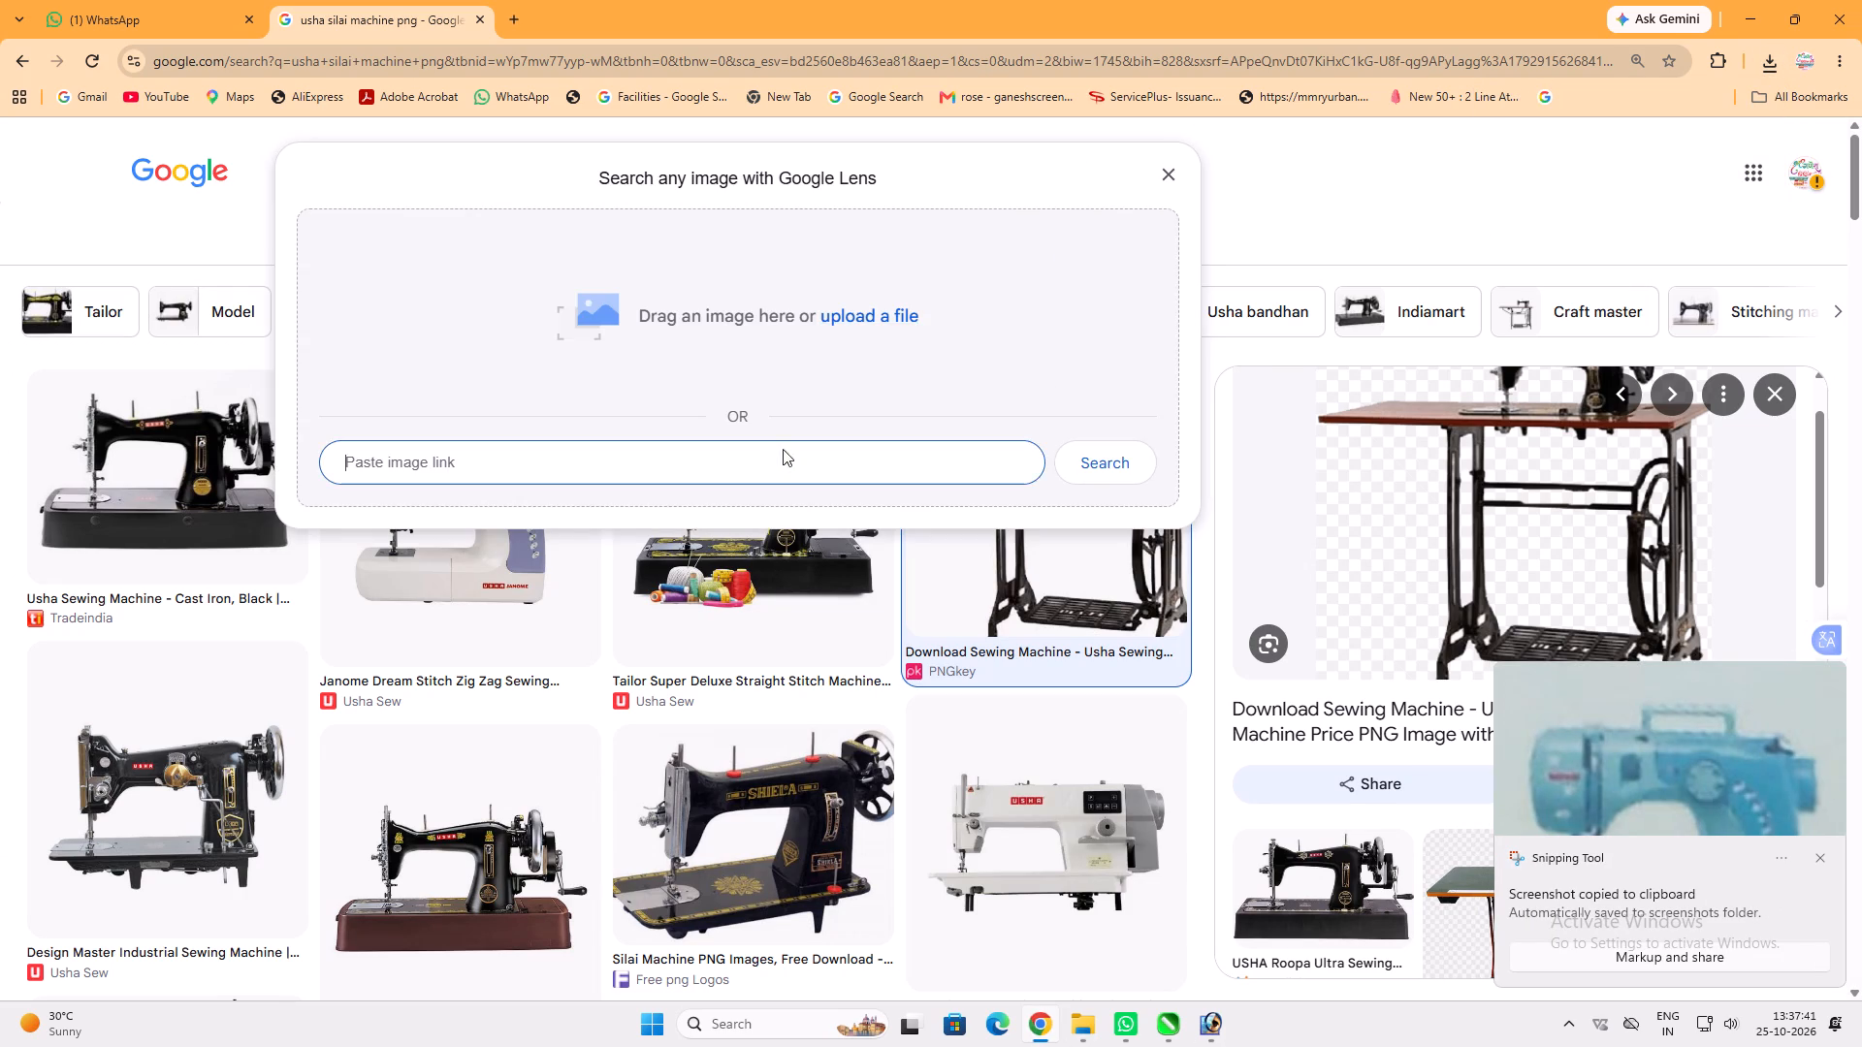
pyautogui.click(552, 736)
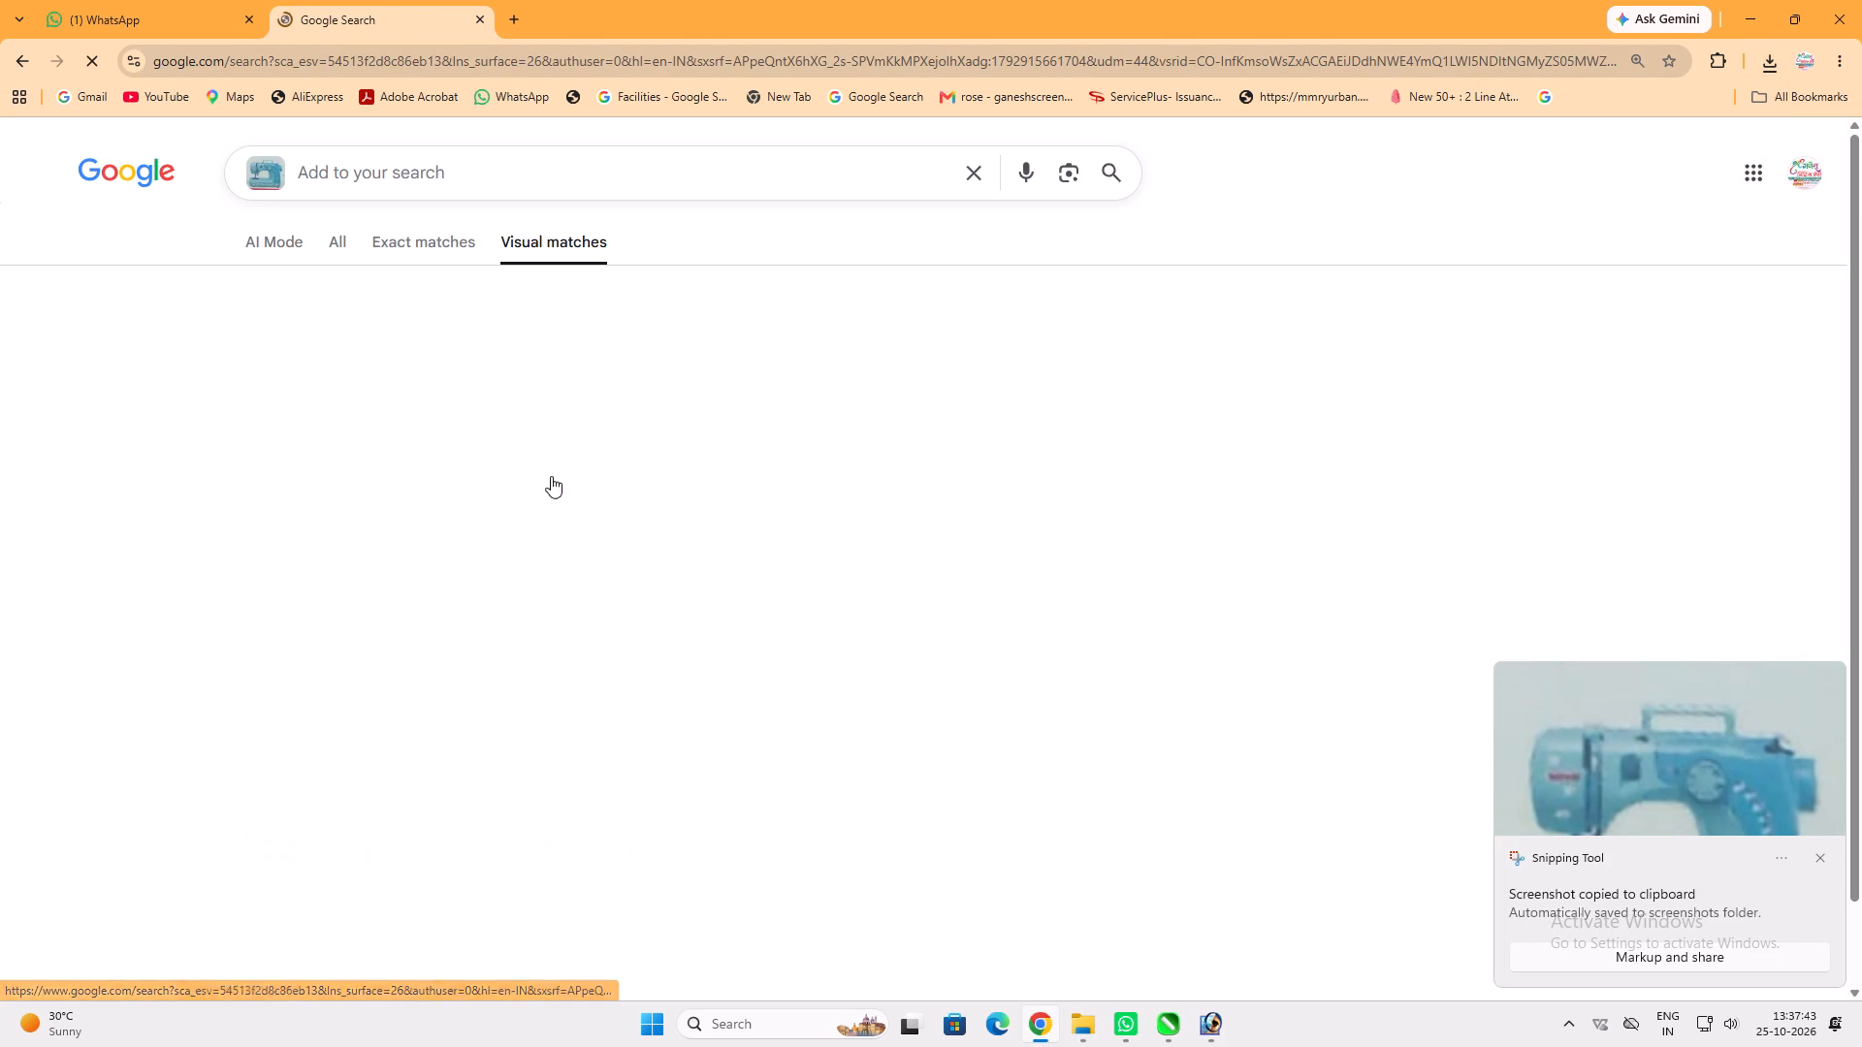
# Copy the Usha Marvela sewing machine image from the Flipkart match and paste it into the Photoshop poster.
pyautogui.click(372, 398)
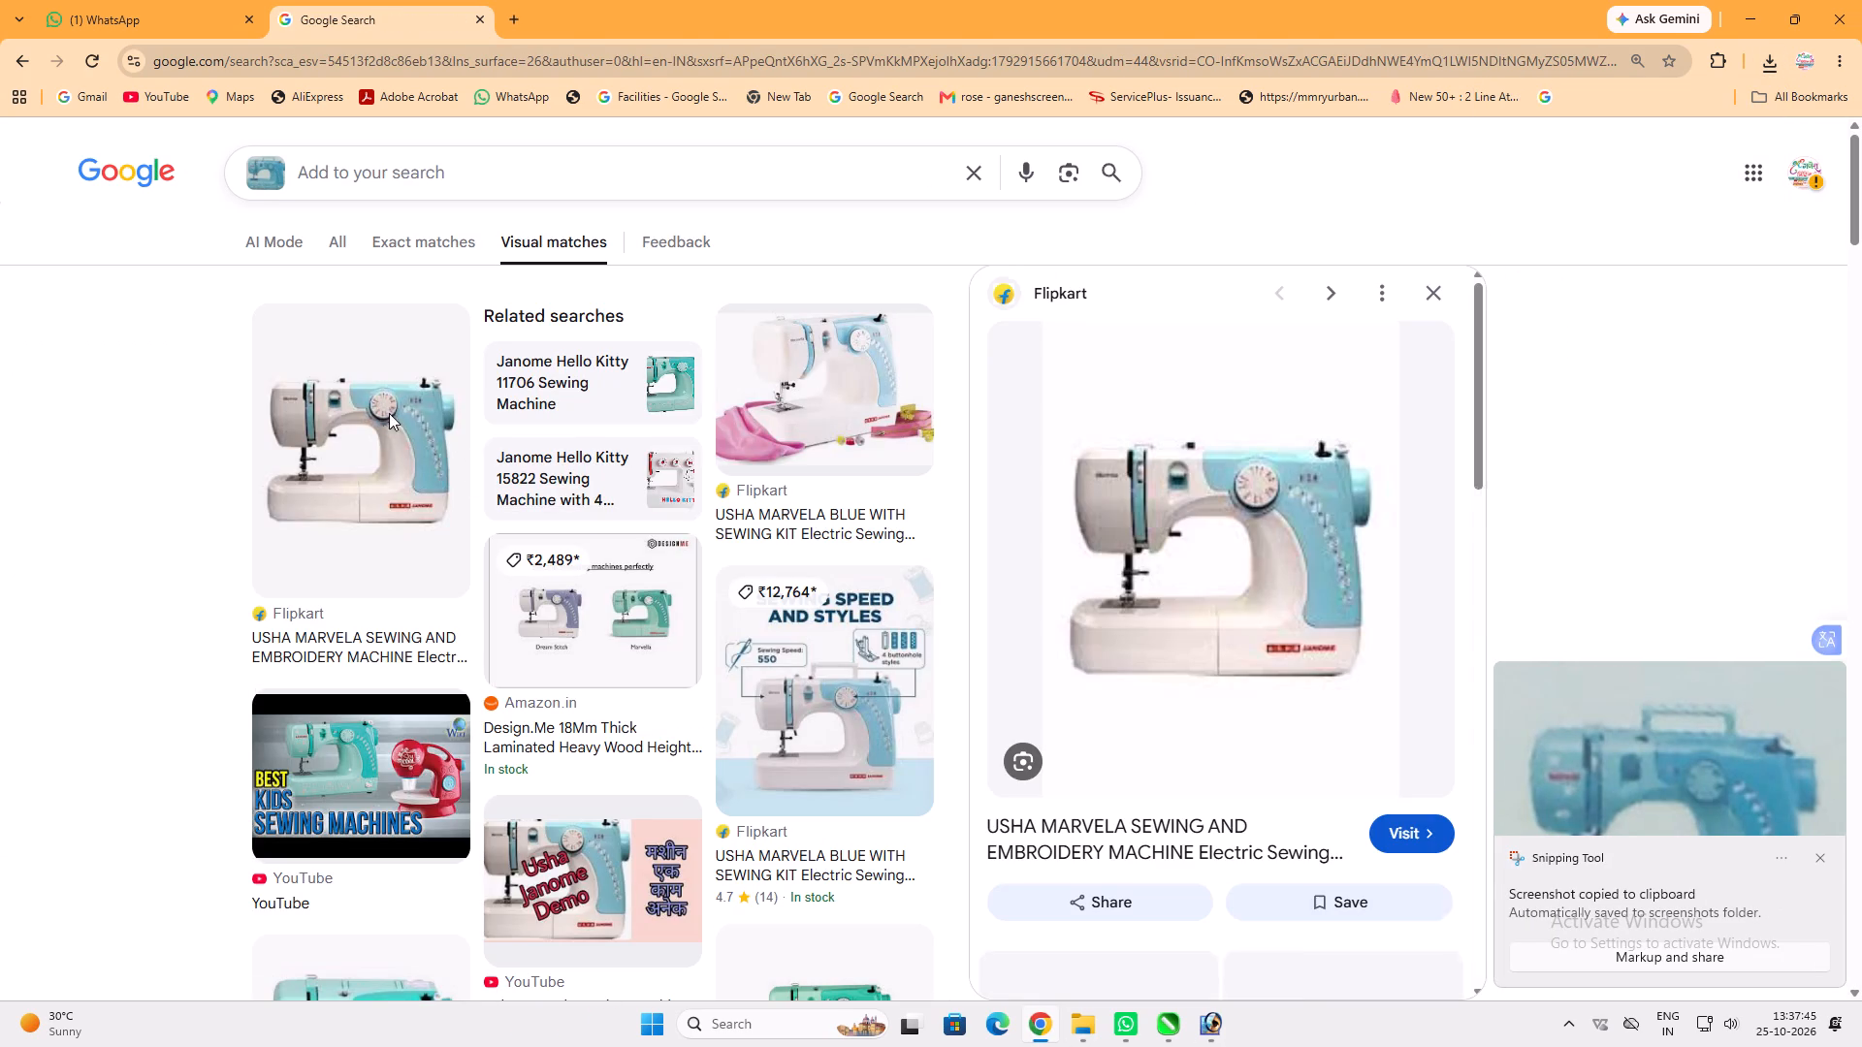
pyautogui.rightClick(1210, 473)
pyautogui.click(1336, 769)
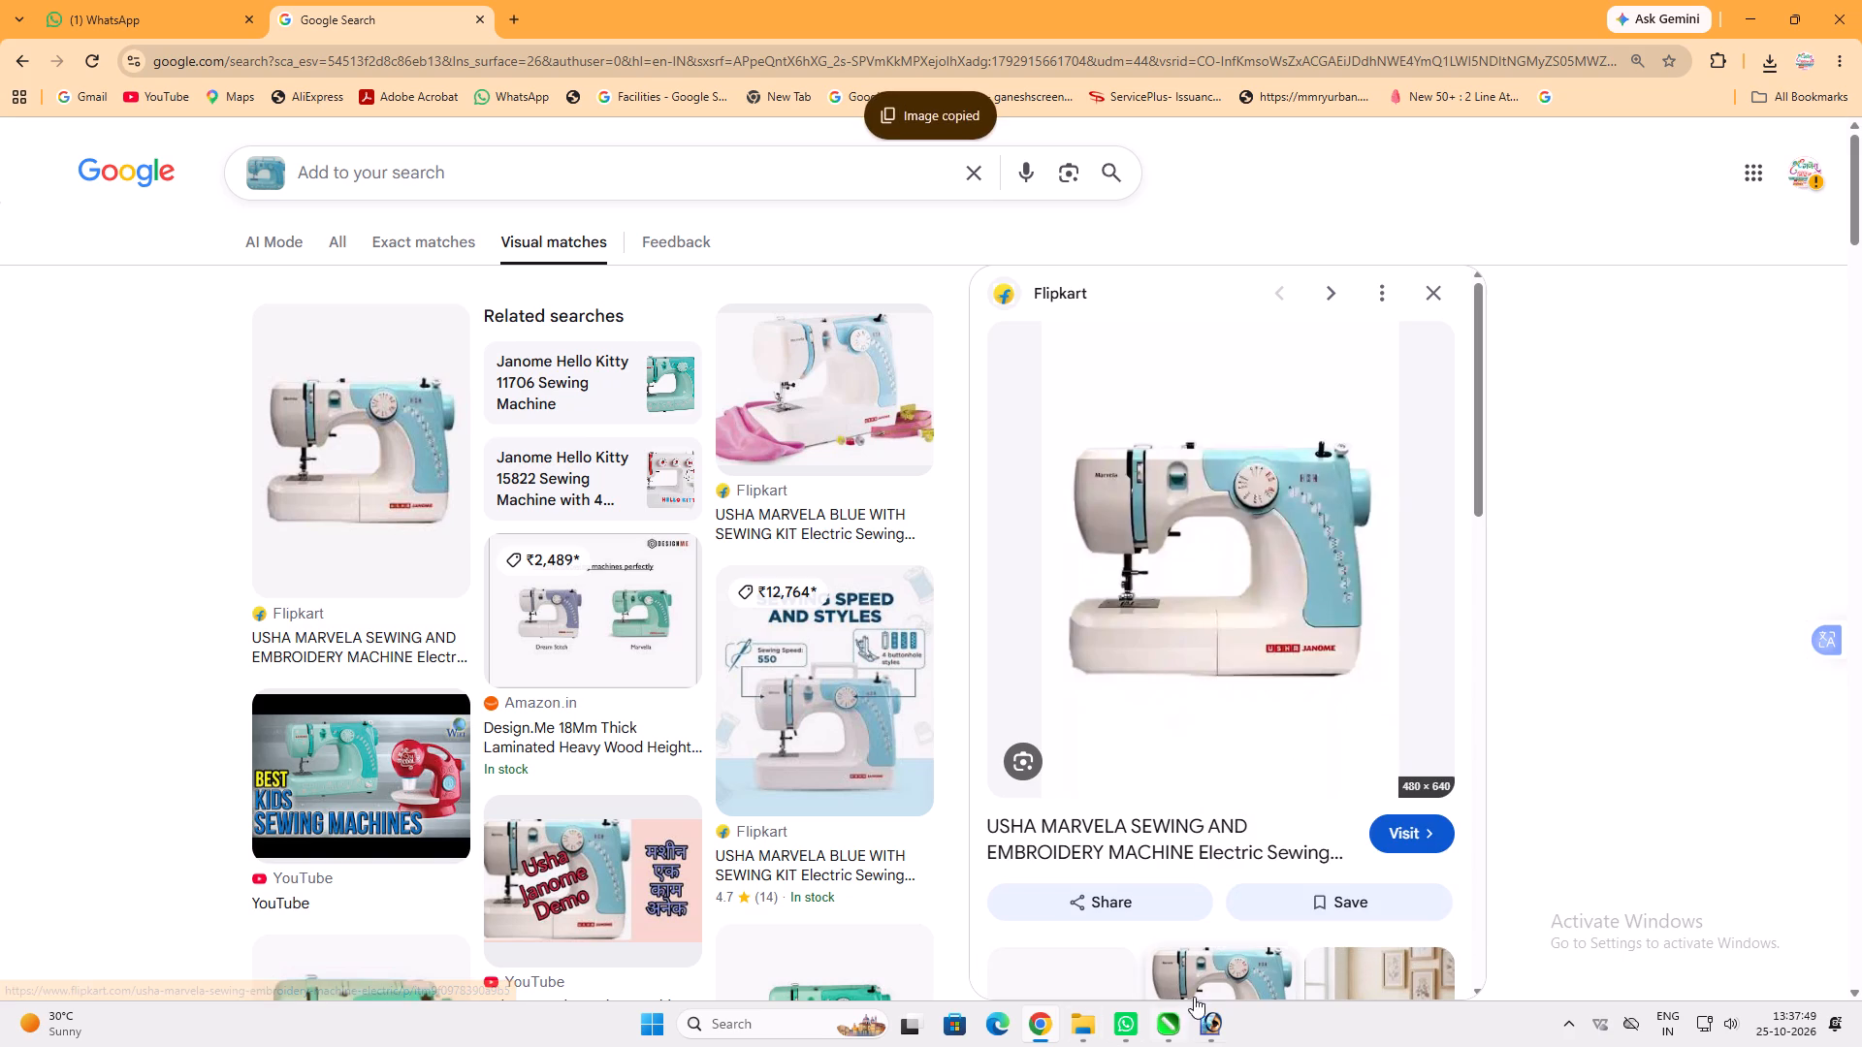
pyautogui.click(1200, 1002)
pyautogui.hotkey('ctrl', 'v')
# Delete the white background around and inside the arm of the pasted machine, and move it in front of the poster's middle machine.
pyautogui.press('w')
pyautogui.click(982, 639)
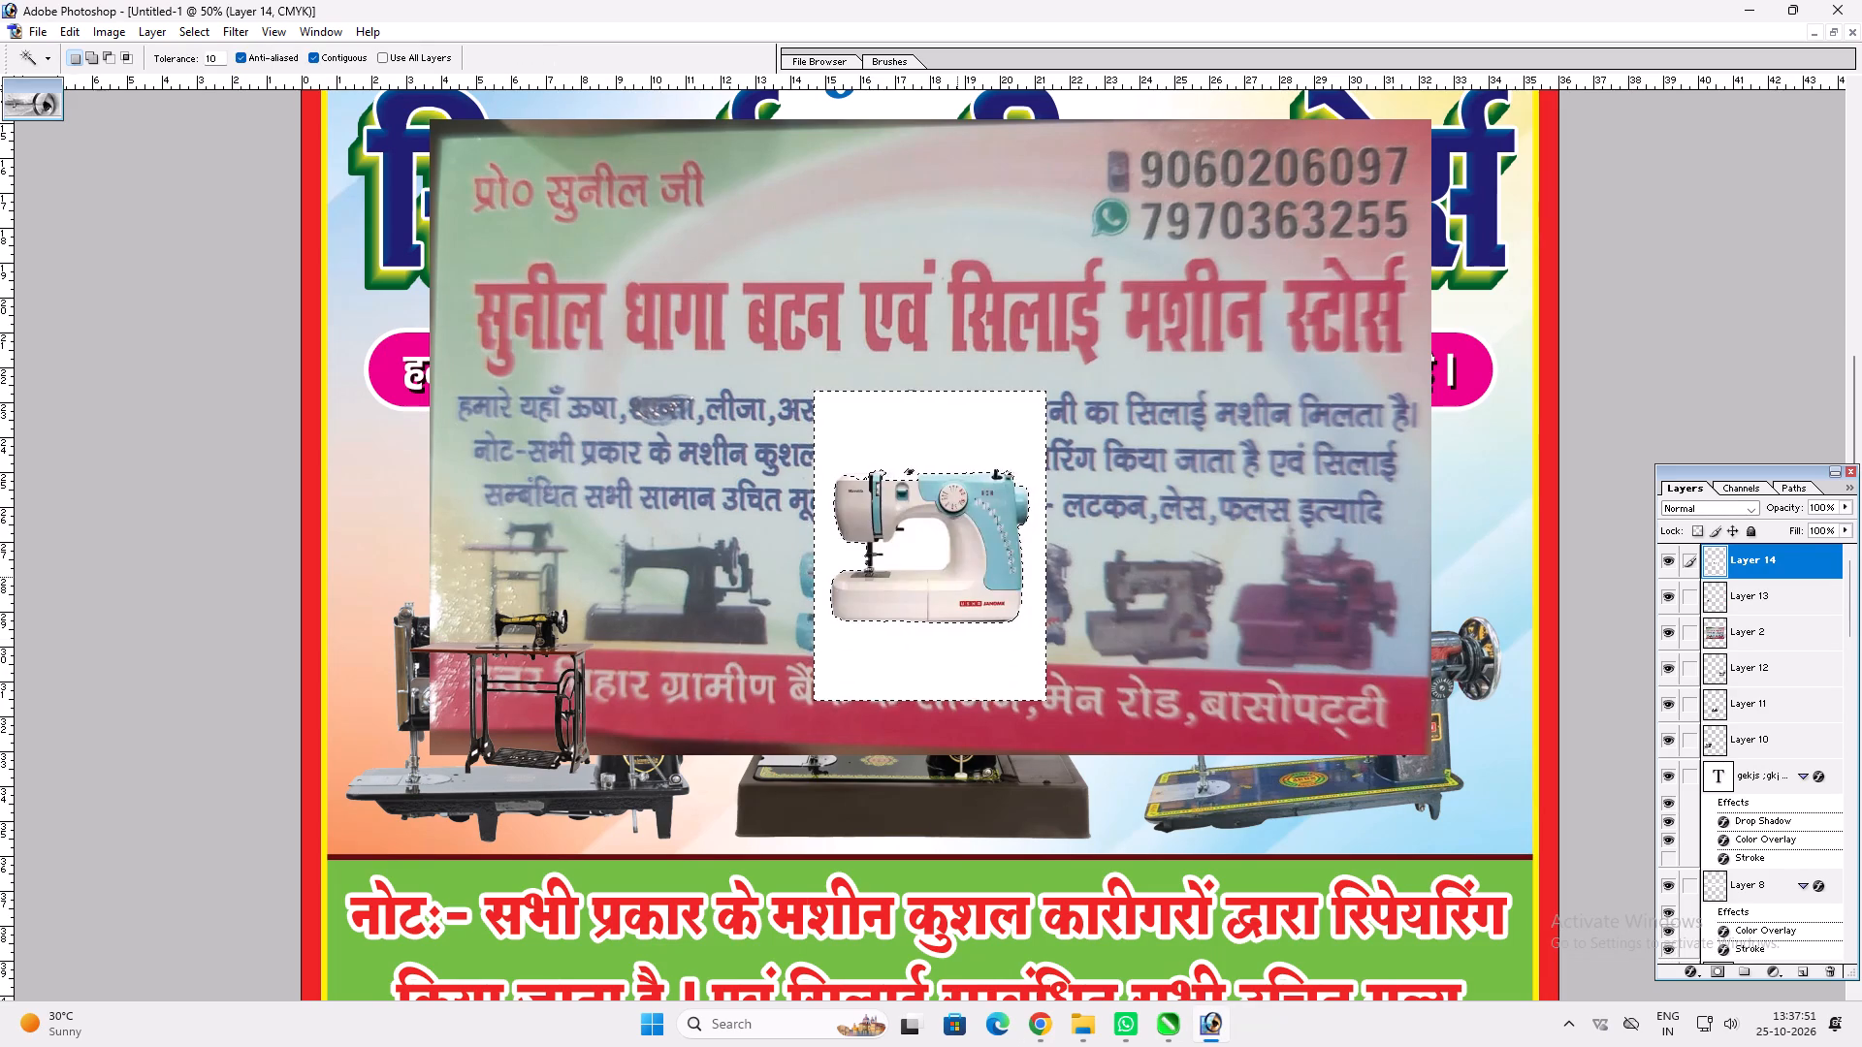
pyautogui.press('Delete')
pyautogui.click(938, 558)
pyautogui.press('Delete')
pyautogui.hotkey('ctrl', 'd')
pyautogui.press('v')
pyautogui.press('v')
pyautogui.moveTo(959, 565); pyautogui.dragTo(896, 609)
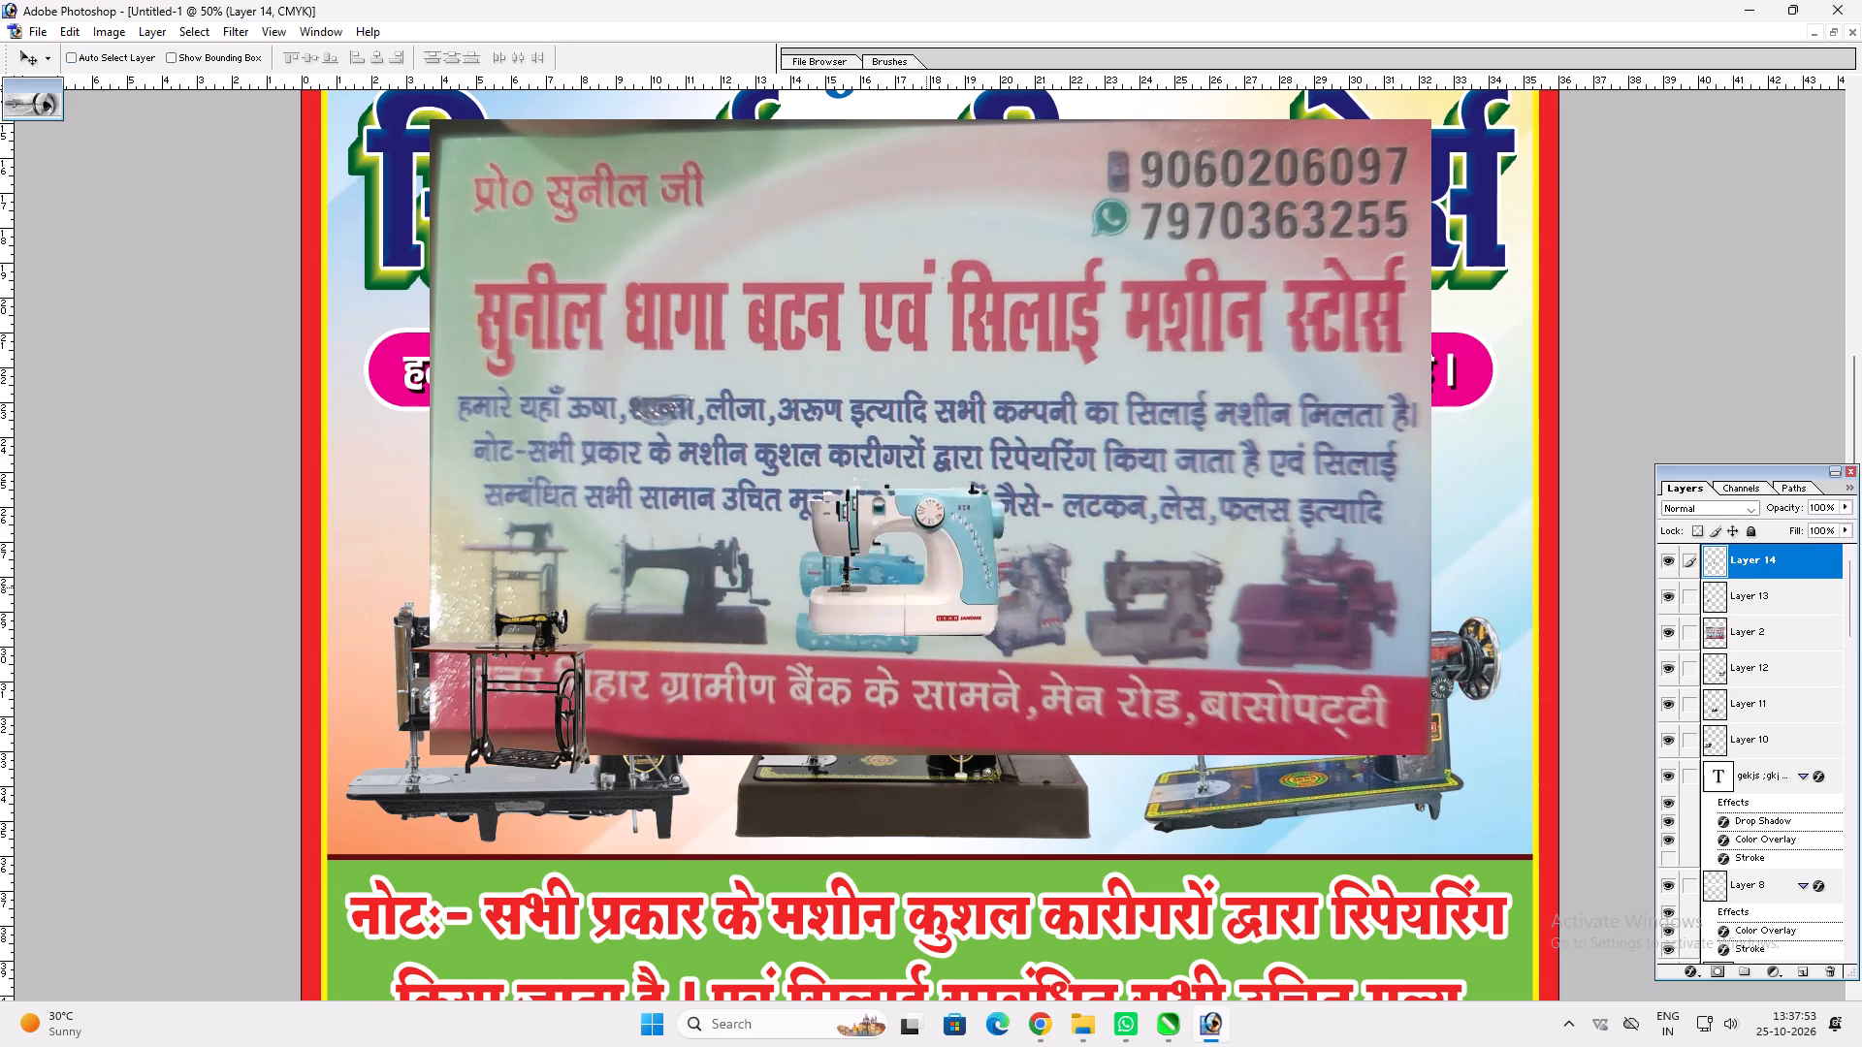
pyautogui.moveTo(896, 609); pyautogui.dragTo(843, 818)
# Snip the card's fourth machine, look up its visual matches with Google Lens in Chrome, and open the Flipkart Pegasus W600 result.
pyautogui.press('Print')
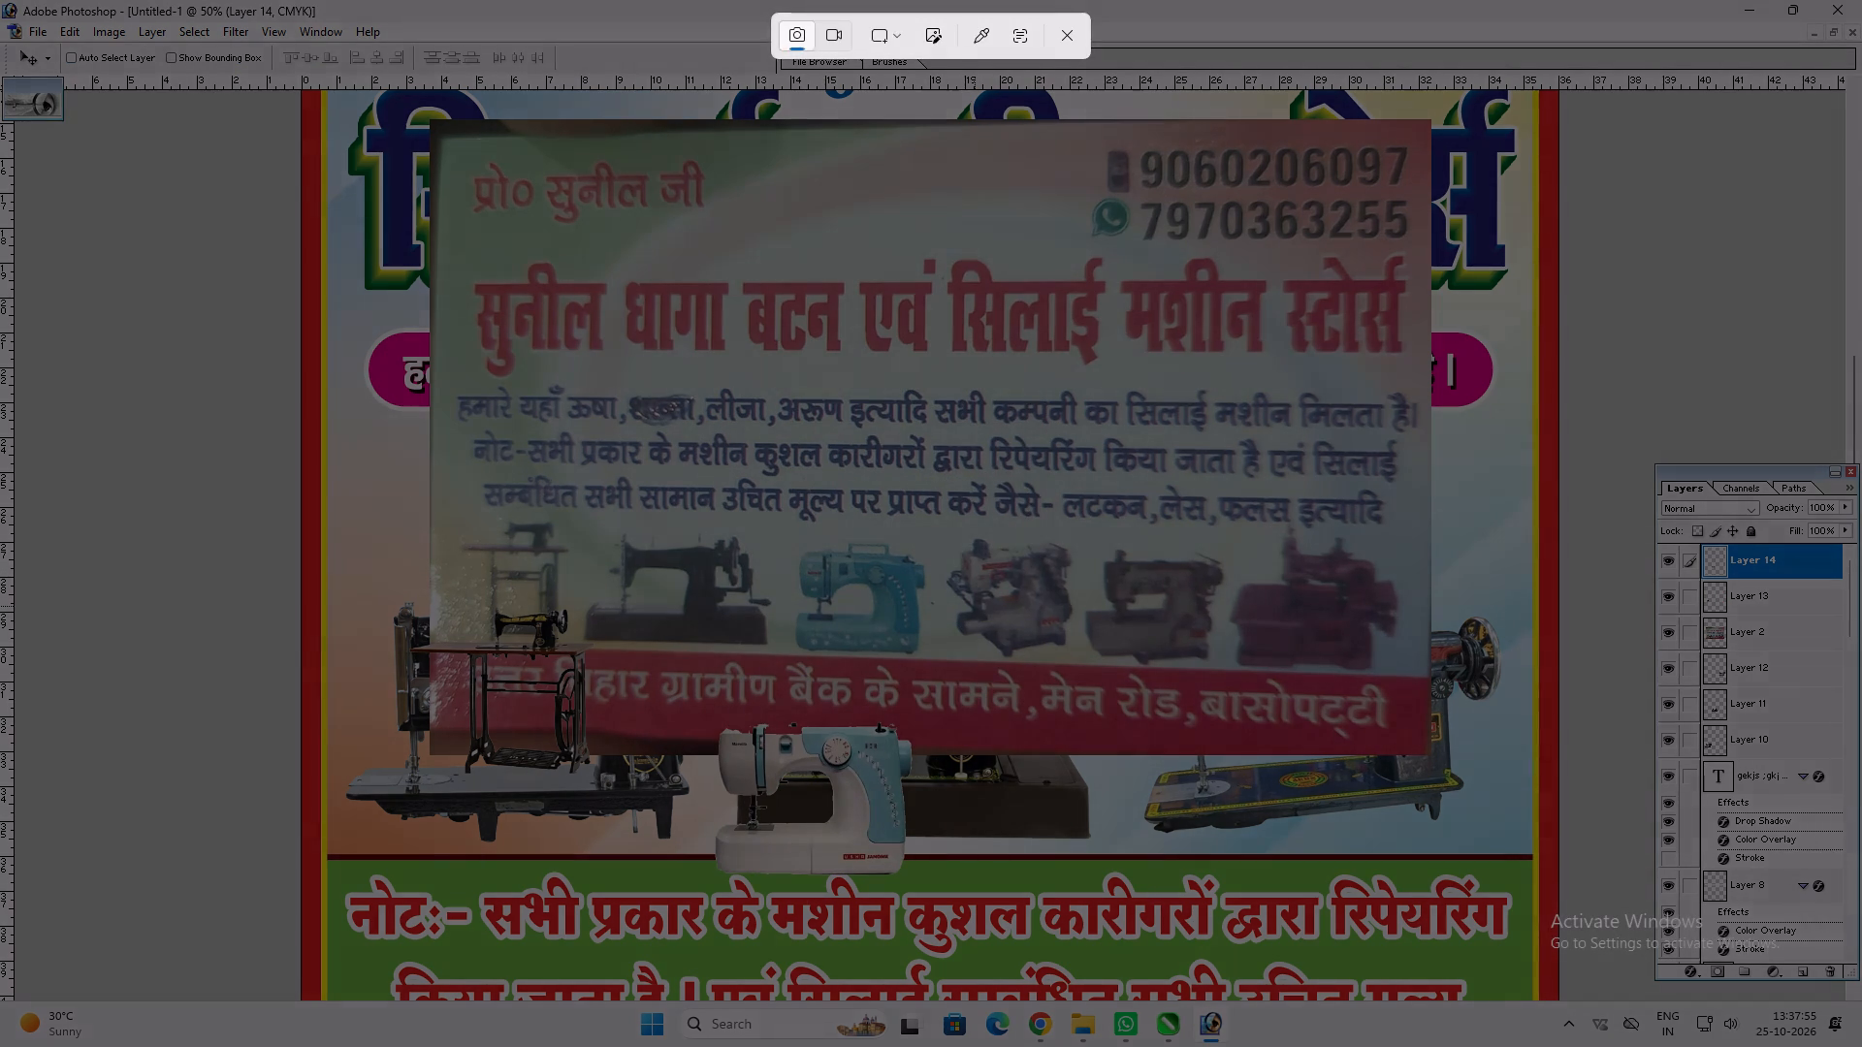
pyautogui.moveTo(939, 529); pyautogui.dragTo(1077, 661)
pyautogui.click(1032, 1024)
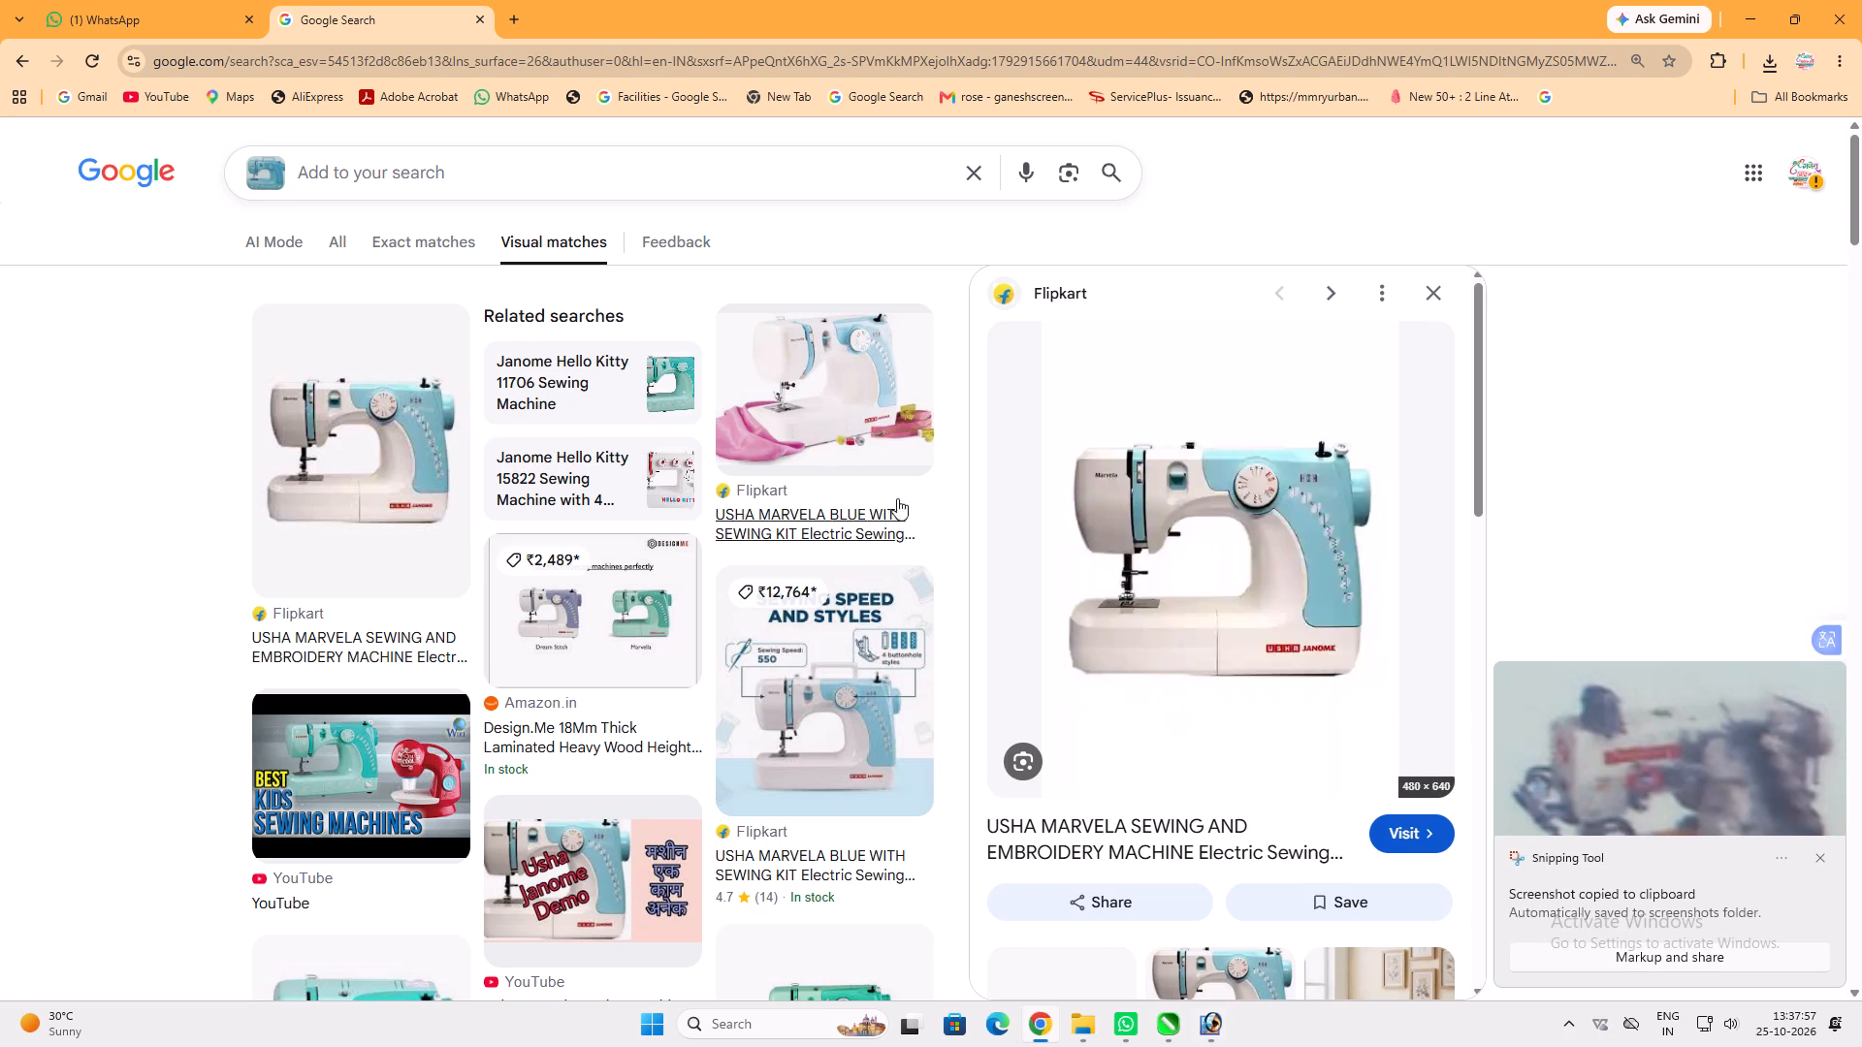
pyautogui.click(1060, 173)
pyautogui.click(734, 462)
pyautogui.hotkey('ctrl', 'v')
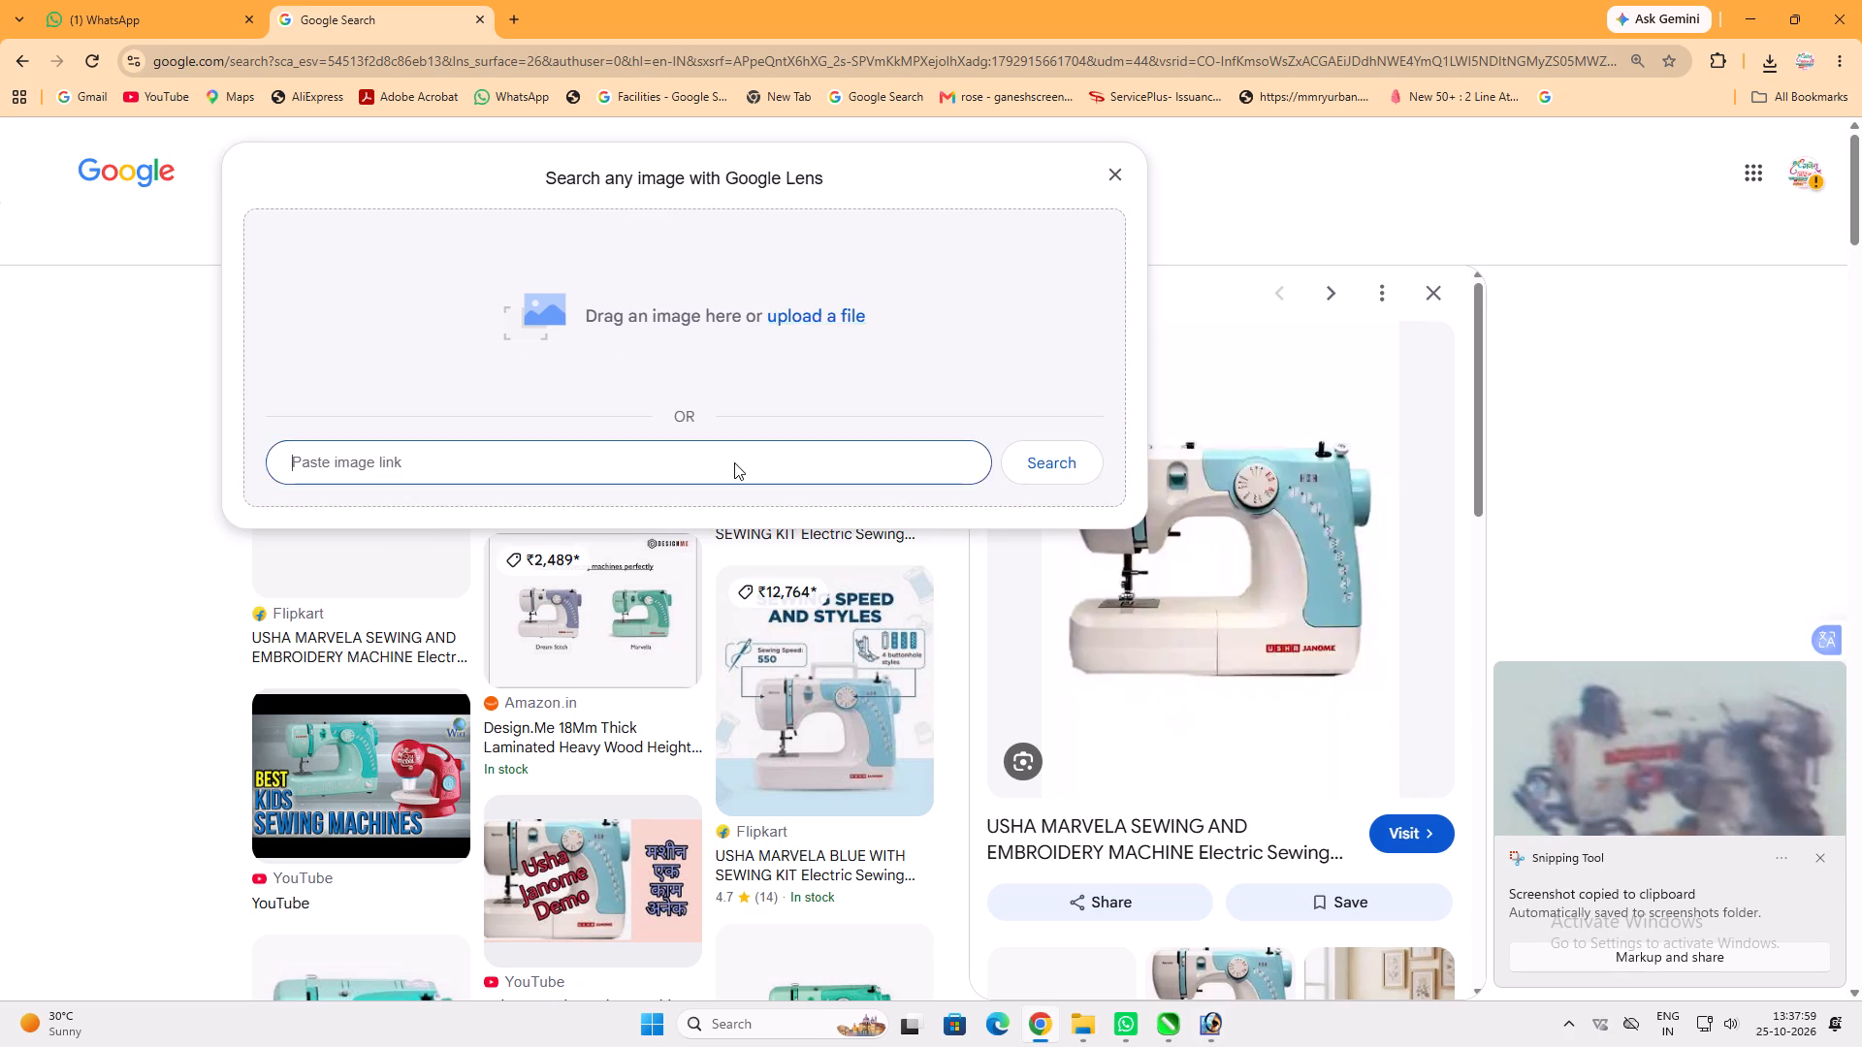
pyautogui.click(551, 734)
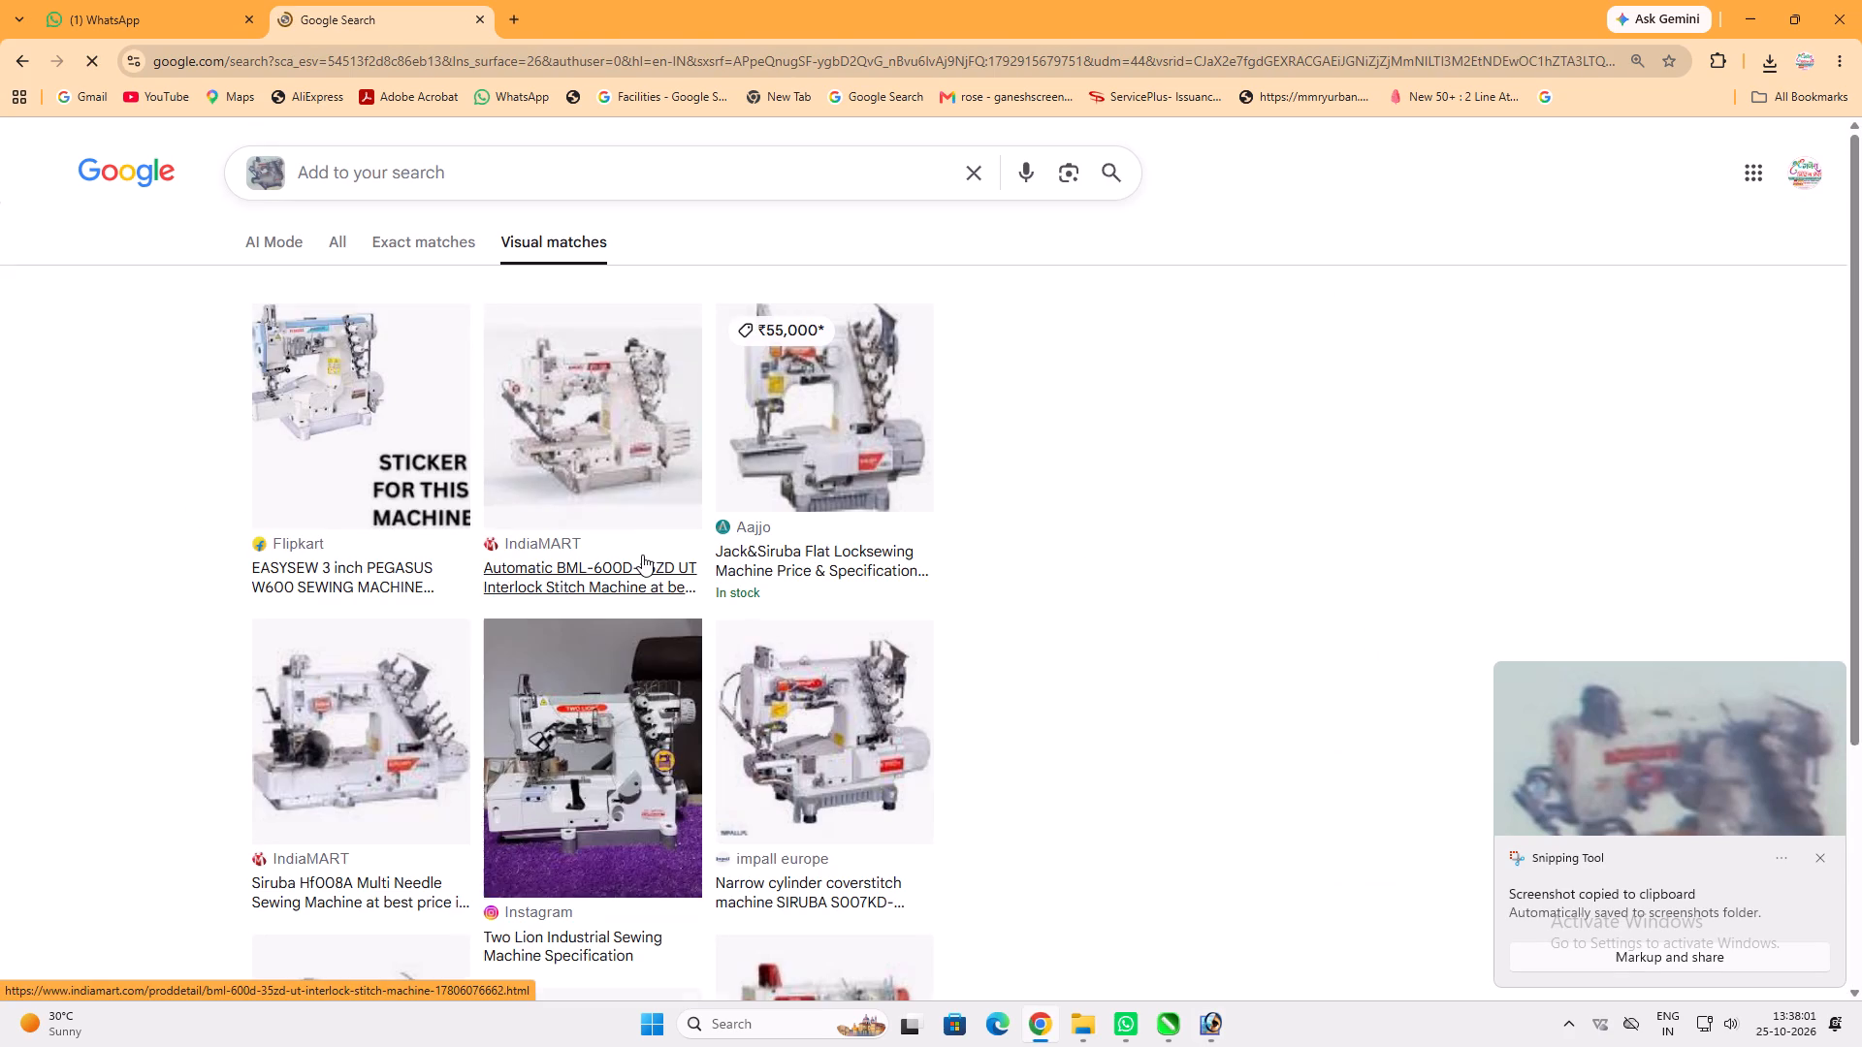
pyautogui.click(314, 414)
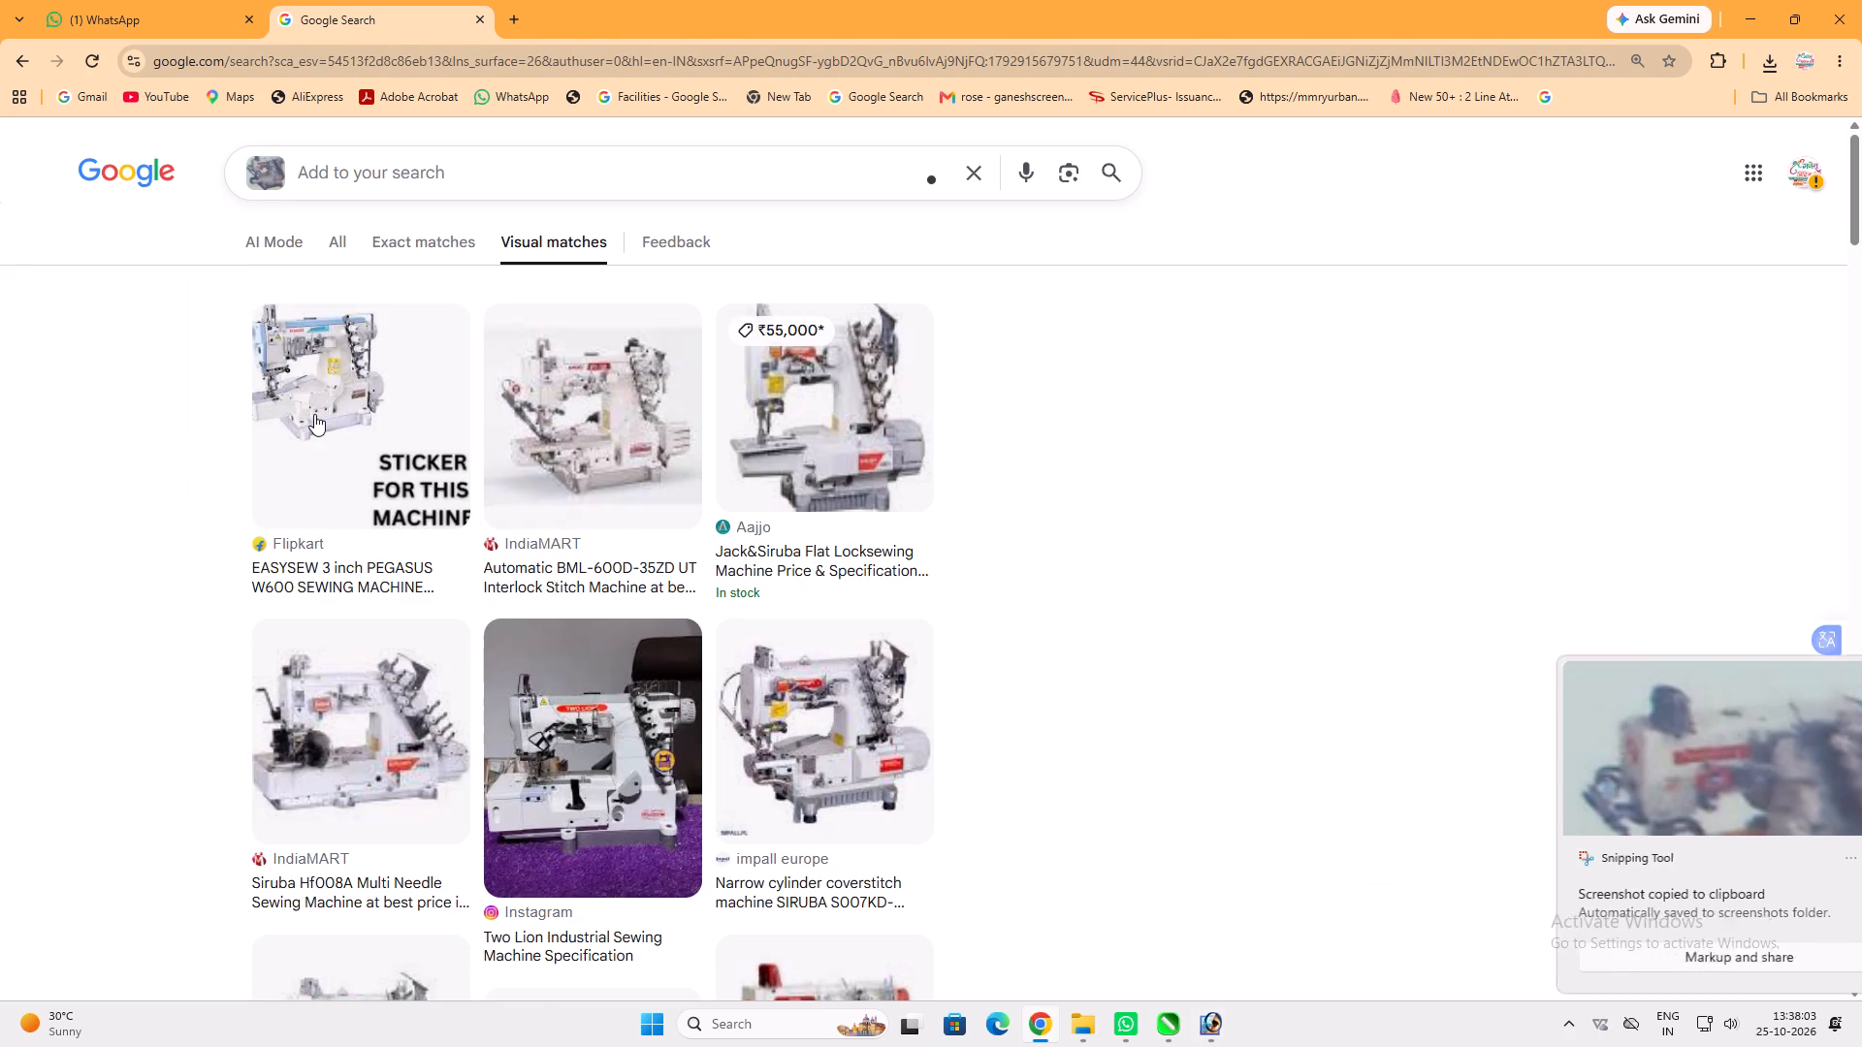
# Snip the maroon machine from the reference card in Photoshop and look up its visual matches with Google Lens in Chrome.
pyautogui.click(1210, 1028)
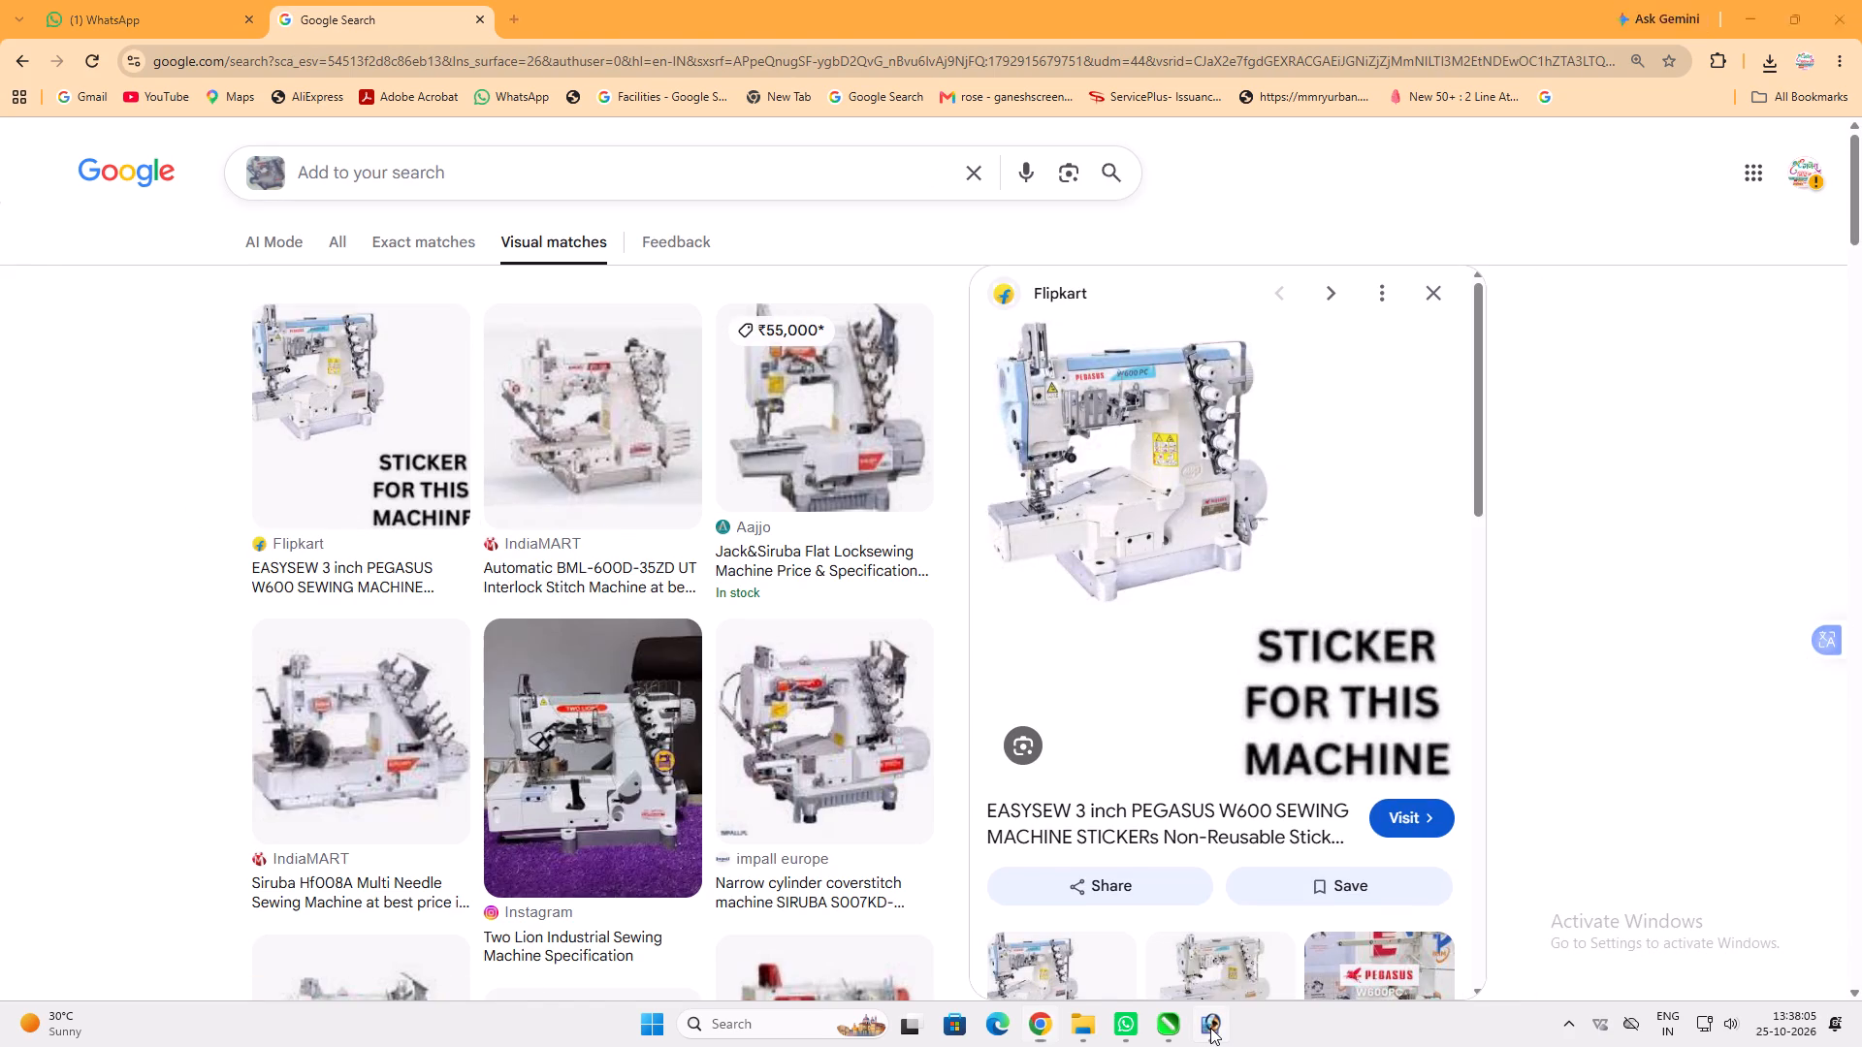
pyautogui.press('Print')
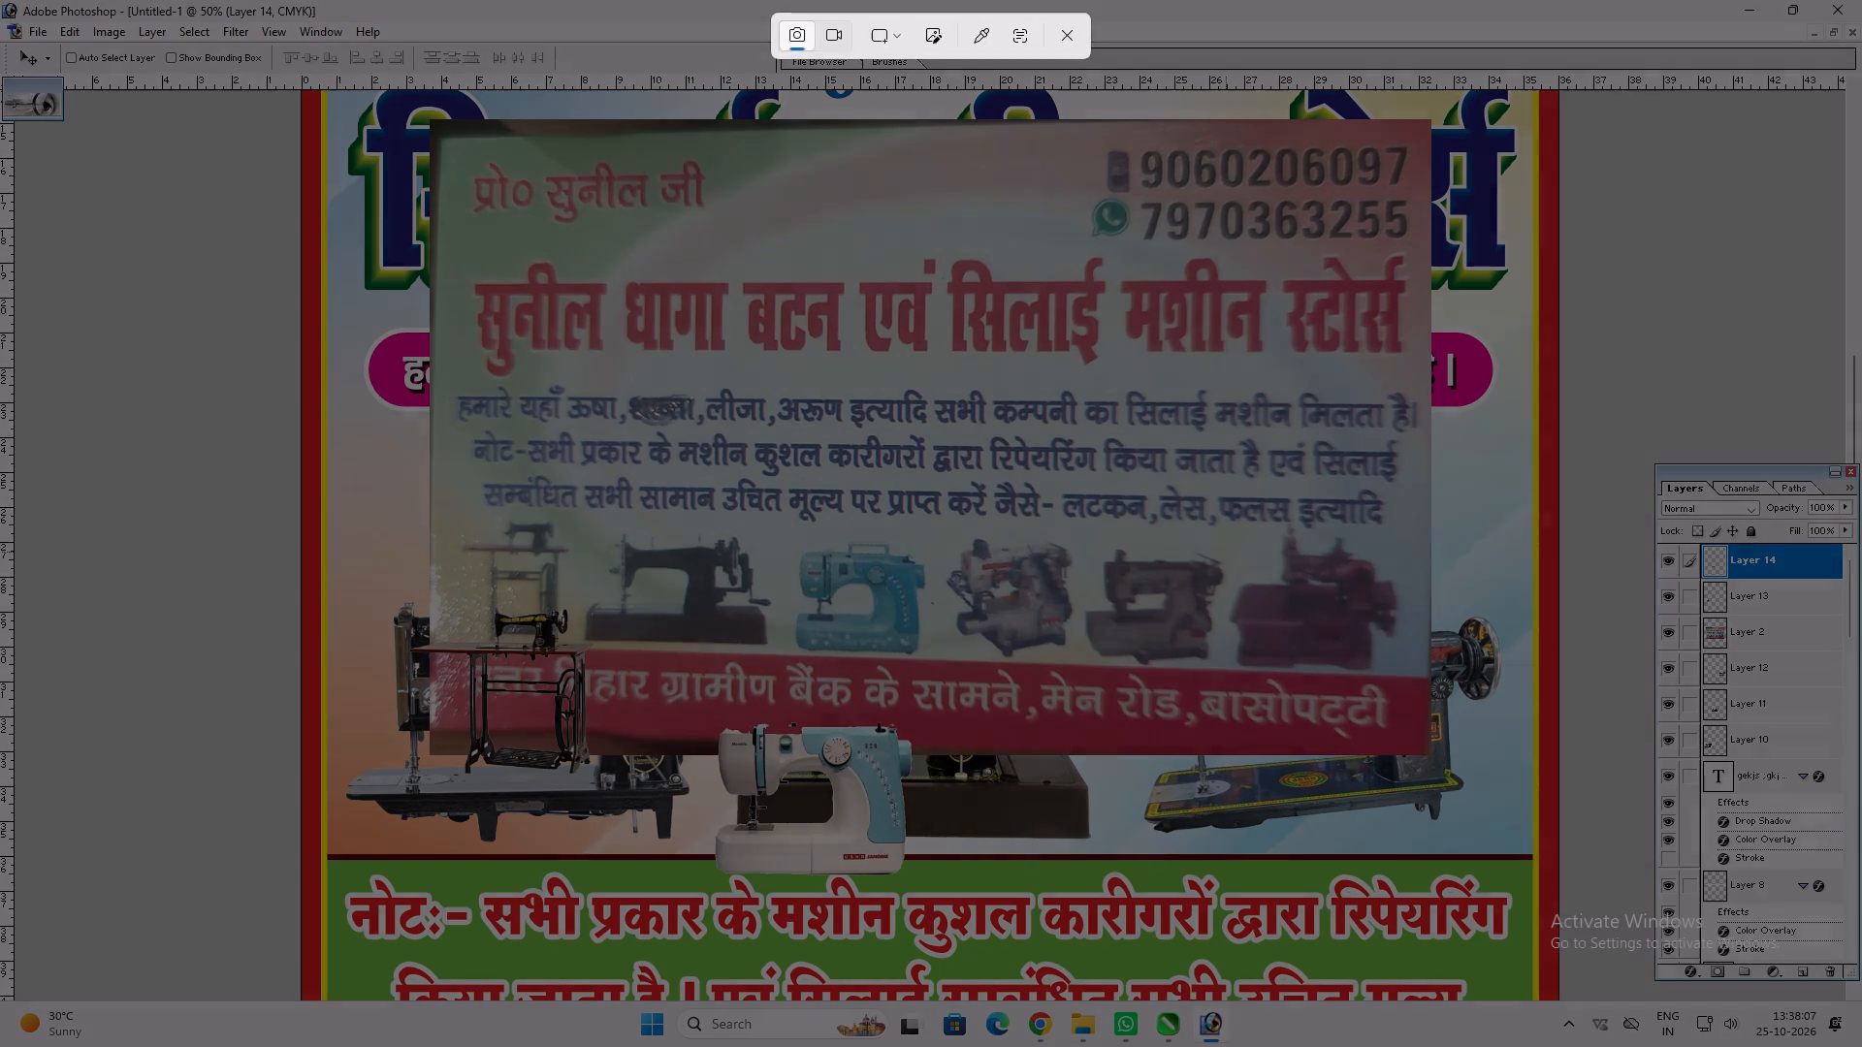
pyautogui.moveTo(1247, 526); pyautogui.dragTo(1407, 673)
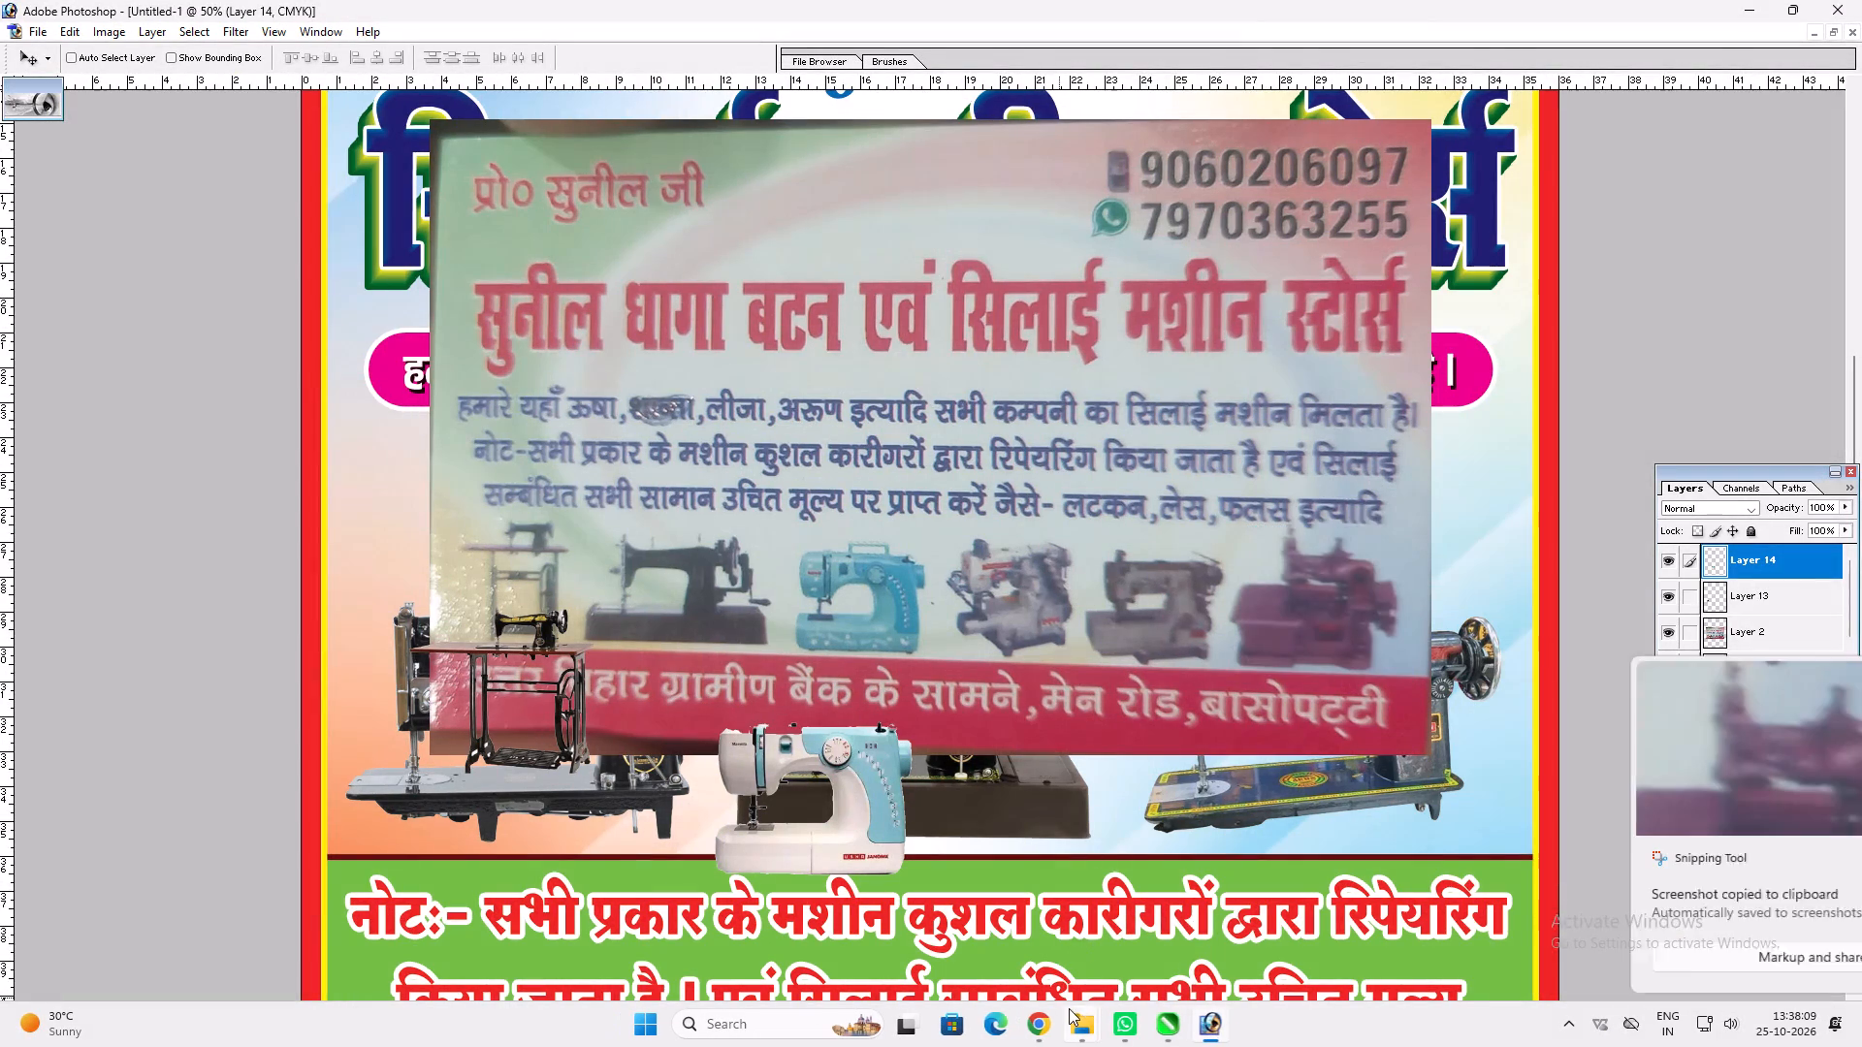
pyautogui.click(1041, 1026)
pyautogui.click(1061, 176)
pyautogui.click(766, 455)
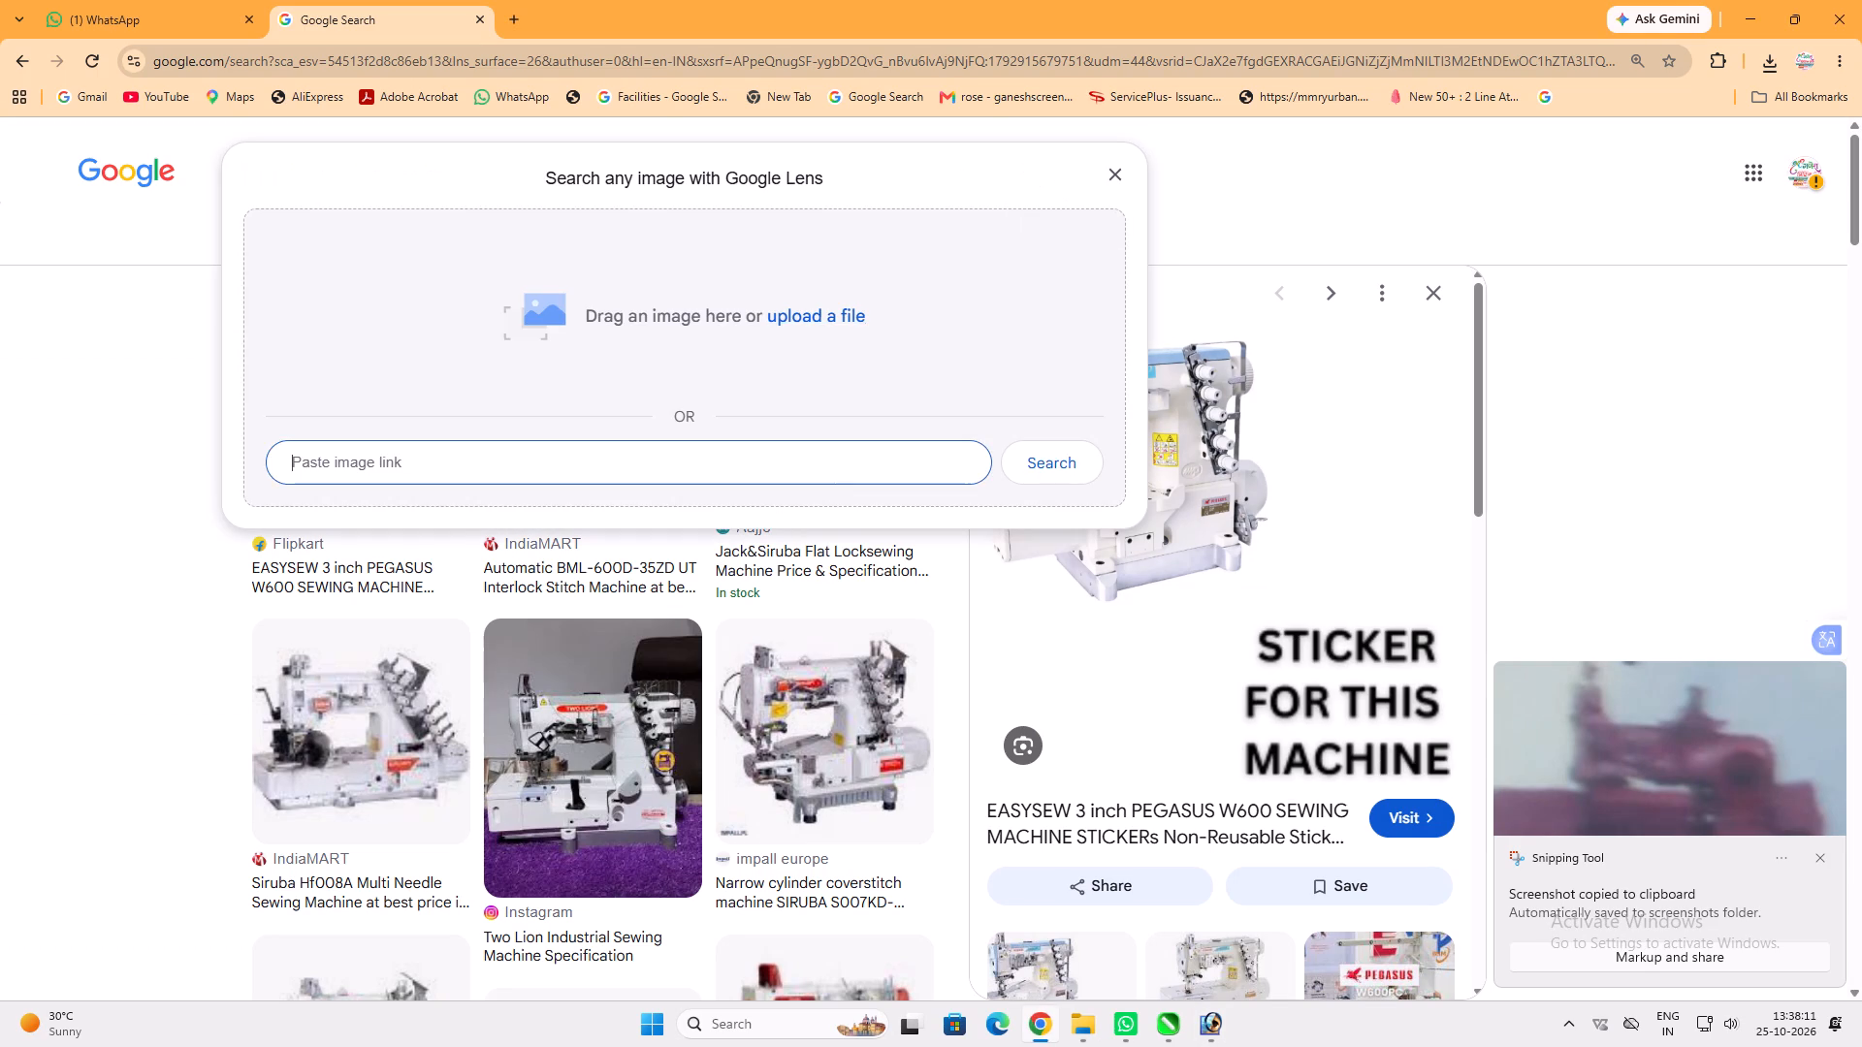
pyautogui.hotkey('ctrl', 'v')
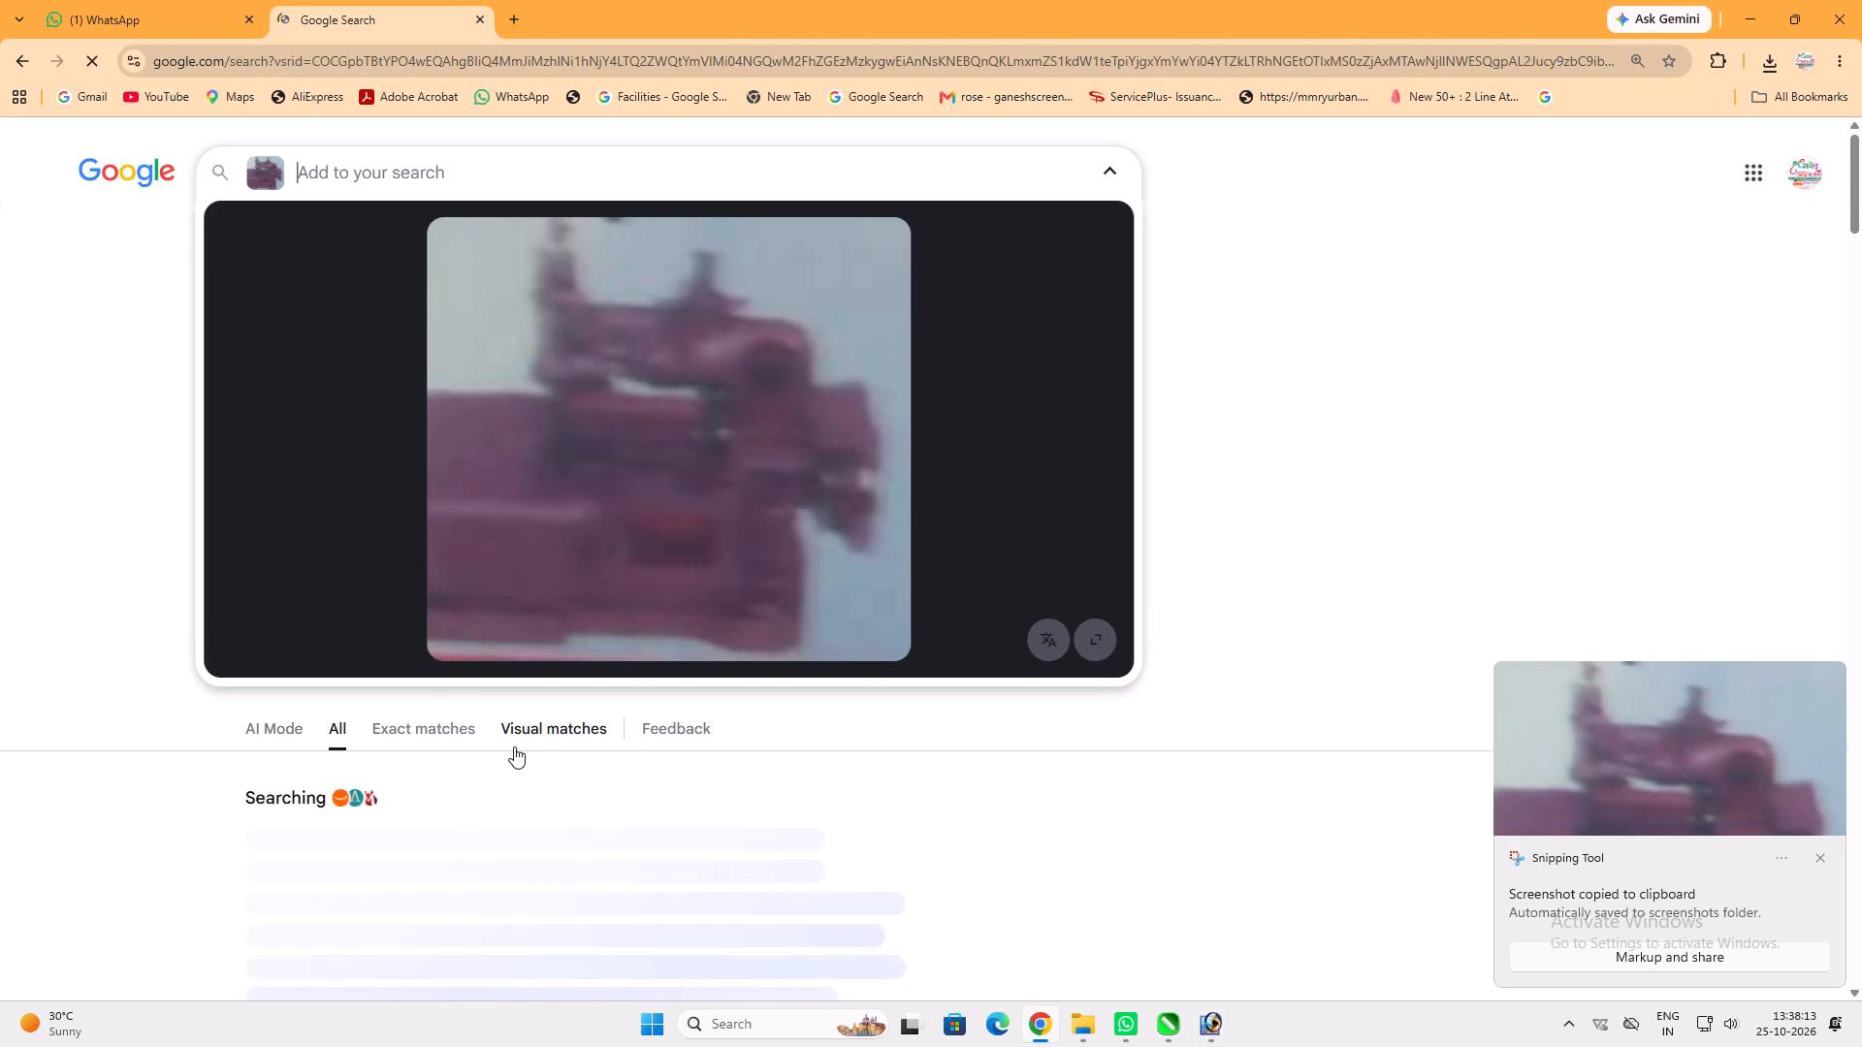
pyautogui.click(514, 744)
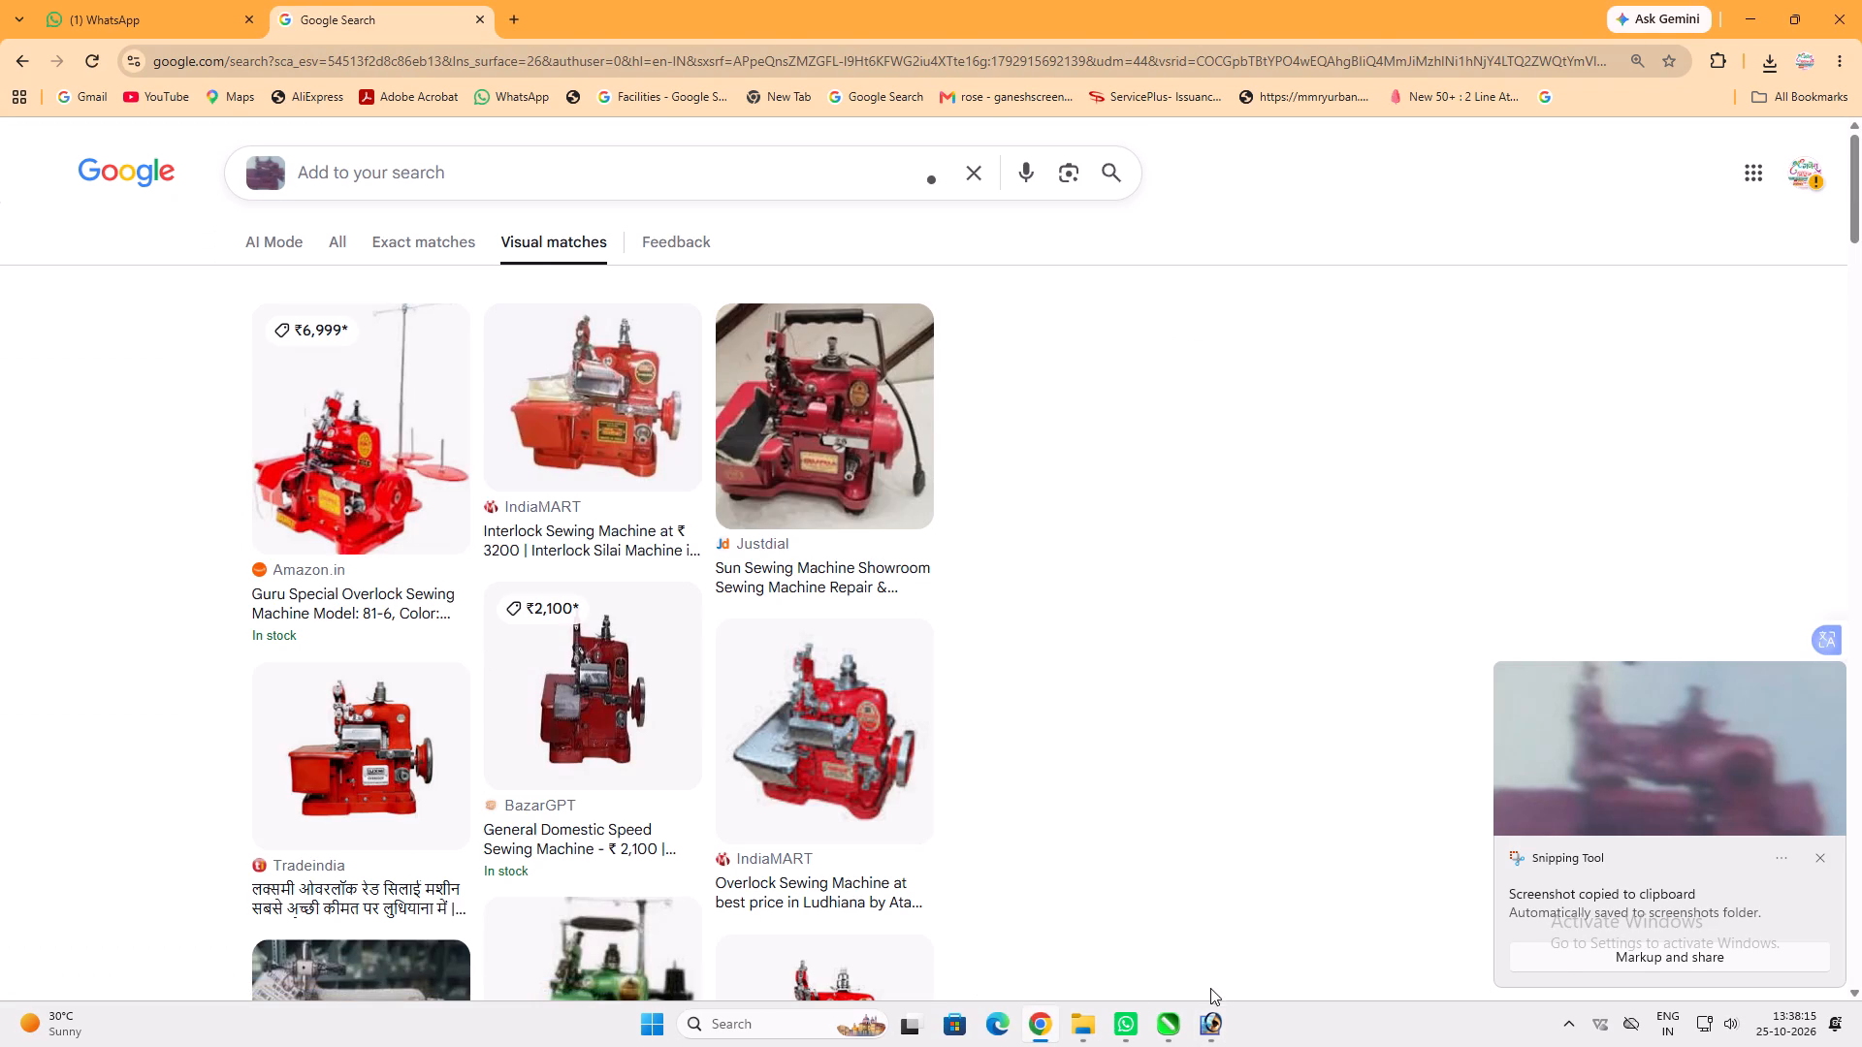
# Return to Photoshop and send the reference card photo behind all the other poster layers.
pyautogui.click(1205, 1021)
pyautogui.press('space')
pyautogui.keyDown('ctrl'); pyautogui.click(947, 553); pyautogui.keyUp('ctrl')
pyautogui.hotkey('ctrl', 'shift', '[')
pyautogui.press('v')
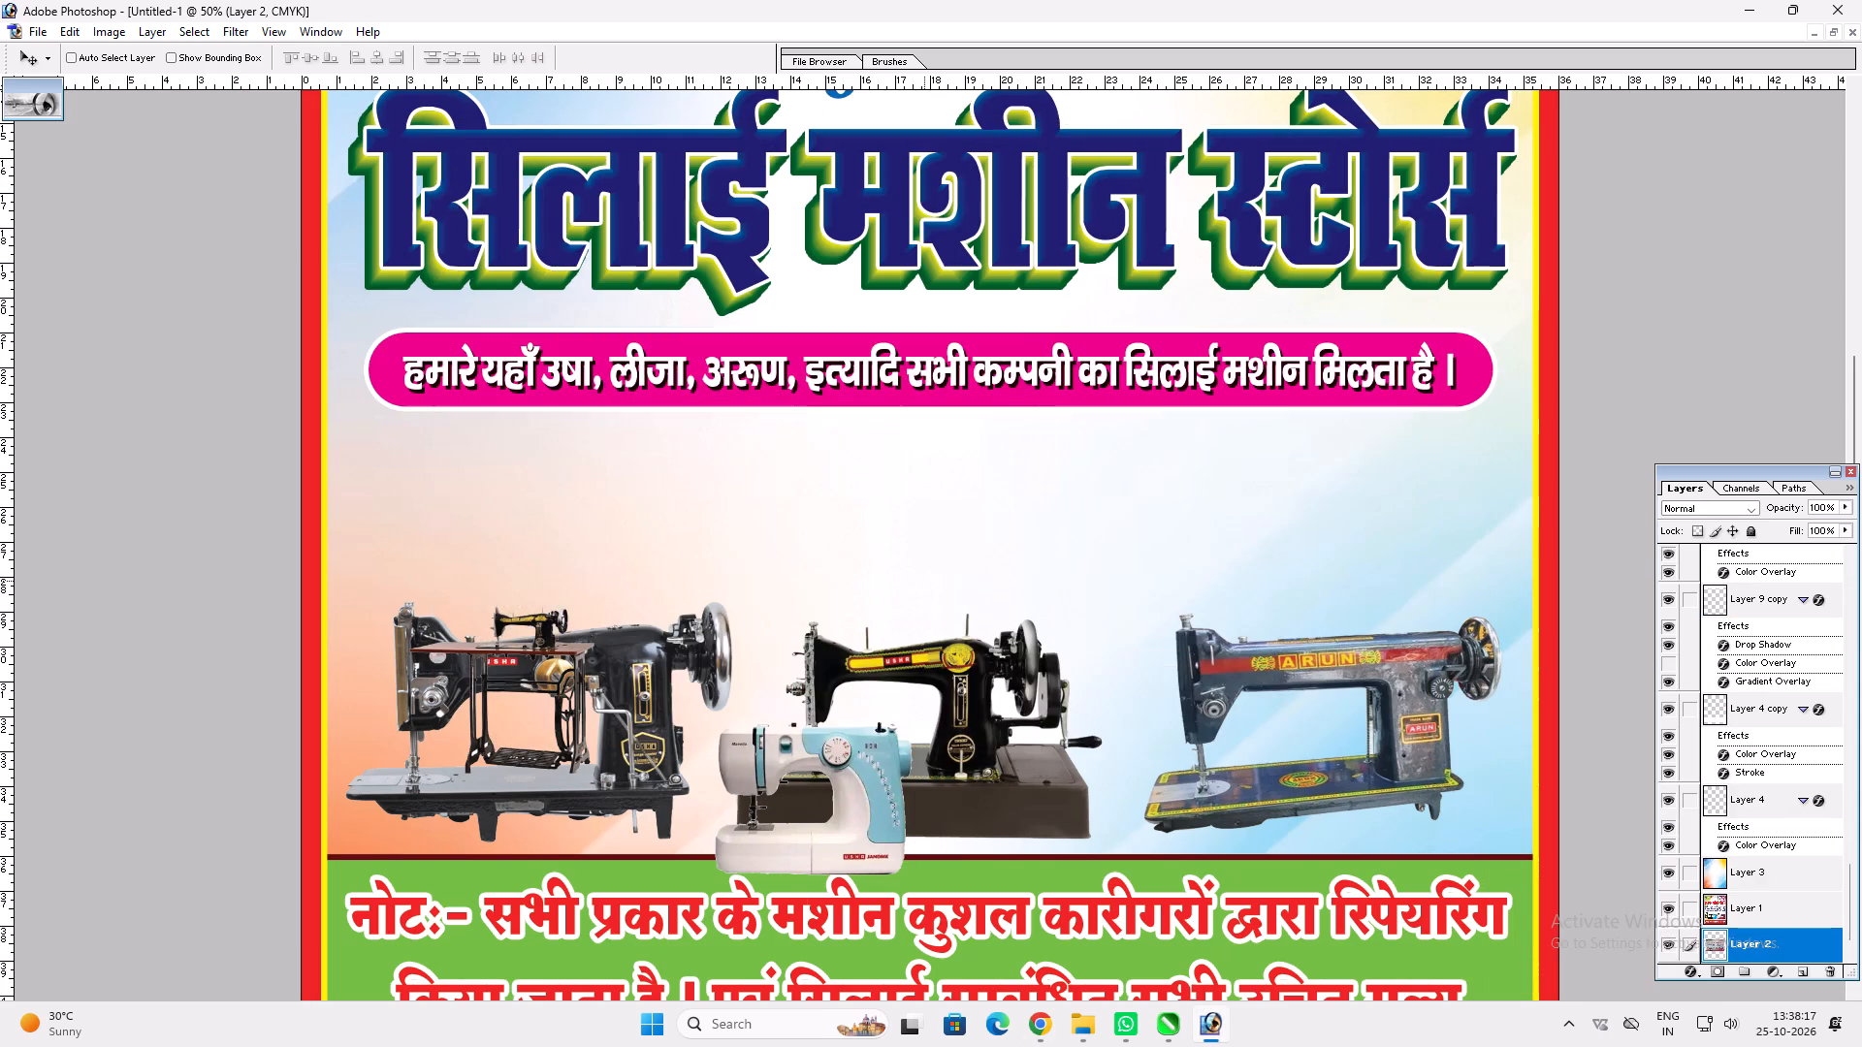
pyautogui.press('space')
pyautogui.press('space')
pyautogui.press('space')
pyautogui.press('space')
pyautogui.moveTo(918, 702); pyautogui.dragTo(942, 708, button='right')
pyautogui.click(981, 720)
pyautogui.press('v')
pyautogui.moveTo(912, 743); pyautogui.dragTo(915, 624)
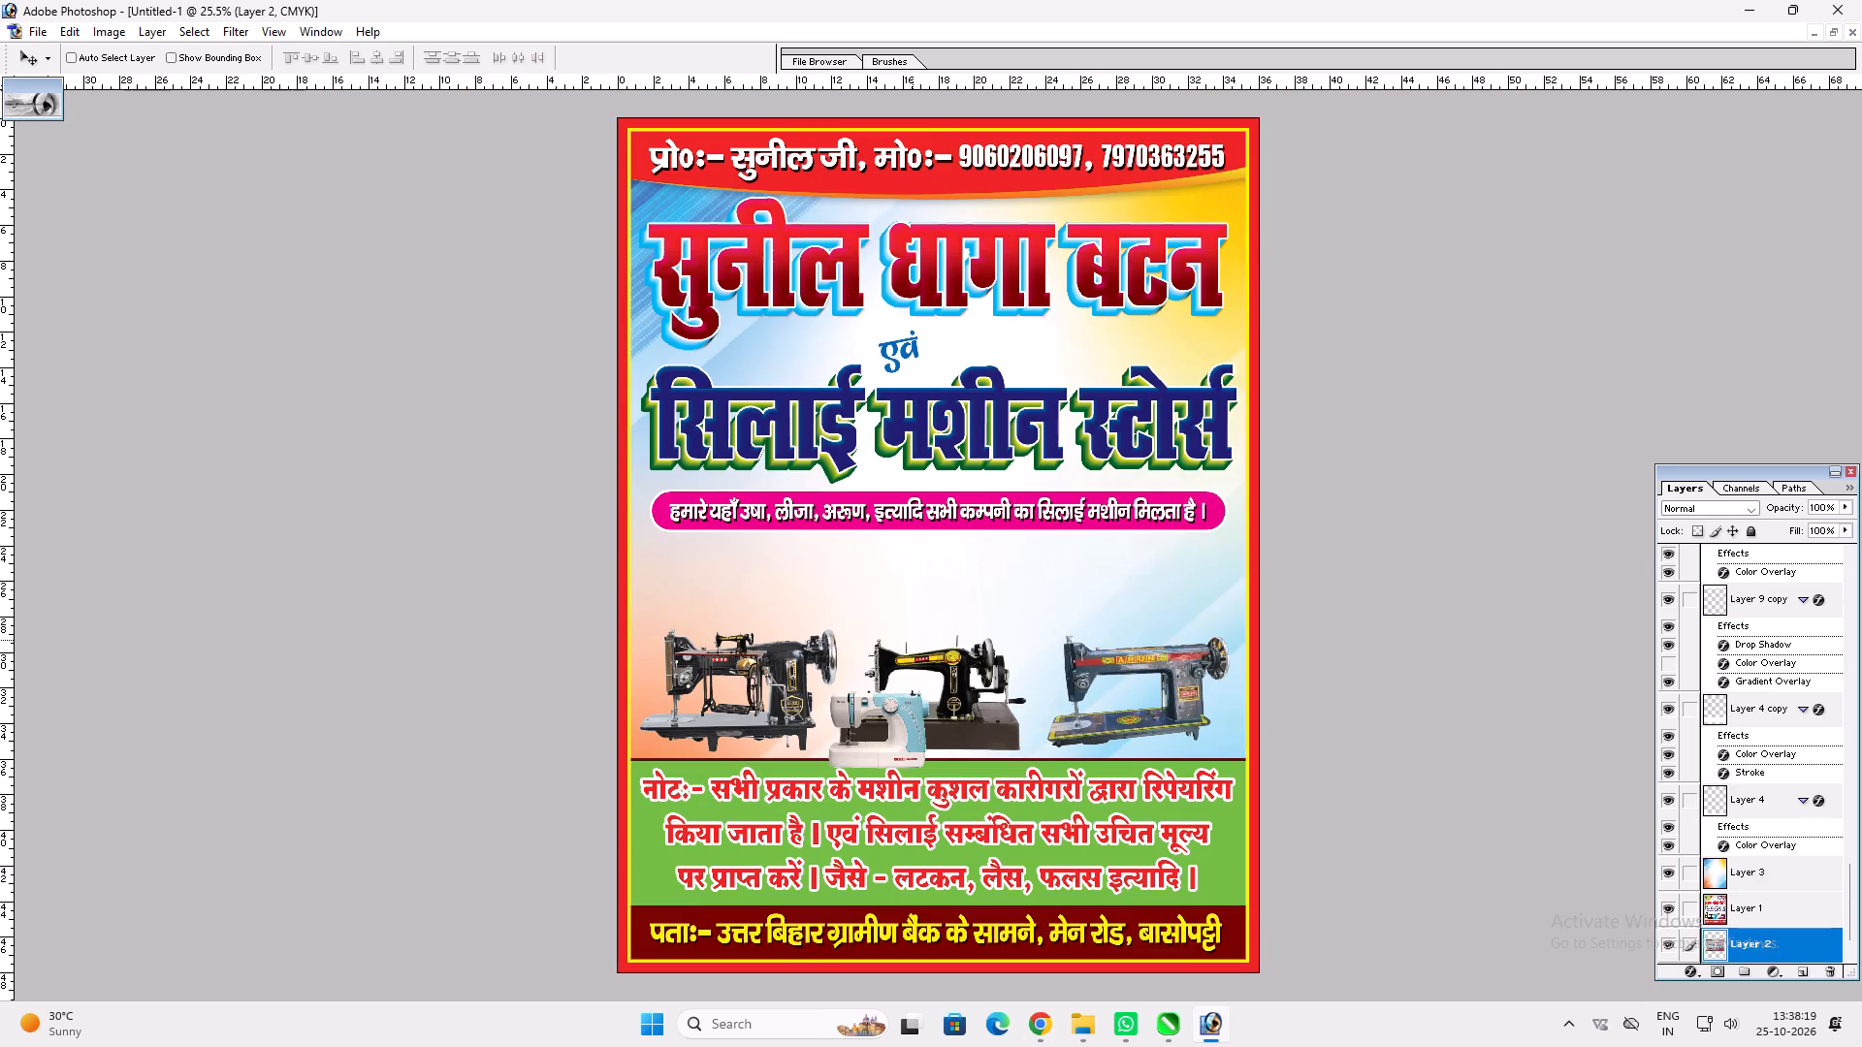
pyautogui.moveTo(915, 624); pyautogui.dragTo(916, 613)
# Move the treadle machine up beneath the pink band's left end and scale it proportionally to more than twice its size.
pyautogui.keyDown('ctrl'); pyautogui.click(739, 638); pyautogui.keyUp('ctrl')
pyautogui.moveTo(742, 641); pyautogui.dragTo(728, 578)
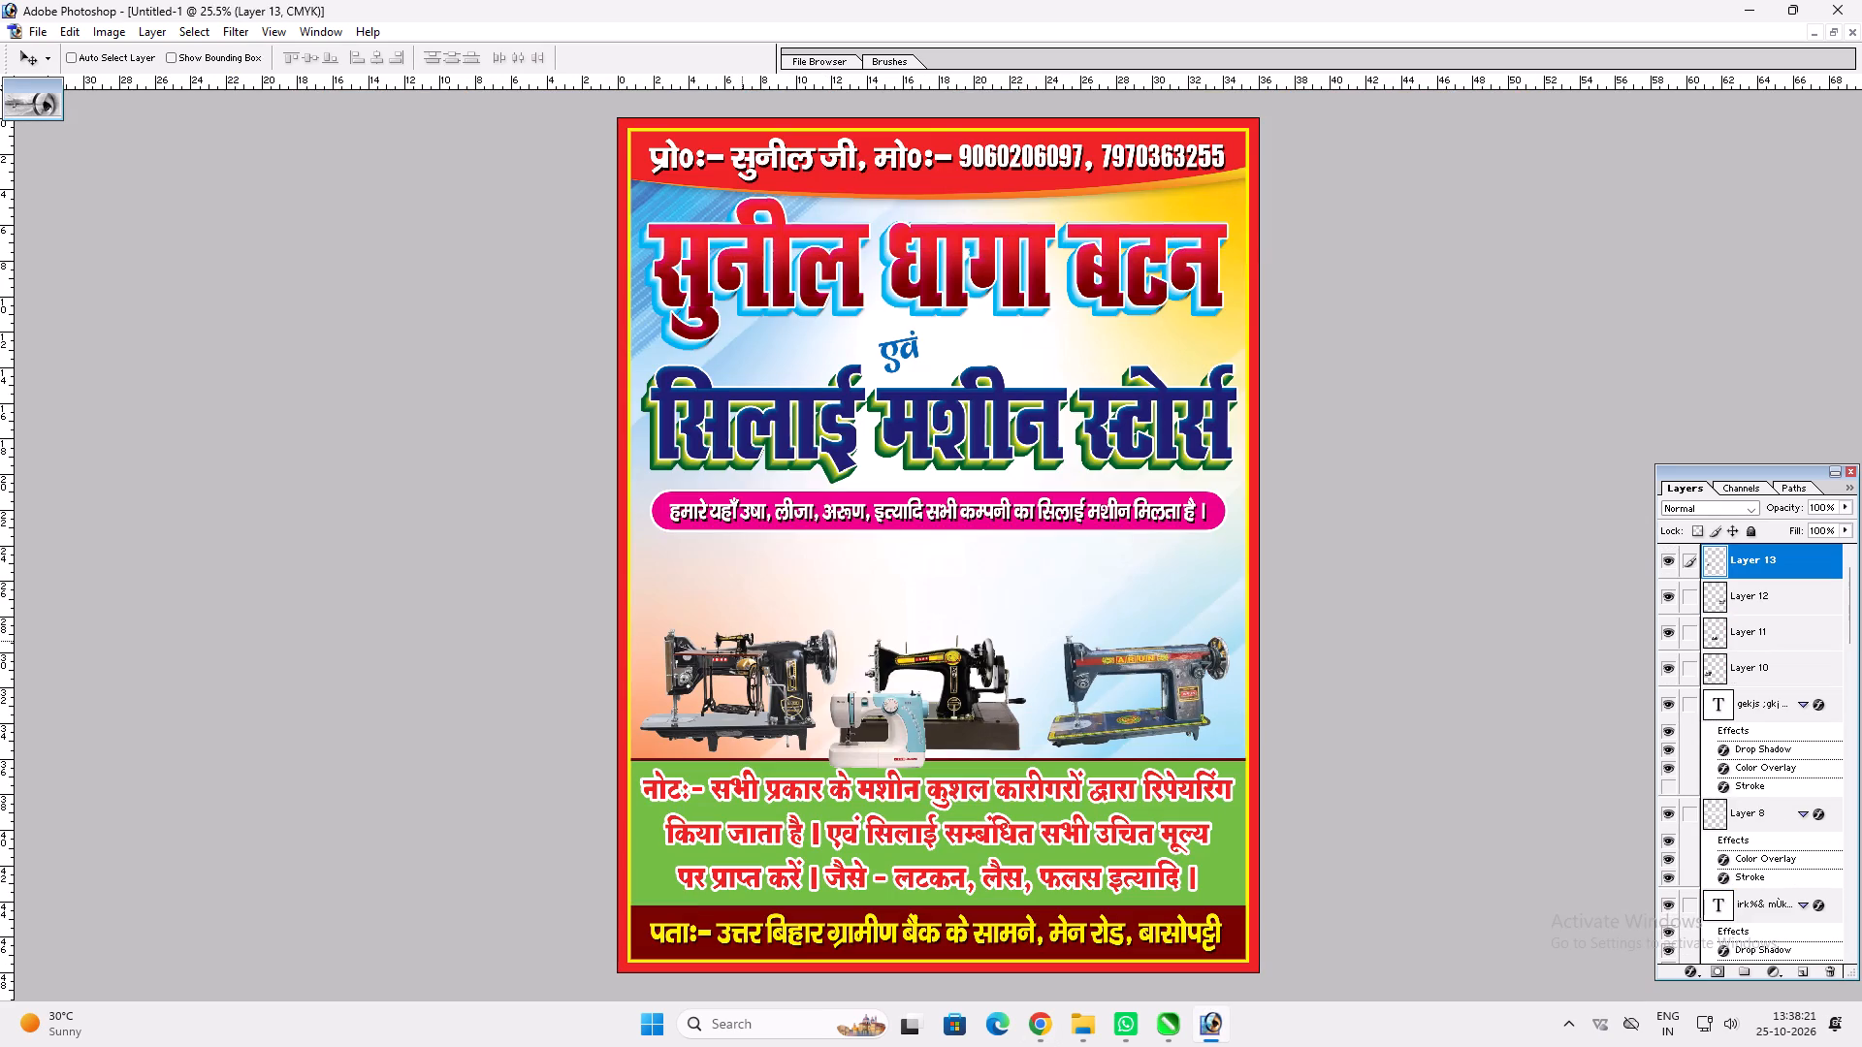
pyautogui.moveTo(728, 578); pyautogui.dragTo(710, 556)
pyautogui.hotkey('ctrl', 't')
pyautogui.keyDown('shift'); pyautogui.moveTo(737, 628); pyautogui.dragTo(854, 715); pyautogui.keyUp('shift')
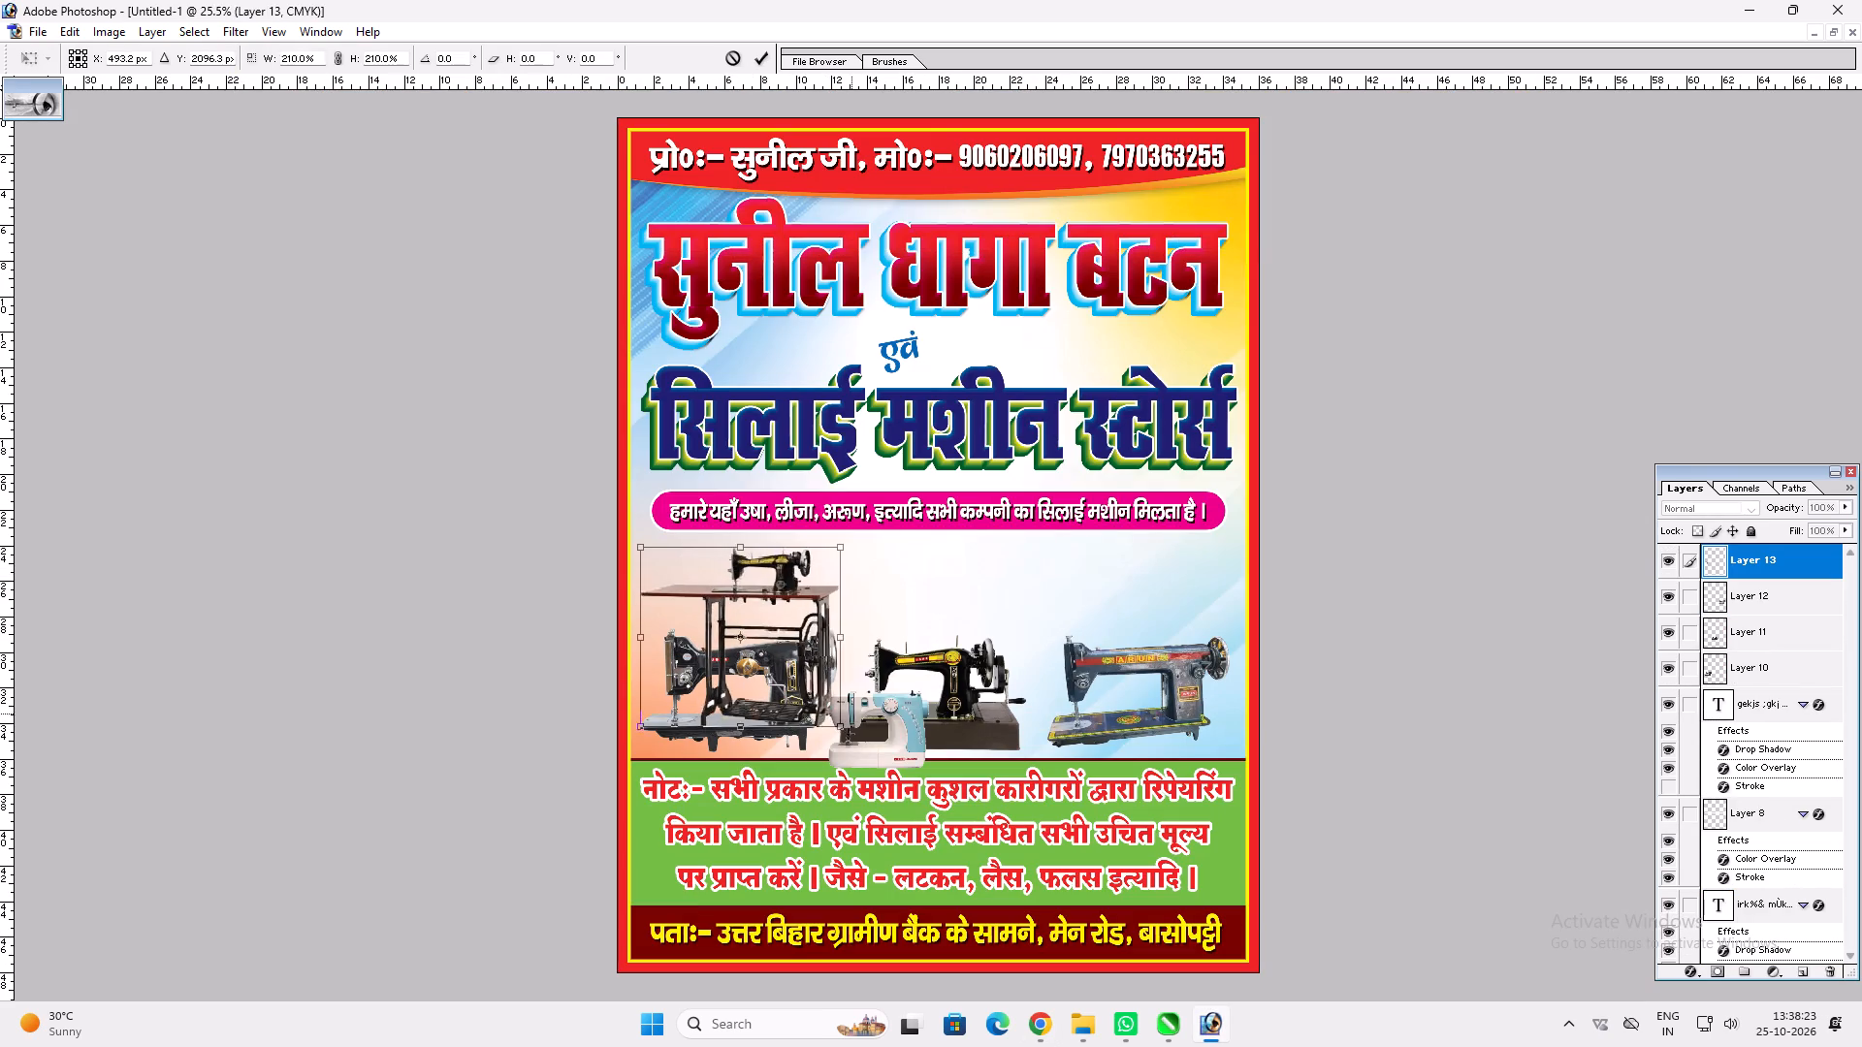
pyautogui.keyDown('shift'); pyautogui.moveTo(854, 715); pyautogui.dragTo(864, 730); pyautogui.keyUp('shift')
pyautogui.press('Return')
# Flip the treadle machine horizontally and seat it slightly lower, just above the green note band.
pyautogui.press('v')
pyautogui.hotkey('ctrl', 't')
pyautogui.keyDown('ctrl'); pyautogui.rightClick(809, 633); pyautogui.keyUp('ctrl')
pyautogui.click(903, 853)
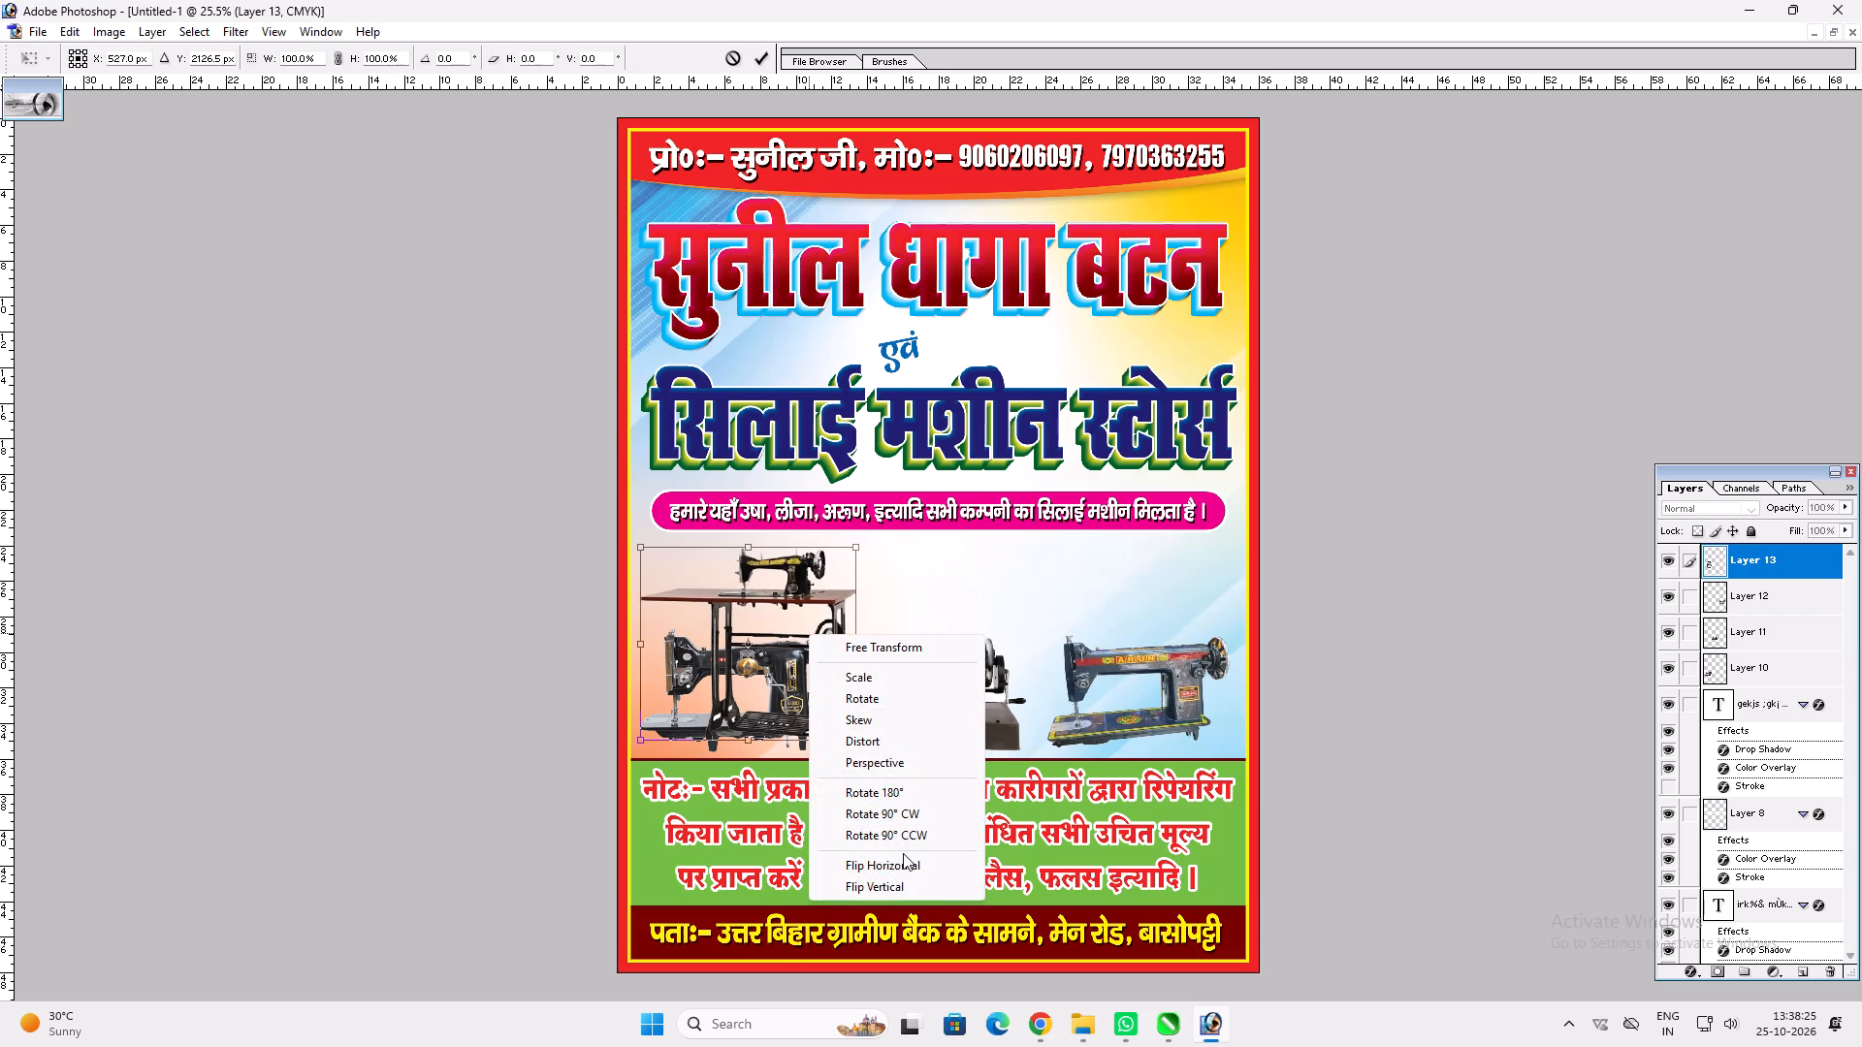
pyautogui.press('Return')
pyautogui.rightClick(792, 677)
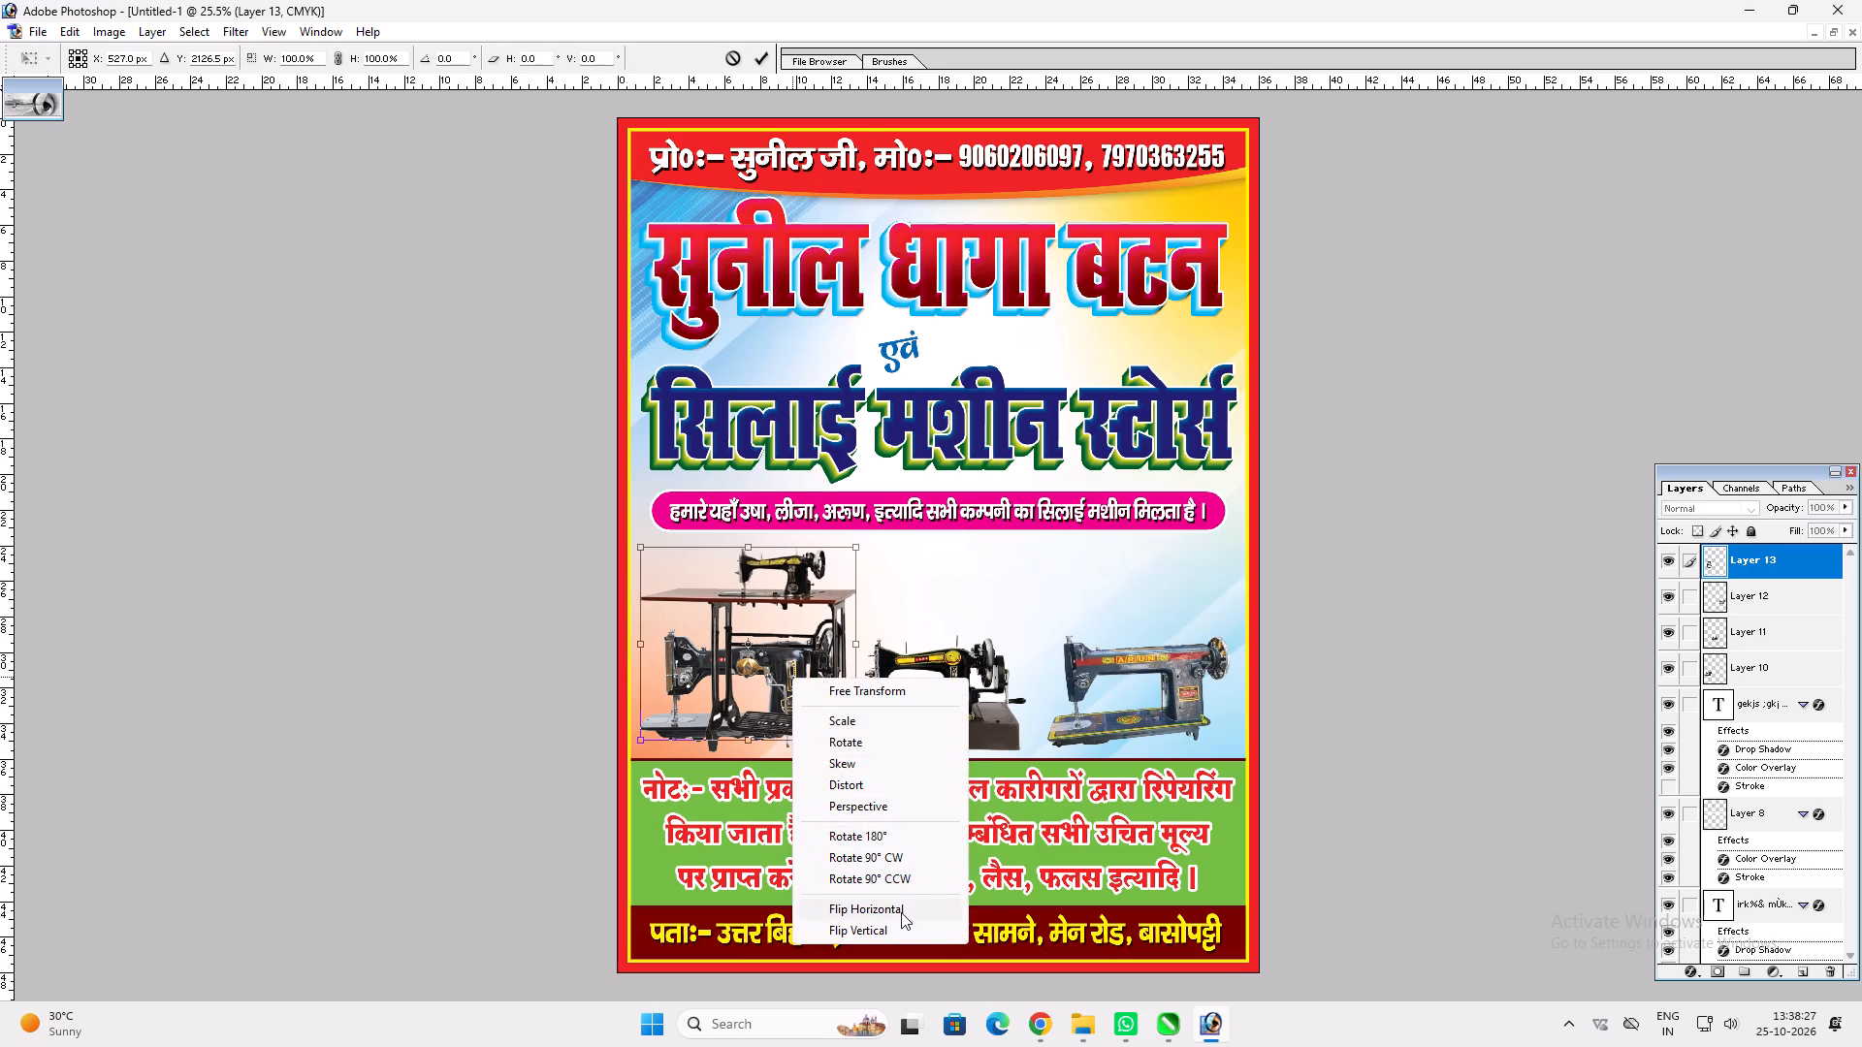
pyautogui.click(899, 913)
pyautogui.press('Return')
pyautogui.press('v')
pyautogui.moveTo(817, 738); pyautogui.dragTo(816, 745)
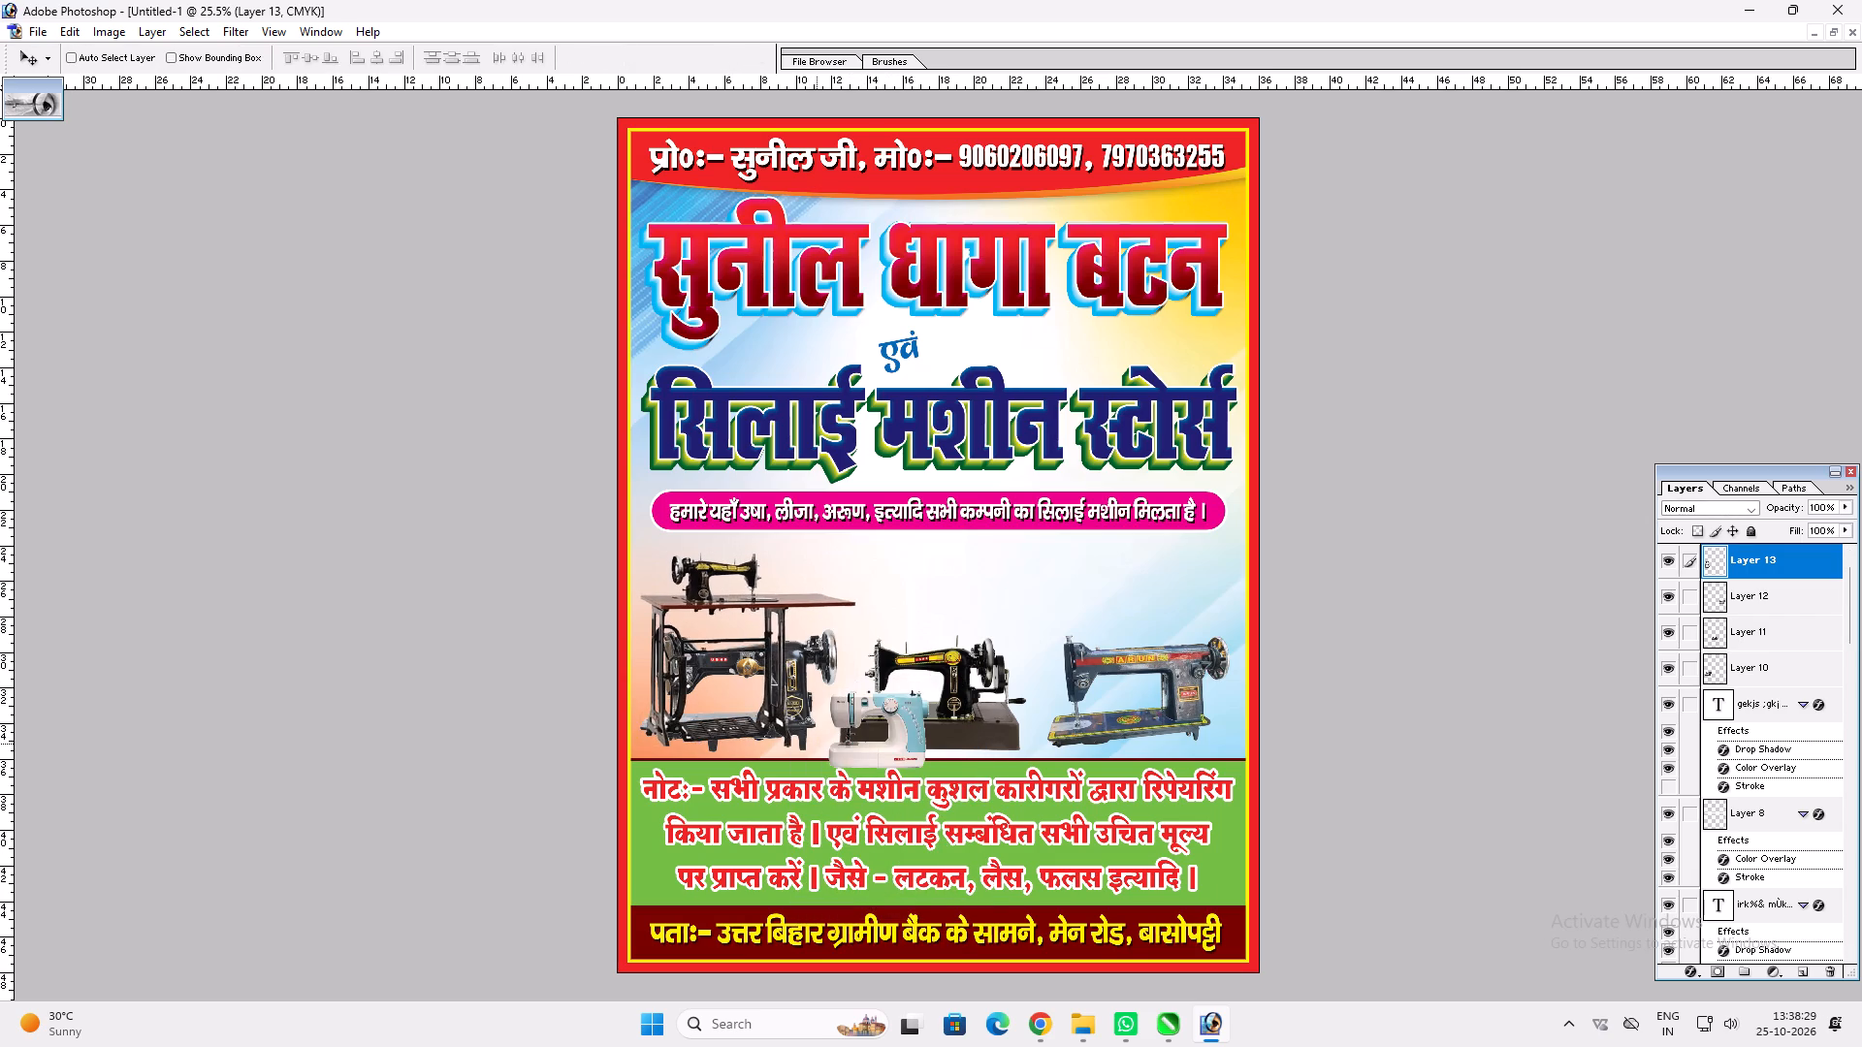
pyautogui.moveTo(816, 745); pyautogui.dragTo(814, 748)
# Stretch the treadle machine slightly taller, up toward the pink band.
pyautogui.hotkey('ctrl', 't')
pyautogui.keyDown('shift'); pyautogui.moveTo(745, 571); pyautogui.dragTo(752, 562); pyautogui.keyUp('shift')
pyautogui.hotkey('ctrl', 'z')
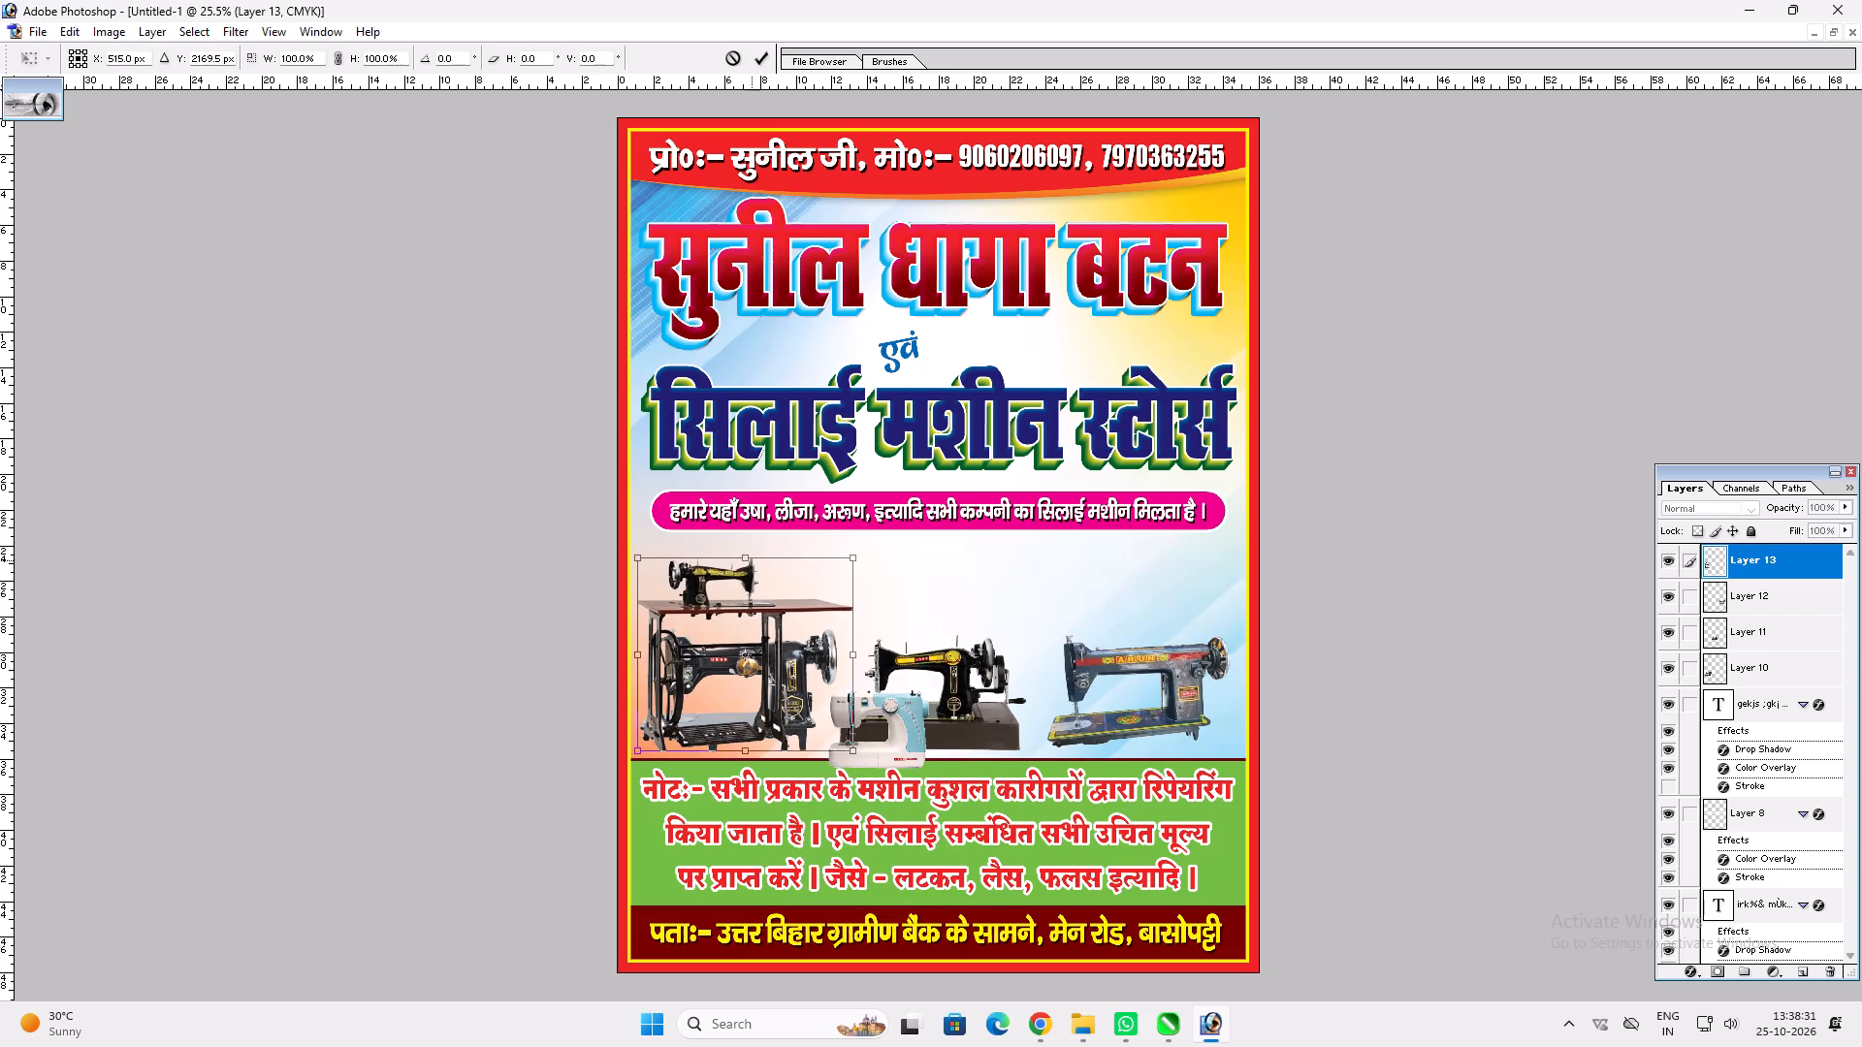
pyautogui.keyDown('shift'); pyautogui.moveTo(747, 554); pyautogui.dragTo(749, 540); pyautogui.keyUp('shift')
pyautogui.hotkey('shift', 'Return')
# Move the black machine out from behind the treadle stand to the space beside its tabletop, scale it down, and stretch it slightly wider.
pyautogui.press('v')
pyautogui.keyDown('ctrl'); pyautogui.click(787, 654); pyautogui.keyUp('ctrl')
pyautogui.moveTo(788, 653); pyautogui.dragTo(961, 565)
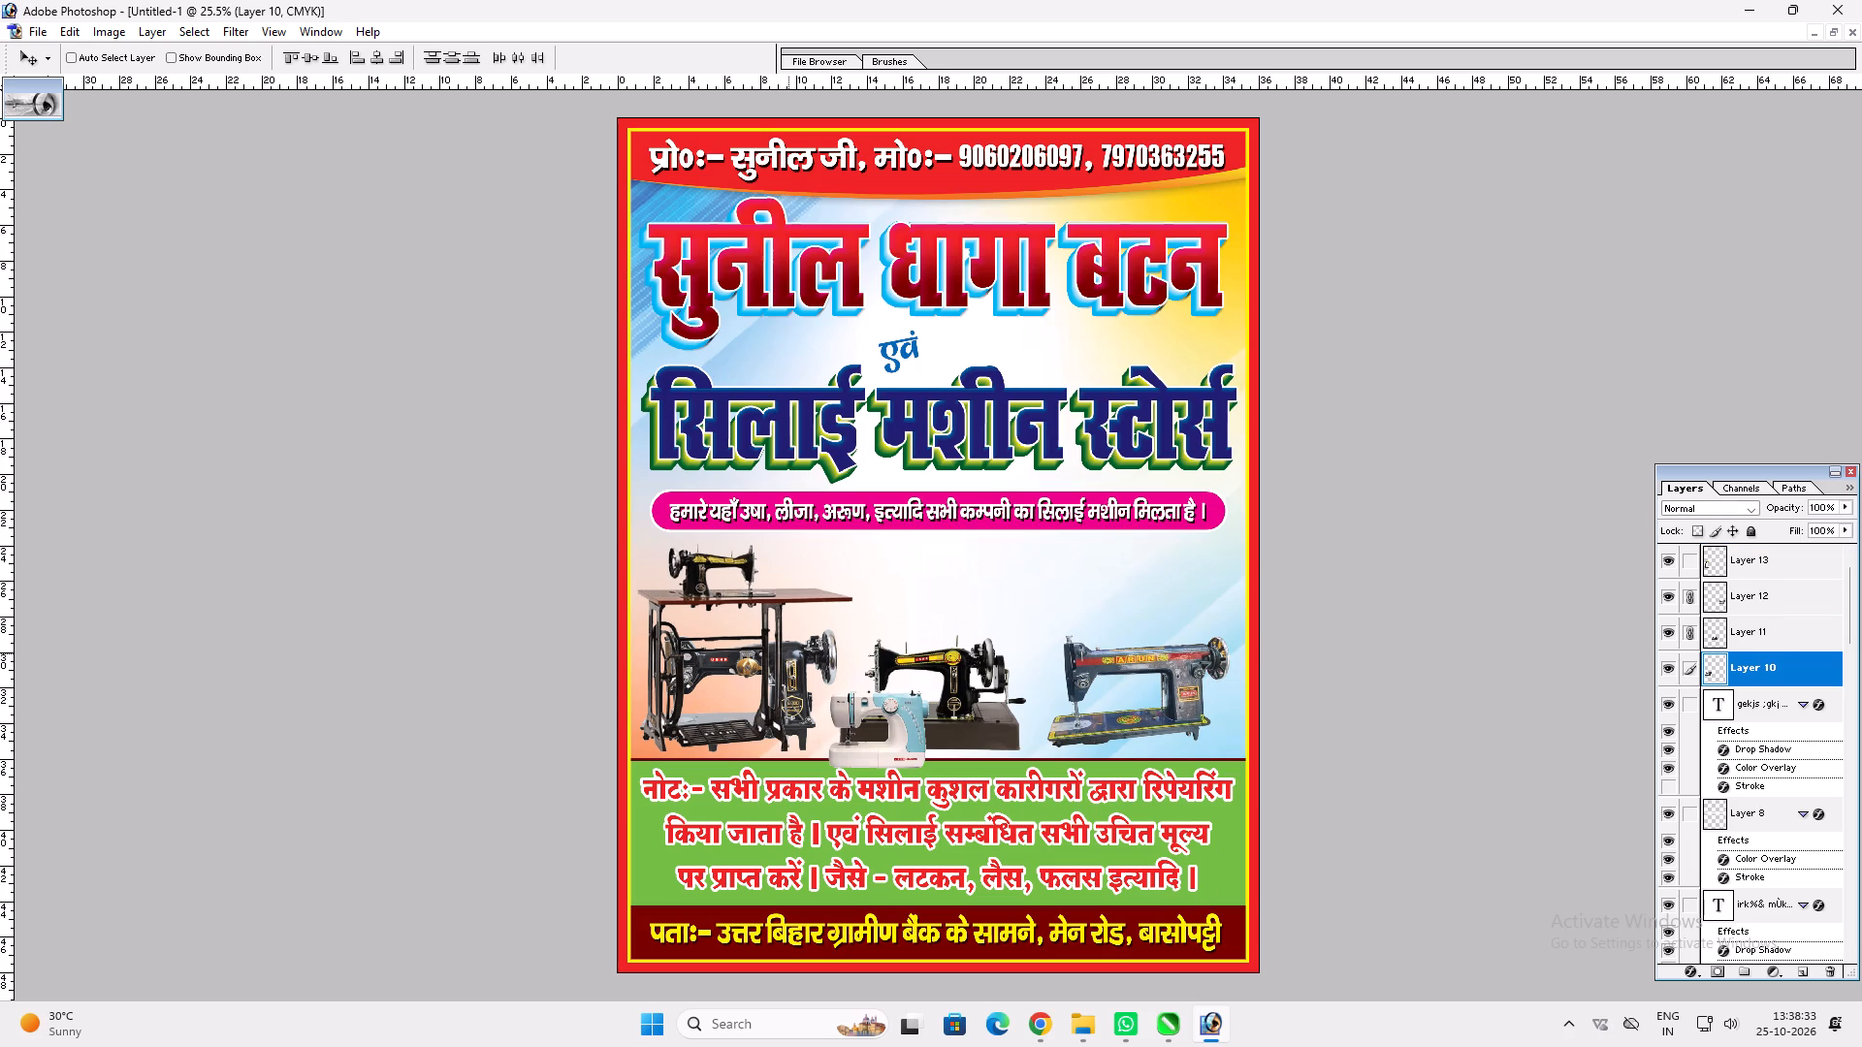
pyautogui.moveTo(961, 565); pyautogui.dragTo(957, 566)
pyautogui.hotkey('ctrl', 'z')
pyautogui.keyDown('ctrl'); pyautogui.keyDown('shift'); pyautogui.moveTo(795, 658); pyautogui.dragTo(809, 663, button='right'); pyautogui.keyUp('shift'); pyautogui.keyUp('ctrl')
pyautogui.keyDown('ctrl'); pyautogui.keyDown('shift'); pyautogui.moveTo(821, 667); pyautogui.dragTo(830, 669); pyautogui.keyUp('shift'); pyautogui.keyUp('ctrl')
pyautogui.moveTo(787, 665); pyautogui.dragTo(983, 569)
pyautogui.hotkey('ctrl', 't')
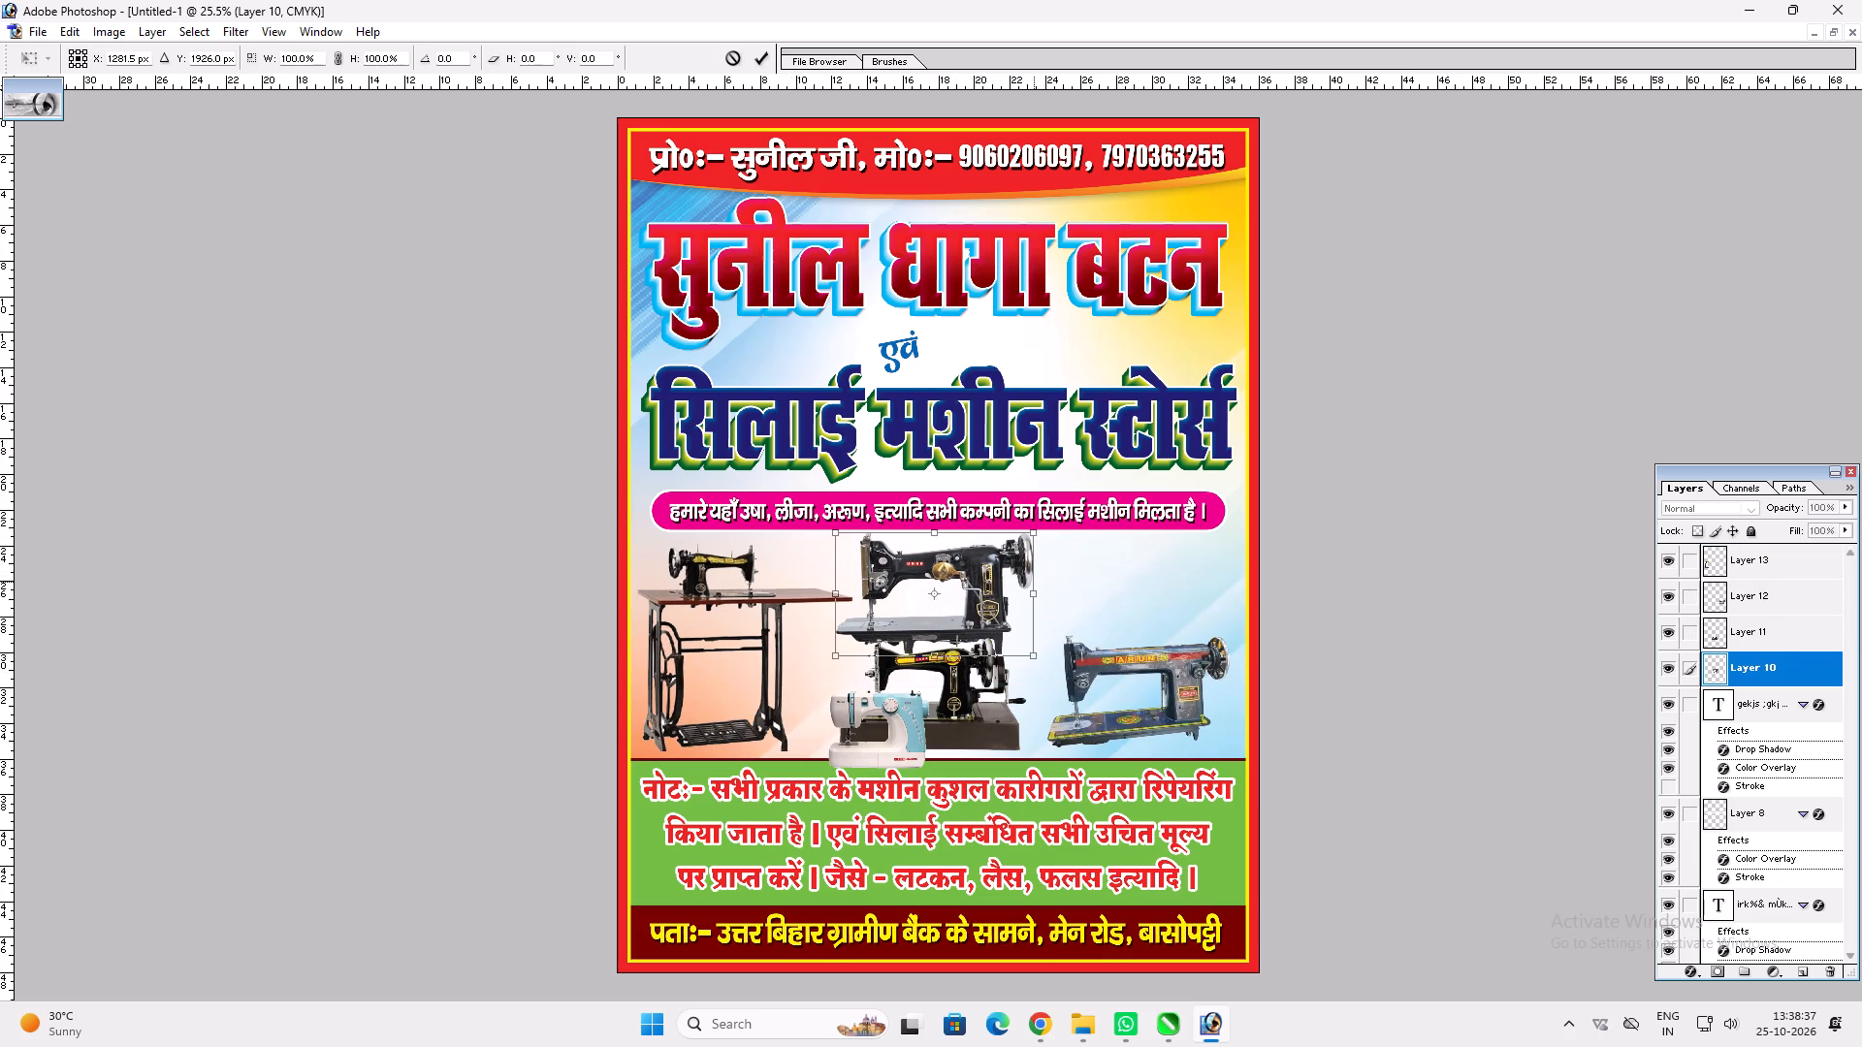
pyautogui.keyDown('shift'); pyautogui.moveTo(1033, 654); pyautogui.dragTo(997, 645); pyautogui.keyUp('shift')
pyautogui.press('Return')
pyautogui.hotkey('ctrl', 't')
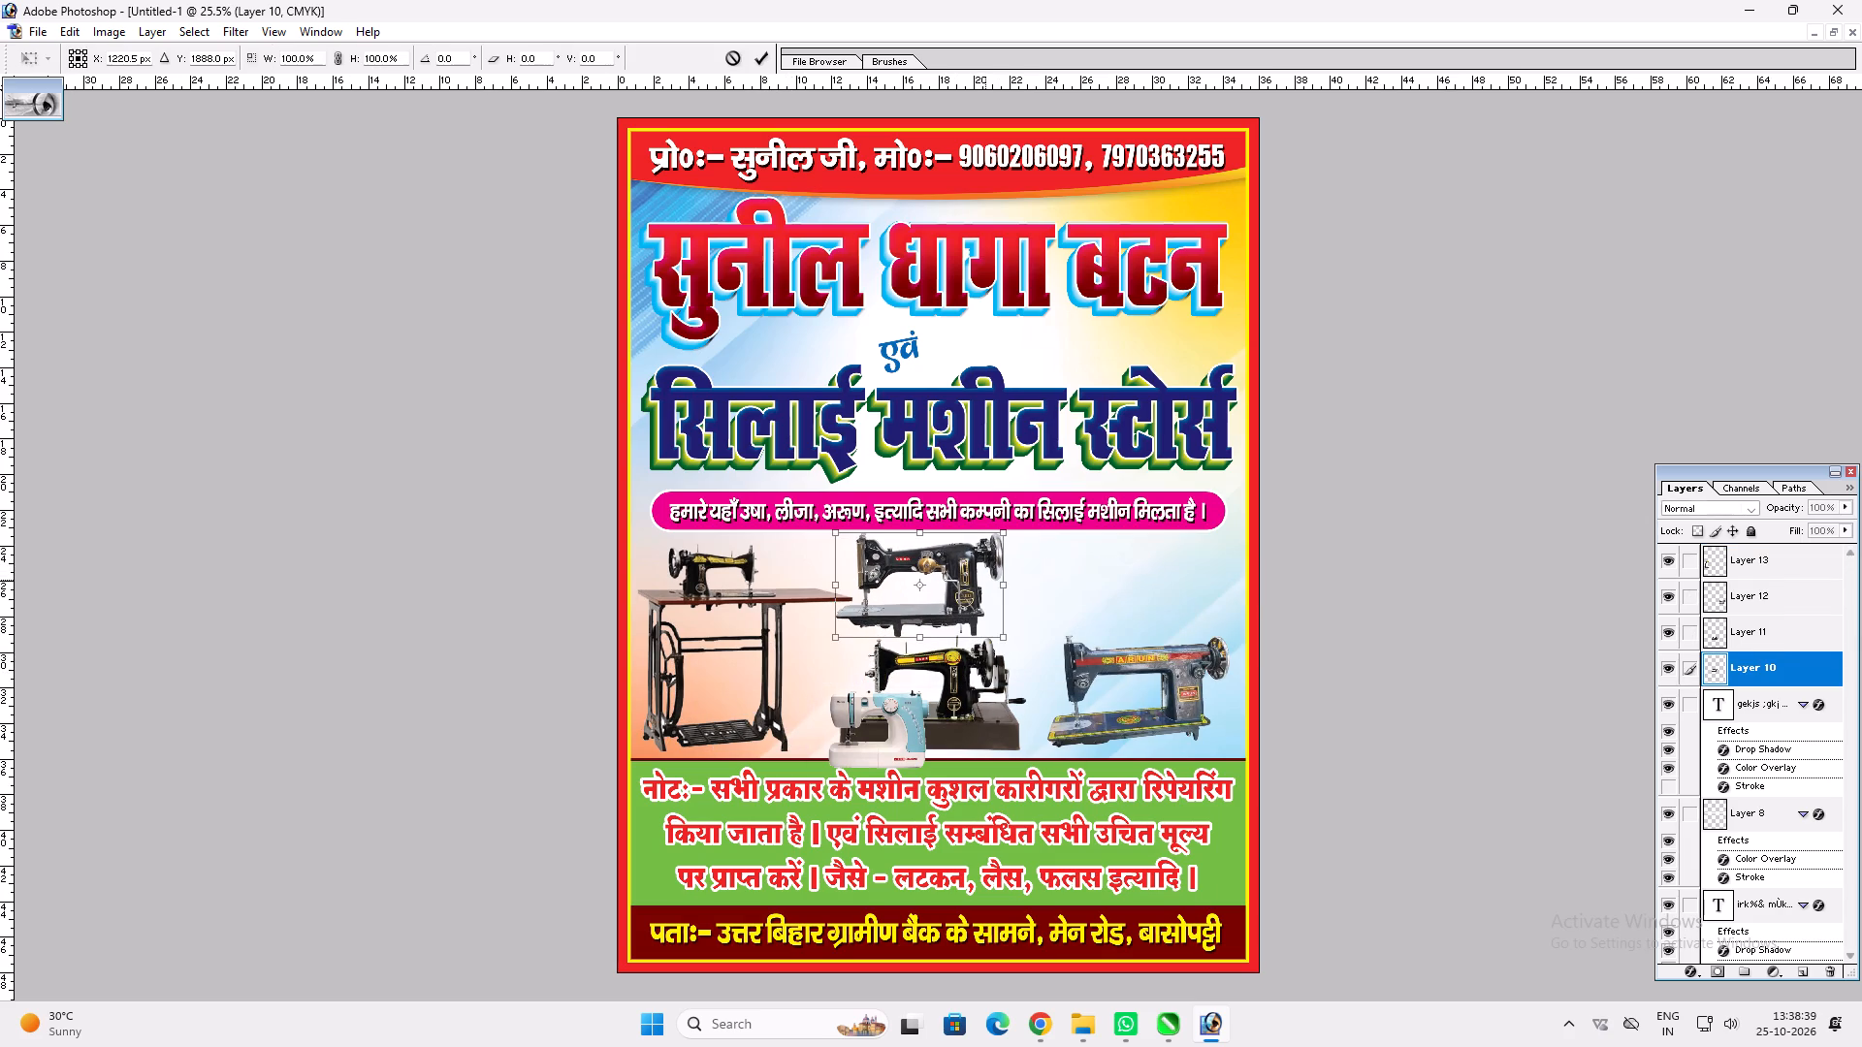
pyautogui.keyDown('shift'); pyautogui.moveTo(999, 579); pyautogui.dragTo(1036, 572); pyautogui.keyUp('shift')
pyautogui.hotkey('shift', 'Return')
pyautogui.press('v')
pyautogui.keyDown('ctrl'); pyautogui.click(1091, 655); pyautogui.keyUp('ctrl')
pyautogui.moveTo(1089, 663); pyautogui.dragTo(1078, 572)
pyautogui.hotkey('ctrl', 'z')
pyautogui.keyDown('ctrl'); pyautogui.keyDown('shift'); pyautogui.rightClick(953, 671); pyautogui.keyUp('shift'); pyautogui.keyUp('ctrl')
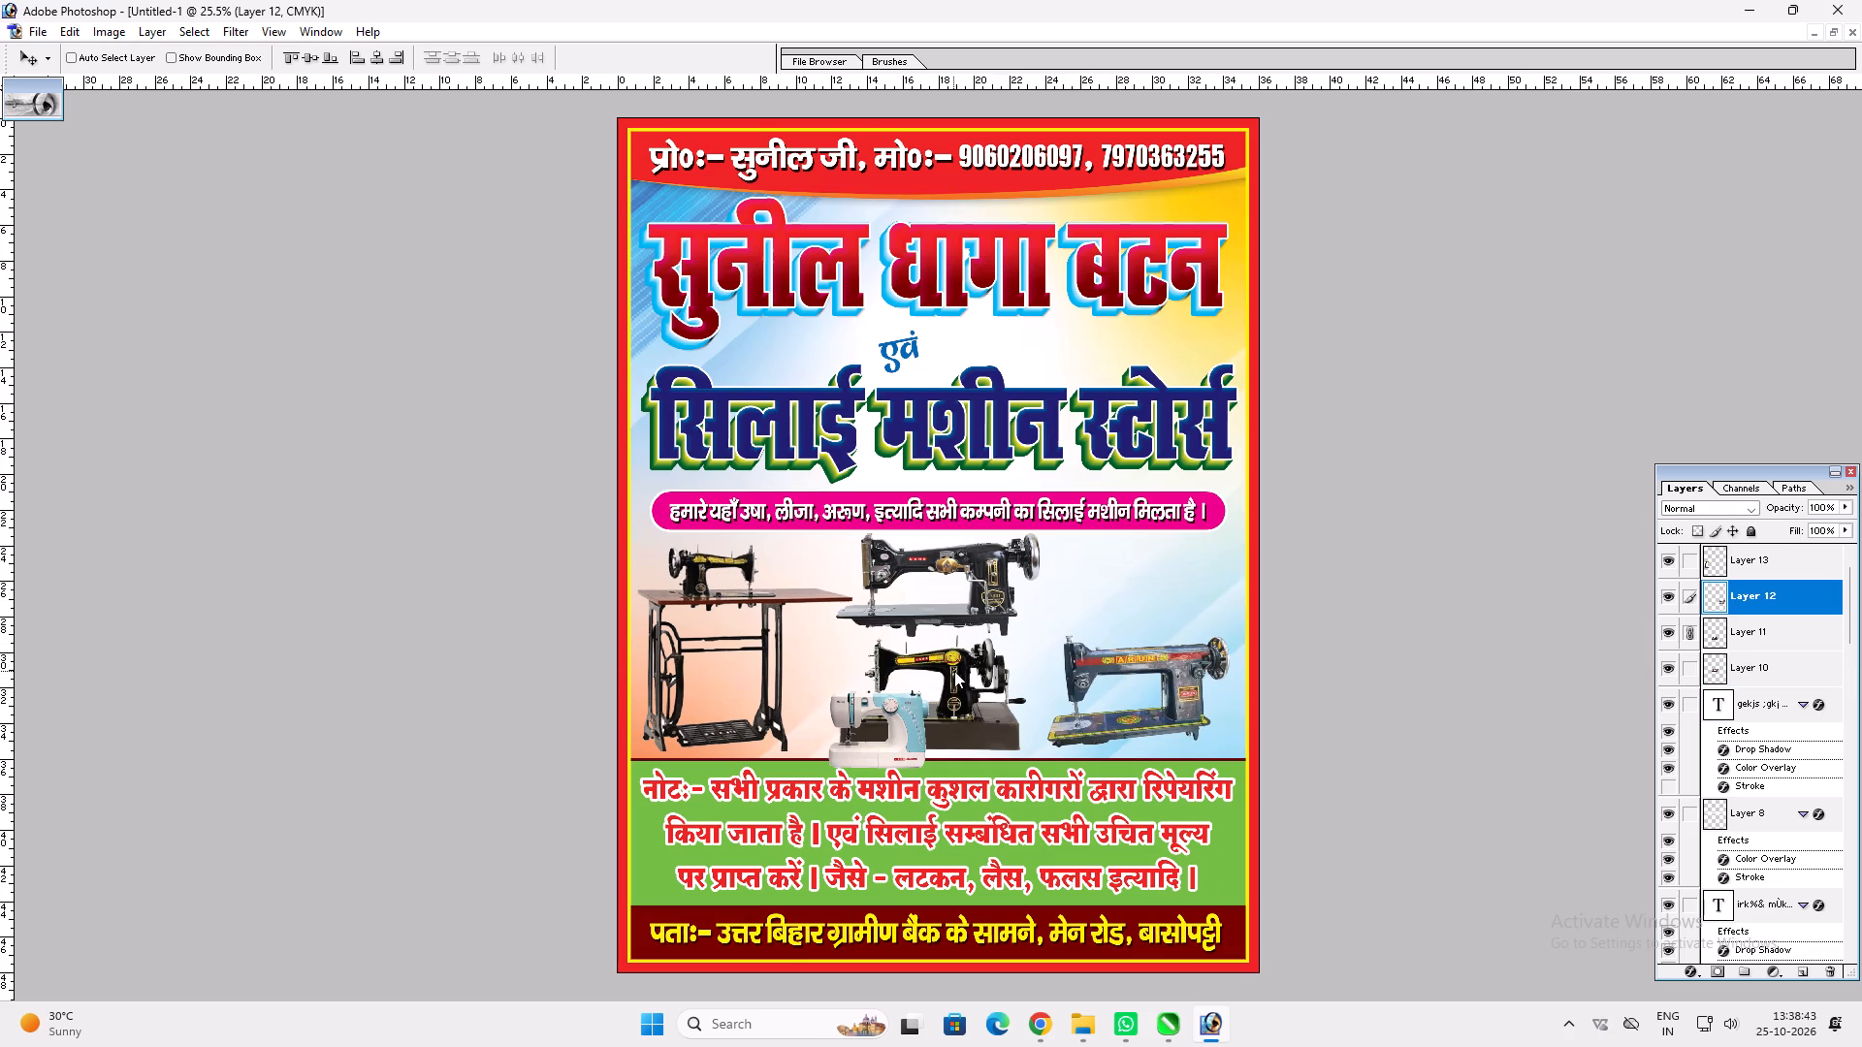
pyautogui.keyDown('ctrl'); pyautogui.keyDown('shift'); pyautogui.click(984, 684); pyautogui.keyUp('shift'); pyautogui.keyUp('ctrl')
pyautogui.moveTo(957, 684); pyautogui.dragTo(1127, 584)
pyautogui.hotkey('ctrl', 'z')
# Move the wooden-base black machine up beneath the pink band's right end and reduce its height to about 95%.
pyautogui.keyDown('ctrl'); pyautogui.click(953, 694); pyautogui.keyUp('ctrl')
pyautogui.moveTo(963, 688); pyautogui.dragTo(1143, 587)
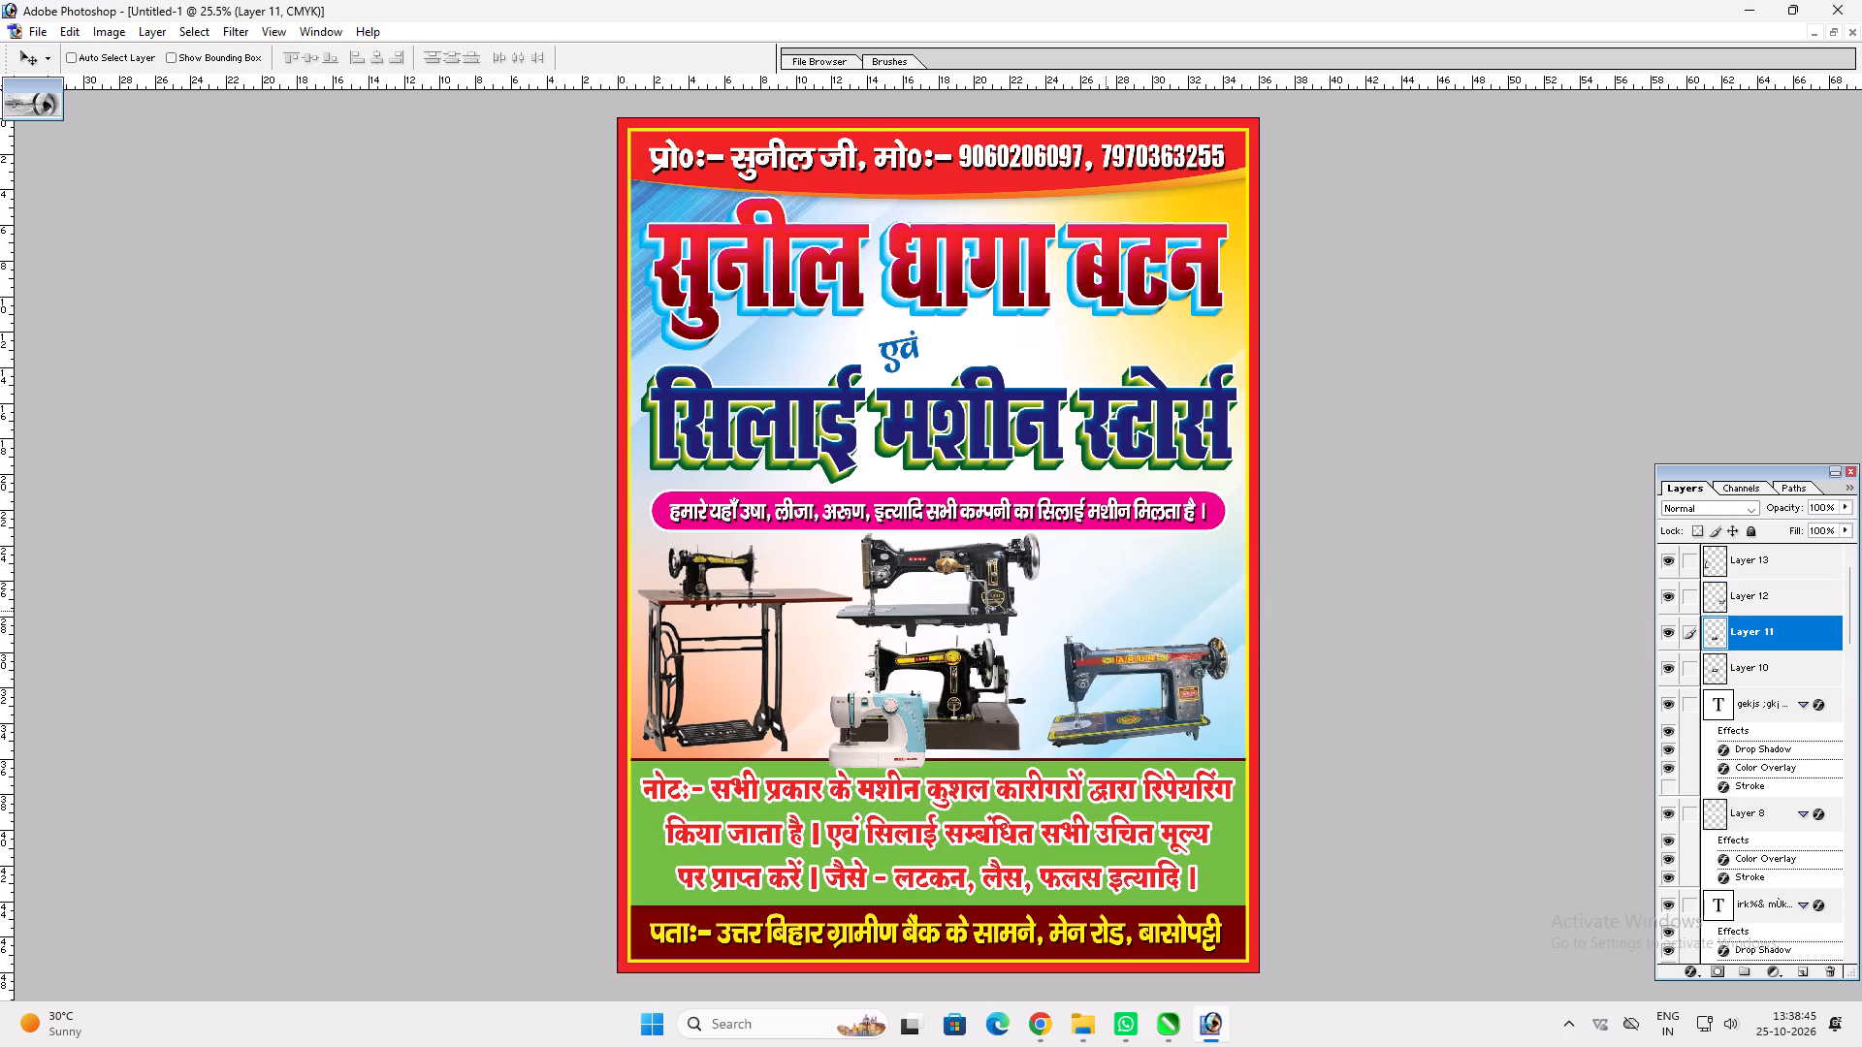
pyautogui.moveTo(1143, 587); pyautogui.dragTo(1154, 584)
pyautogui.hotkey('ctrl', 't')
pyautogui.keyDown('shift'); pyautogui.moveTo(1143, 644); pyautogui.dragTo(1156, 638); pyautogui.keyUp('shift')
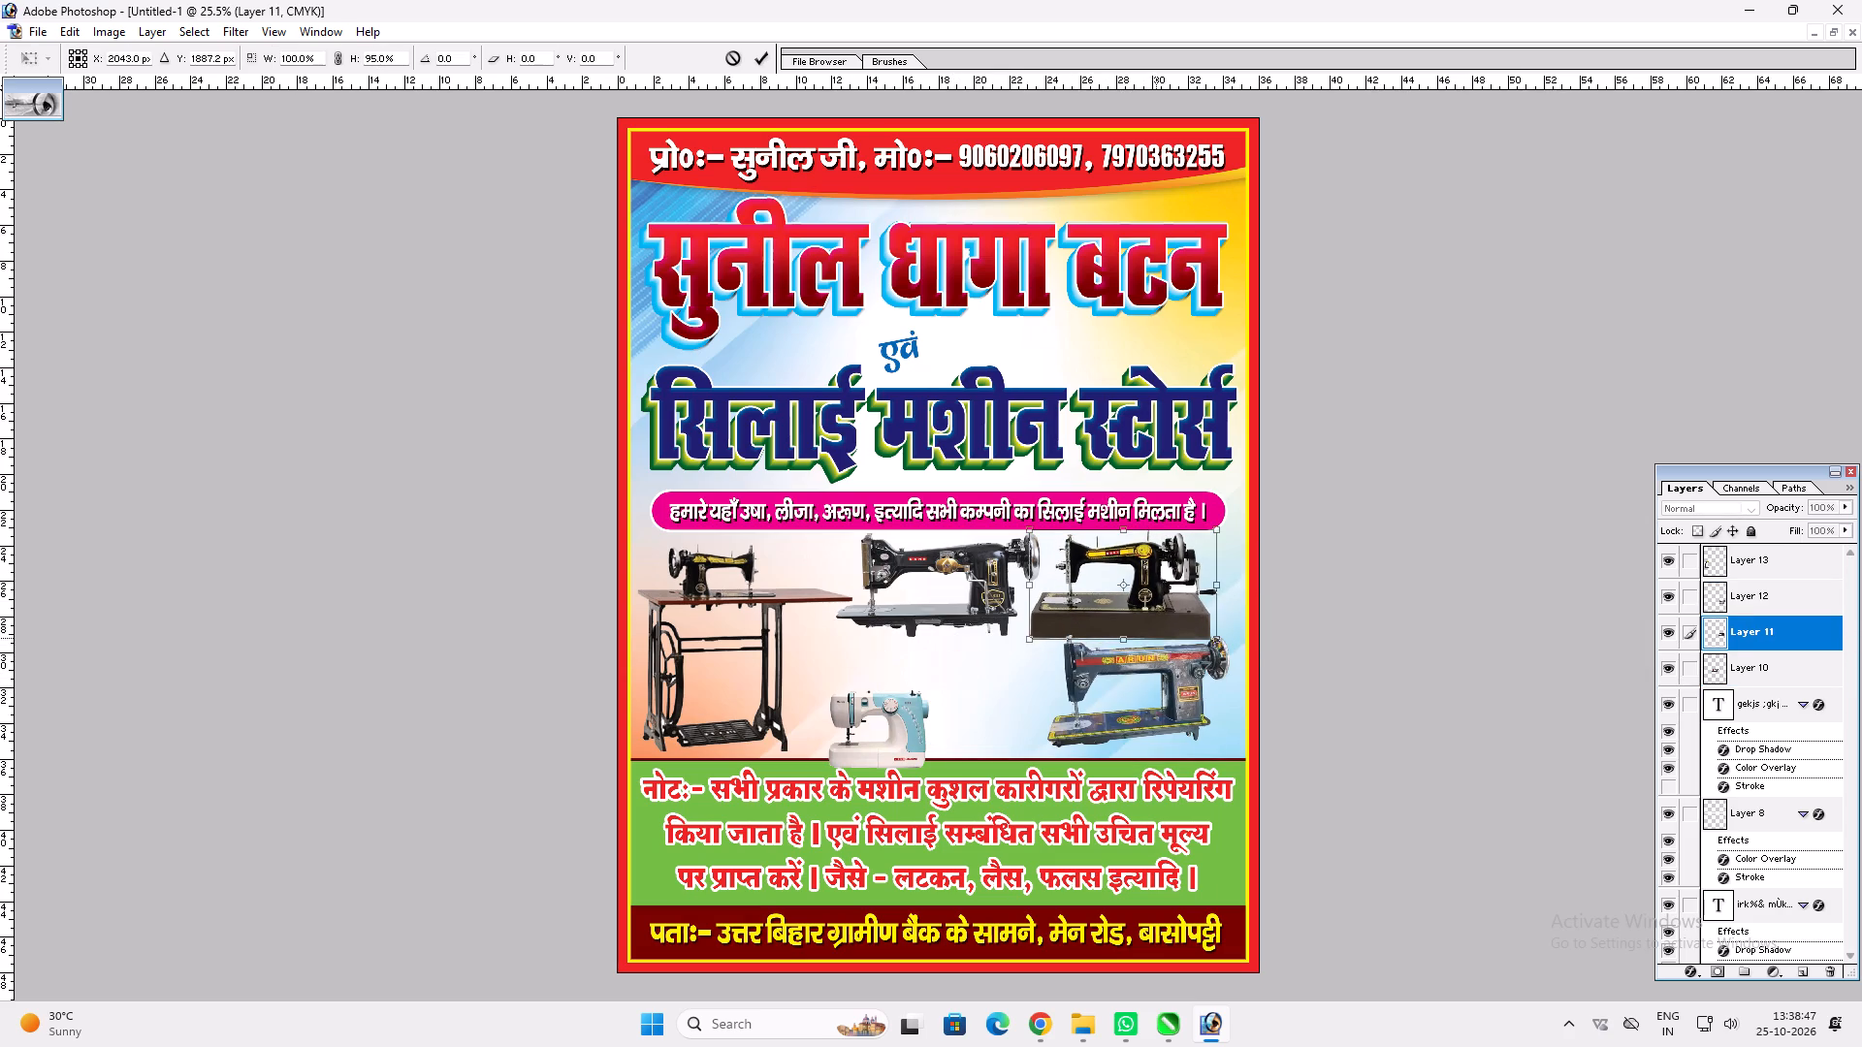
pyautogui.keyDown('shift'); pyautogui.moveTo(1156, 638); pyautogui.dragTo(1163, 634); pyautogui.keyUp('shift')
pyautogui.press('Return')
# Link the two black machines beneath the pink band and stretch them together slightly wider toward the poster's right border.
pyautogui.press('v')
pyautogui.keyDown('ctrl'); pyautogui.keyDown('shift'); pyautogui.click(997, 568); pyautogui.keyUp('shift'); pyautogui.keyUp('ctrl')
pyautogui.hotkey('ctrl', 't')
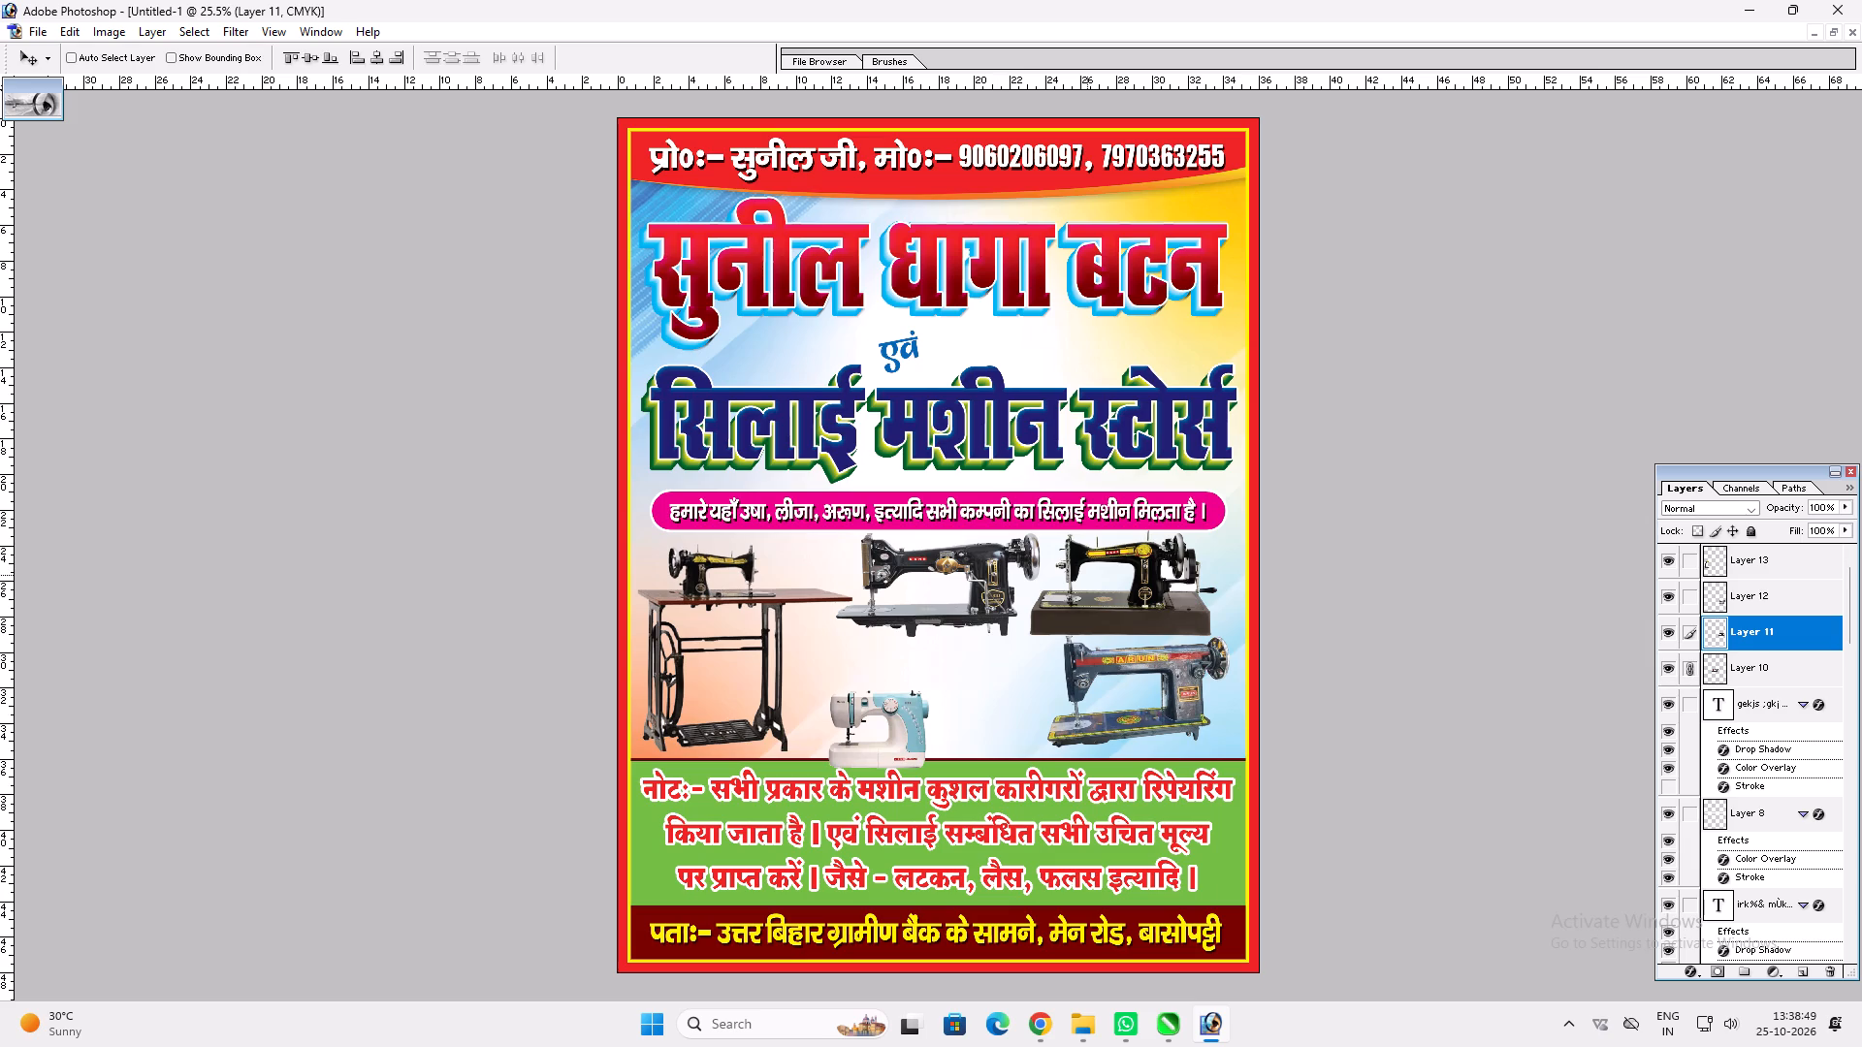
pyautogui.keyDown('shift'); pyautogui.click(1162, 529); pyautogui.keyUp('shift')
pyautogui.keyDown('shift'); pyautogui.moveTo(1214, 555); pyautogui.dragTo(1231, 558); pyautogui.keyUp('shift')
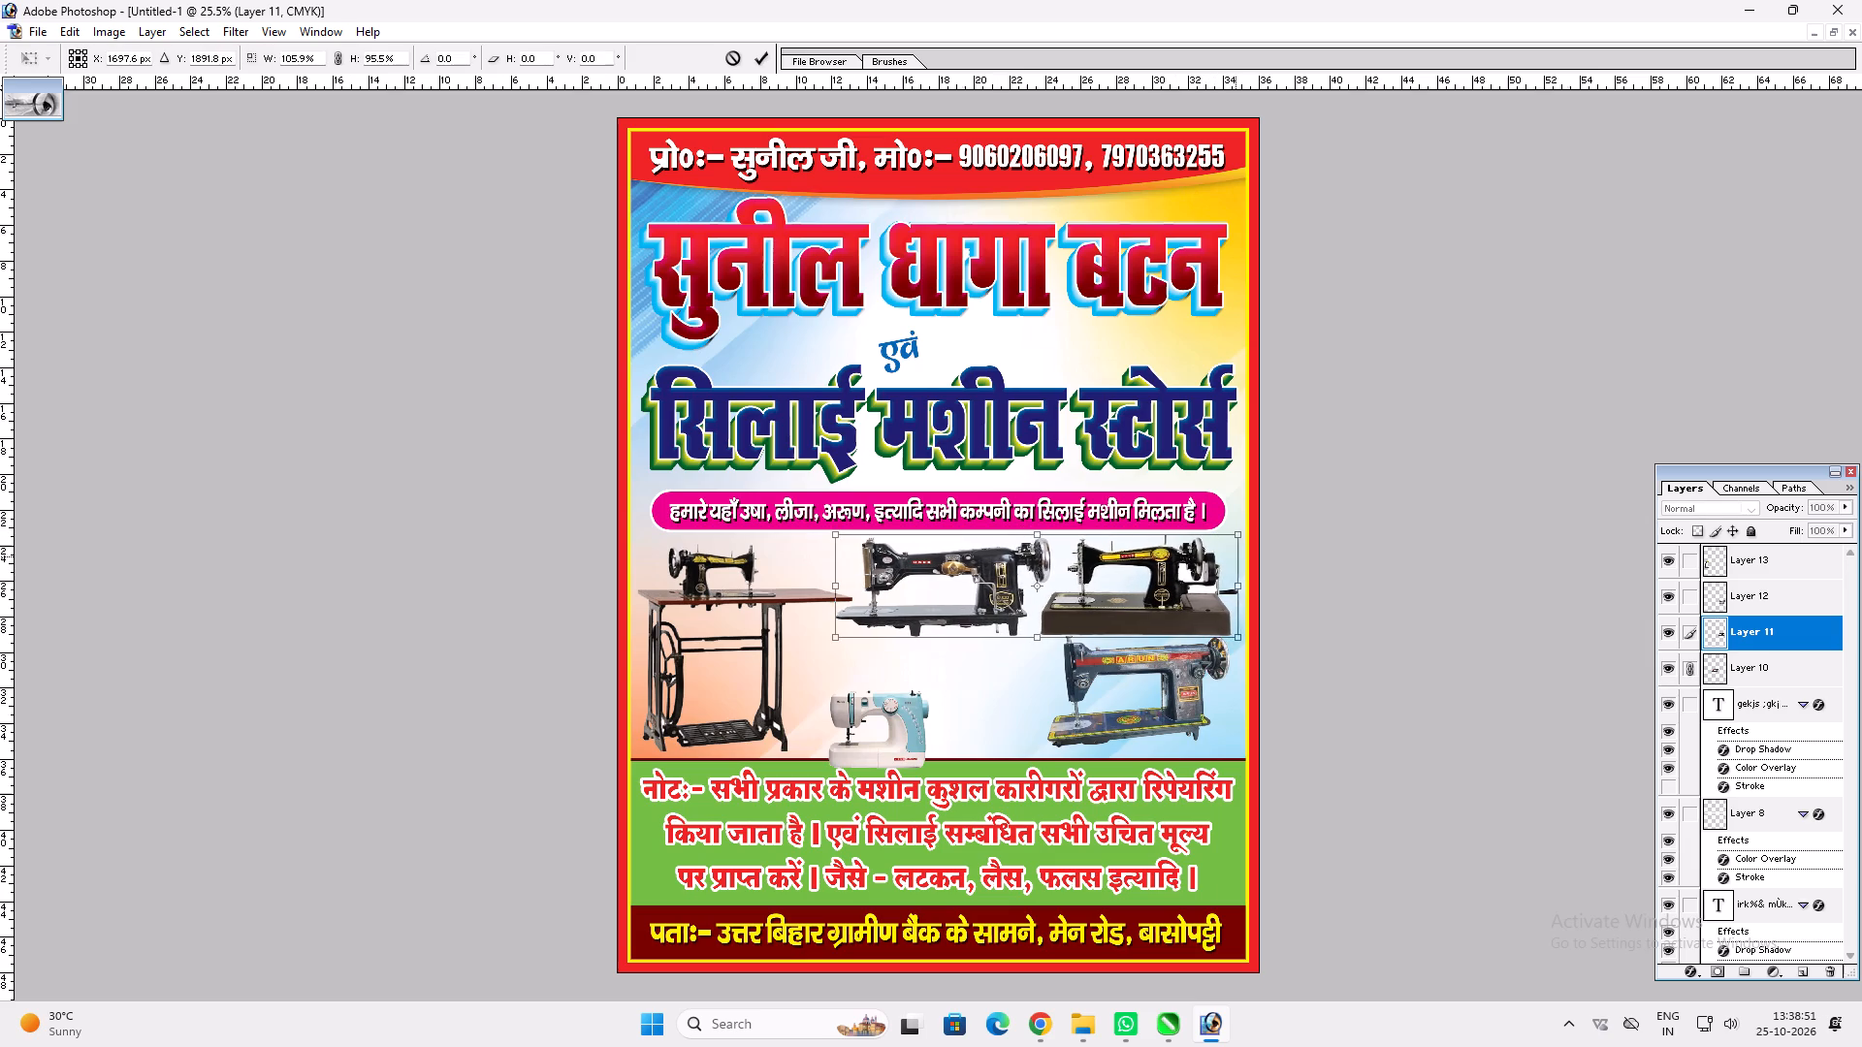
pyautogui.keyDown('shift'); pyautogui.moveTo(1231, 558); pyautogui.dragTo(1228, 559); pyautogui.keyUp('shift')
pyautogui.hotkey('shift', 'Return')
# Move the white-and-blue machine up beside the treadle stand and scale it proportionally to about 133%.
pyautogui.hotkey('ctrl', '+')
pyautogui.press('space')
pyautogui.moveTo(1048, 656); pyautogui.dragTo(1019, 499)
pyautogui.keyDown('ctrl'); pyautogui.click(895, 650); pyautogui.keyUp('ctrl')
pyautogui.moveTo(895, 650); pyautogui.dragTo(870, 587)
pyautogui.hotkey('ctrl', 't')
pyautogui.keyDown('shift'); pyautogui.moveTo(890, 666); pyautogui.dragTo(951, 677); pyautogui.keyUp('shift')
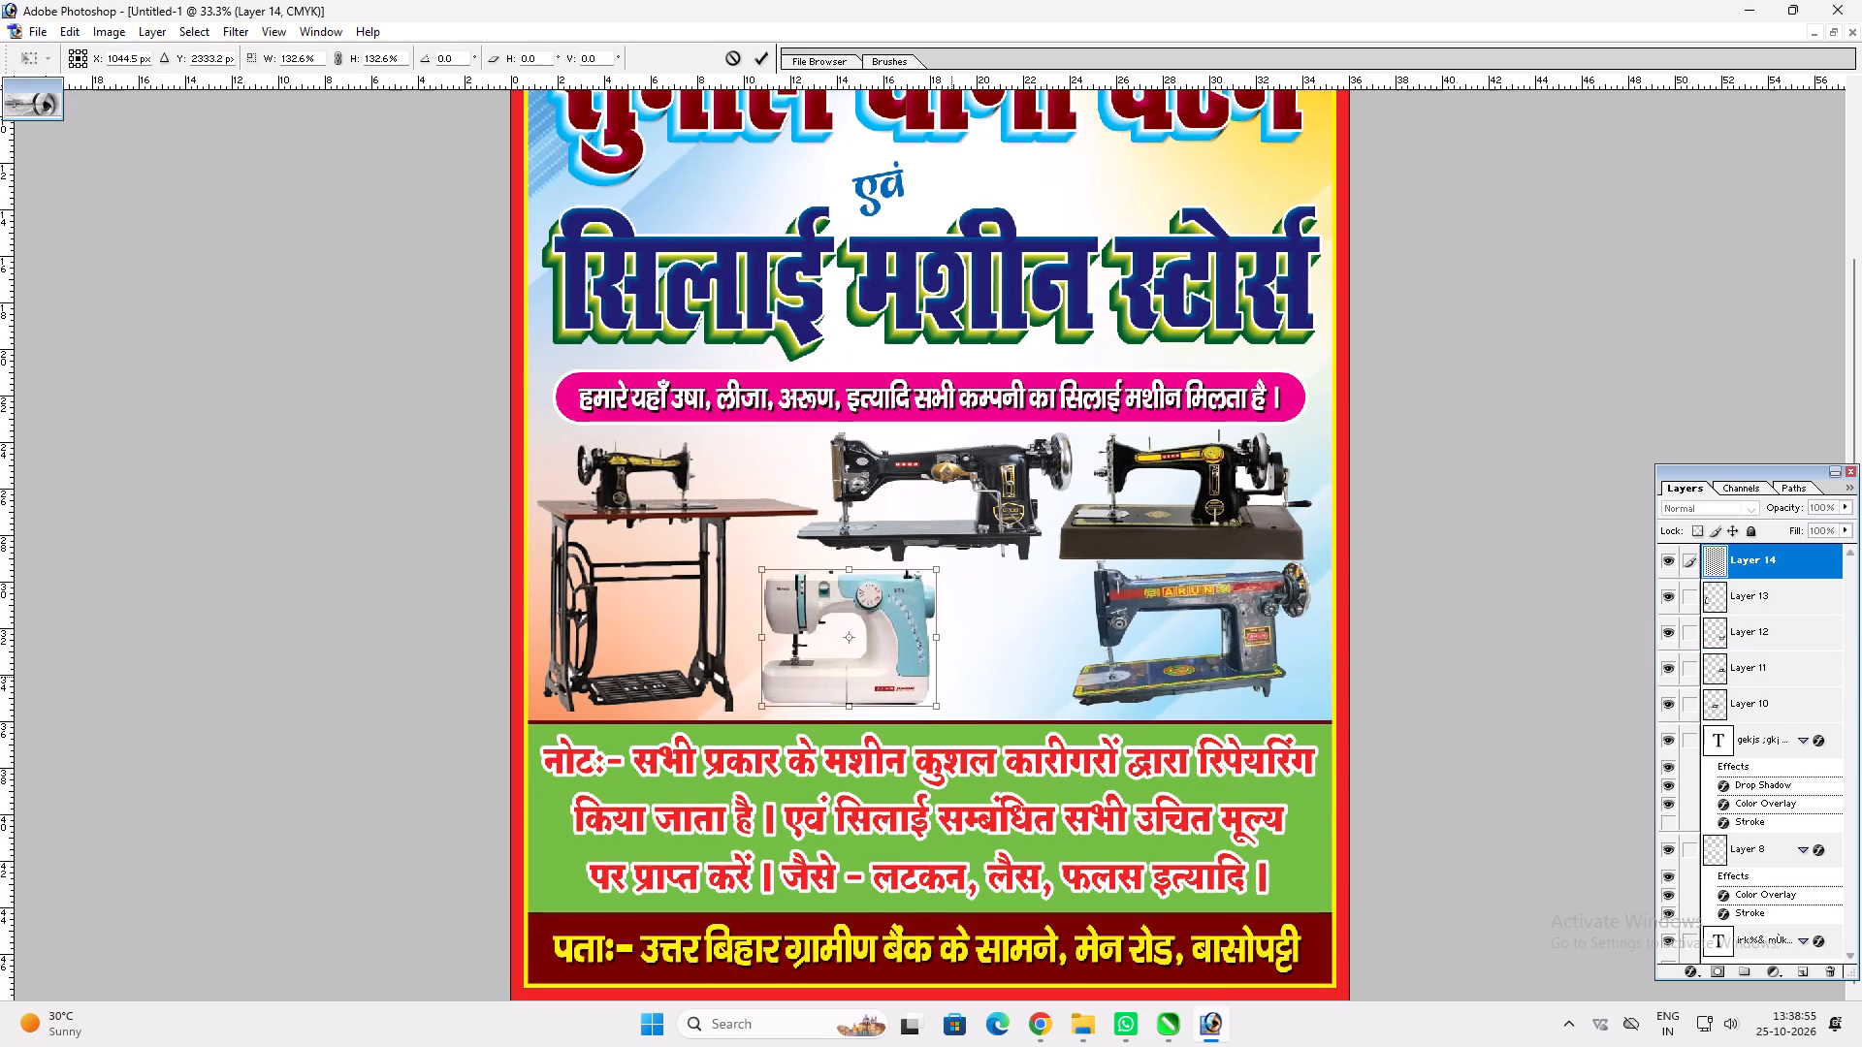
pyautogui.hotkey('shift', 'Return')
# Hide the rulers and flip the white-and-blue machine horizontally.
pyautogui.hotkey('ctrl', 'r')
pyautogui.hotkey('ctrl', 't')
pyautogui.keyDown('ctrl'); pyautogui.rightClick(905, 675); pyautogui.keyUp('ctrl')
pyautogui.click(991, 913)
pyautogui.press('Return')
# Scale the blue-grey machine down slightly and place it beneath the wooden-base machine, close to the poster's right border.
pyautogui.press('v')
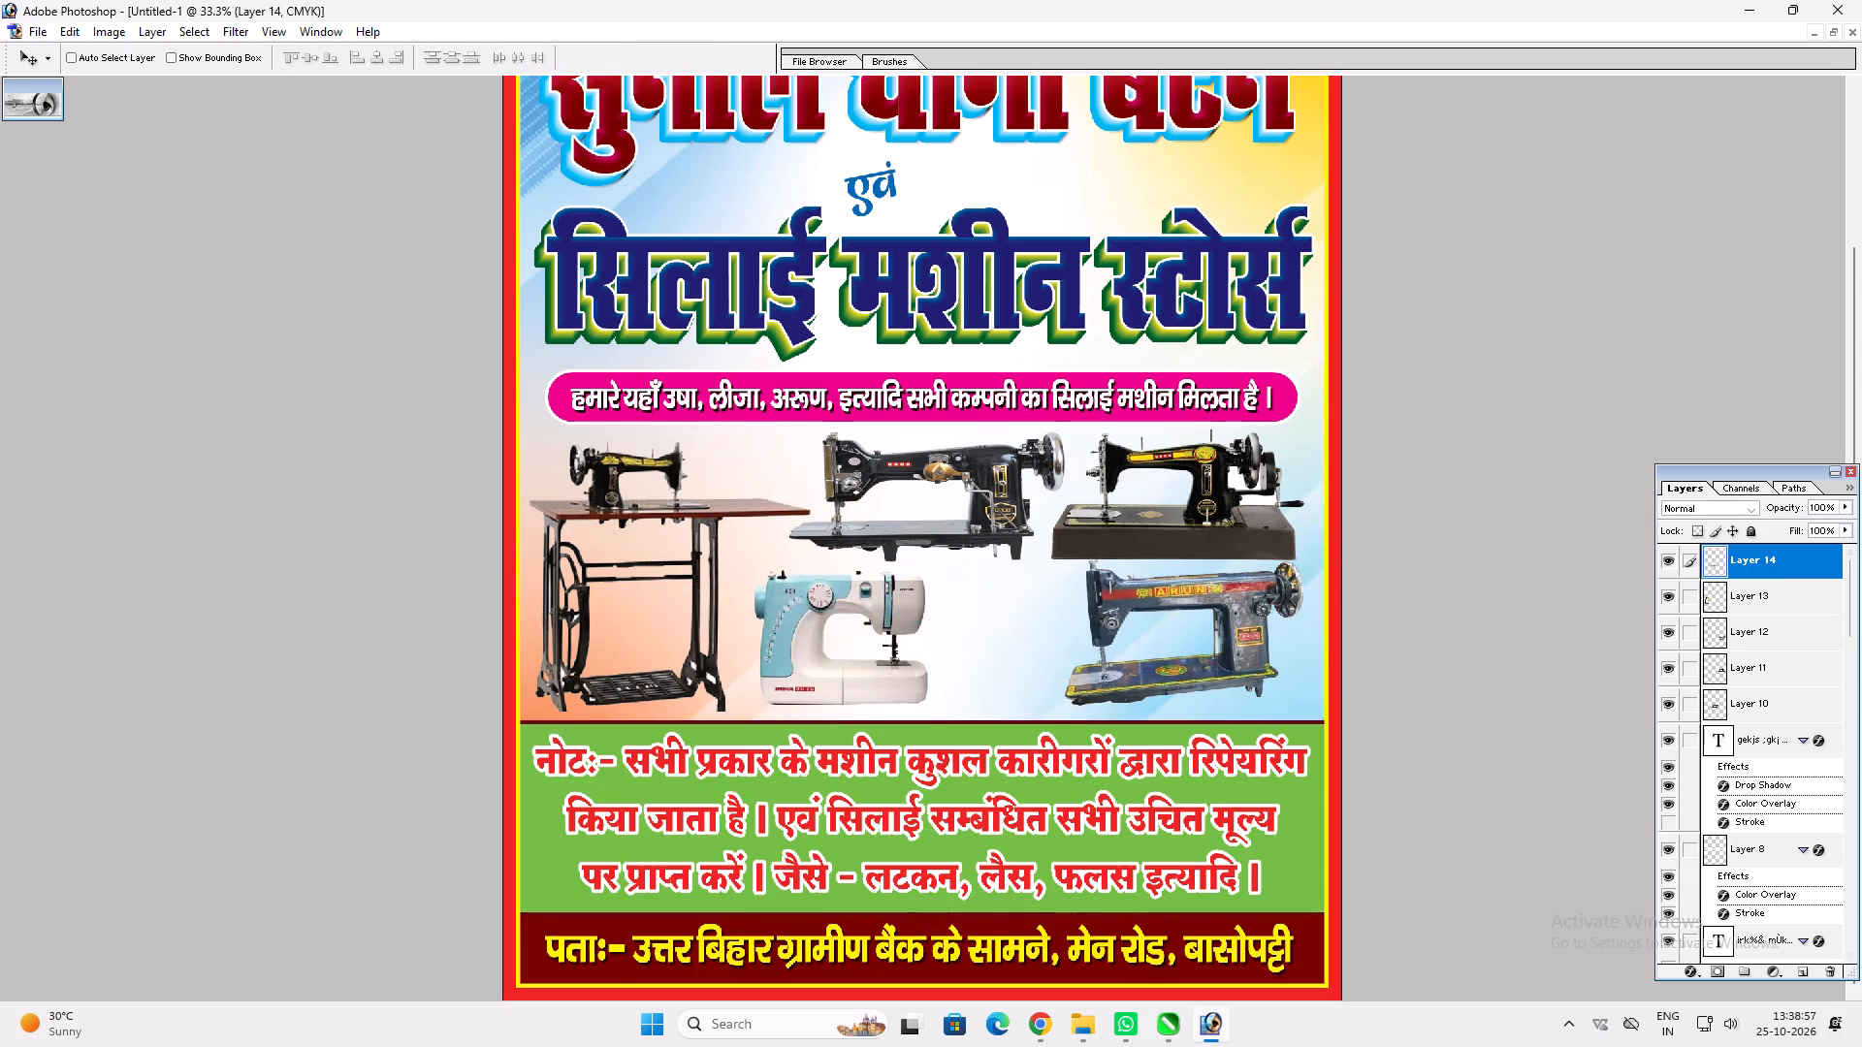
pyautogui.keyDown('ctrl'); pyautogui.click(1130, 689); pyautogui.keyUp('ctrl')
pyautogui.moveTo(1130, 689); pyautogui.dragTo(1079, 696)
pyautogui.hotkey('ctrl', 't')
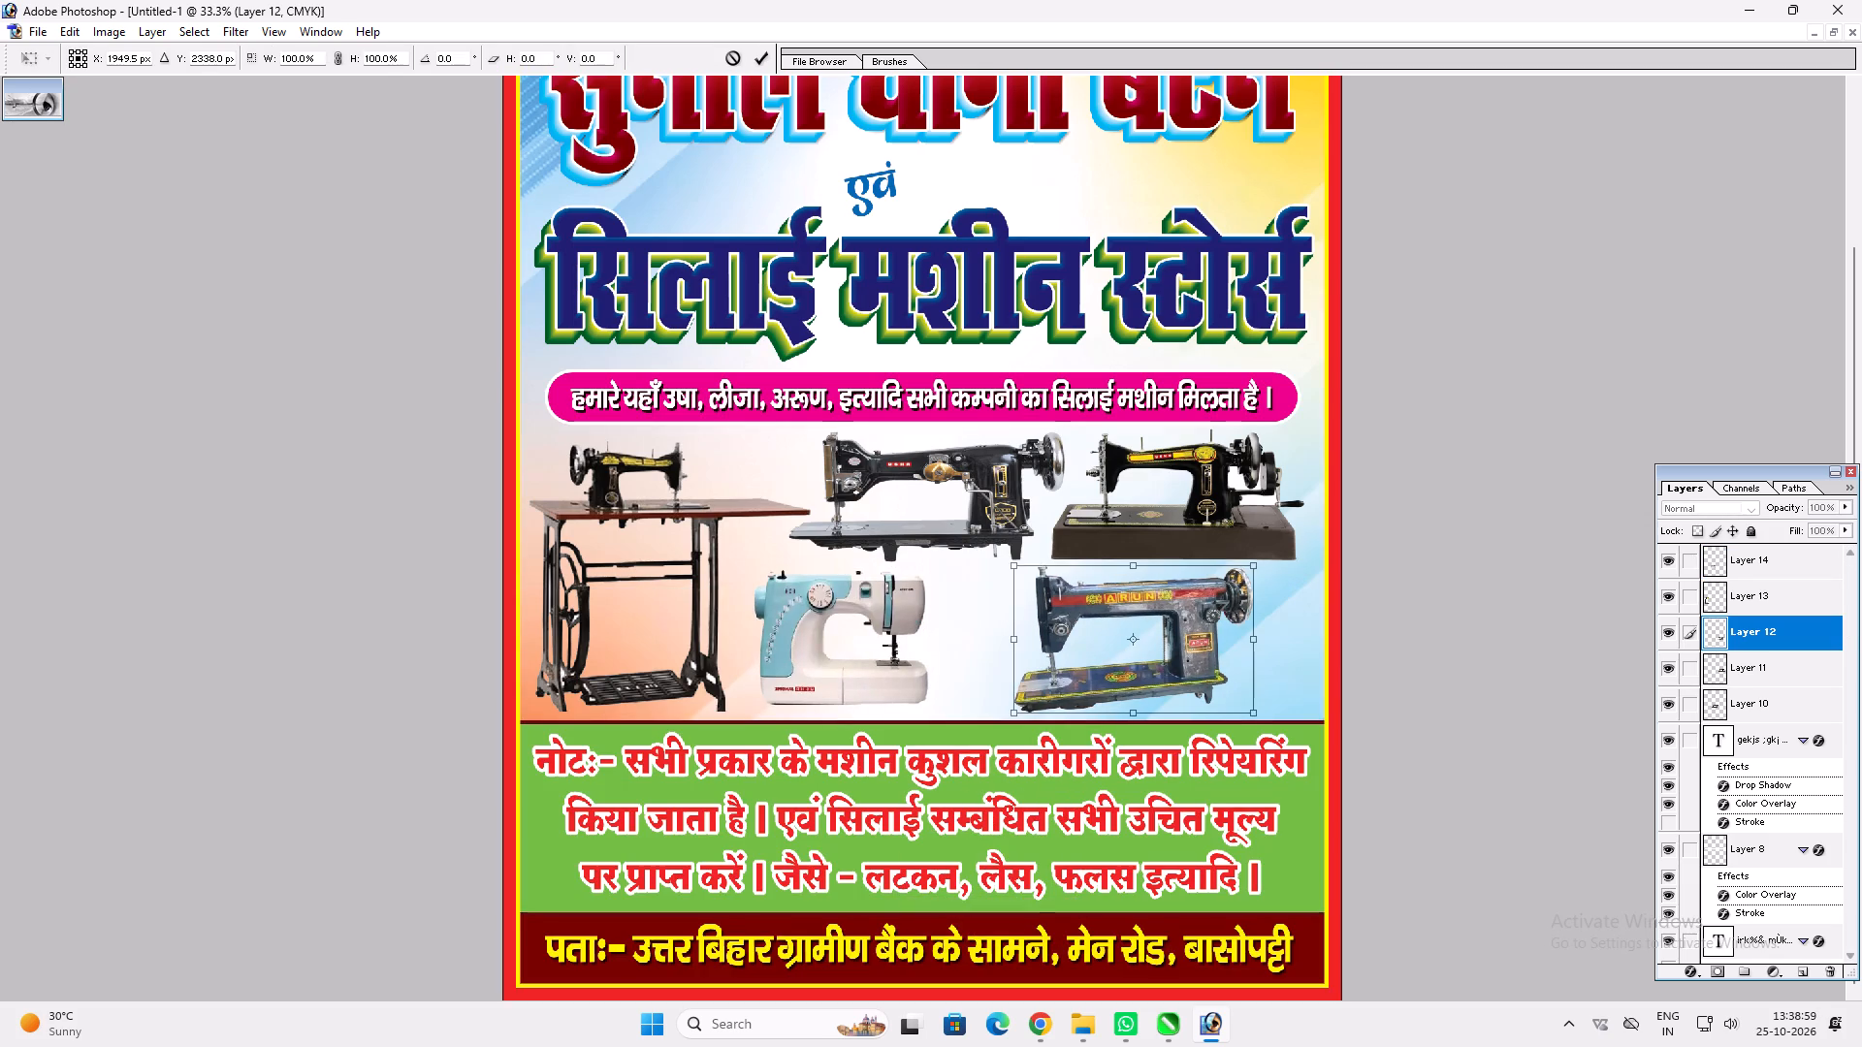
pyautogui.keyDown('shift'); pyautogui.moveTo(1255, 568); pyautogui.dragTo(1236, 572); pyautogui.keyUp('shift')
pyautogui.hotkey('shift', 'Return')
pyautogui.press('v')
pyautogui.keyDown('shift'); pyautogui.moveTo(1153, 600); pyautogui.dragTo(1215, 596); pyautogui.keyUp('shift')
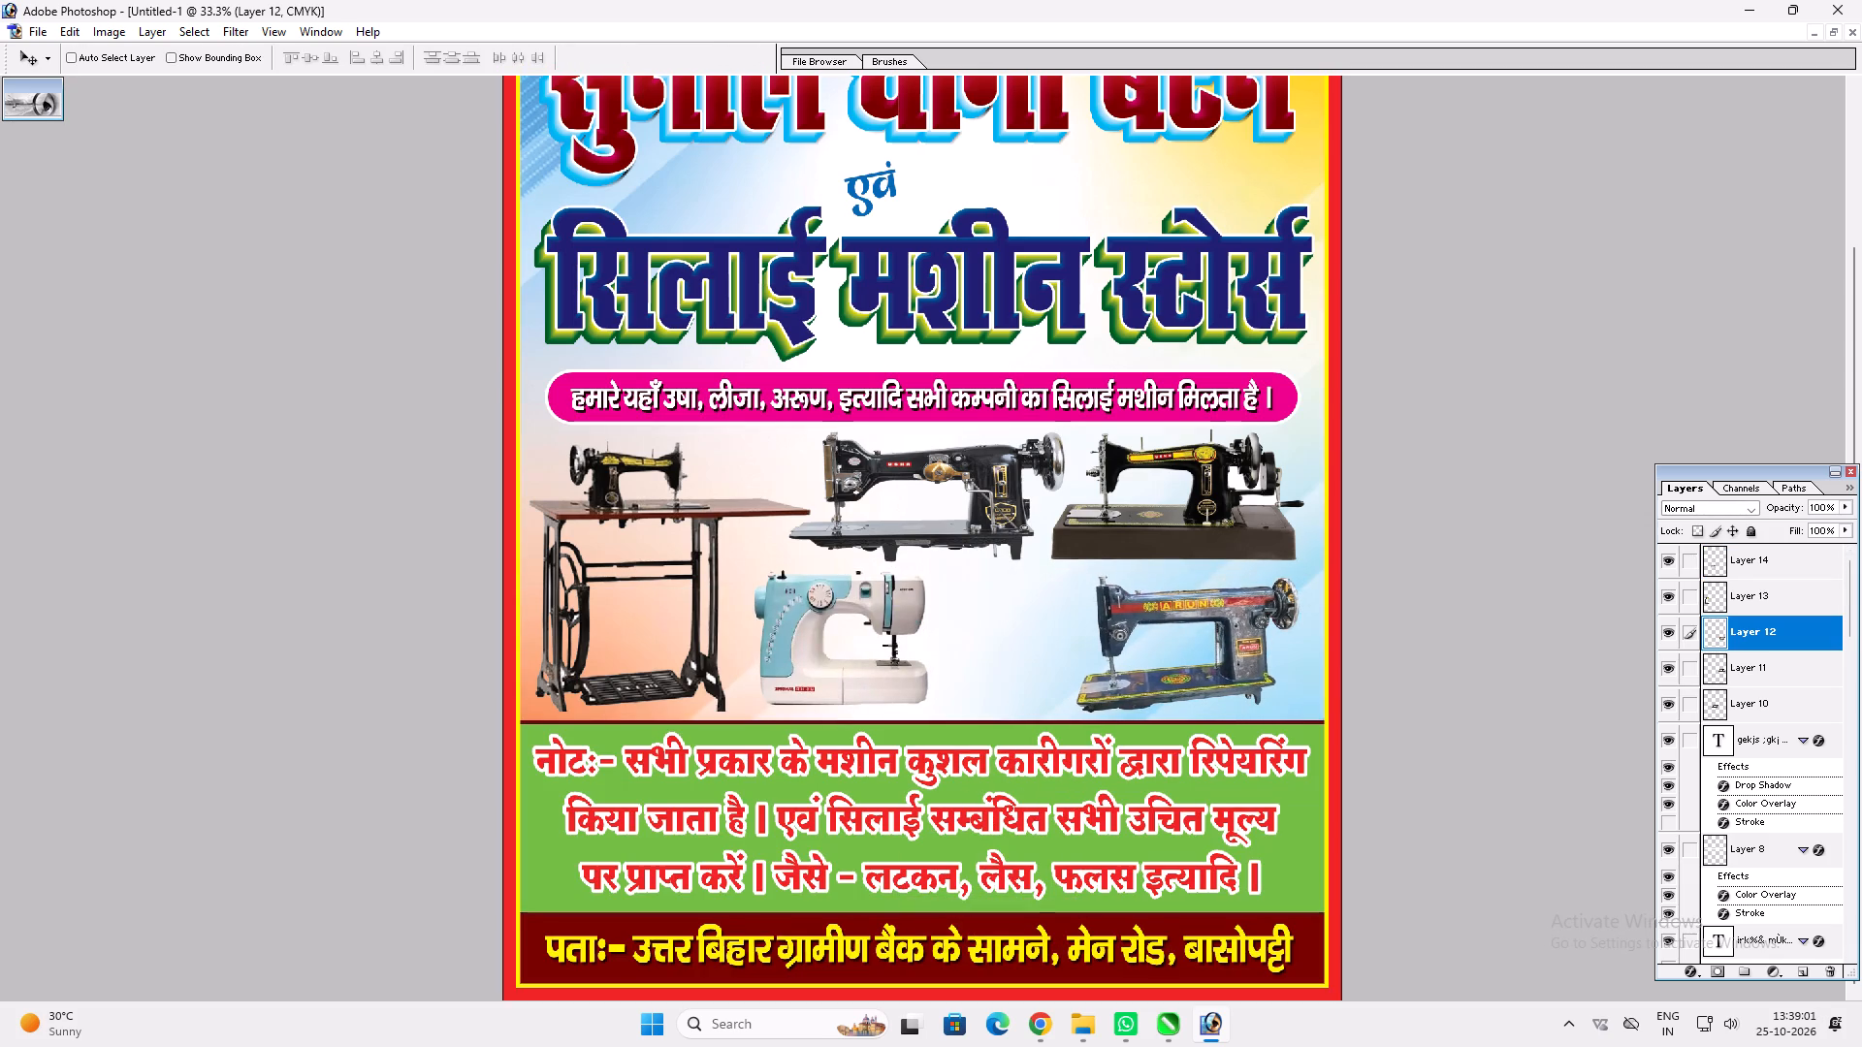
# Stretch the white-and-blue machine wider to fill the gap before the blue-grey machine and nudge it slightly right.
pyautogui.keyDown('ctrl'); pyautogui.click(896, 608); pyautogui.keyUp('ctrl')
pyautogui.hotkey('ctrl', 't')
pyautogui.keyDown('shift'); pyautogui.moveTo(928, 624); pyautogui.dragTo(1021, 624); pyautogui.keyUp('shift')
pyautogui.hotkey('shift', 'Return')
pyautogui.press('v')
pyautogui.keyDown('shift'); pyautogui.moveTo(970, 630); pyautogui.dragTo(986, 628); pyautogui.keyUp('shift')
# Stretch the blue-grey machine slightly taller from its top edge.
pyautogui.keyDown('ctrl'); pyautogui.click(1111, 601); pyautogui.keyUp('ctrl')
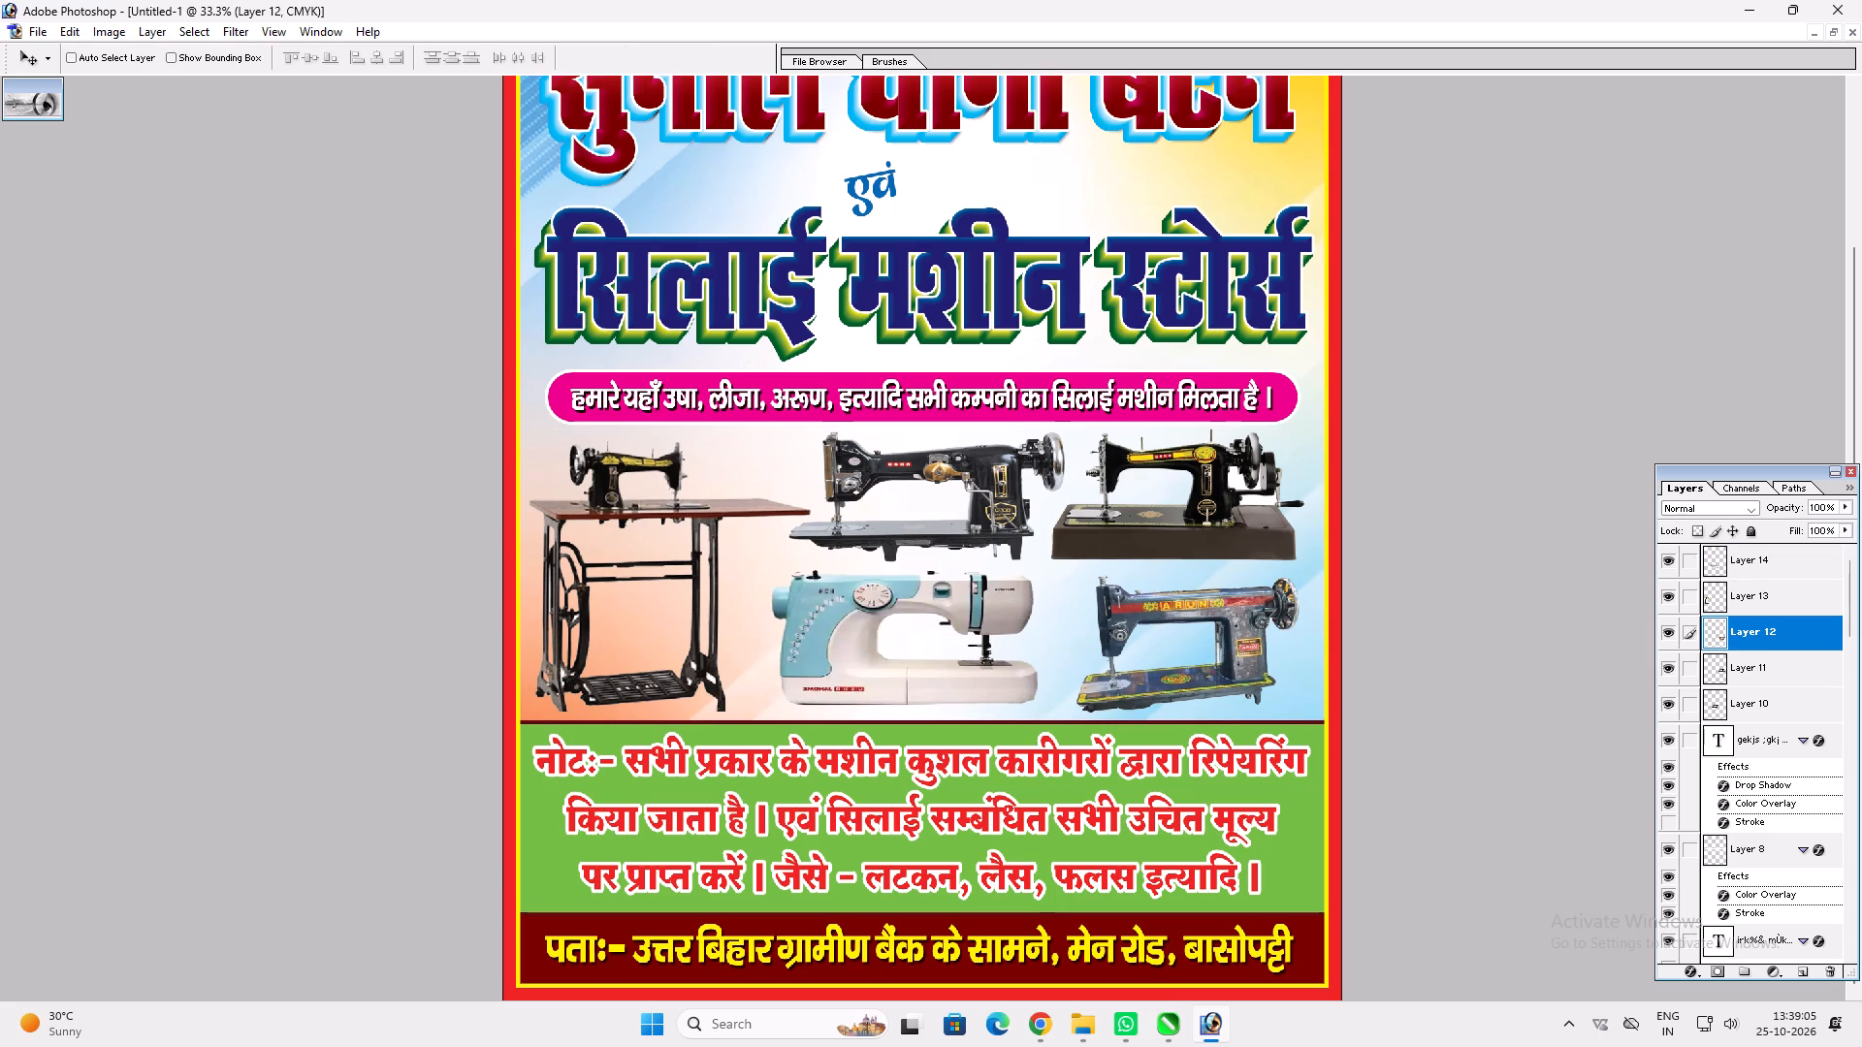
pyautogui.hotkey('ctrl', 't')
pyautogui.keyDown('shift'); pyautogui.click(1142, 578); pyautogui.keyUp('shift')
pyautogui.hotkey('shift', 'Return')
pyautogui.press('v')
# Delete the leftover background areas around the wooden-base machine's handwheel with the Magic Wand and clear the selection.
pyautogui.keyDown('ctrl'); pyautogui.click(1188, 515); pyautogui.keyUp('ctrl')
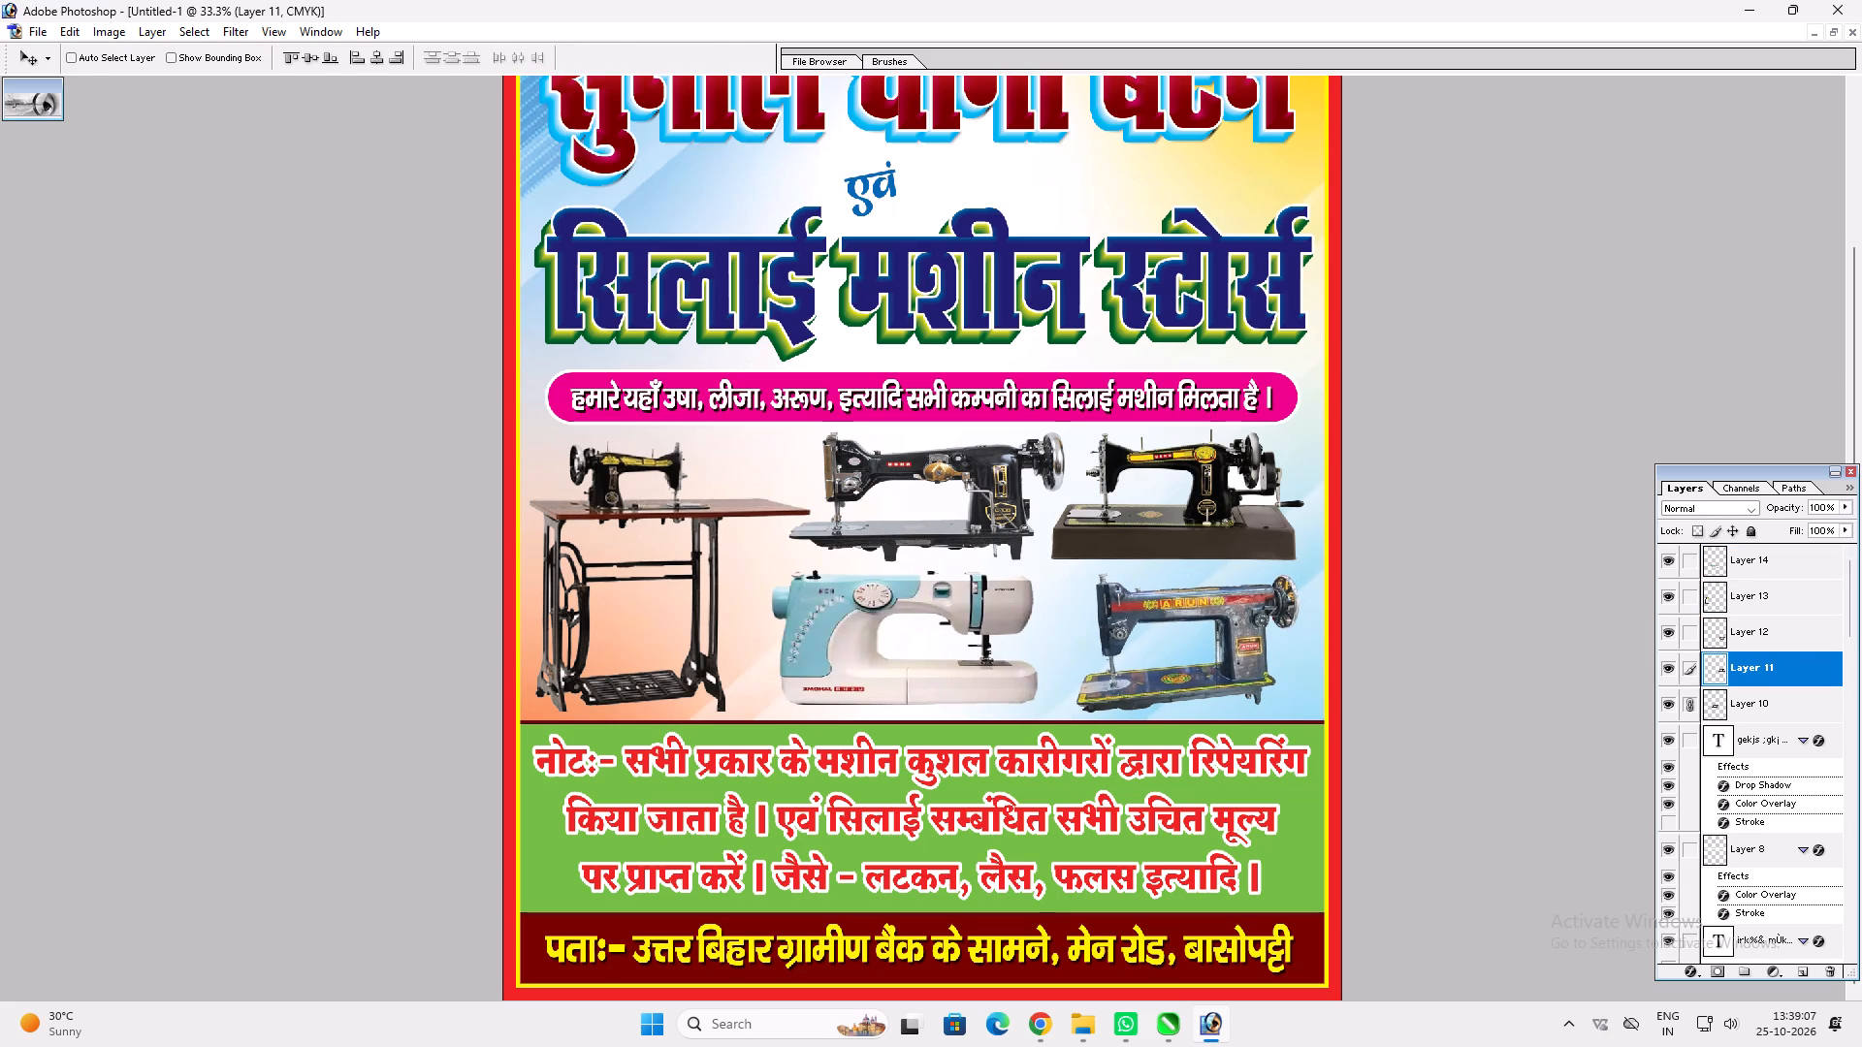
pyautogui.press('w')
pyautogui.click(1233, 481)
pyautogui.keyDown('shift'); pyautogui.click(1251, 494); pyautogui.keyUp('shift')
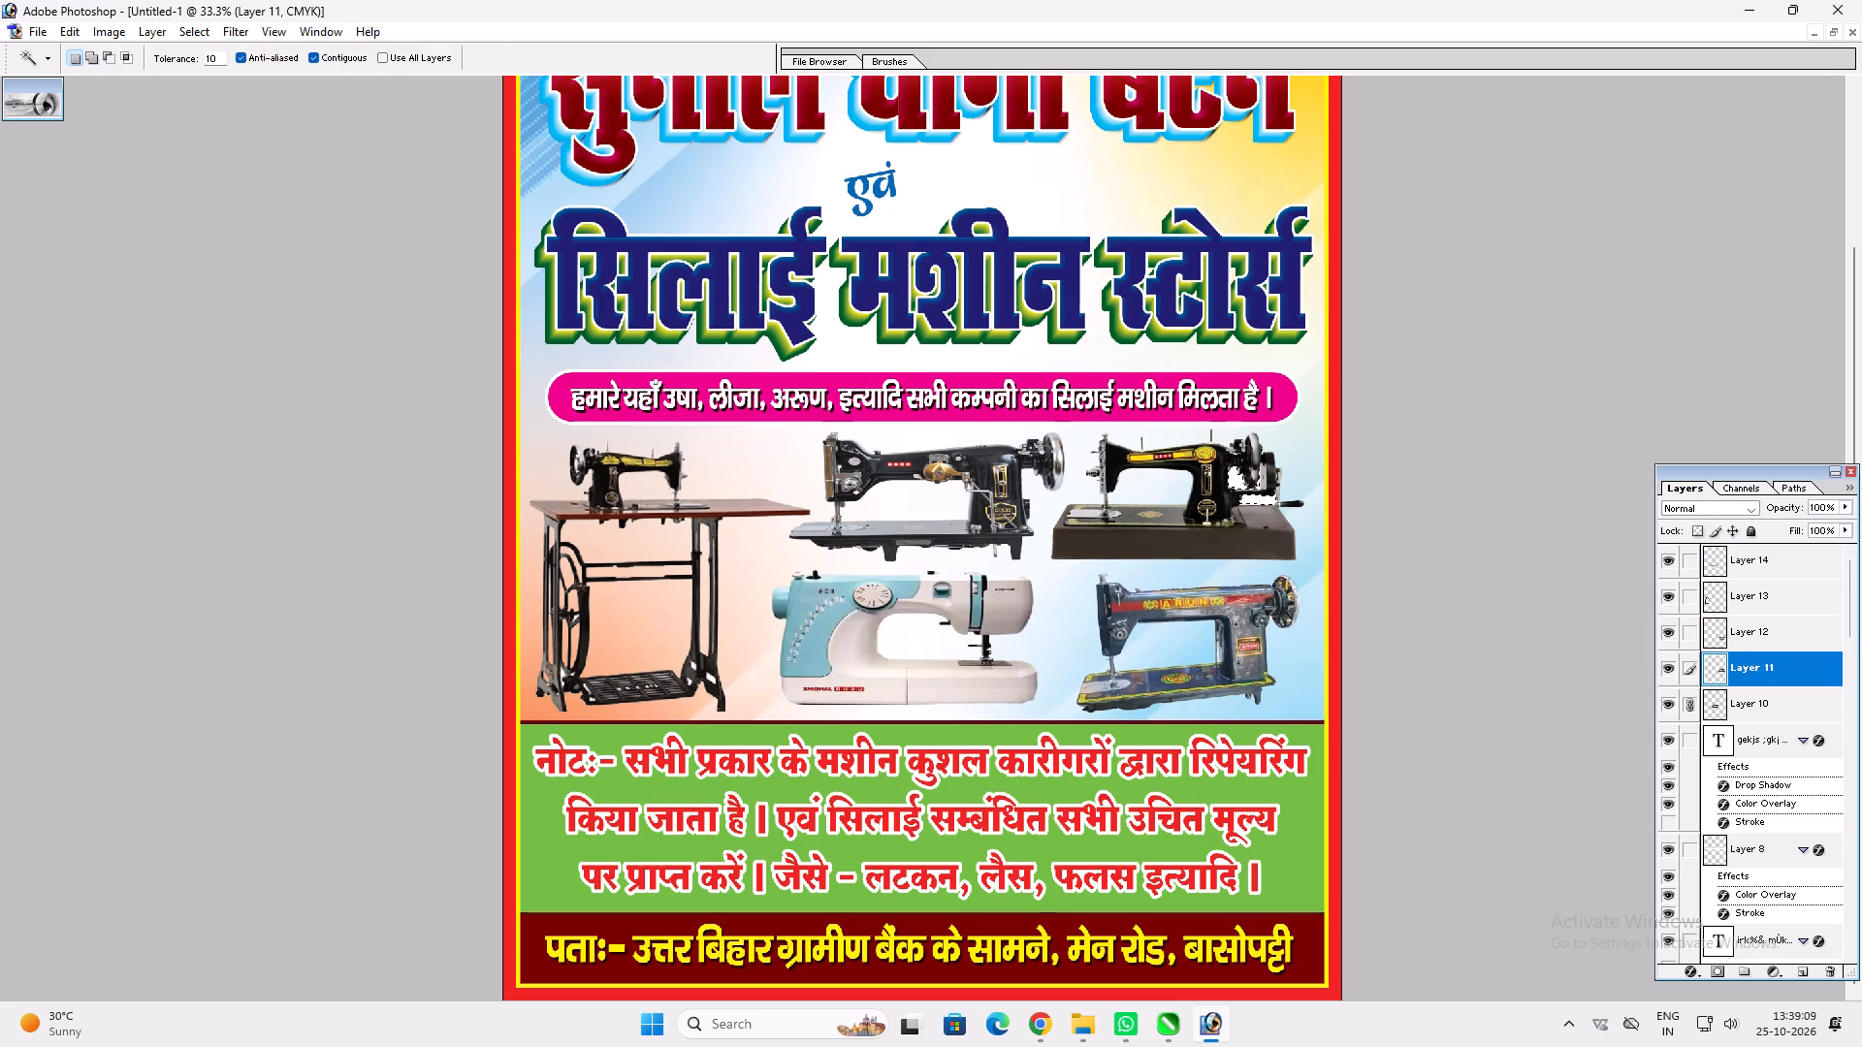
pyautogui.press('Delete')
pyautogui.hotkey('ctrl', 'd')
# Fit the whole poster on screen and snip a screenshot of it from corner to corner.
pyautogui.press('space')
pyautogui.press('space')
pyautogui.press('space')
pyautogui.press('space')
pyautogui.rightClick(1118, 513)
pyautogui.moveTo(1140, 519); pyautogui.dragTo(1148, 519)
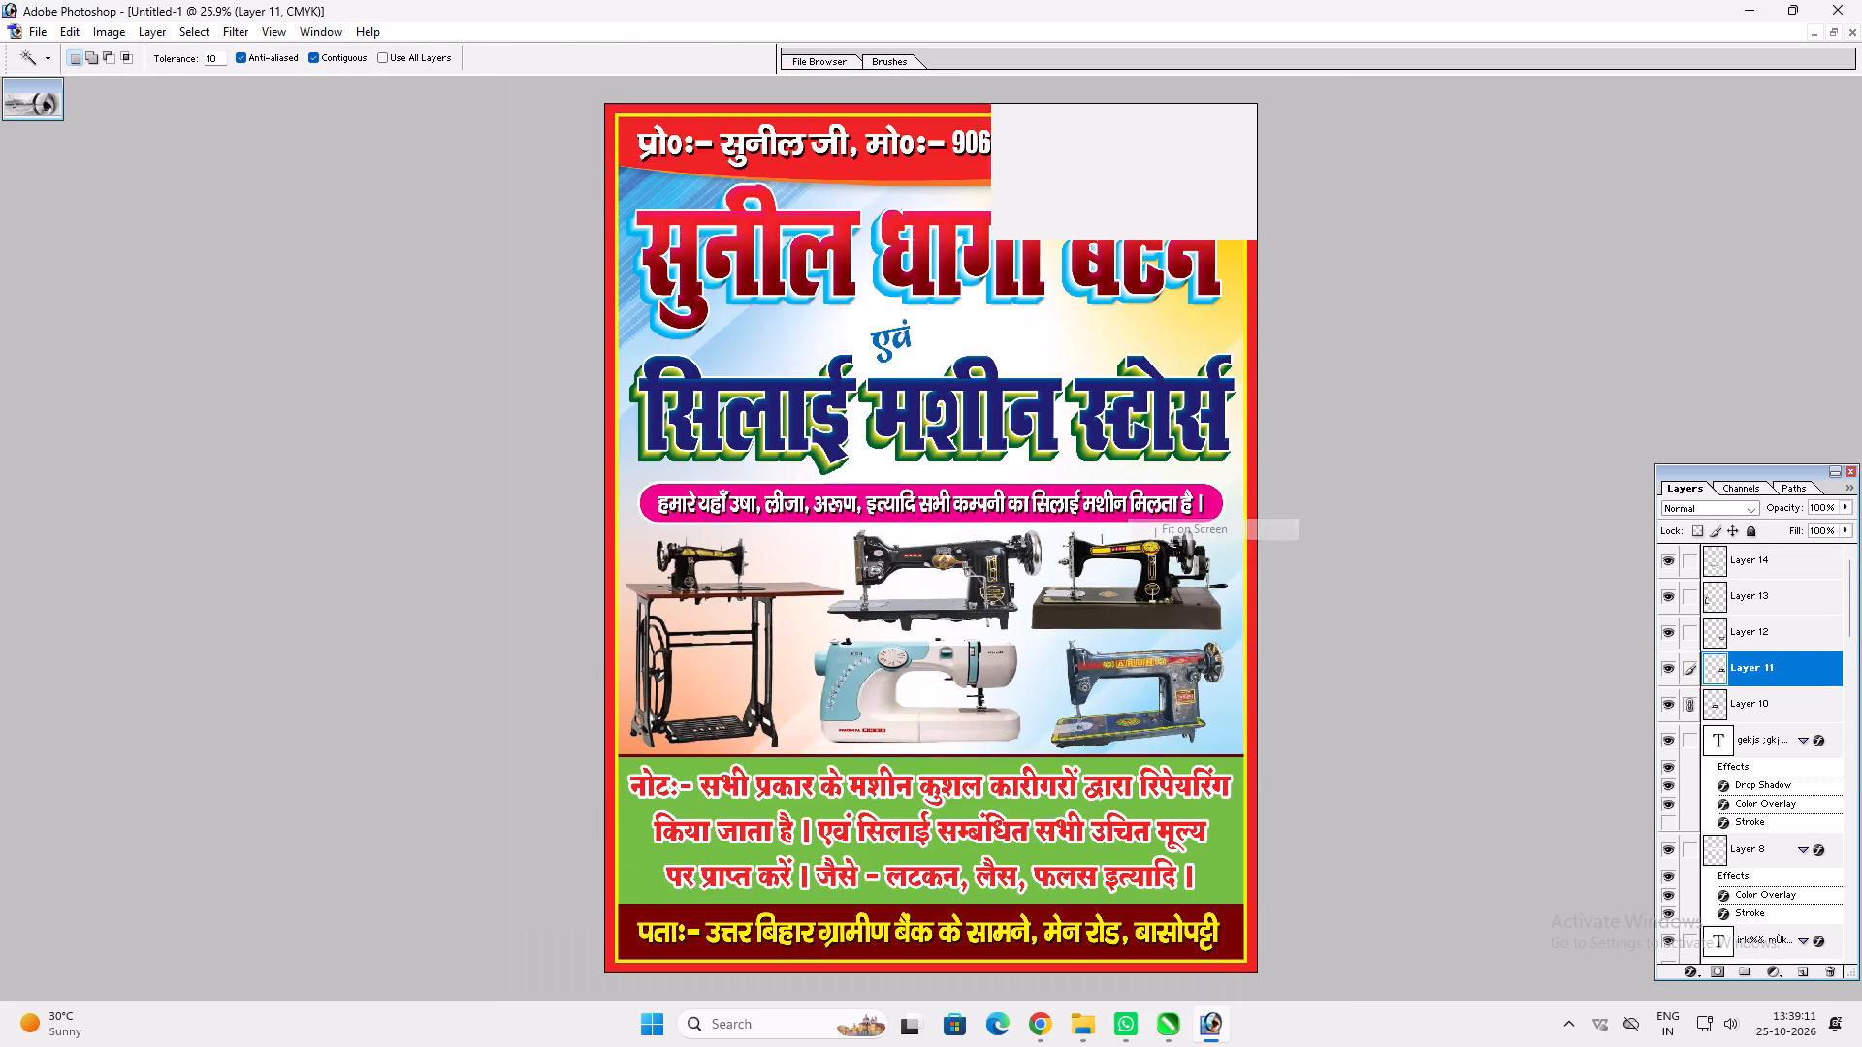
pyautogui.press('v')
pyautogui.hotkey('ctrl', '0')
pyautogui.press('v')
pyautogui.press('Print')
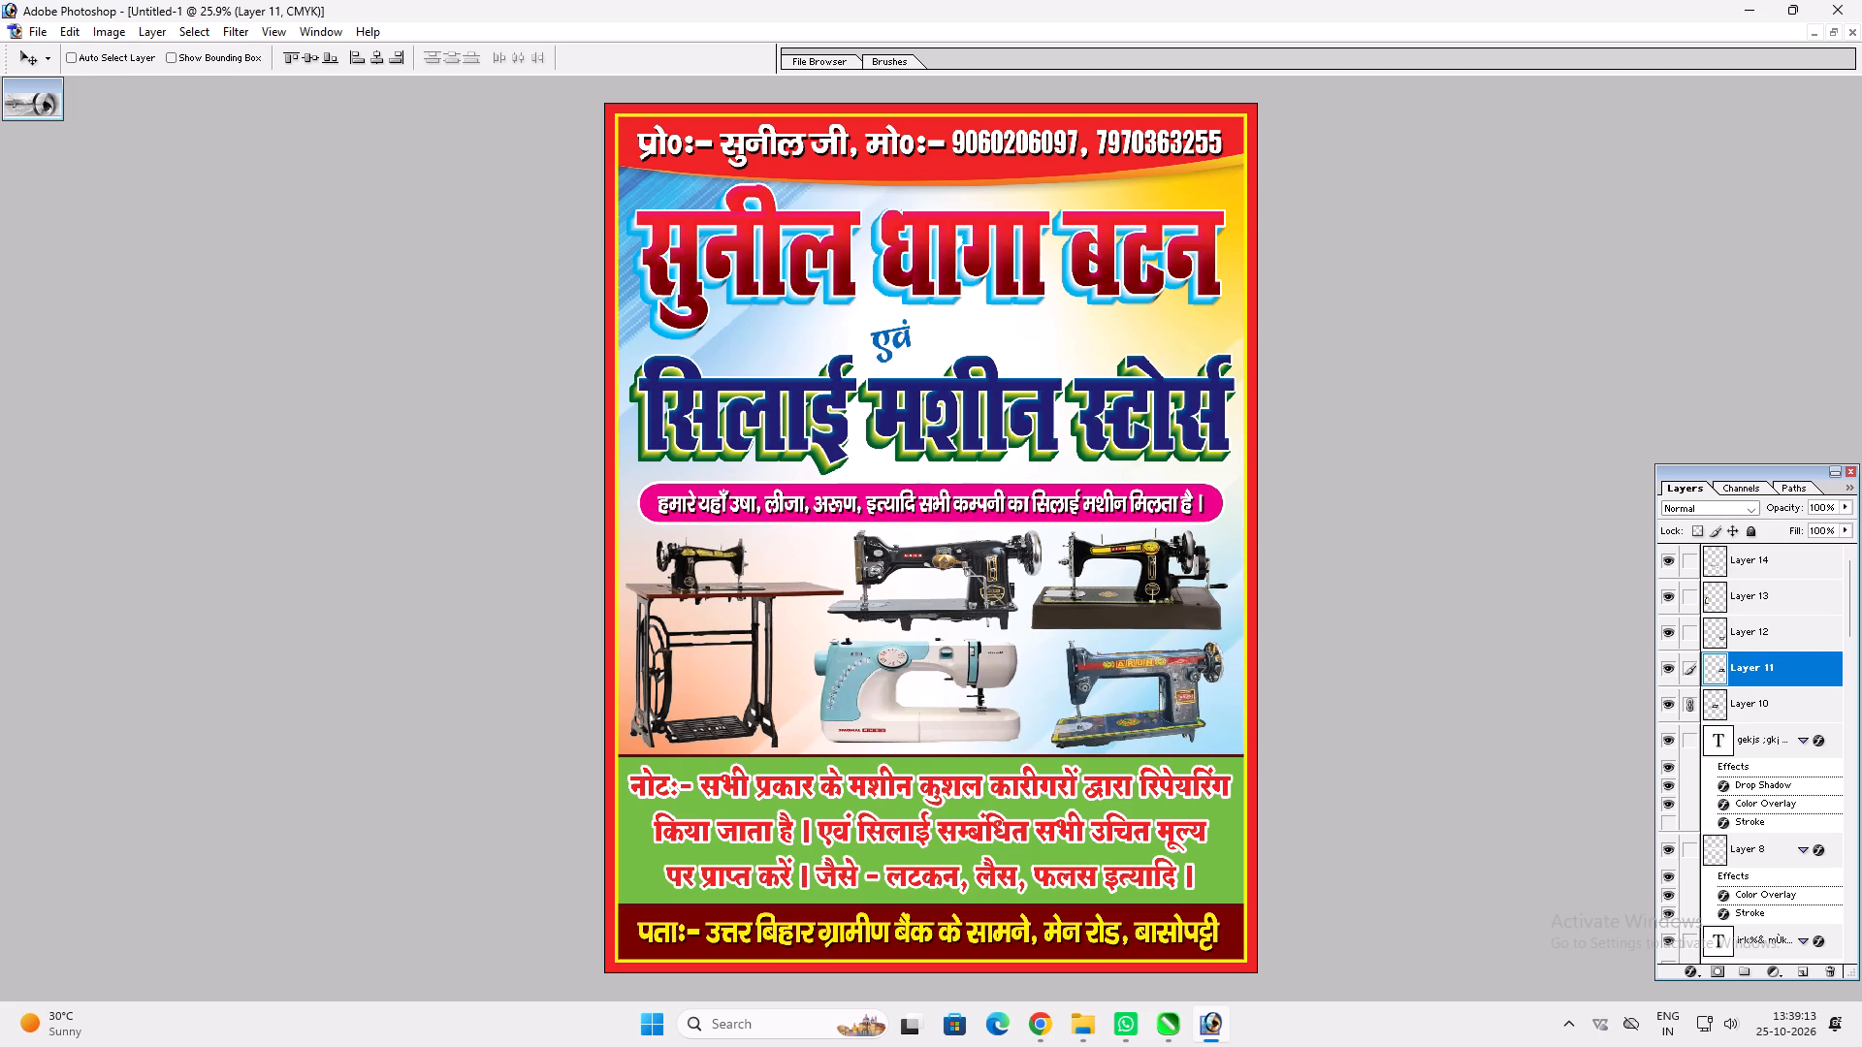
pyautogui.moveTo(601, 103); pyautogui.dragTo(1254, 962)
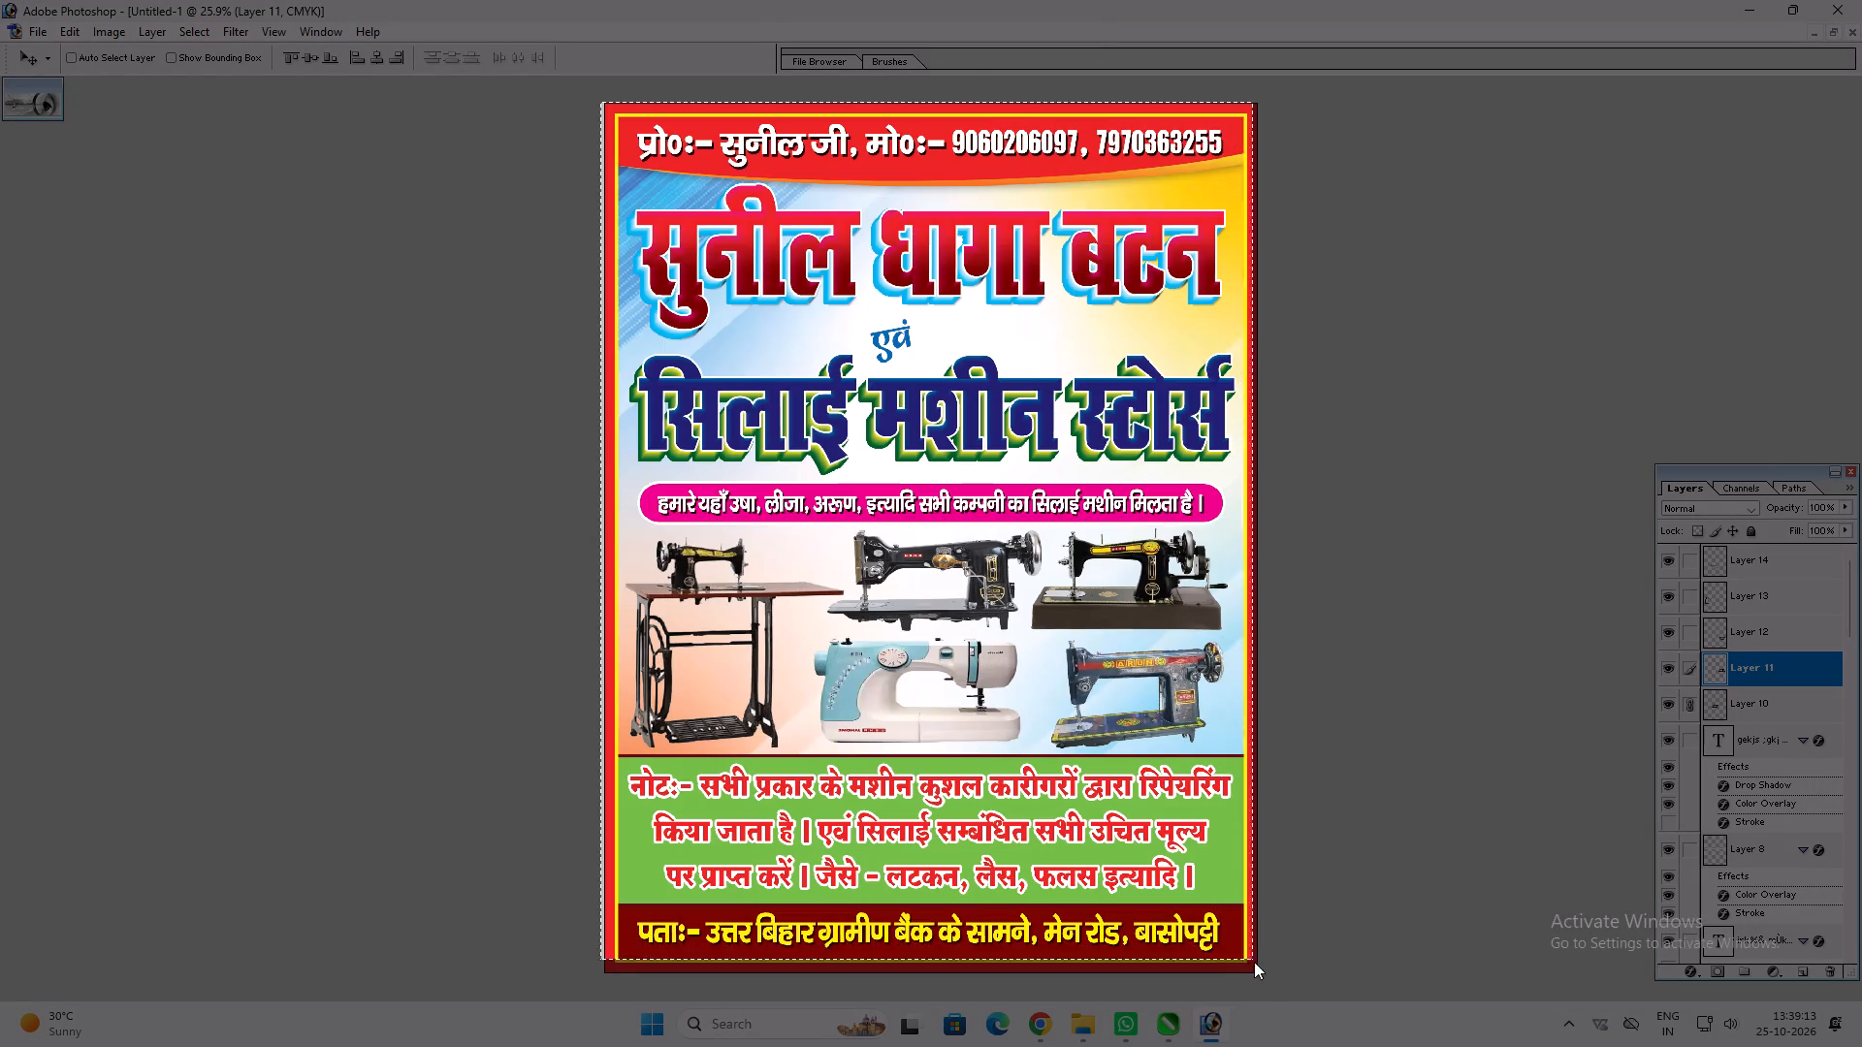
pyautogui.moveTo(1254, 962); pyautogui.dragTo(1263, 975)
# Switch to Chrome.
pyautogui.click(1033, 1031)
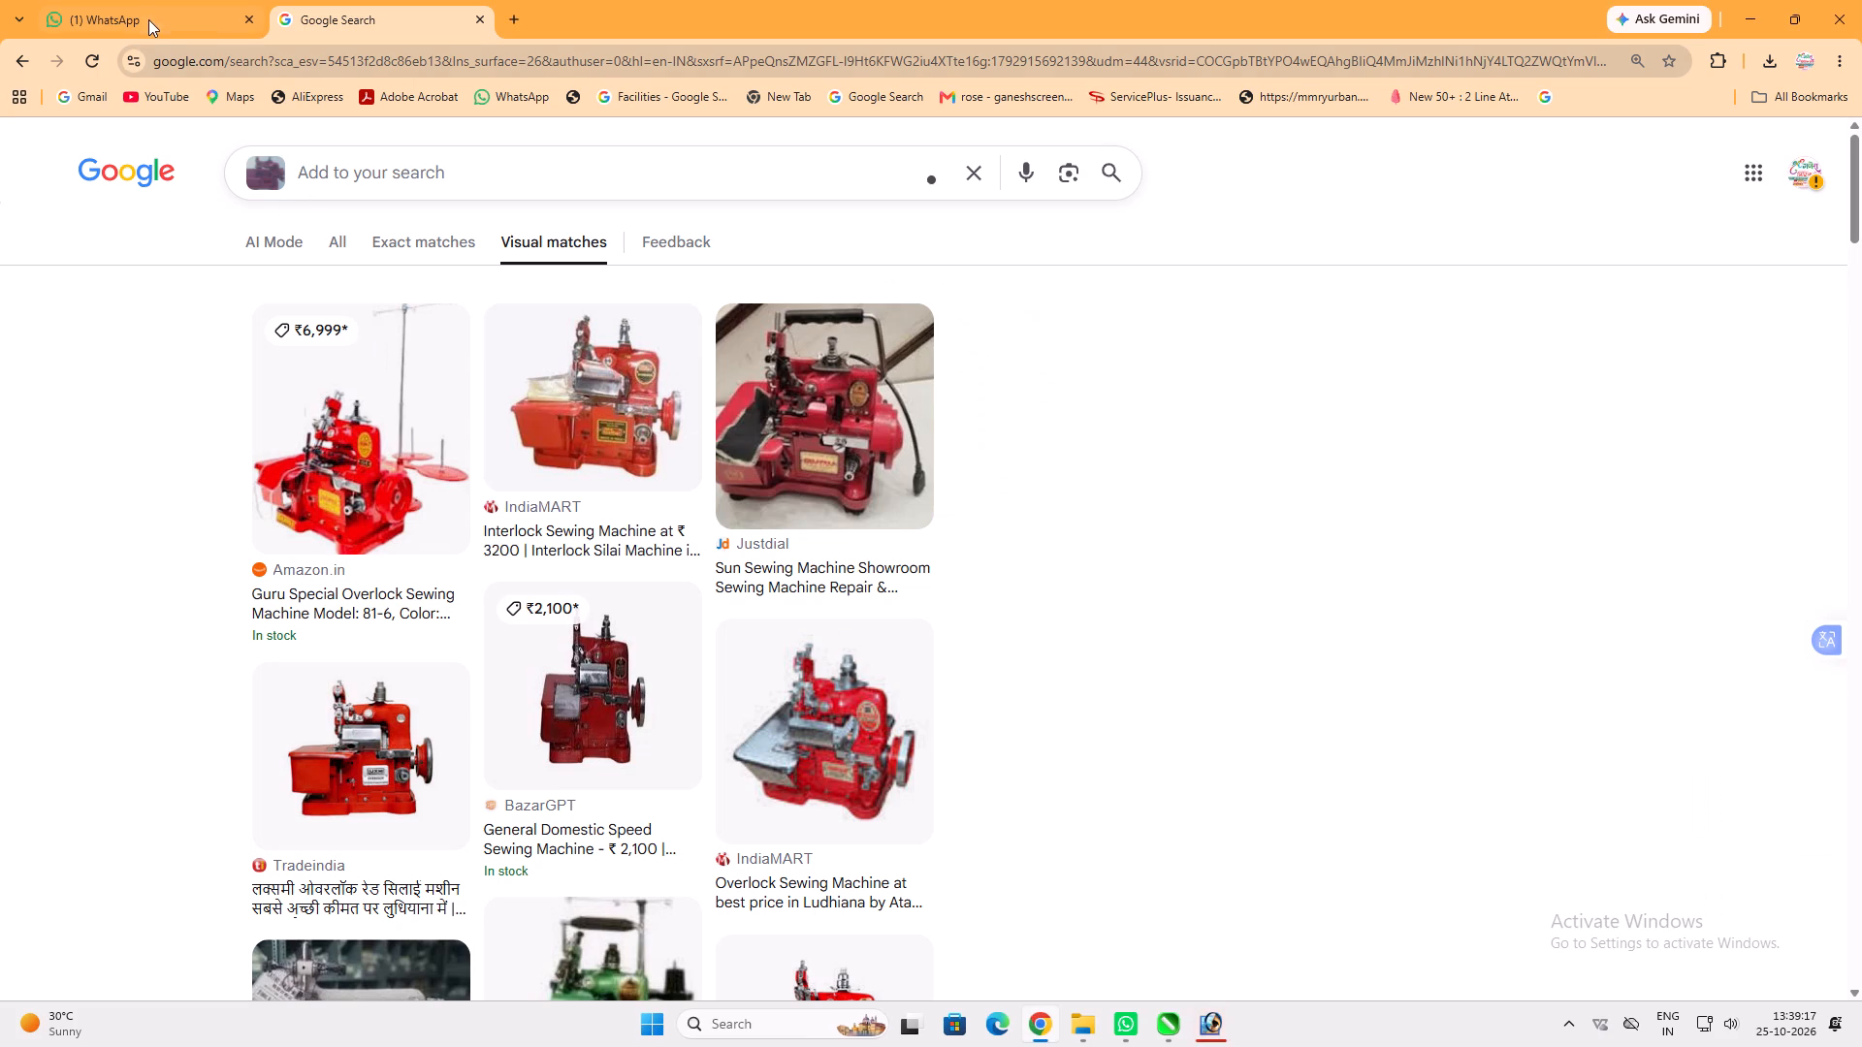